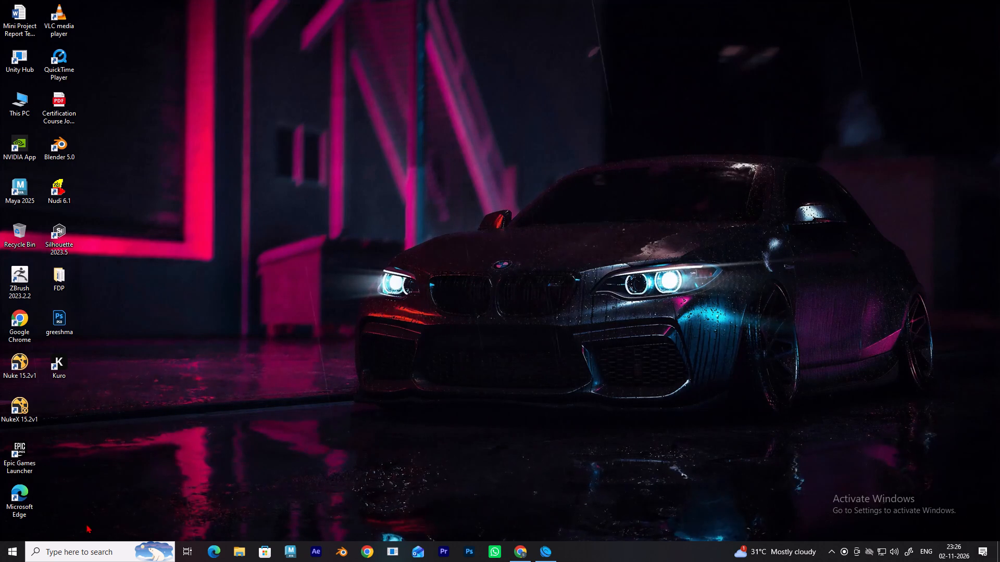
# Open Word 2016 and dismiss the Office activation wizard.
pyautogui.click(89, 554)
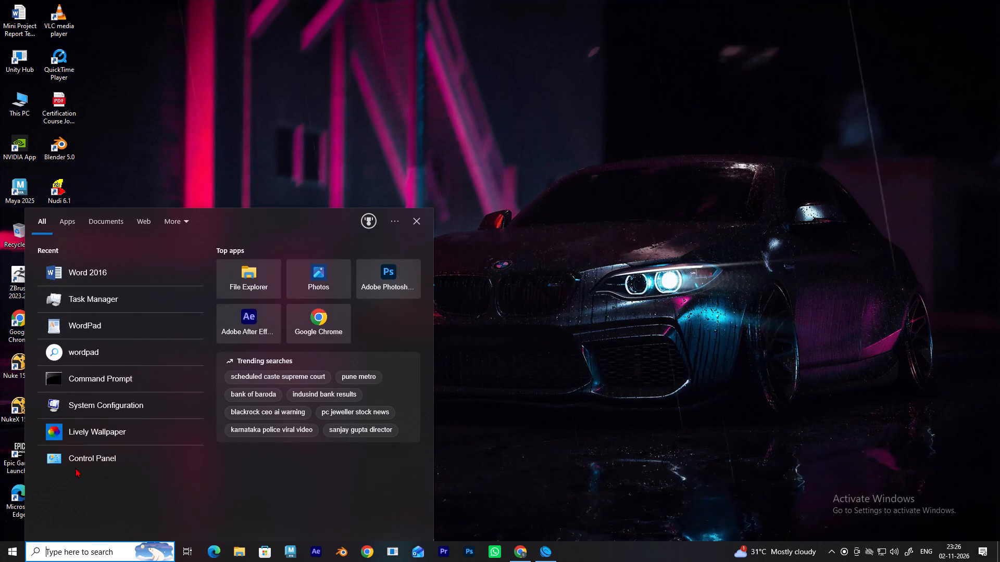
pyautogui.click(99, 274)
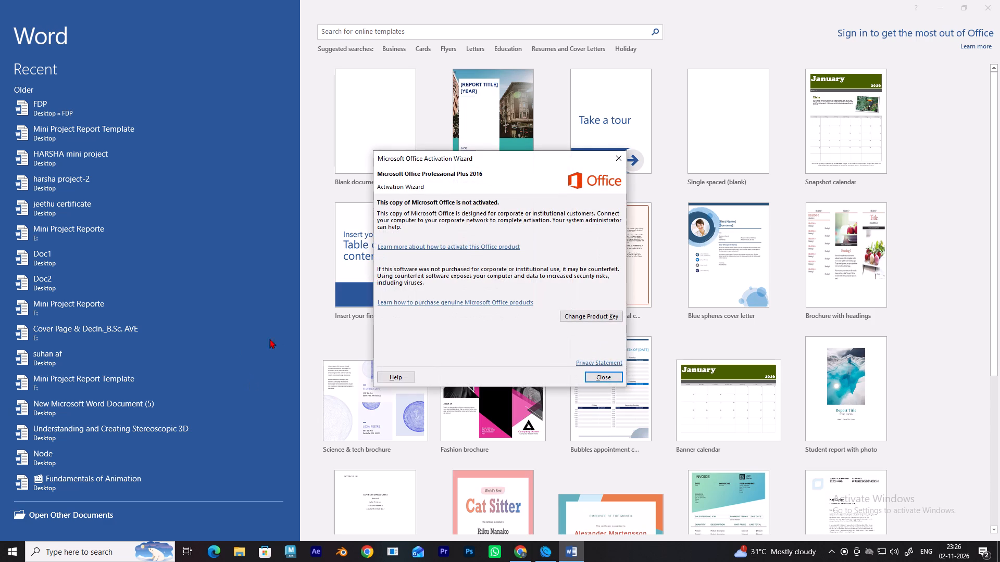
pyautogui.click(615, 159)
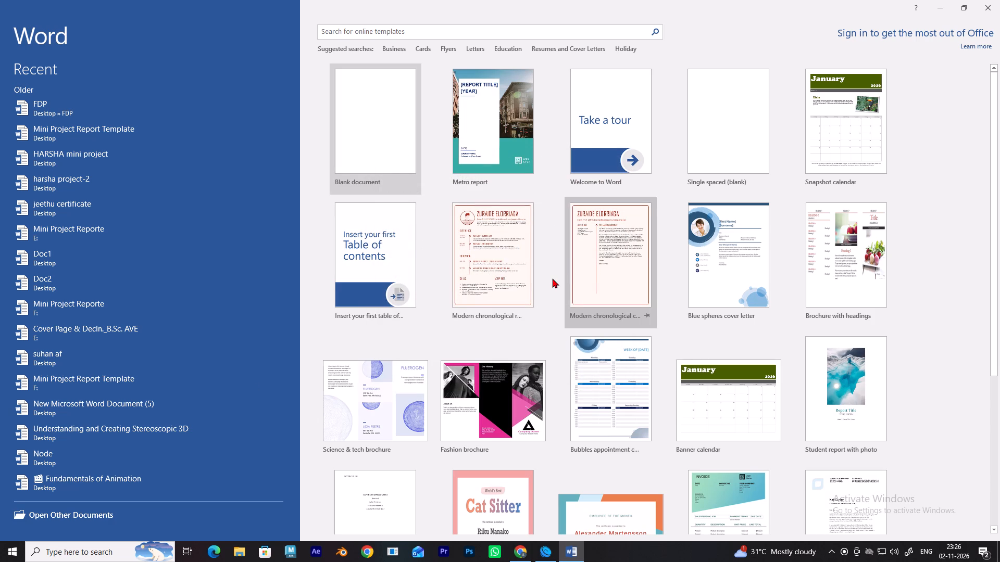
# Look over the featured templates and search the online templates for "cv".
pyautogui.scroll(-5, 554, 278)
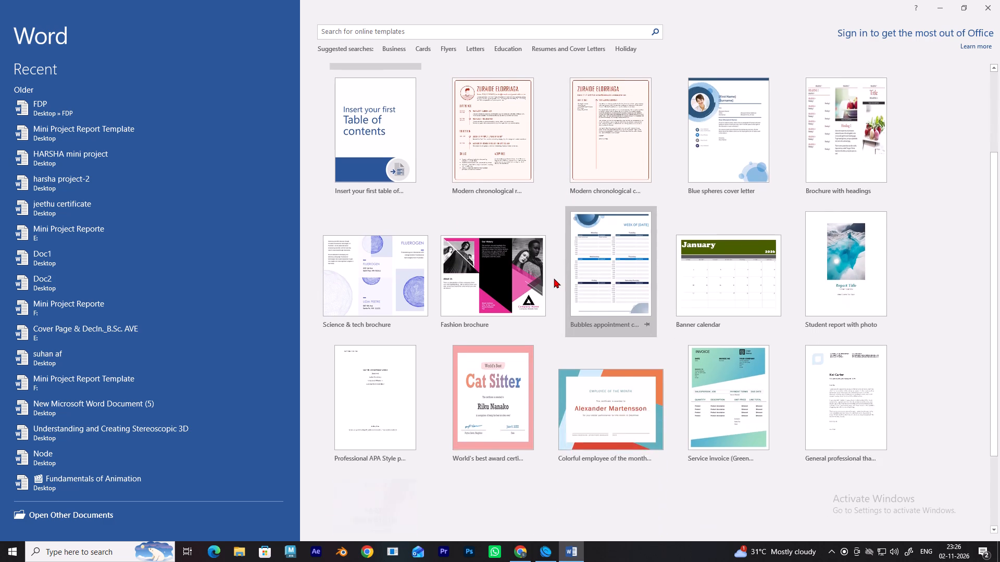
pyautogui.scroll(-5, 554, 278)
pyautogui.scroll(1, 554, 278)
pyautogui.scroll(-4, 554, 278)
pyautogui.scroll(16, 554, 278)
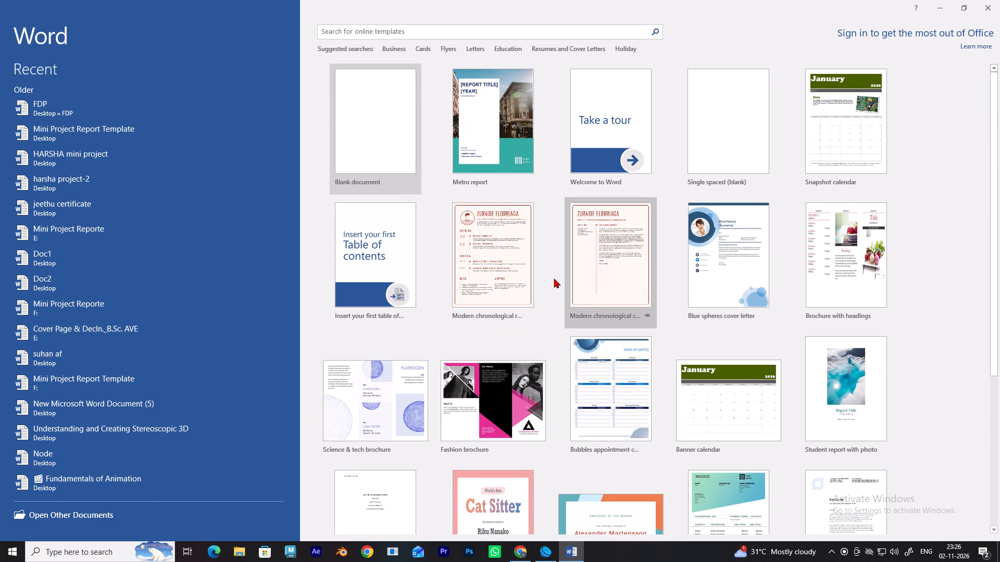
pyautogui.click(394, 30)
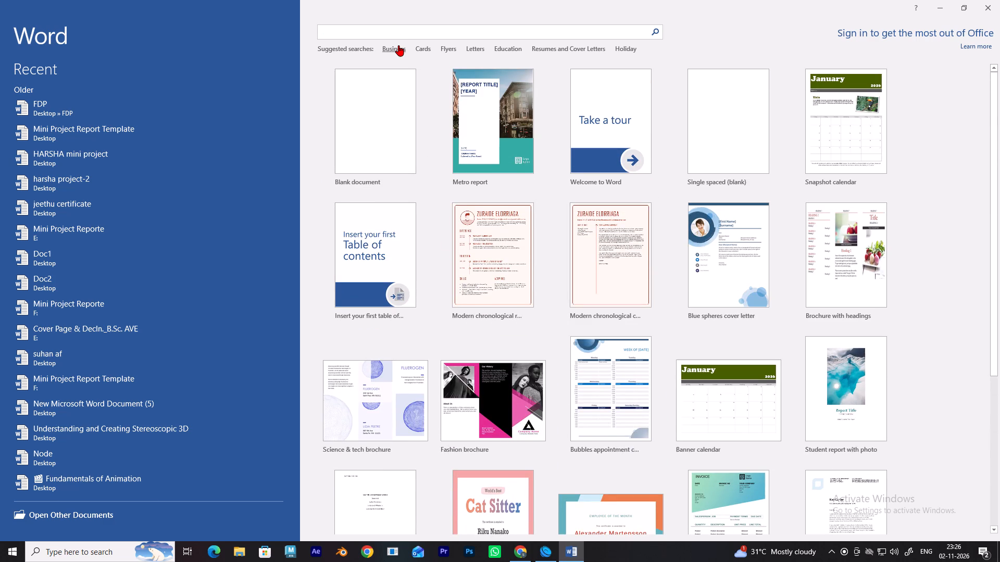
pyautogui.write('cv')
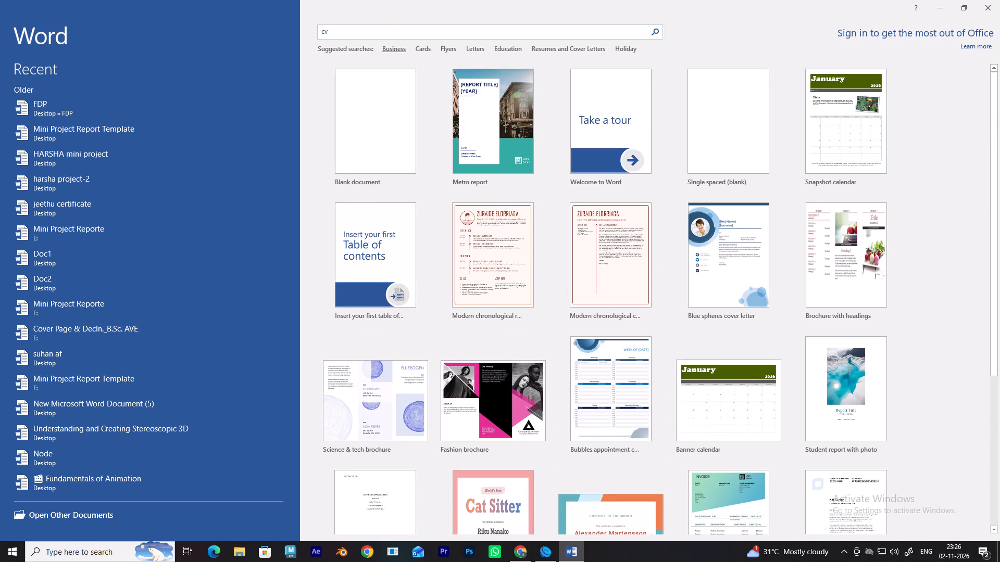
pyautogui.press('Return')
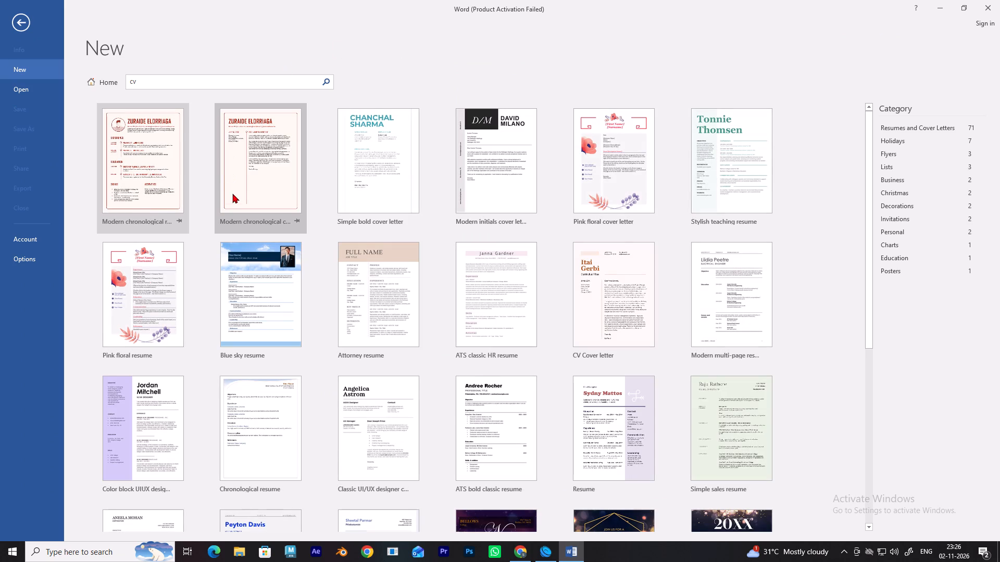
# Browse the cv templates and preview the Classic UI/UX designer cover letter, closing the preview without creating a document.
pyautogui.scroll(-8, 233, 198)
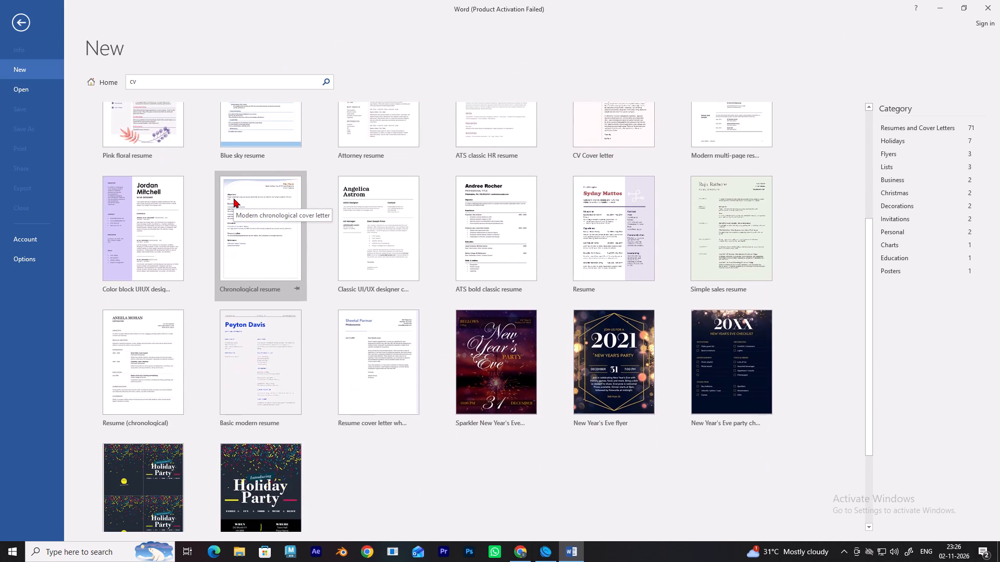
pyautogui.click(356, 200)
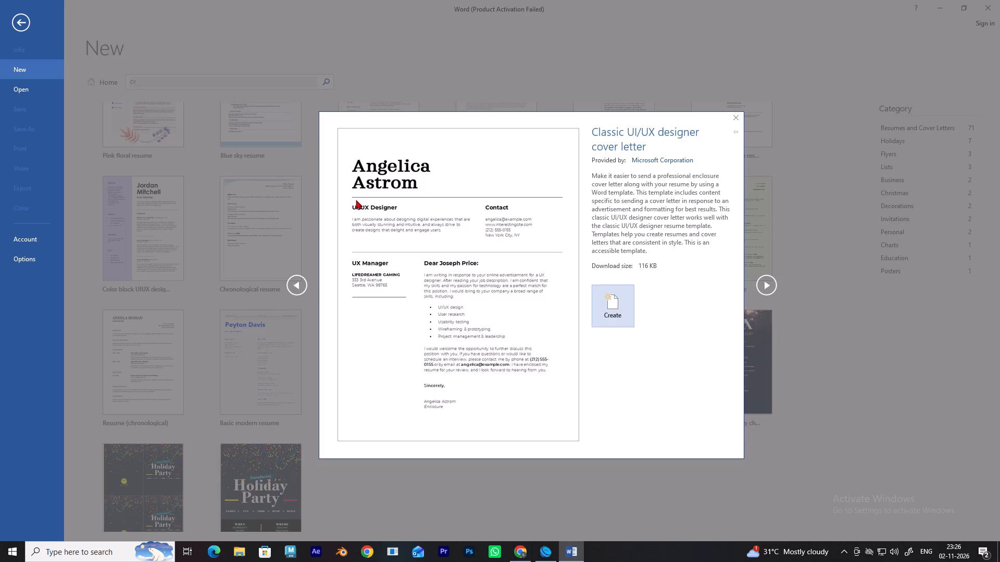
pyautogui.click(733, 114)
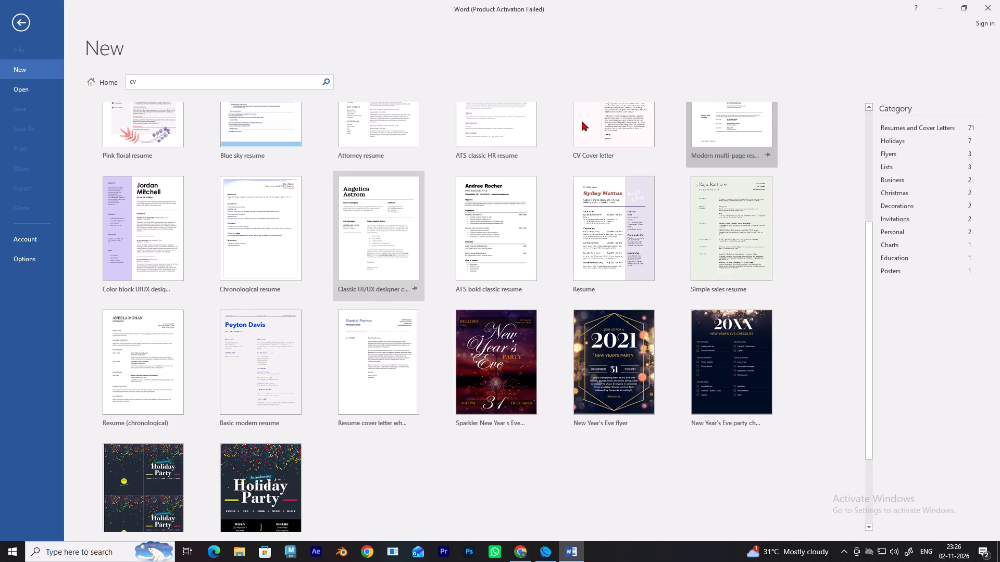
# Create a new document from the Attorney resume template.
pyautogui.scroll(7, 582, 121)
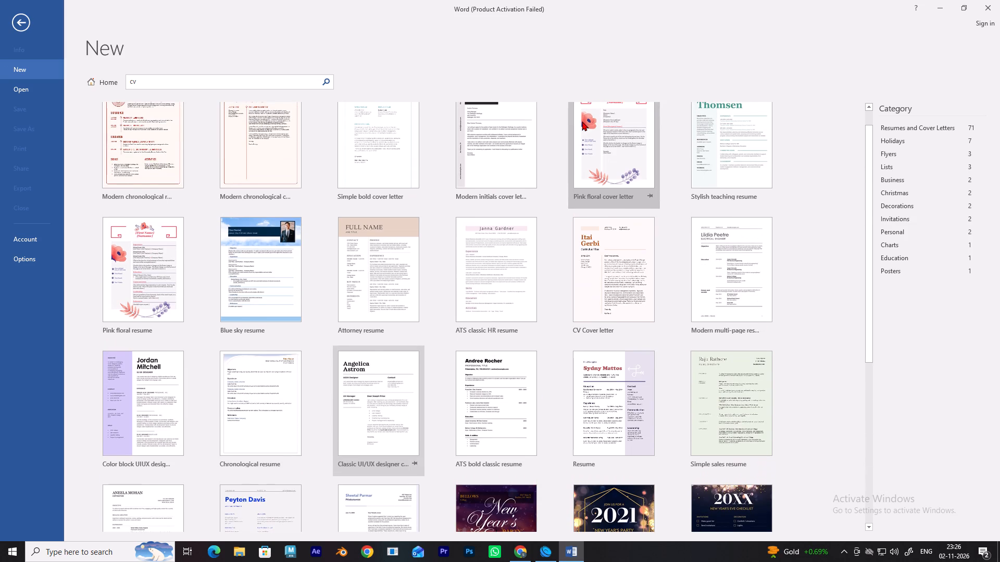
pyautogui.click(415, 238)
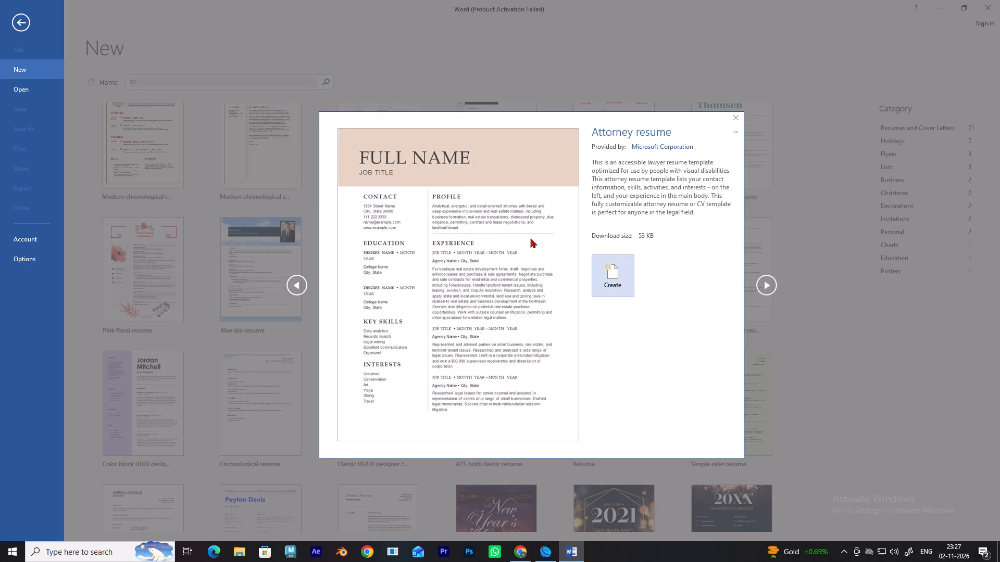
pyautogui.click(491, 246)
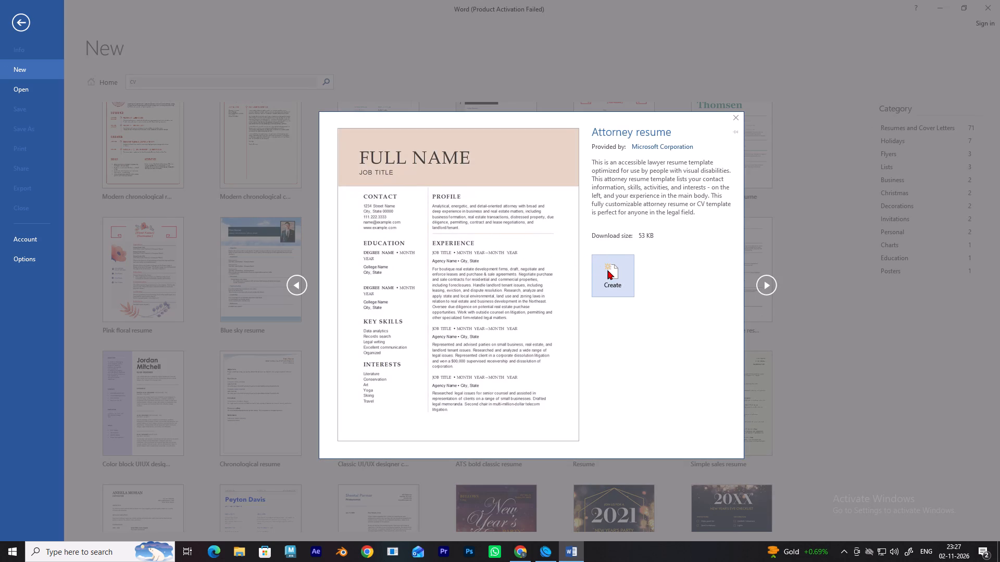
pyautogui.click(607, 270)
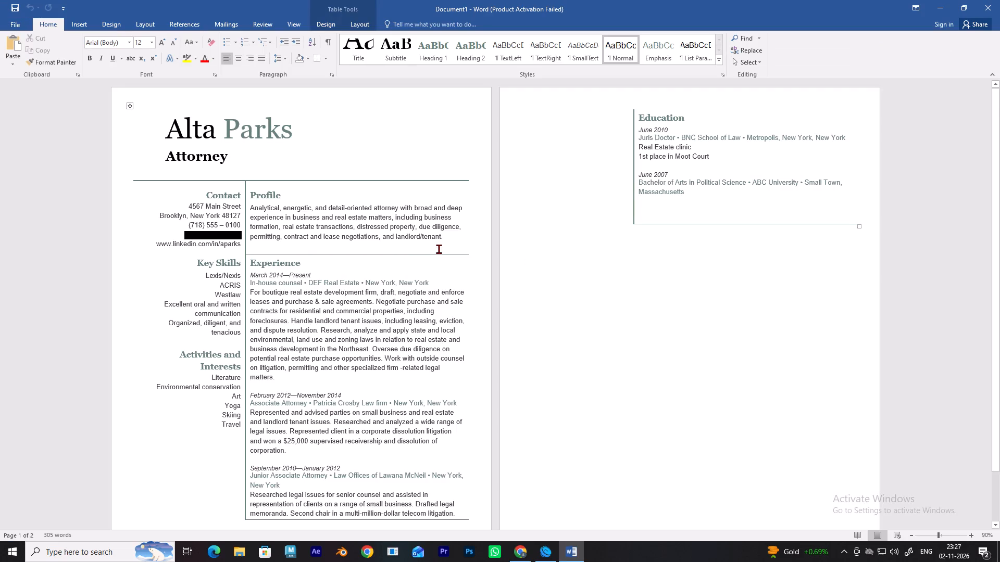
# Examine the layout and content of both pages of the attorney resume document.
pyautogui.scroll(-20, 439, 249)
pyautogui.scroll(-2, 439, 249)
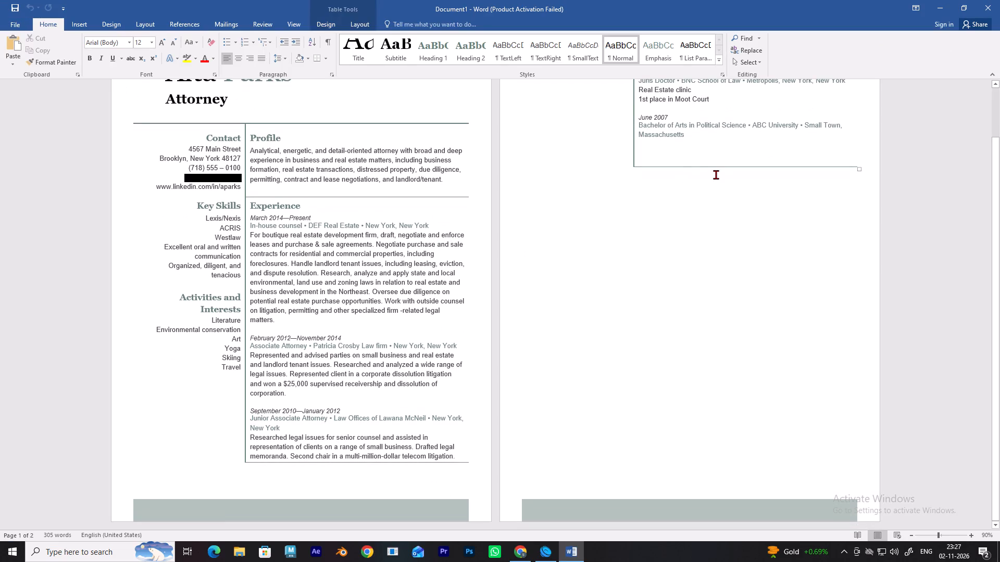
pyautogui.scroll(4, 716, 174)
pyautogui.scroll(-8, 717, 186)
pyautogui.scroll(-8, 706, 261)
pyautogui.scroll(13, 706, 261)
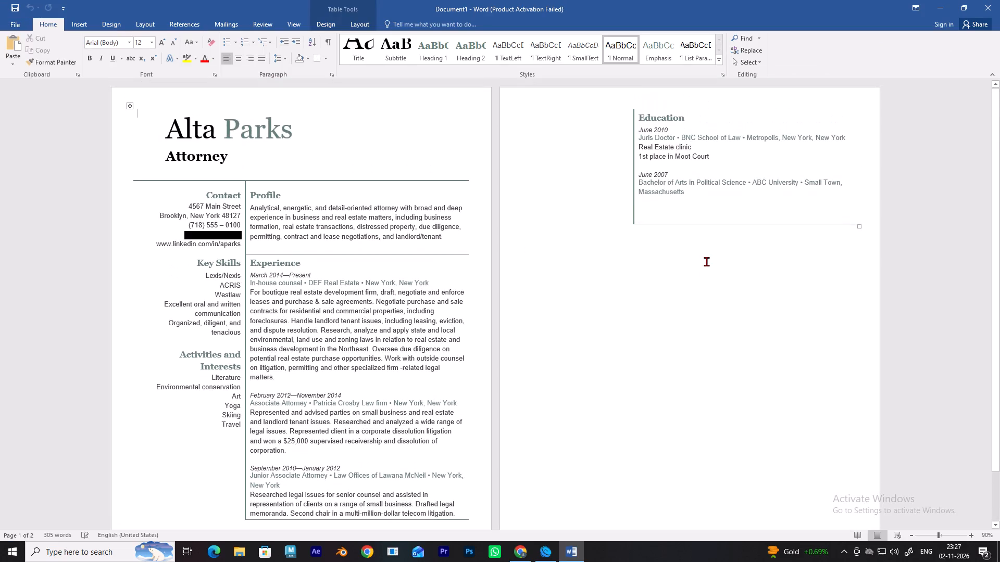
pyautogui.scroll(10, 706, 261)
pyautogui.scroll(-20, 706, 261)
pyautogui.scroll(-5, 706, 261)
pyautogui.scroll(14, 706, 261)
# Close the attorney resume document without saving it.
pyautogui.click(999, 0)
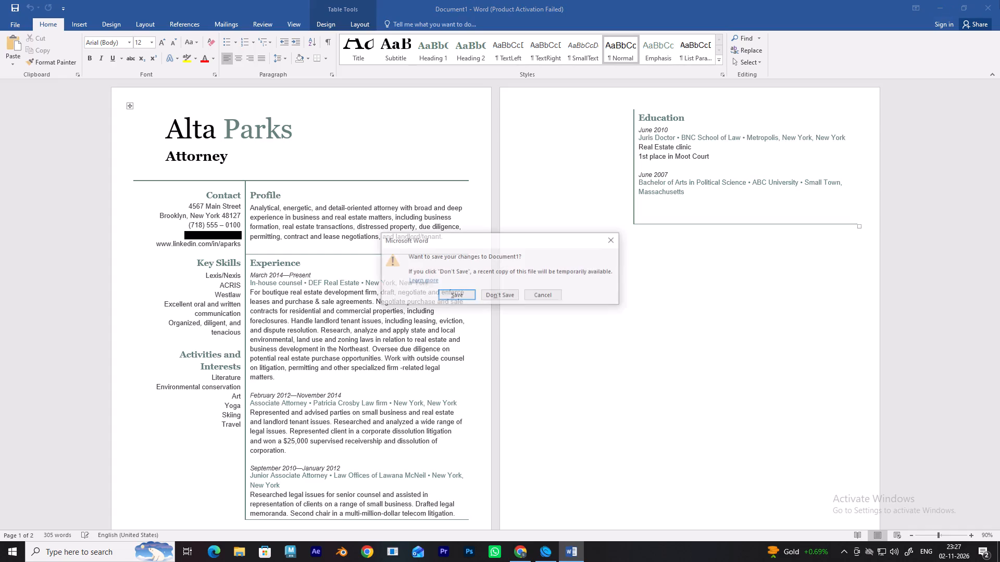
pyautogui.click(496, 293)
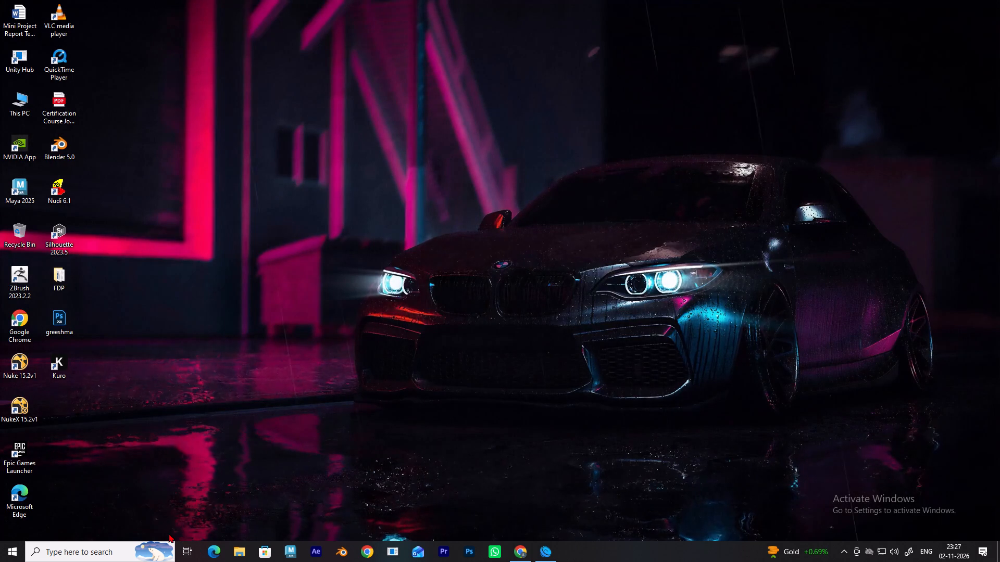
# Reopen Word 2016 and dismiss the Office activation wizard.
pyautogui.click(112, 547)
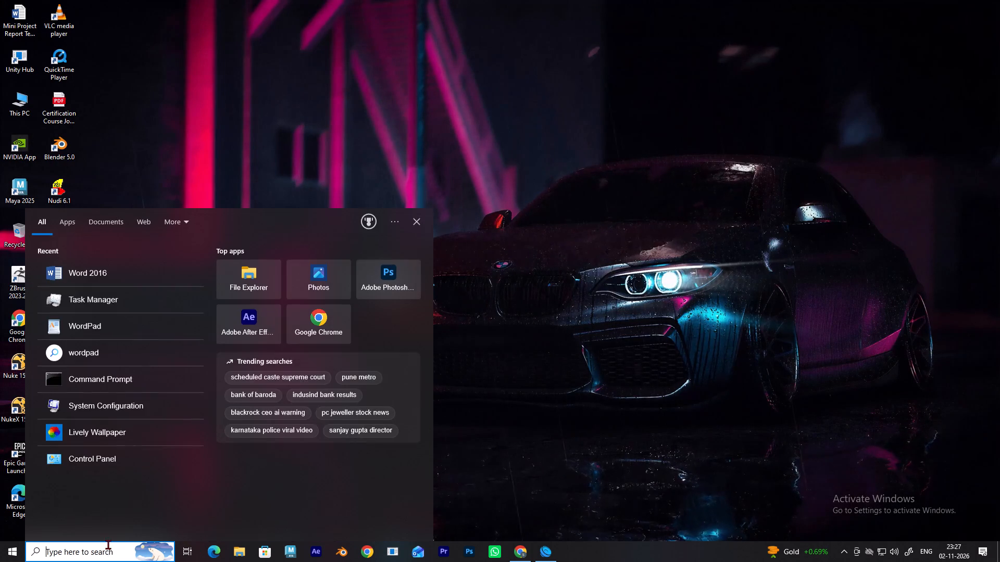
pyautogui.click(95, 266)
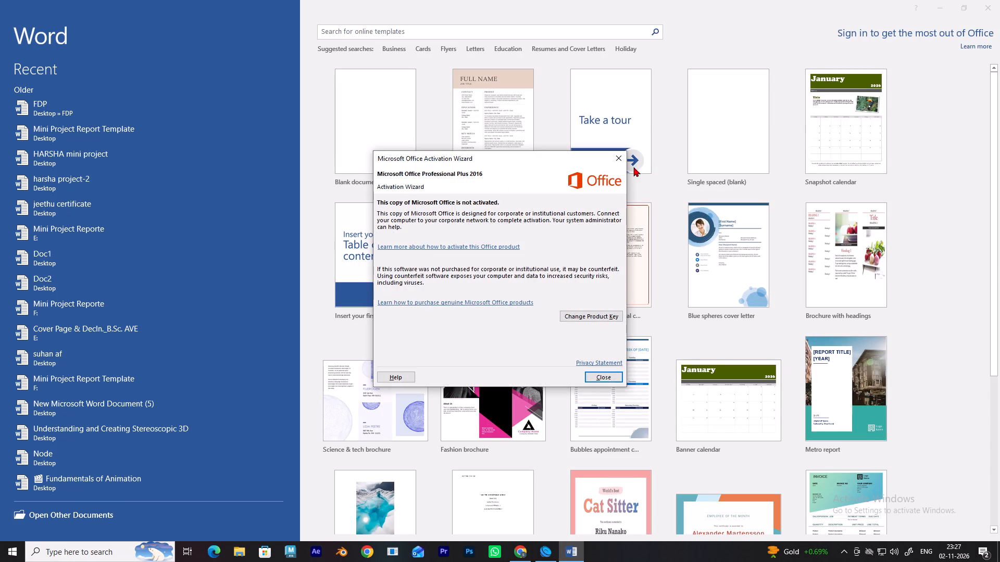
pyautogui.click(619, 161)
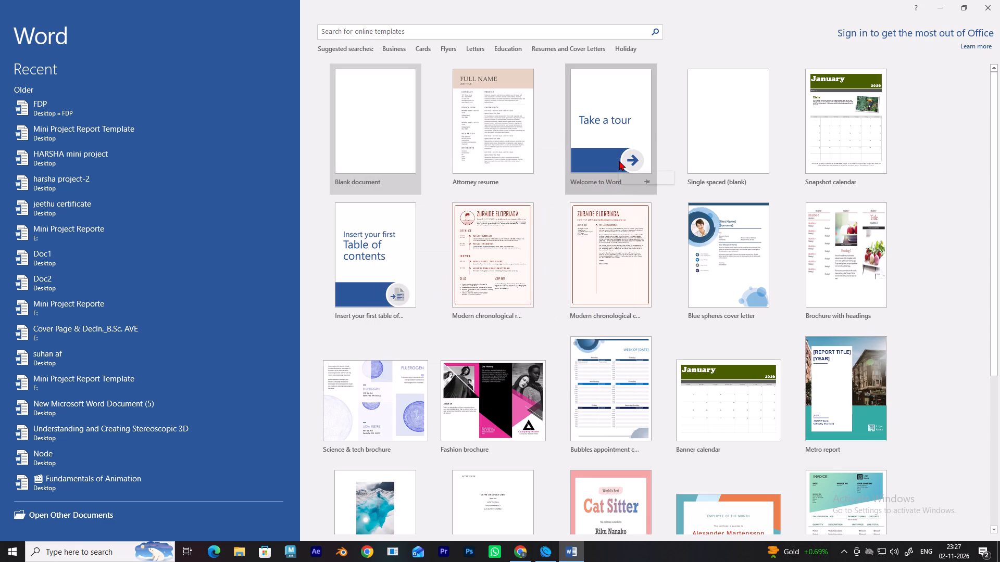
# Search the online templates for "formal letter".
pyautogui.click(432, 34)
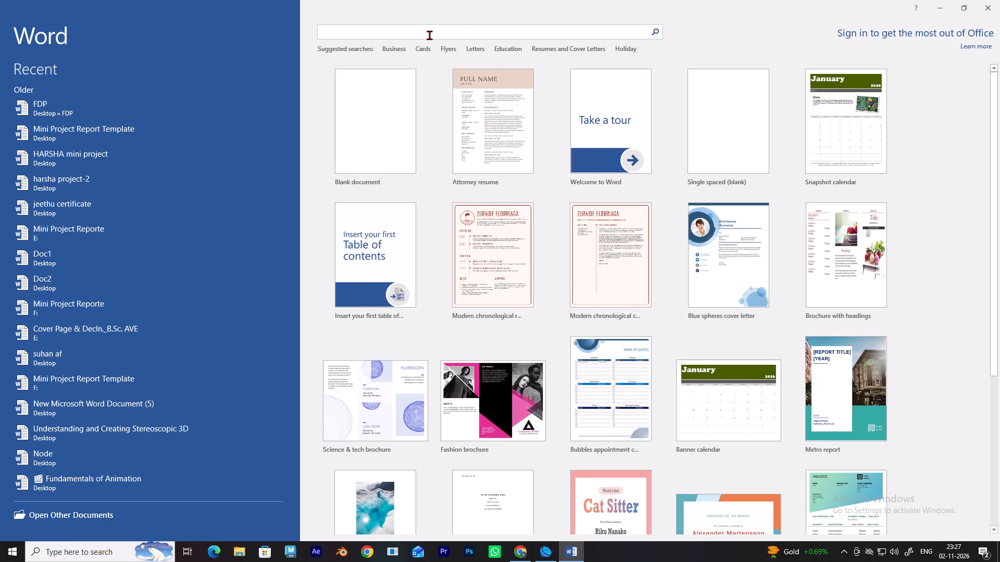
pyautogui.write('formal lw')
pyautogui.press('BackSpace')
pyautogui.write('etter')
pyautogui.press('Return')
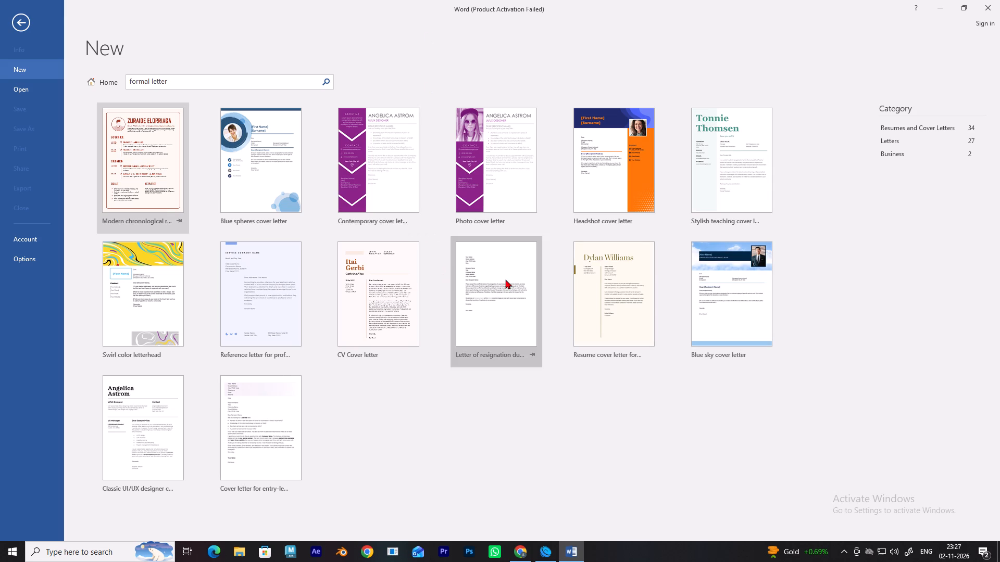
# Preview the Letter of resignation due to conflict with boss and Cover letter for entry-level resume templates, closing each preview.
pyautogui.click(505, 279)
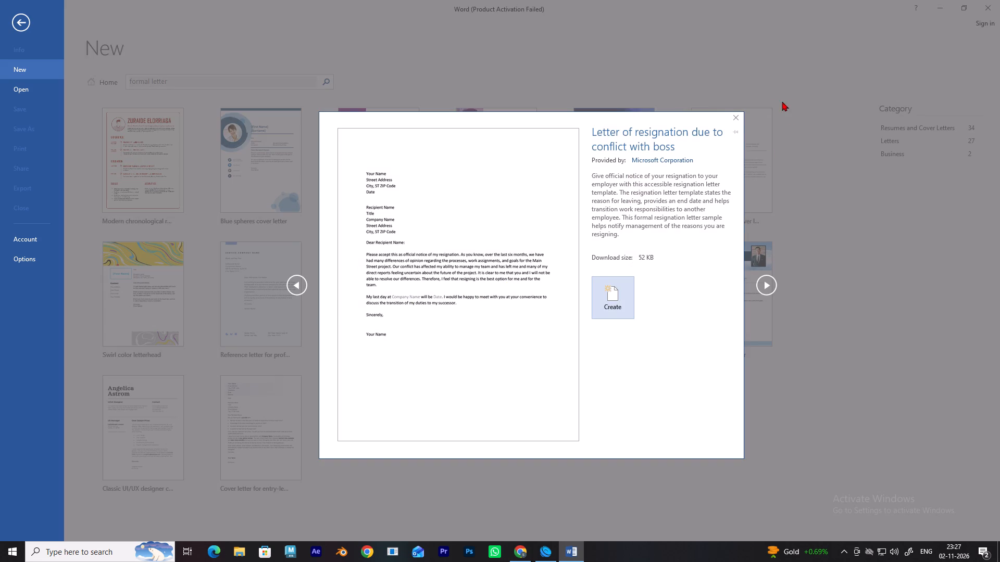
pyautogui.click(739, 117)
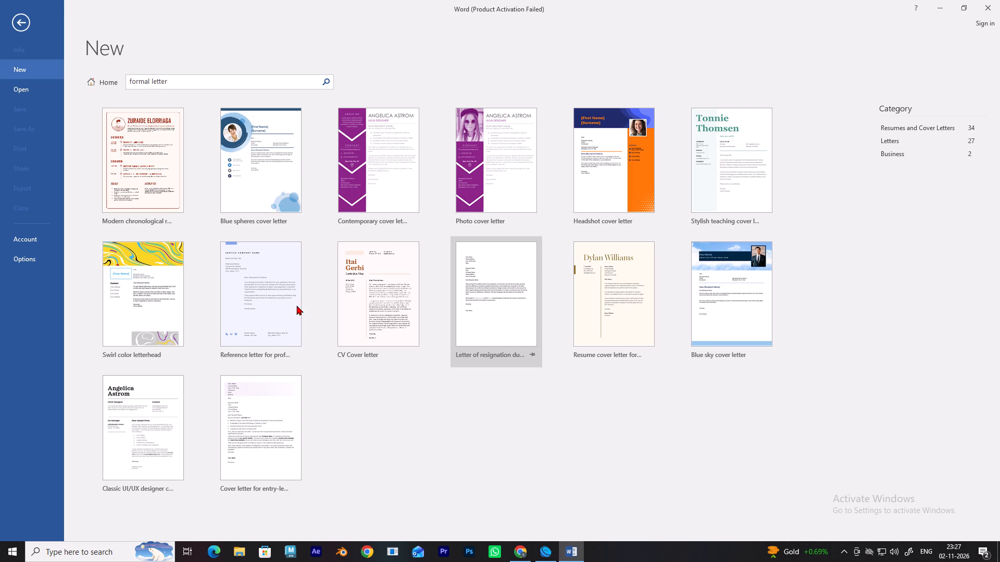
pyautogui.click(285, 434)
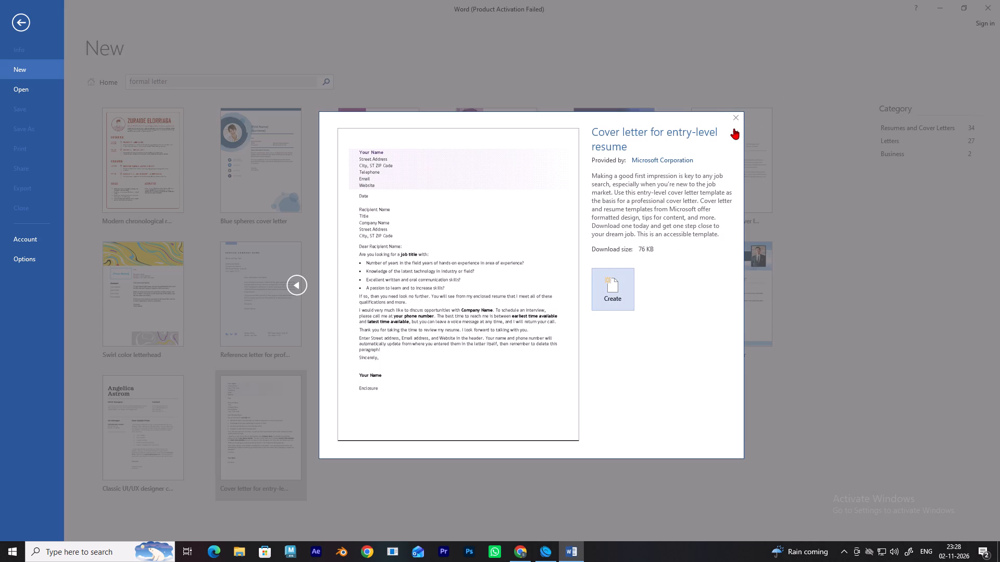
pyautogui.click(732, 111)
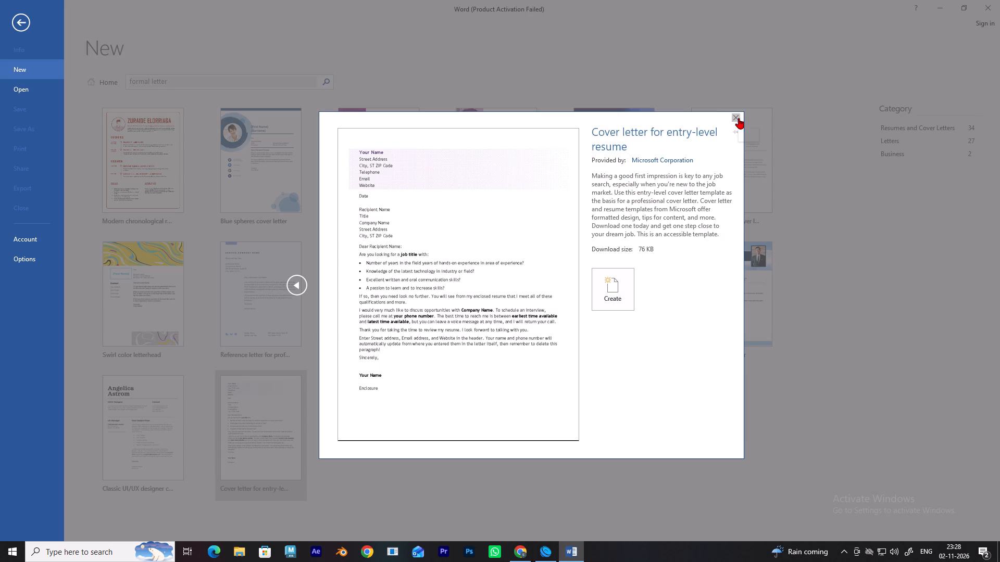
pyautogui.click(739, 118)
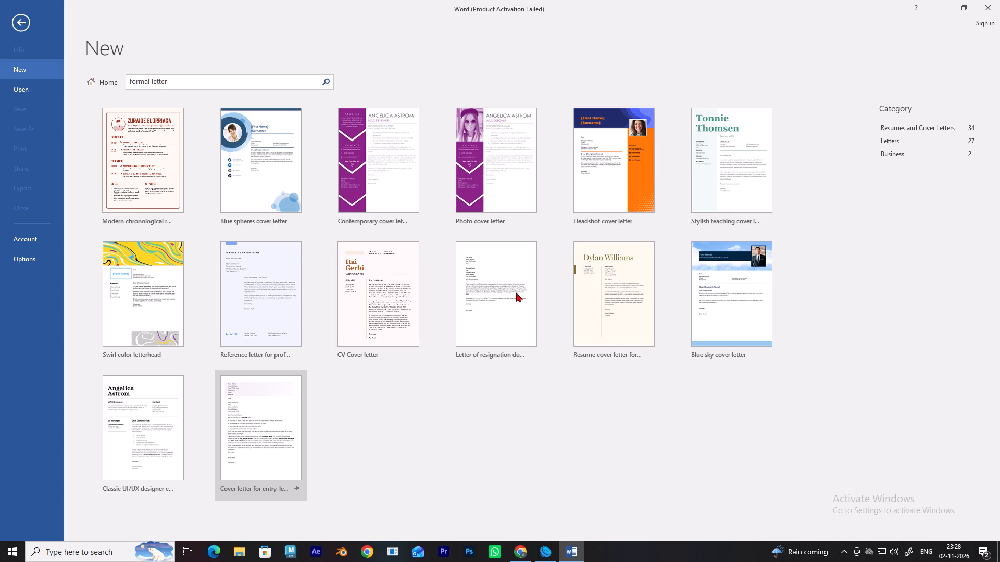
# Search the online templates for "cv".
pyautogui.click(183, 75)
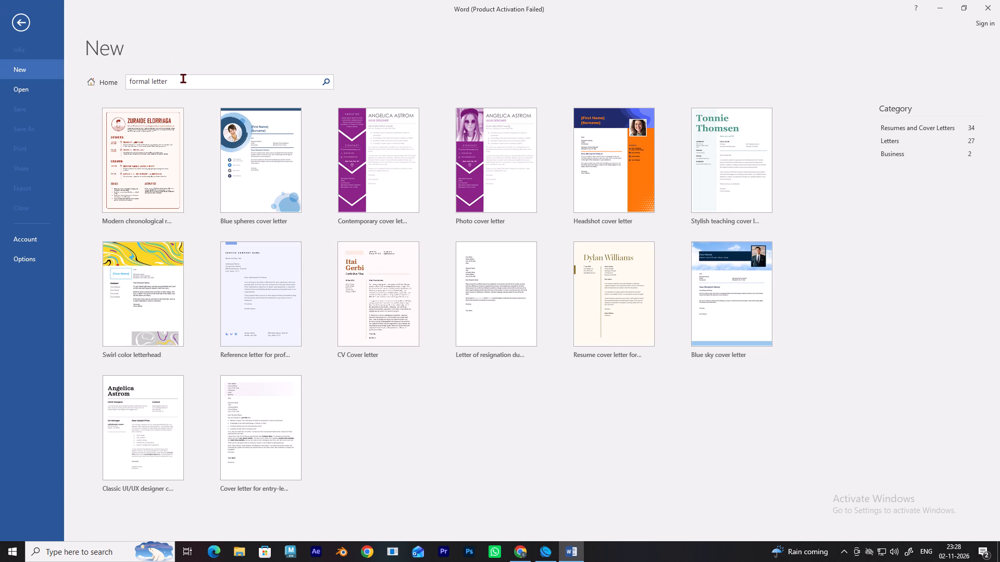
pyautogui.click(183, 78)
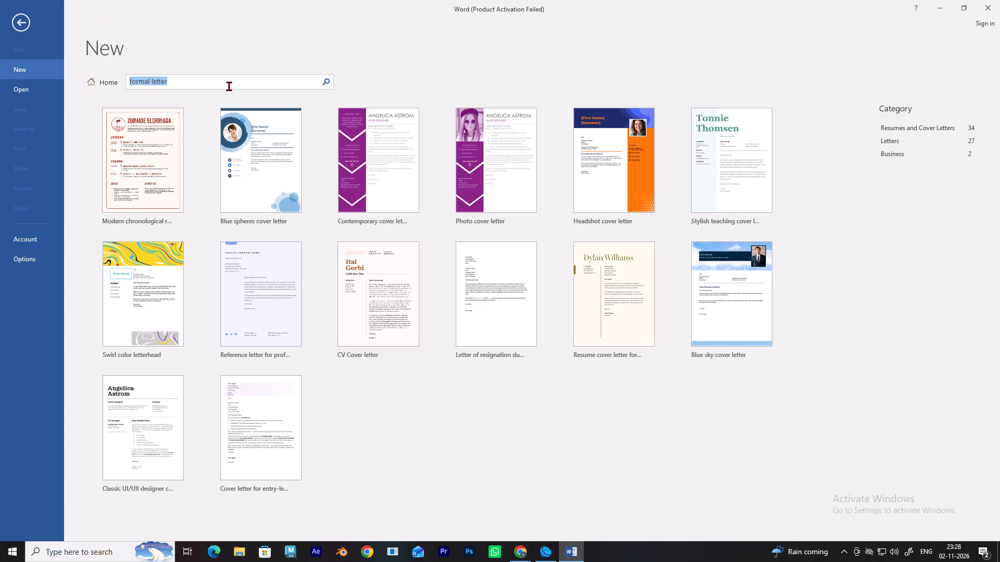
pyautogui.press('BackSpace')
pyautogui.write('cv')
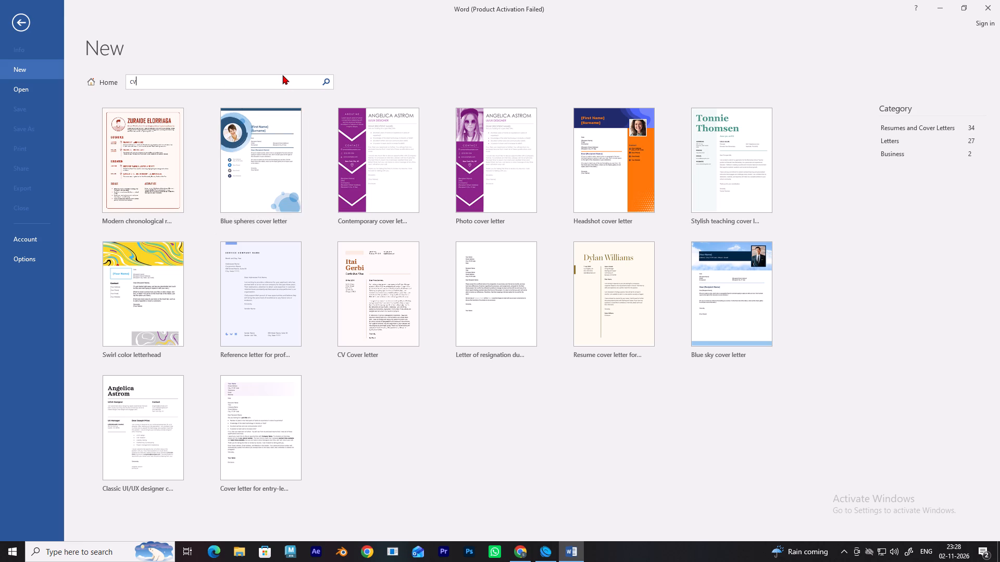
pyautogui.press('Return')
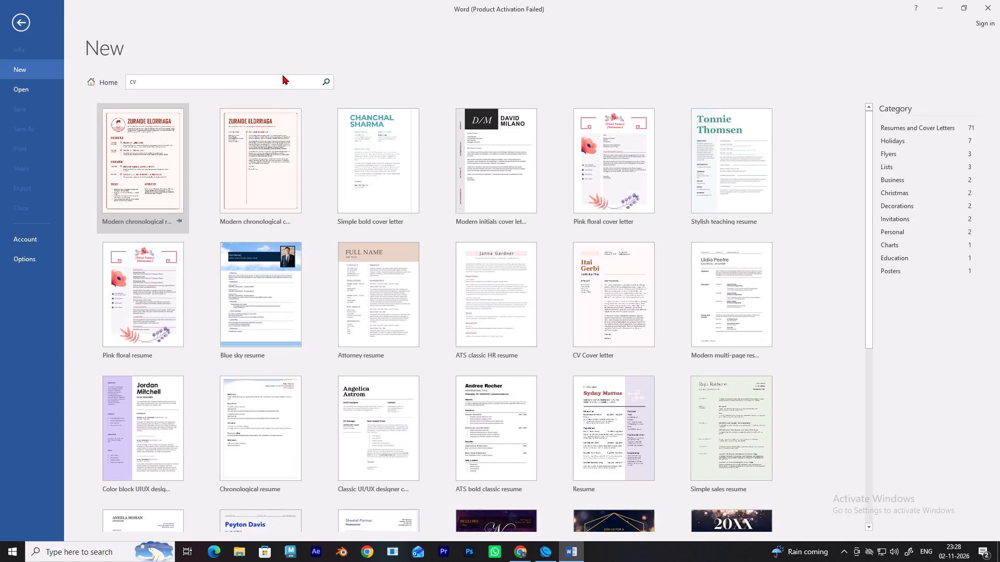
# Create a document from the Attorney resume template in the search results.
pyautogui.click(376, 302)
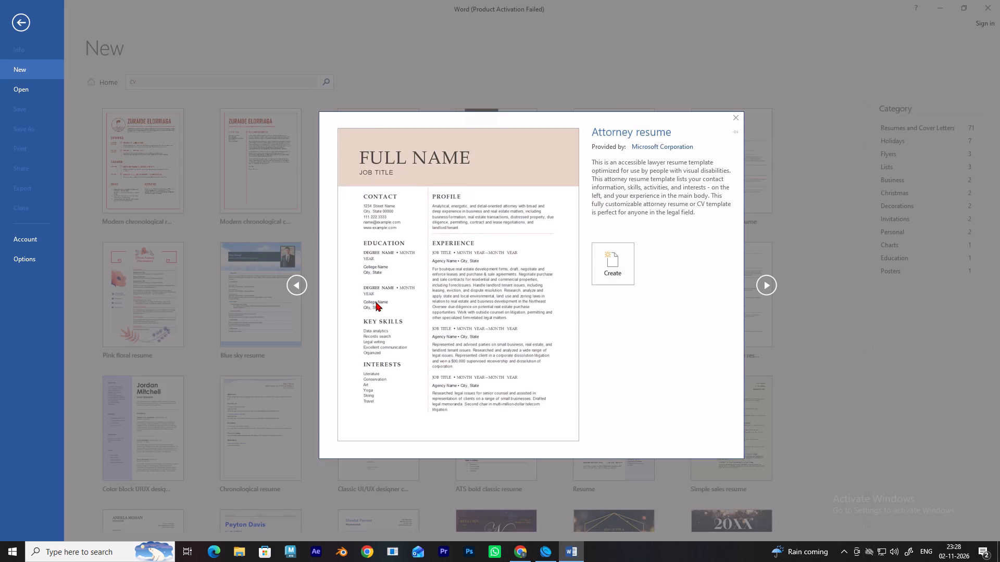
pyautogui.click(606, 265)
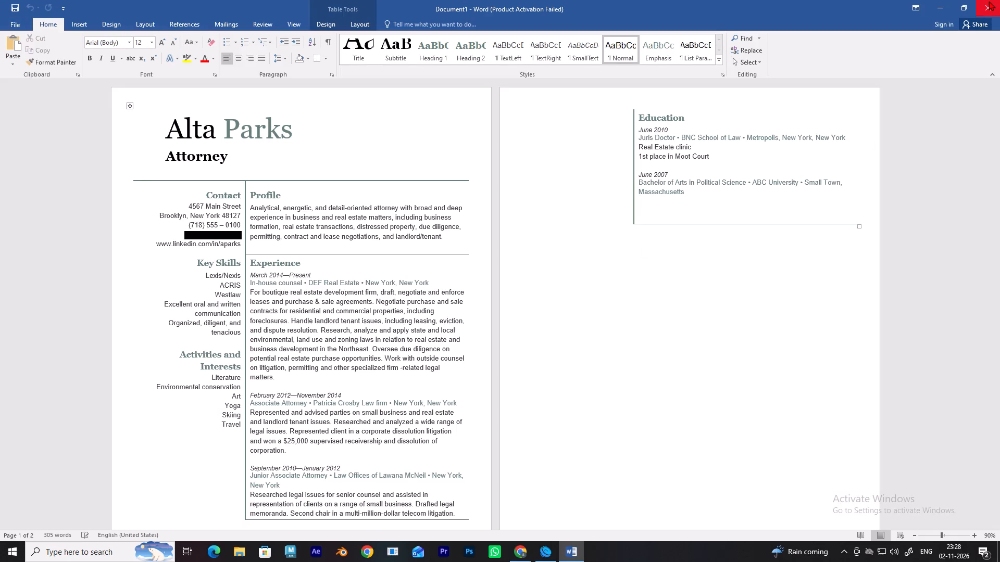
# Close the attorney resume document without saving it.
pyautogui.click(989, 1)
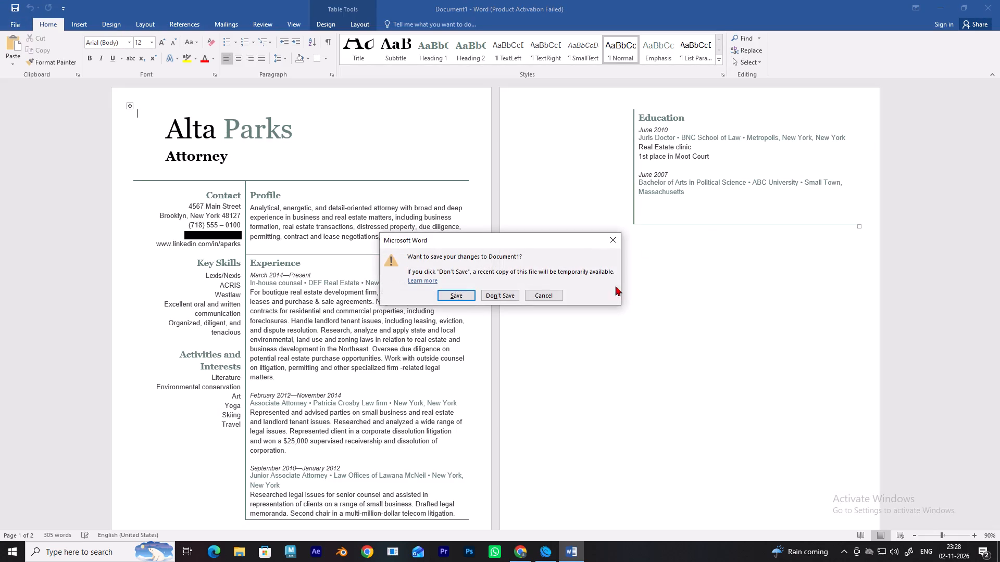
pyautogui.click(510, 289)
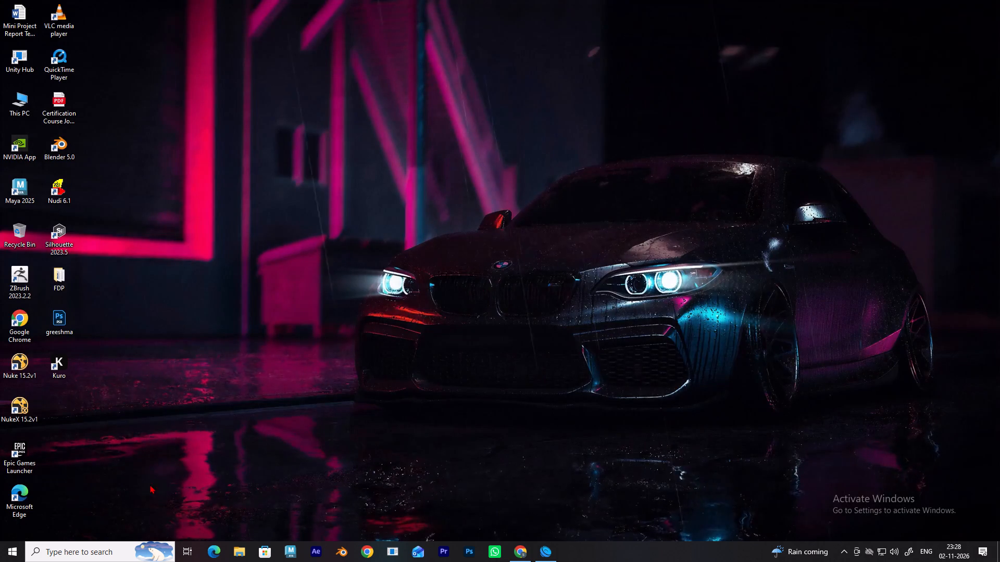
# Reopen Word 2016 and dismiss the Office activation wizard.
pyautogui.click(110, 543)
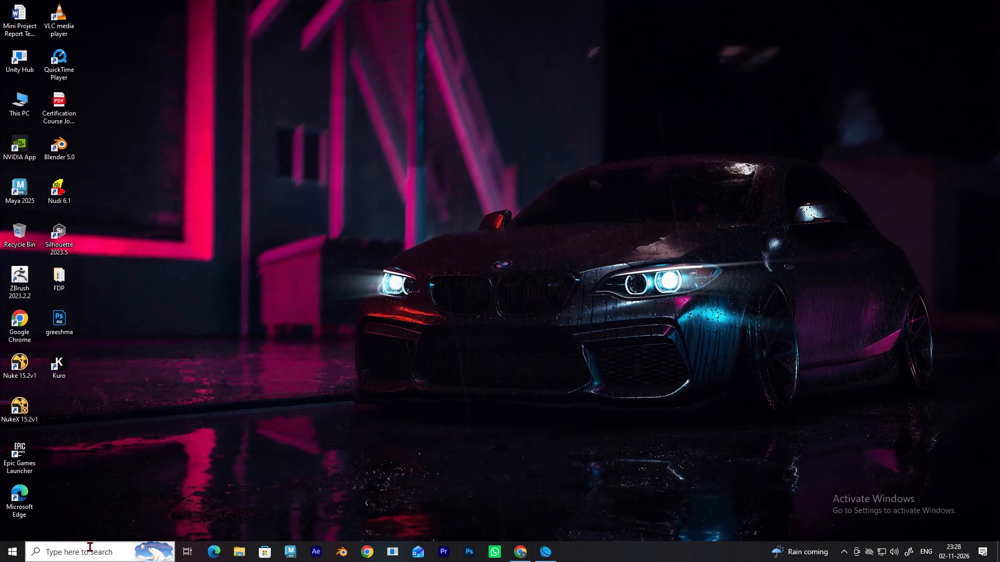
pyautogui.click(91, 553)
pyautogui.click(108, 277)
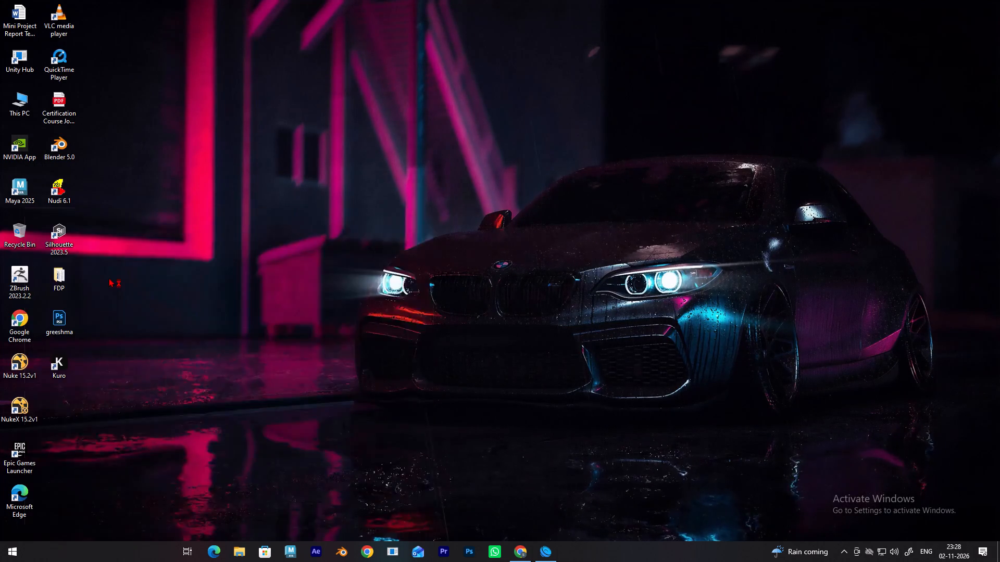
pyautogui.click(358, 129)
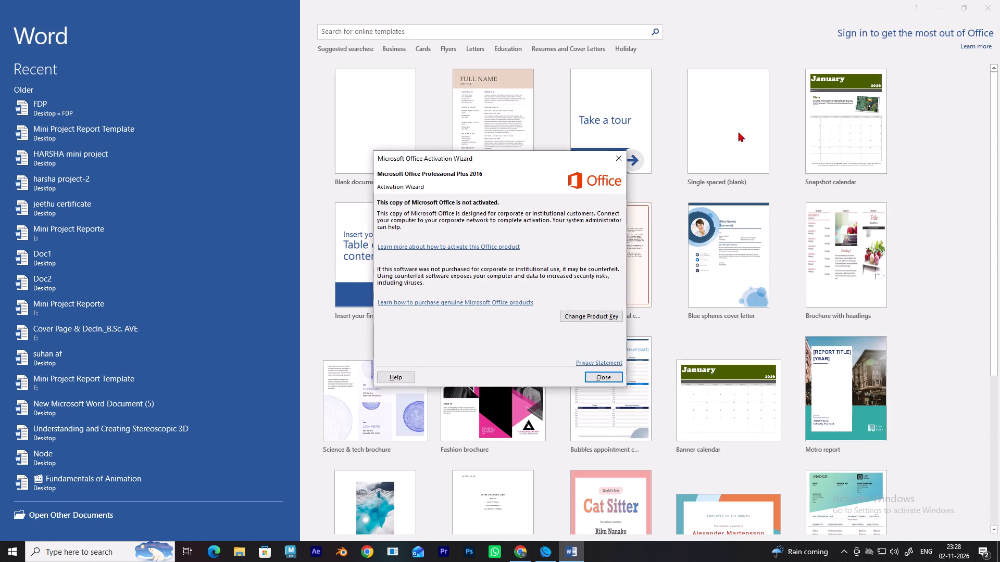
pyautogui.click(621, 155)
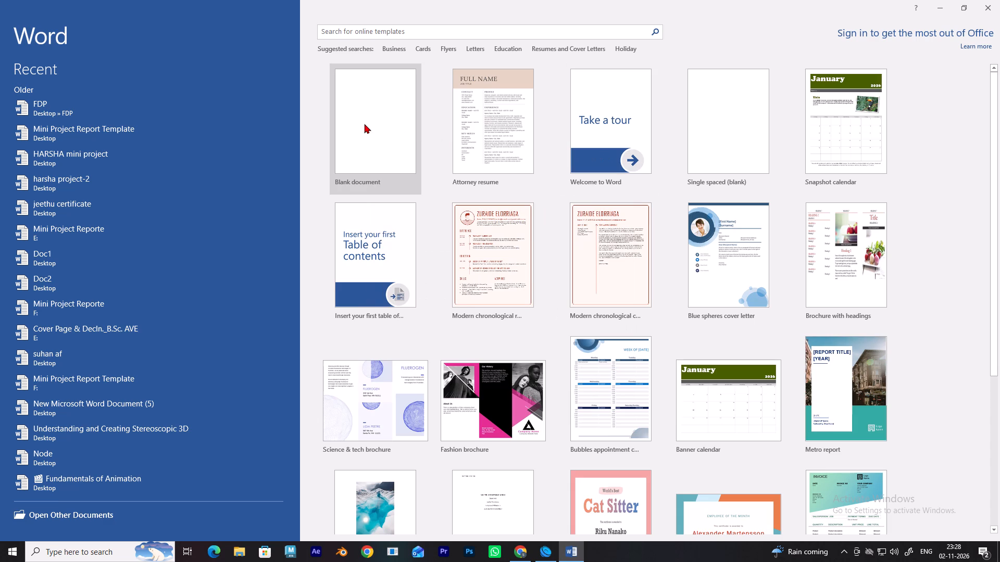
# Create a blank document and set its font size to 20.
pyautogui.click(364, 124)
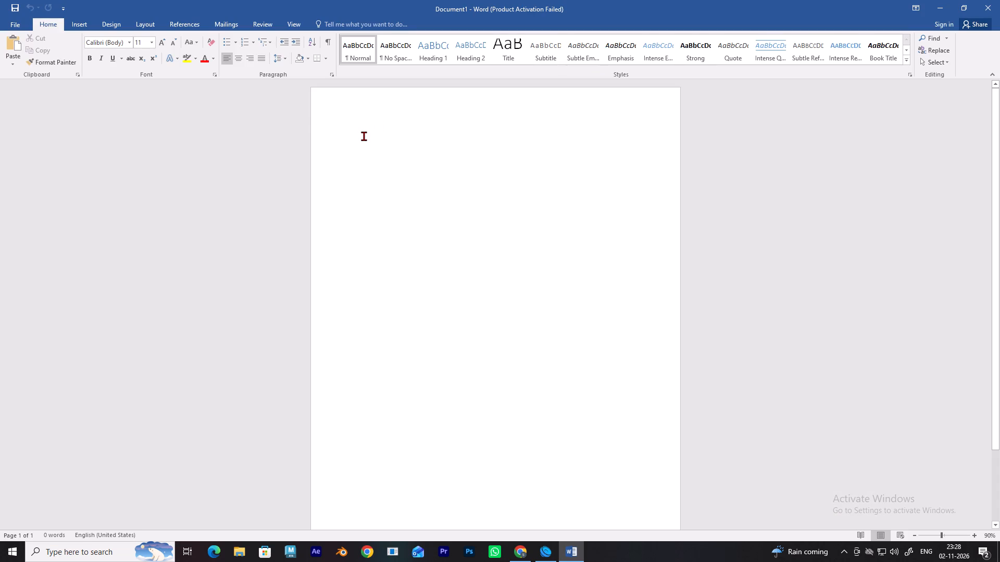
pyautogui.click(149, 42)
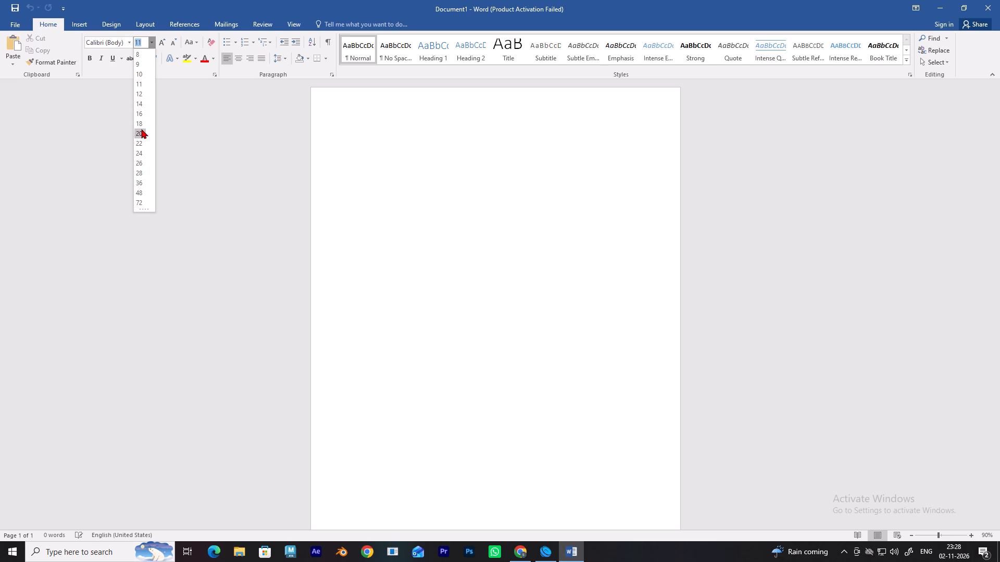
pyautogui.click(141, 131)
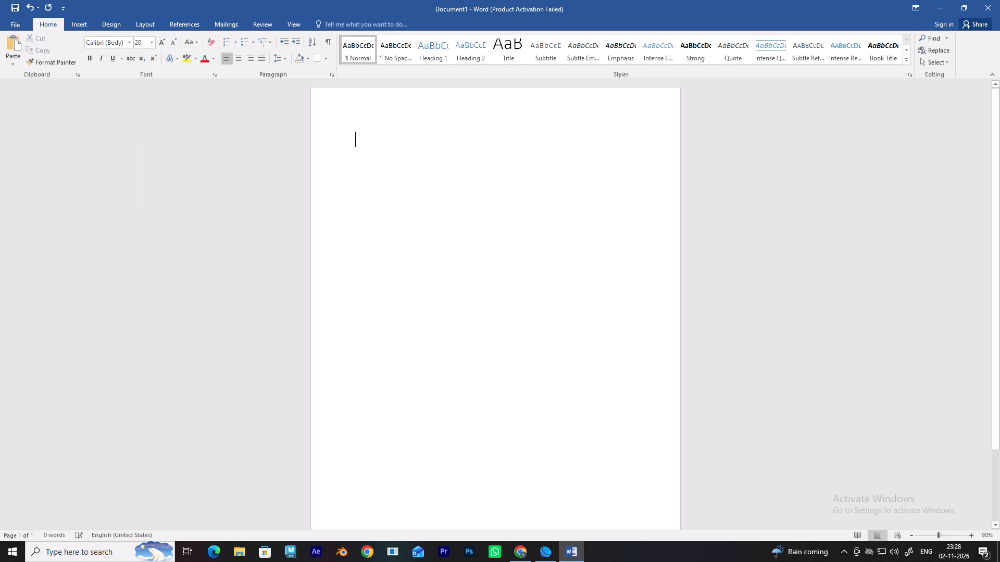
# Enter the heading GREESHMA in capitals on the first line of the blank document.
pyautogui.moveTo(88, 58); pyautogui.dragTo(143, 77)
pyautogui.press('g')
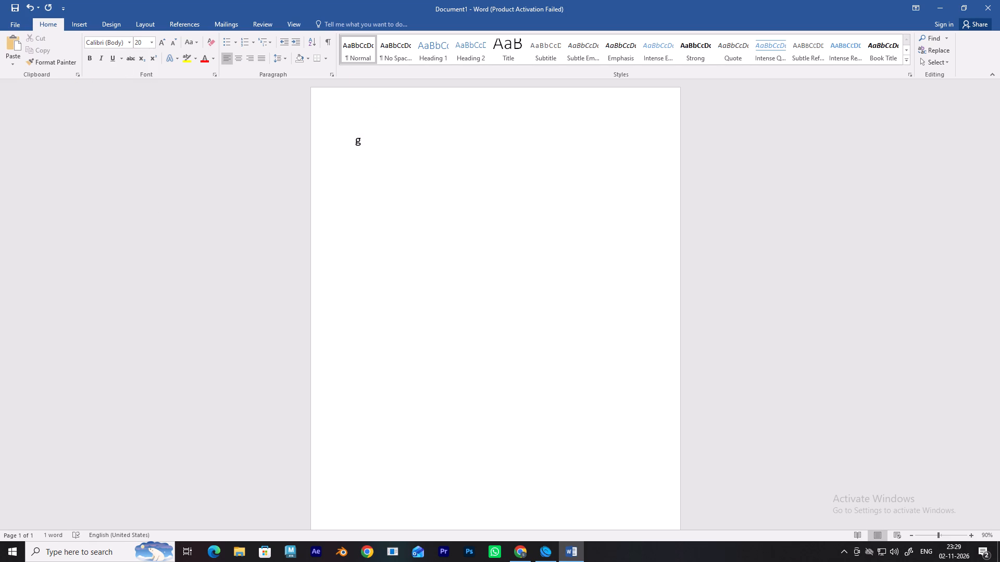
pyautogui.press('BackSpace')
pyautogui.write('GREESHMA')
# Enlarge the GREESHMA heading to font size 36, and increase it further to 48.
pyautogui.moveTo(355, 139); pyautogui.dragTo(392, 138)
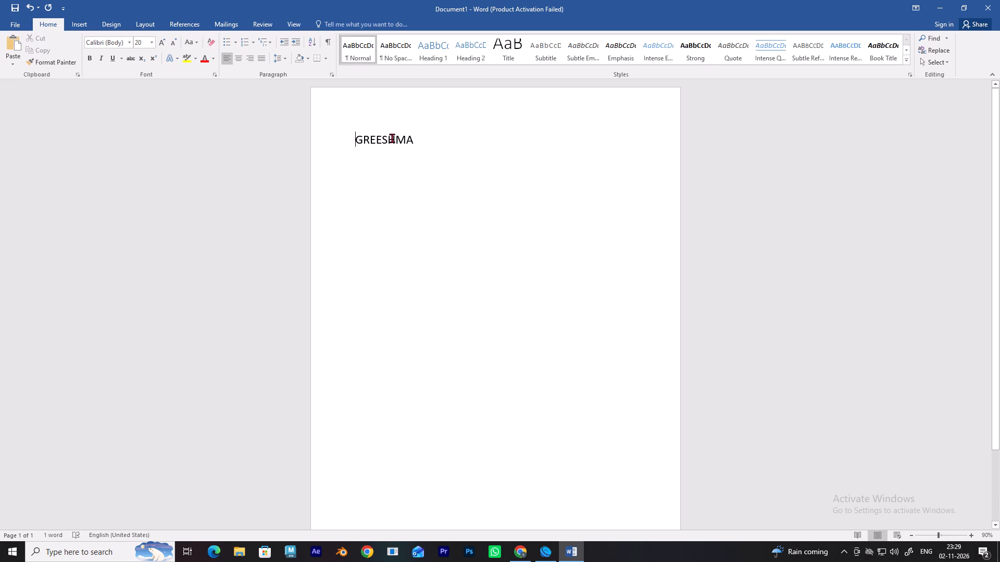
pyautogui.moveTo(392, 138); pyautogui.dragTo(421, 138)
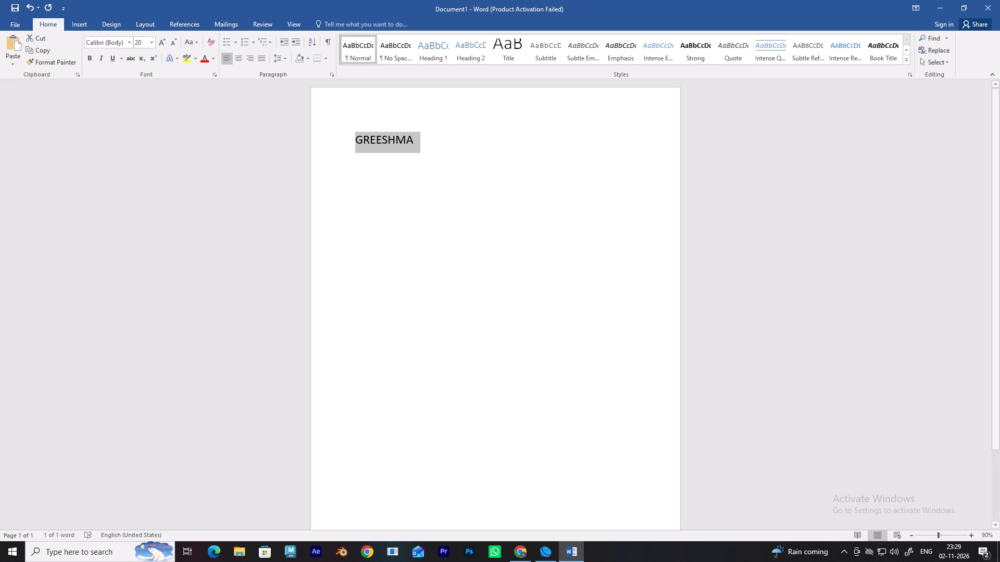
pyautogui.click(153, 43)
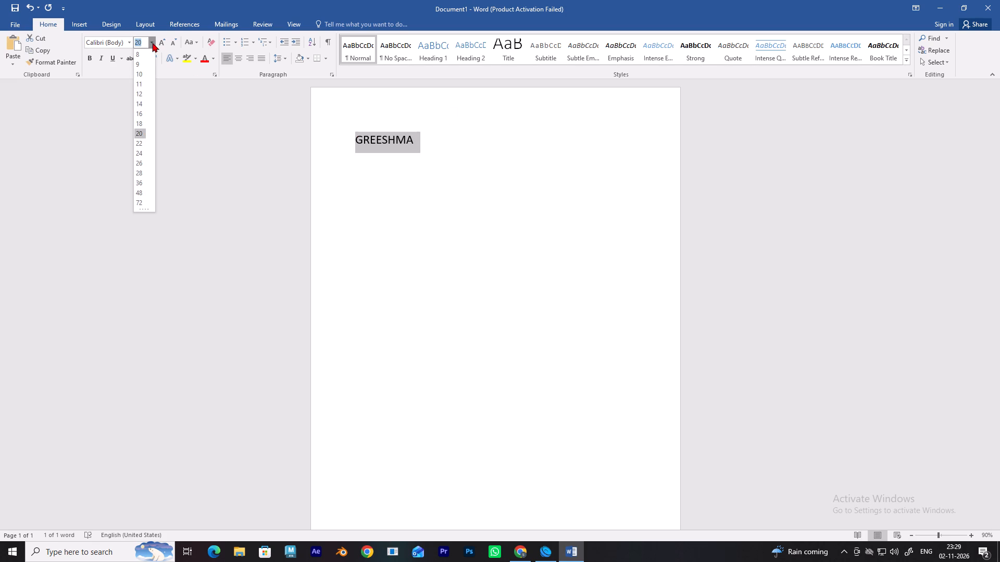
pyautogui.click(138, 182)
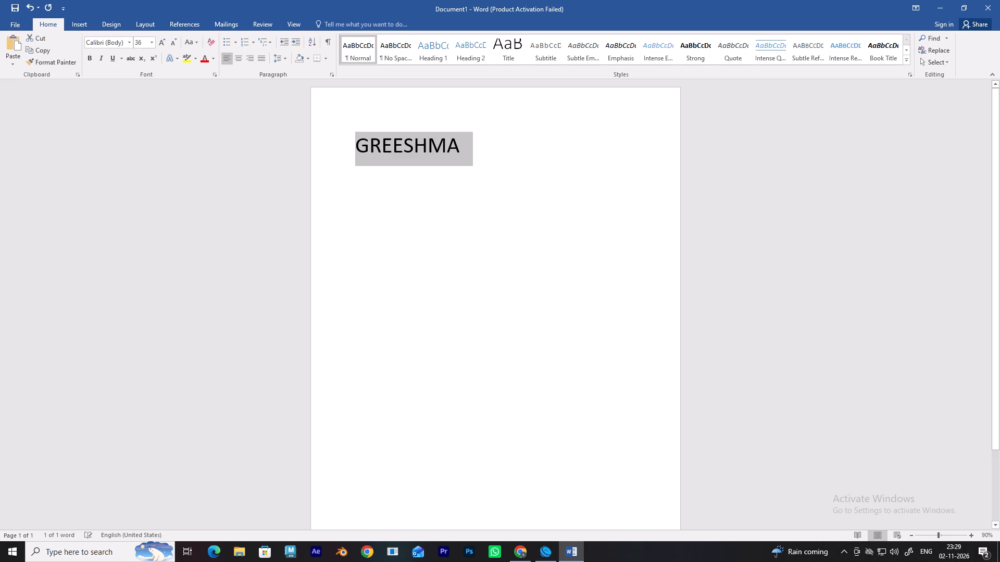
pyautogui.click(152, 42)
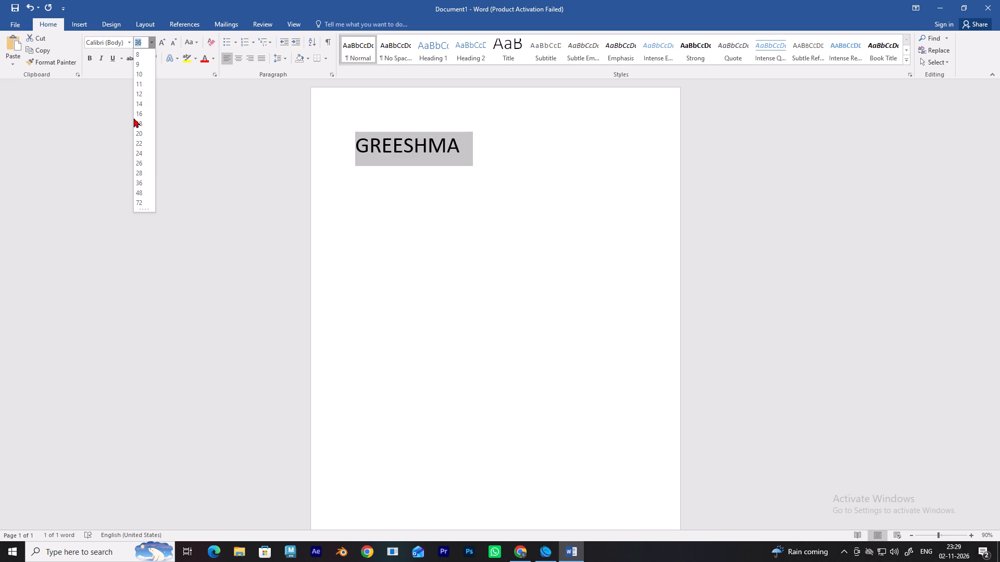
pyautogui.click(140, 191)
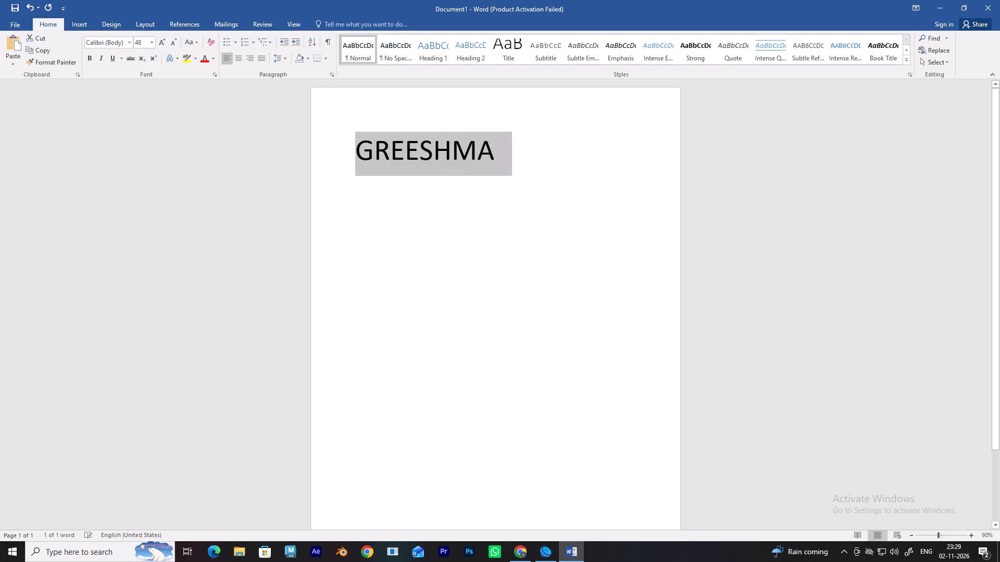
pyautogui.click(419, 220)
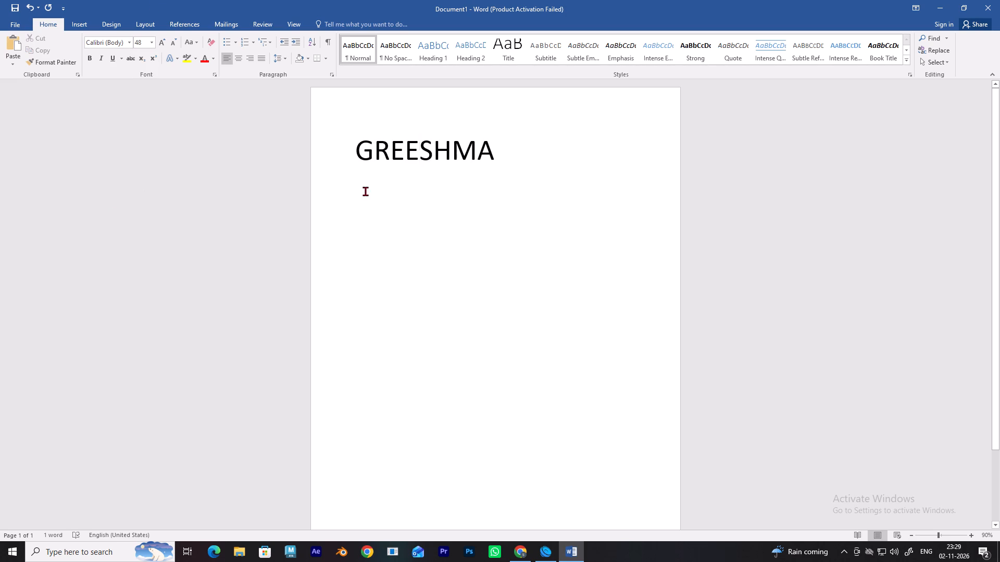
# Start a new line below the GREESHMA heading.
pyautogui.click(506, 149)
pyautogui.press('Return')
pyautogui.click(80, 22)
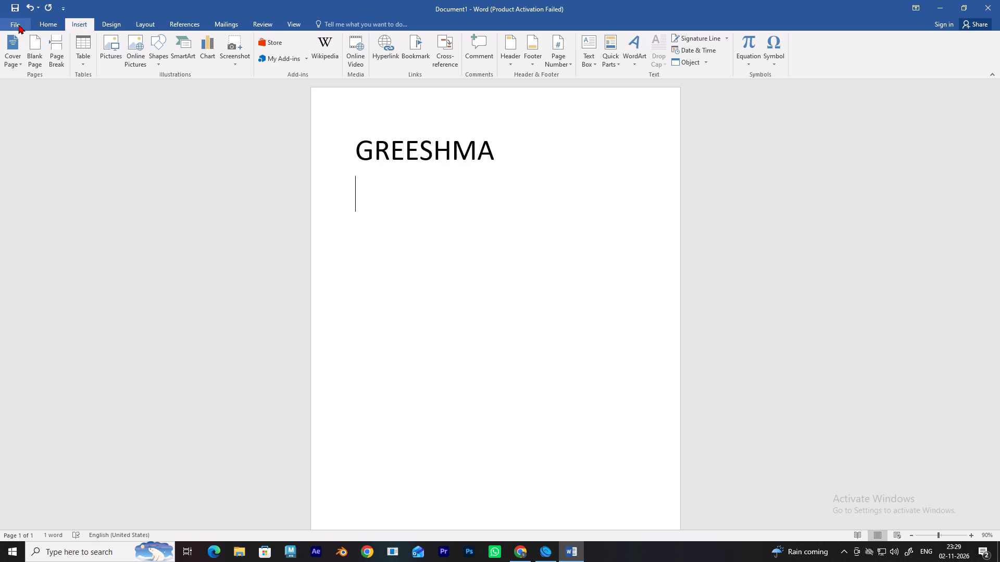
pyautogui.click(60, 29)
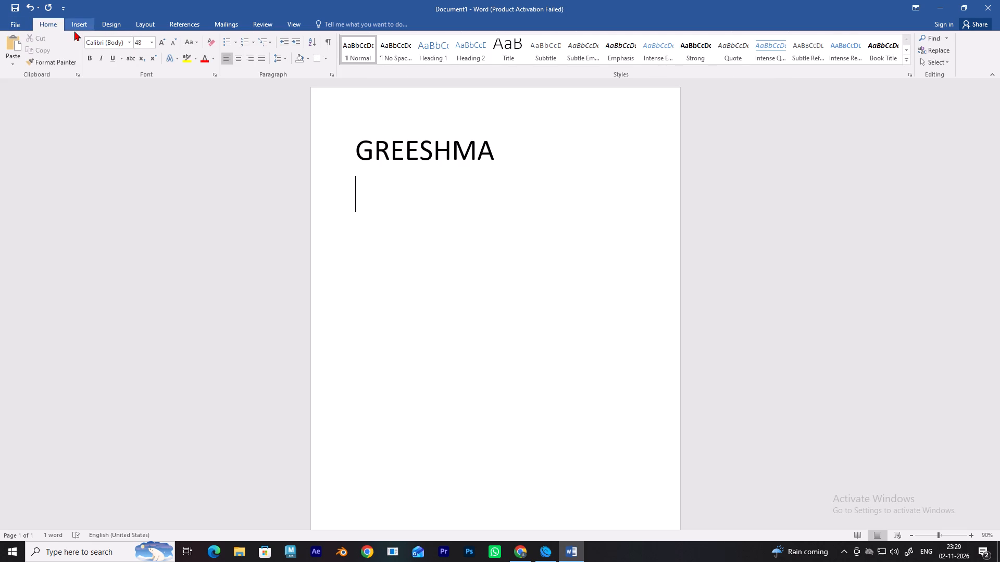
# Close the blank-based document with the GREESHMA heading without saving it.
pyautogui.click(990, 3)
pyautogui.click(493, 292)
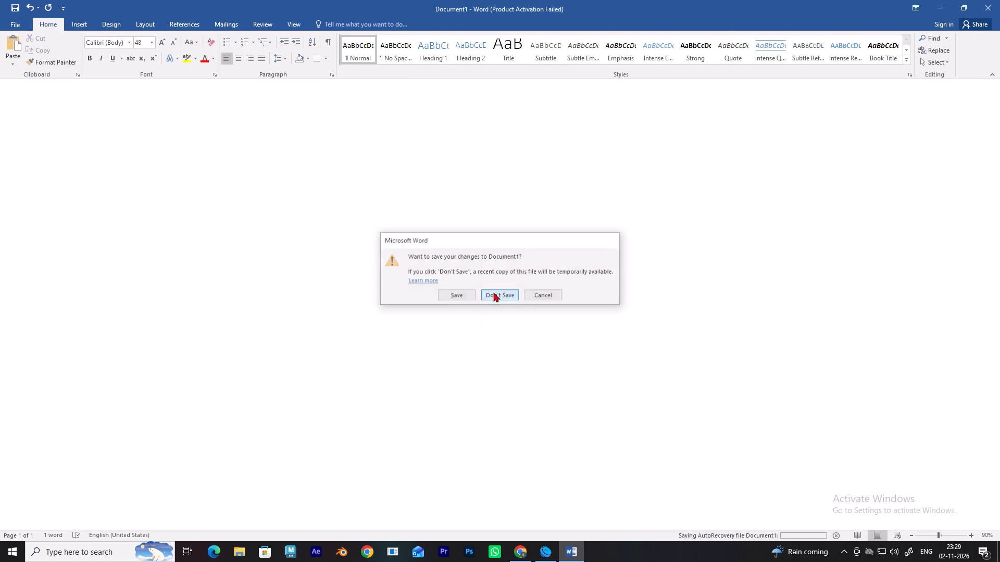
# Reopen Word 2016 and dismiss the Office activation wizard.
pyautogui.click(74, 549)
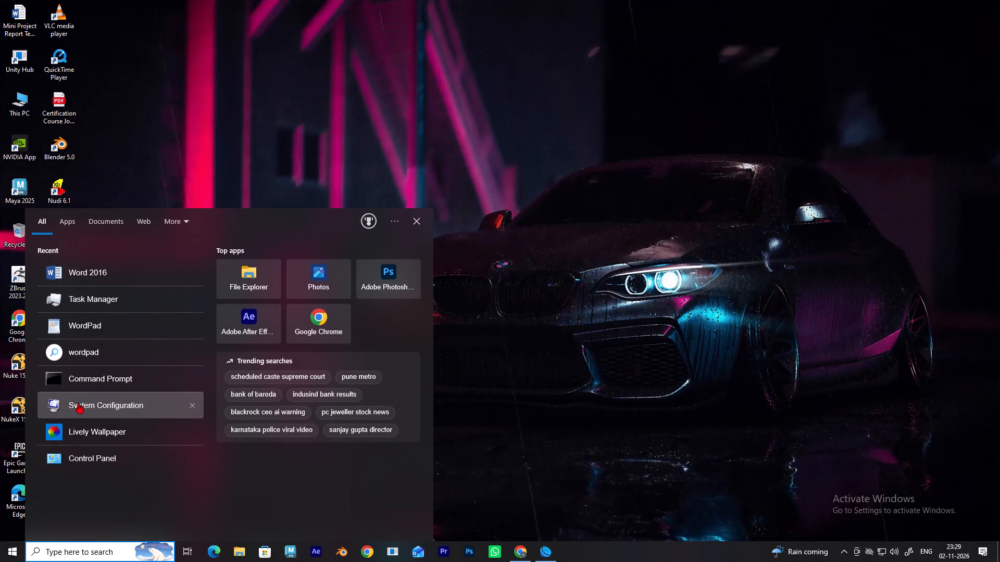
pyautogui.click(108, 271)
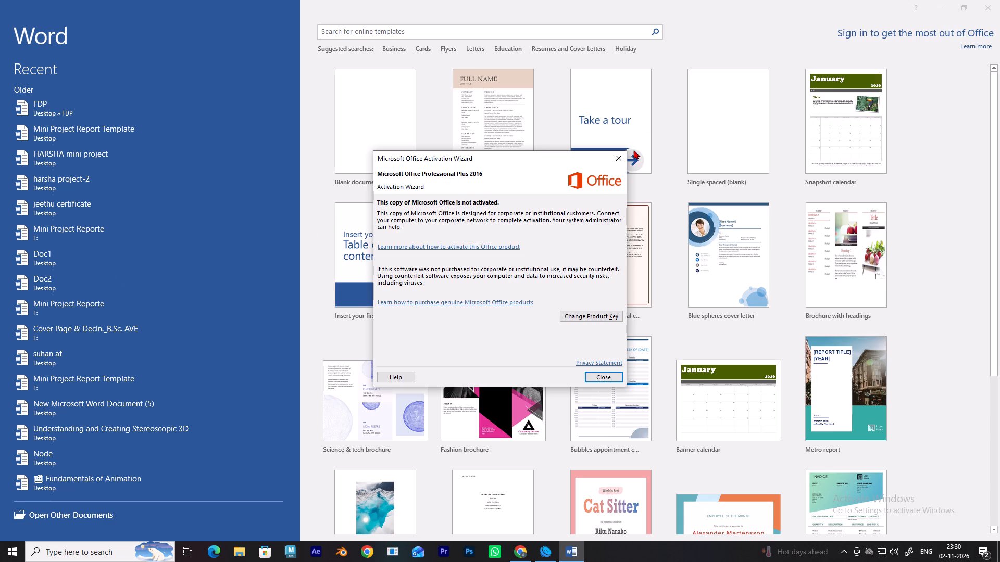
pyautogui.click(618, 158)
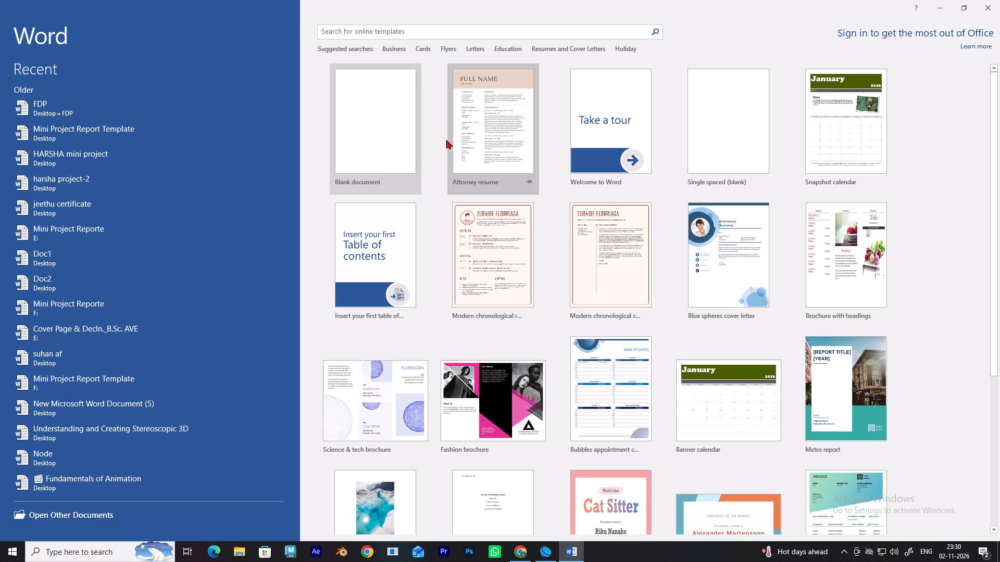
# Open the preview of the Attorney resume template.
pyautogui.click(474, 131)
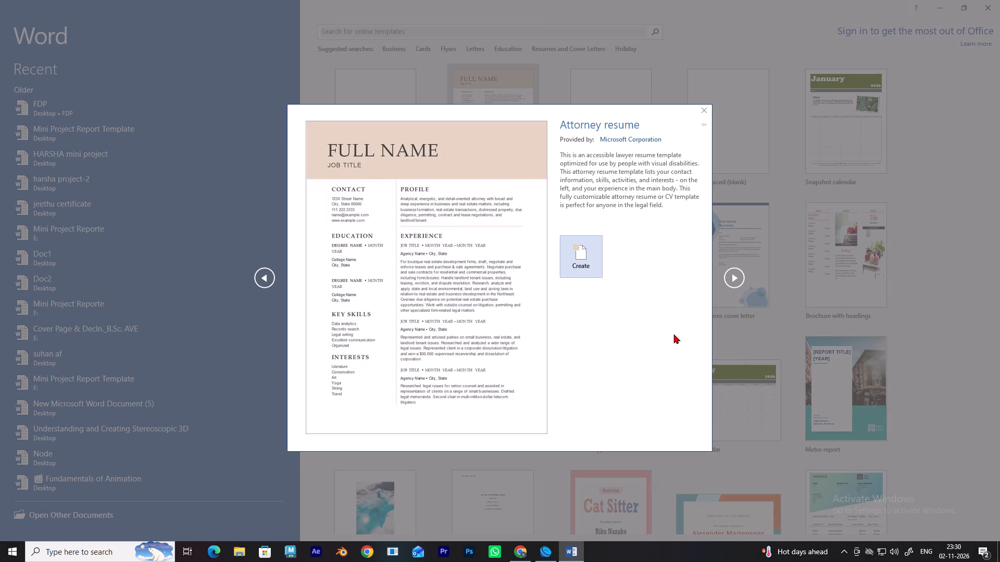
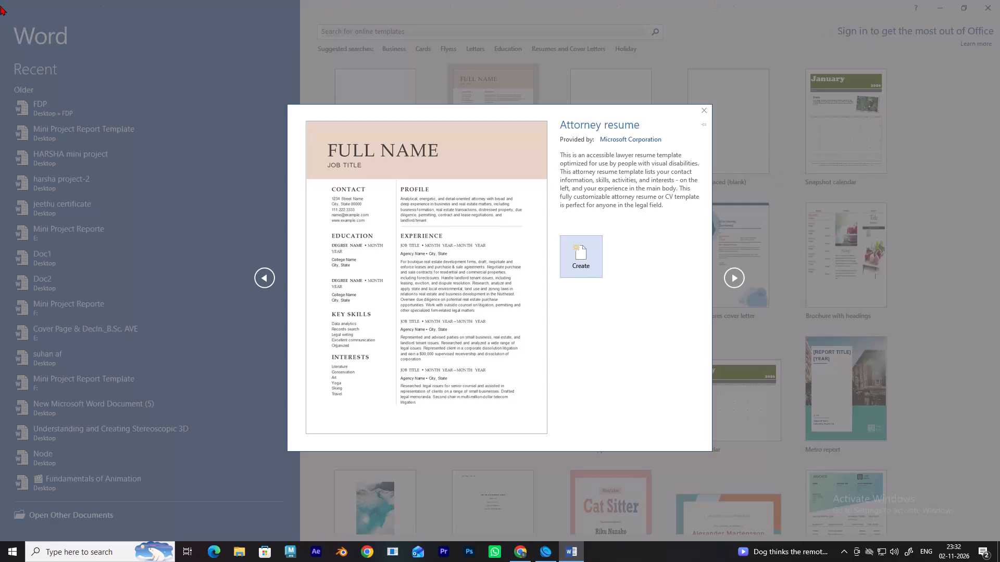
# Launch the recently added Kuro application.
pyautogui.click(15, 551)
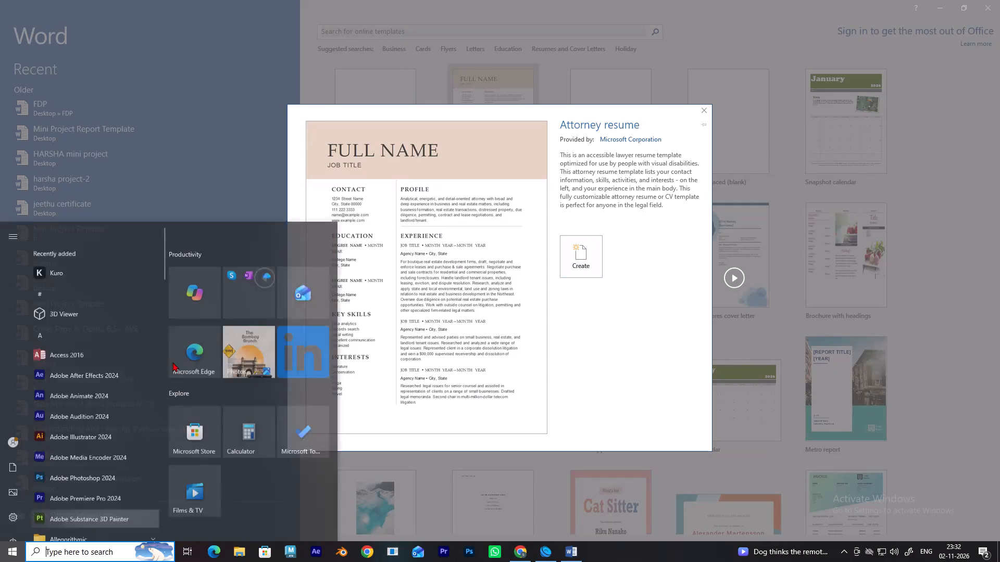
pyautogui.click(37, 241)
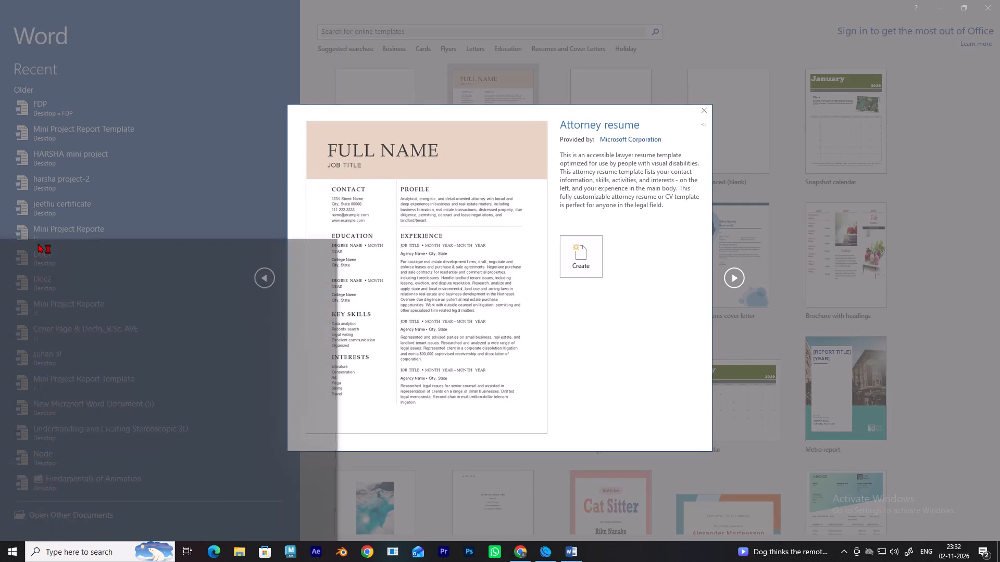
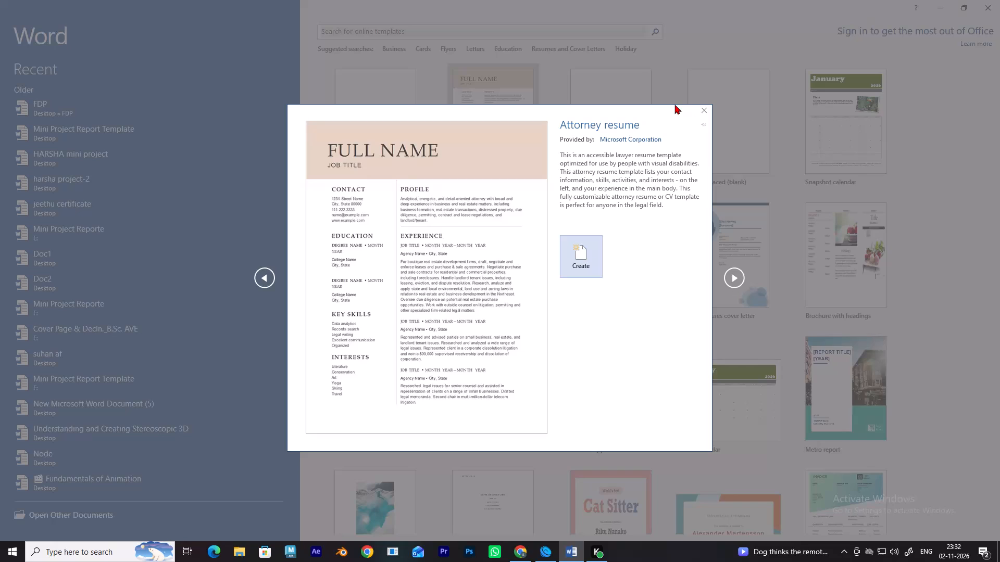
# Dismiss the Attorney resume template preview and create a blank document instead.
pyautogui.click(707, 105)
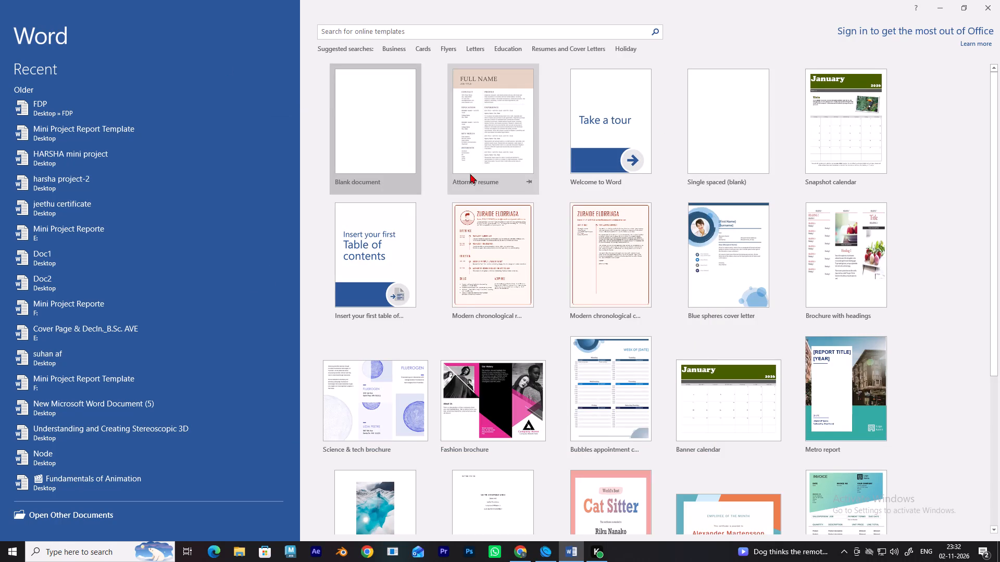
pyautogui.click(428, 143)
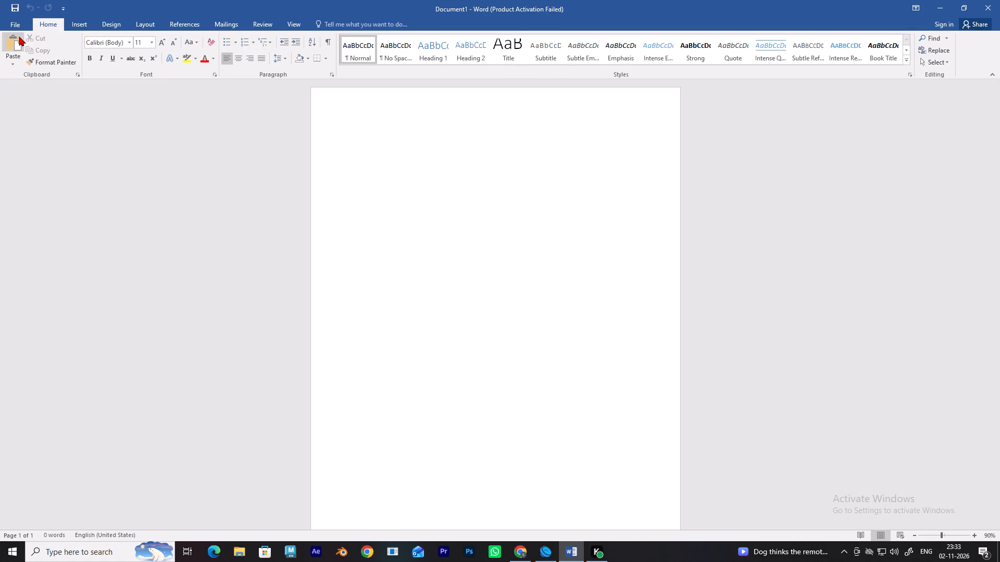
# Search the online templates for LETTER from the new document page.
pyautogui.click(21, 21)
pyautogui.click(42, 76)
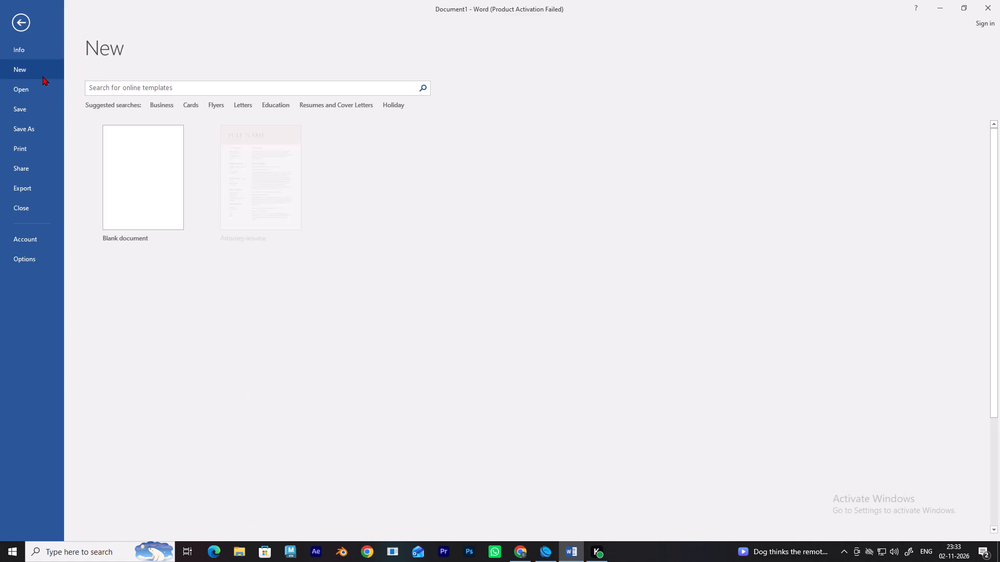
pyautogui.click(117, 93)
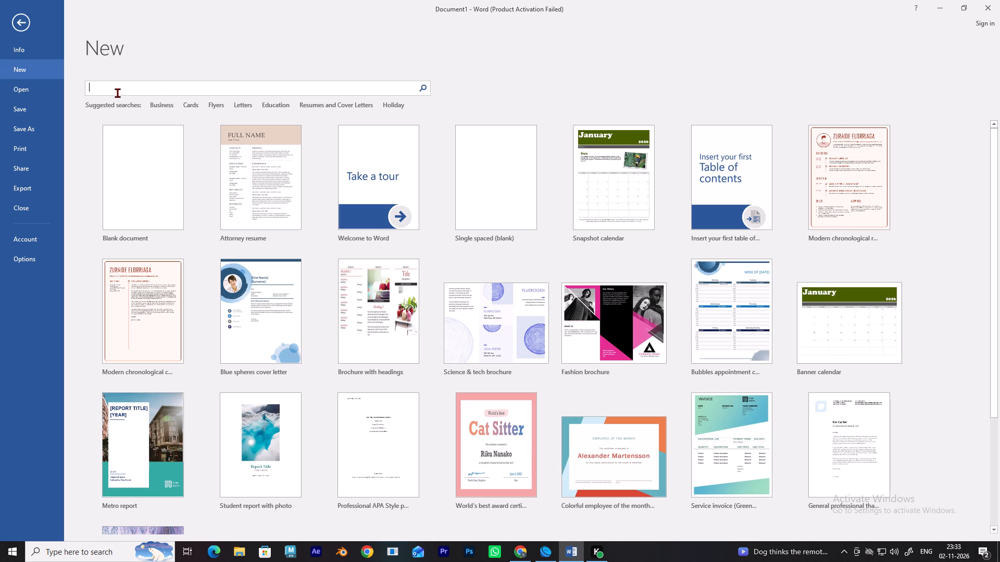
pyautogui.write('LE')
pyautogui.write('TTER')
pyautogui.press('Return')
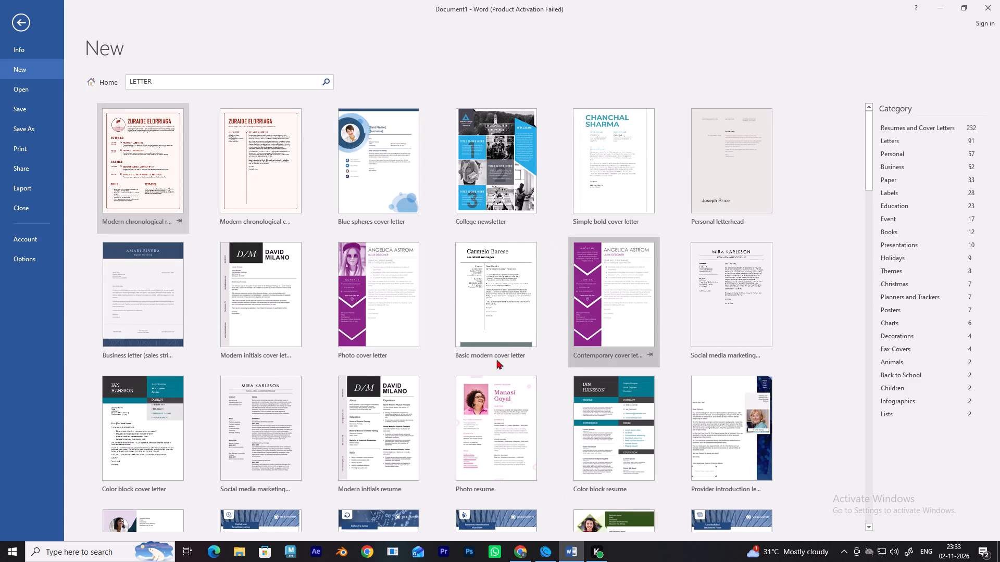
# Browse the letter templates and preview the Follow up letter healthcare template, closing the preview without creating a document.
pyautogui.scroll(-6, 472, 417)
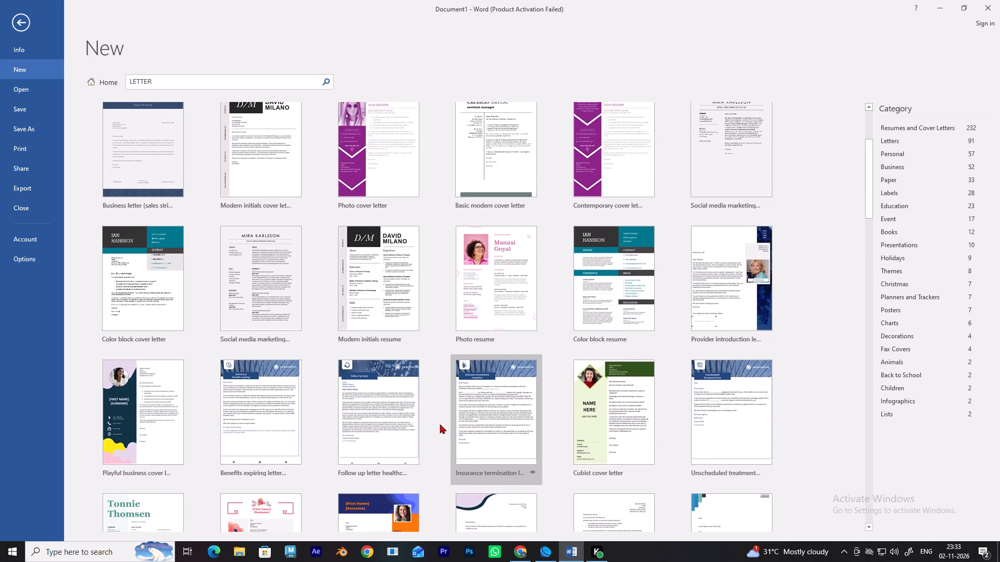
pyautogui.click(422, 427)
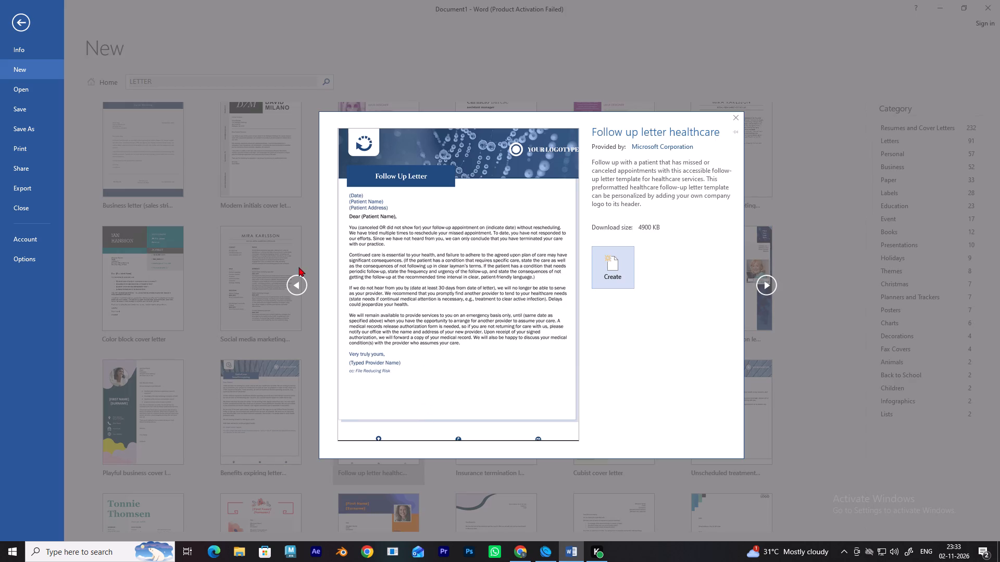
pyautogui.click(789, 445)
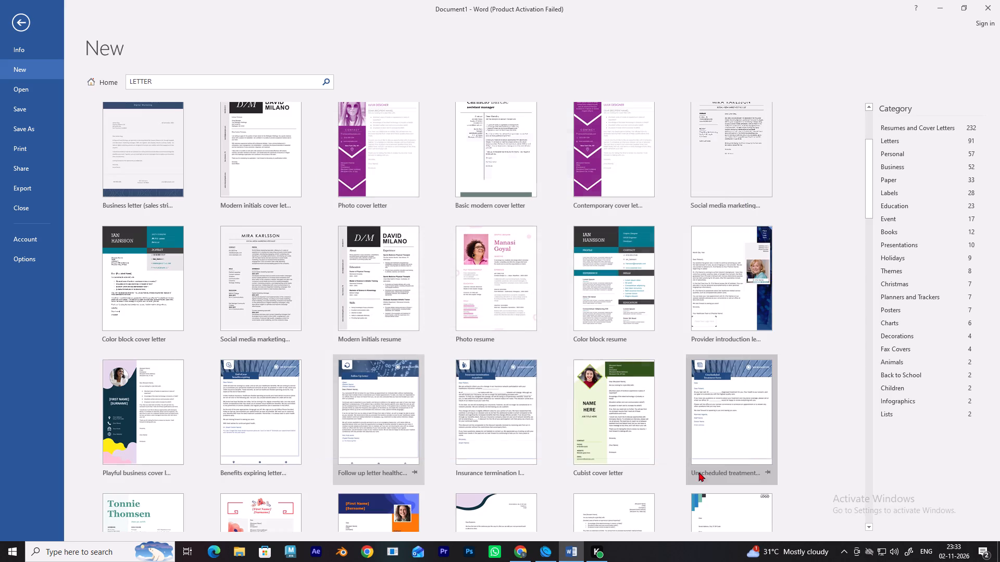
pyautogui.scroll(8, 171, 314)
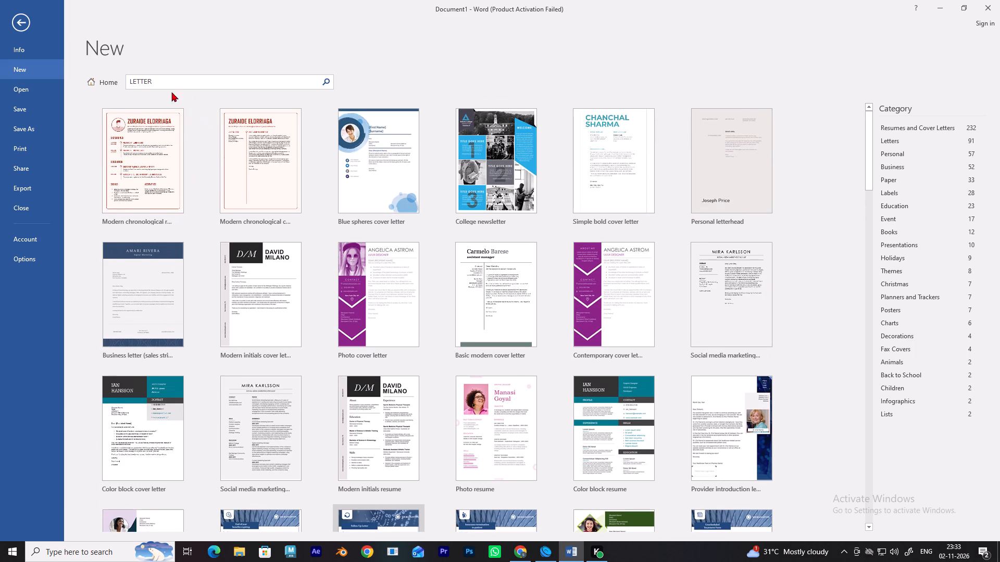
# Clear the LETTER template search and create another new blank document.
pyautogui.click(169, 83)
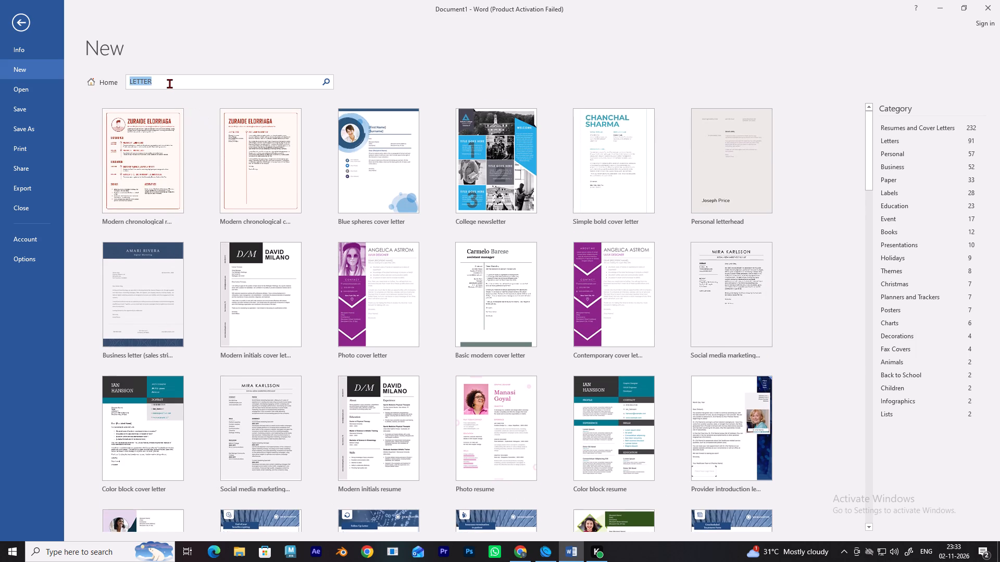
pyautogui.press('BackSpace')
pyautogui.click(23, 82)
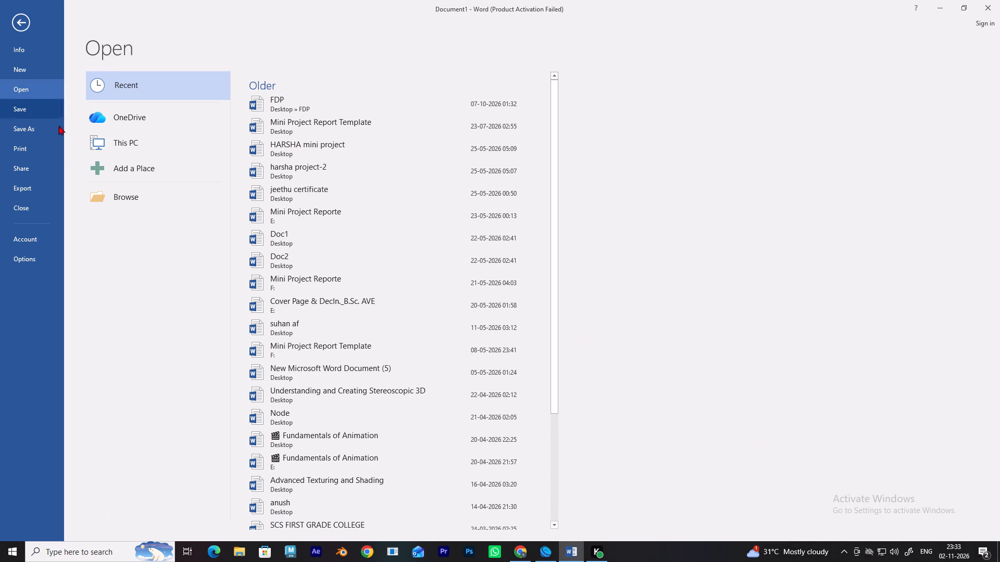
pyautogui.click(28, 74)
pyautogui.click(139, 172)
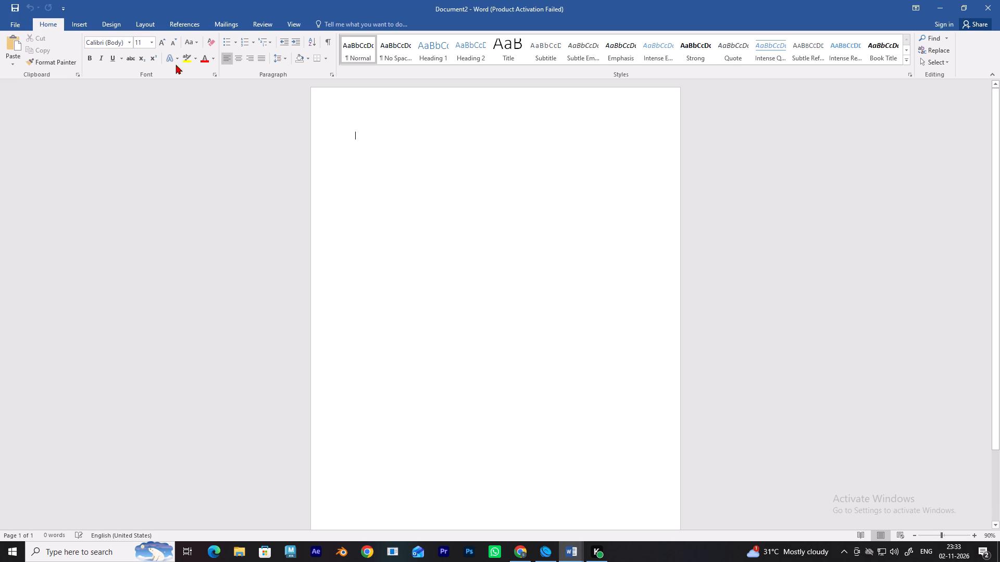
# Add a Box page border to the whole document with a solid ½ pt line in automatic colour.
pyautogui.click(74, 24)
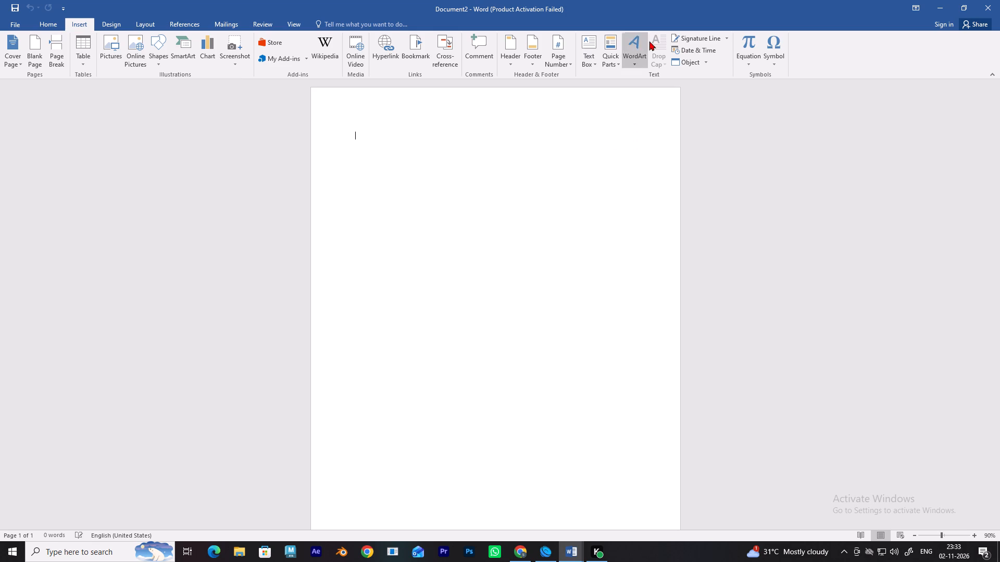
pyautogui.click(111, 16)
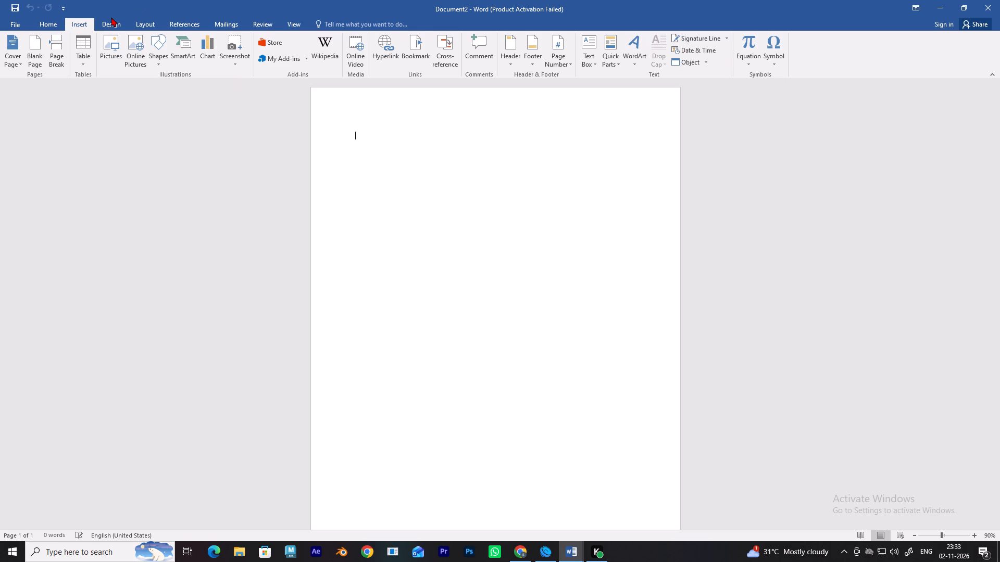
pyautogui.click(110, 22)
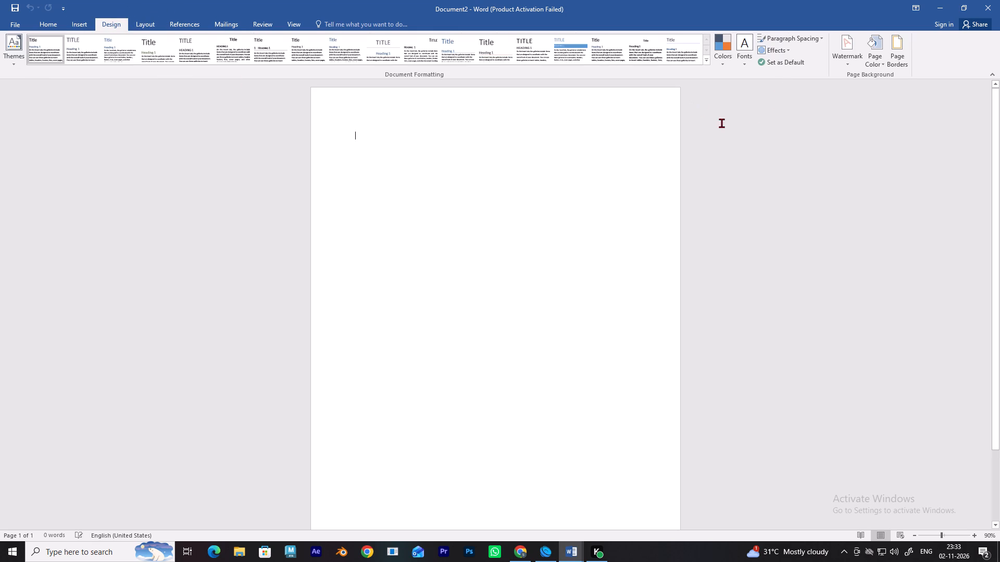
pyautogui.moveTo(835, 42); pyautogui.dragTo(883, 39, button='right')
pyautogui.click(894, 42)
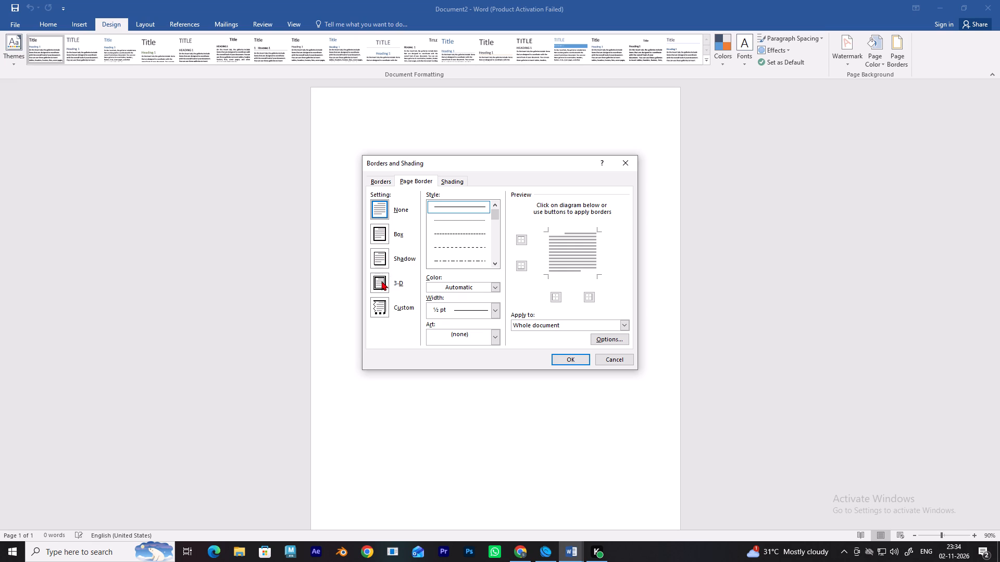
pyautogui.click(380, 260)
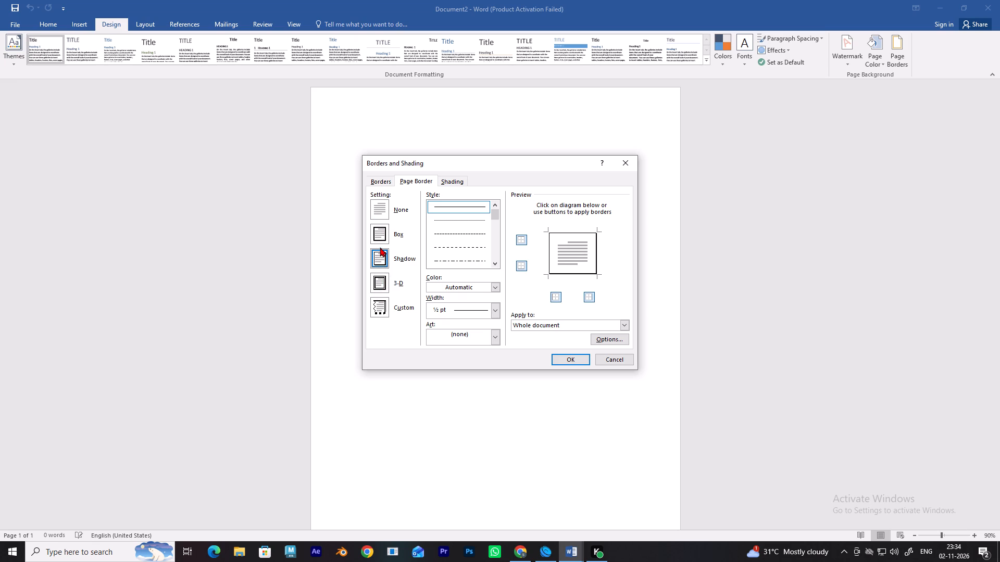
pyautogui.click(381, 234)
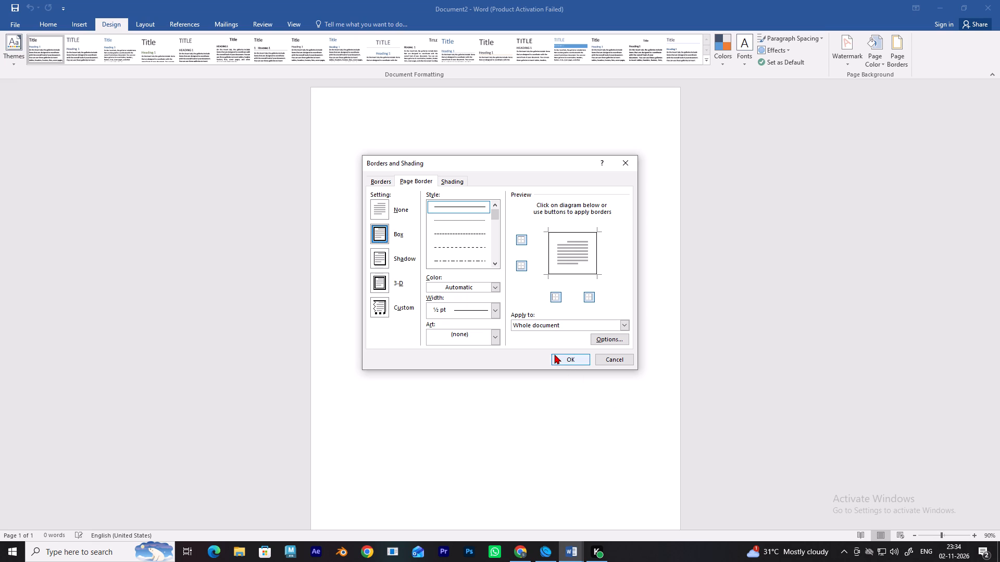
pyautogui.click(560, 358)
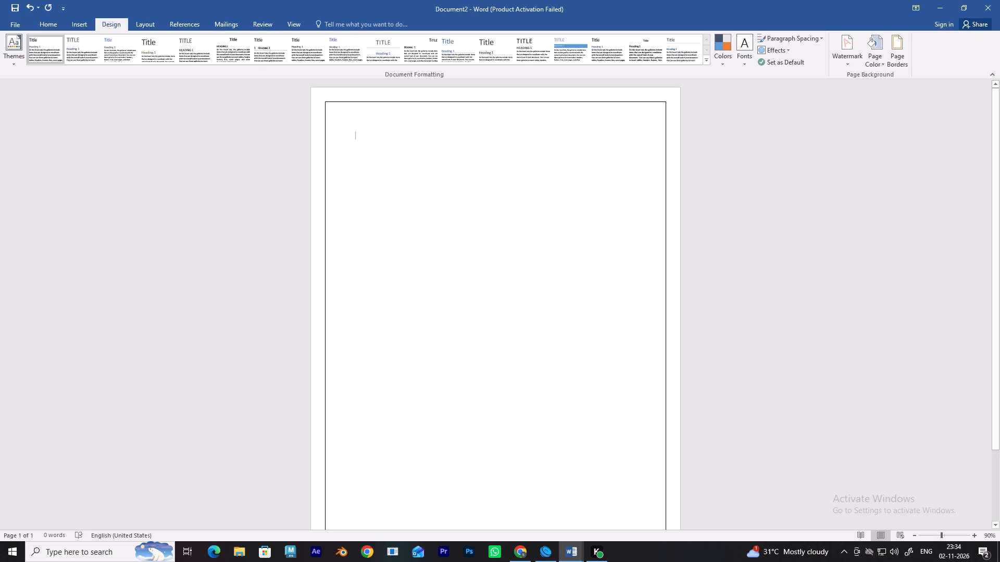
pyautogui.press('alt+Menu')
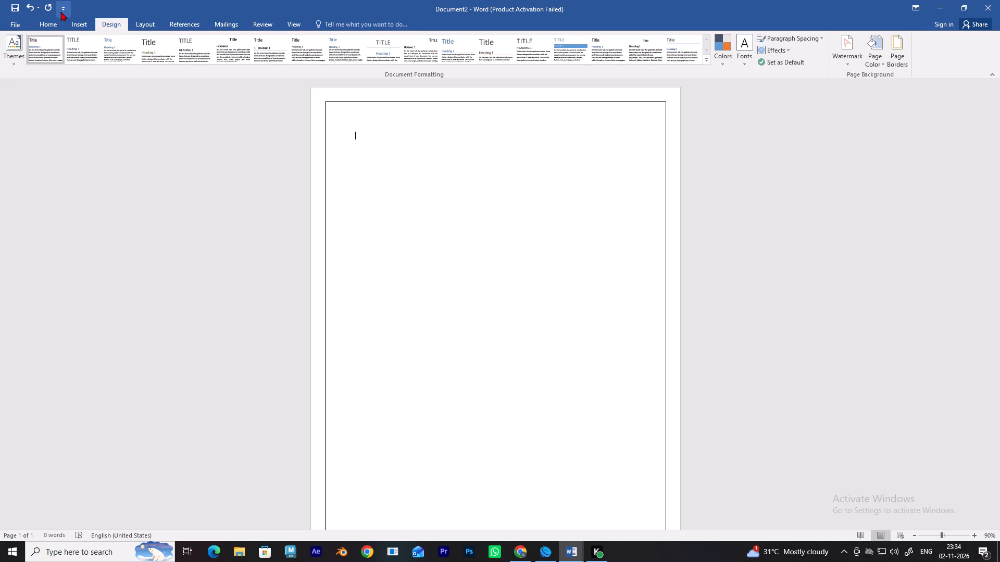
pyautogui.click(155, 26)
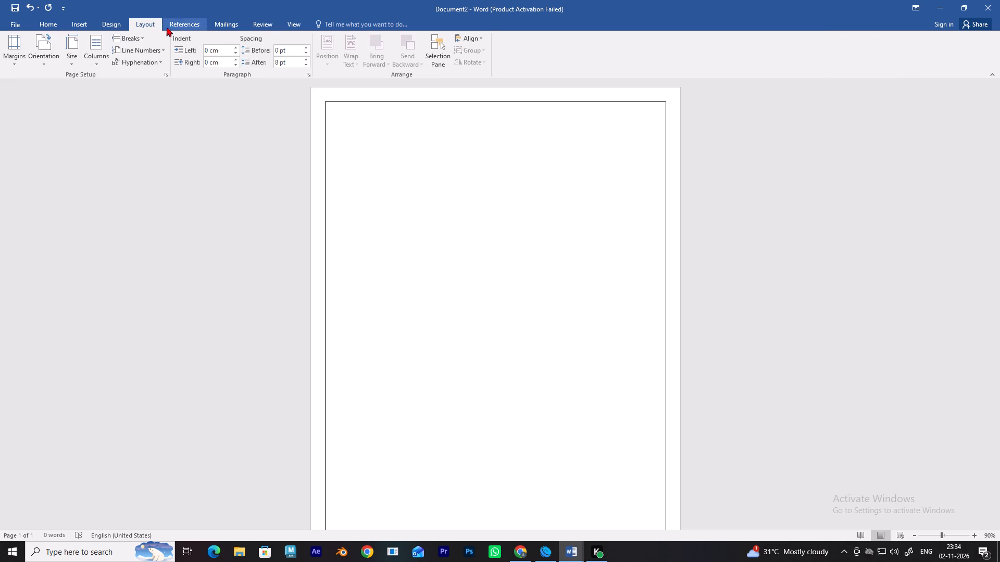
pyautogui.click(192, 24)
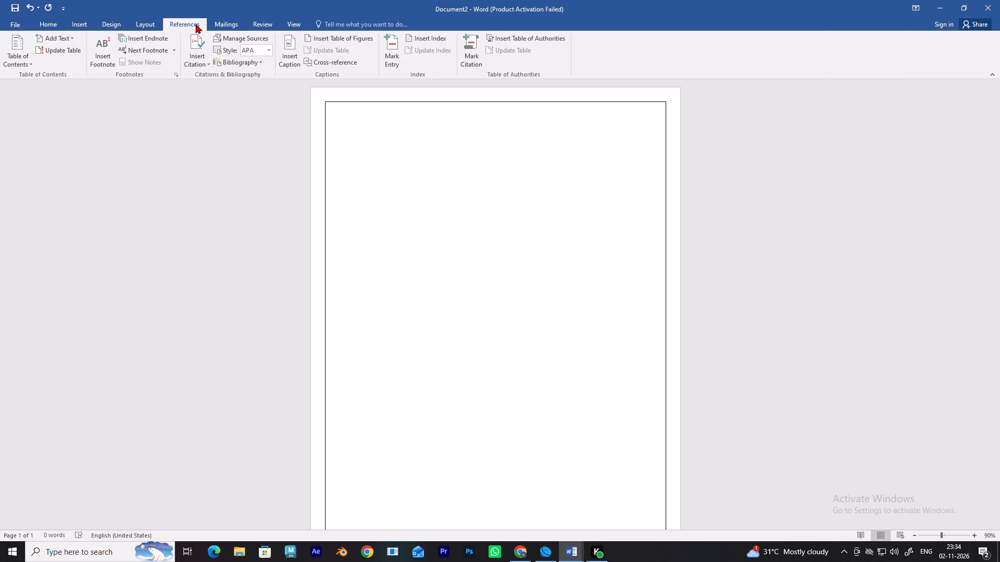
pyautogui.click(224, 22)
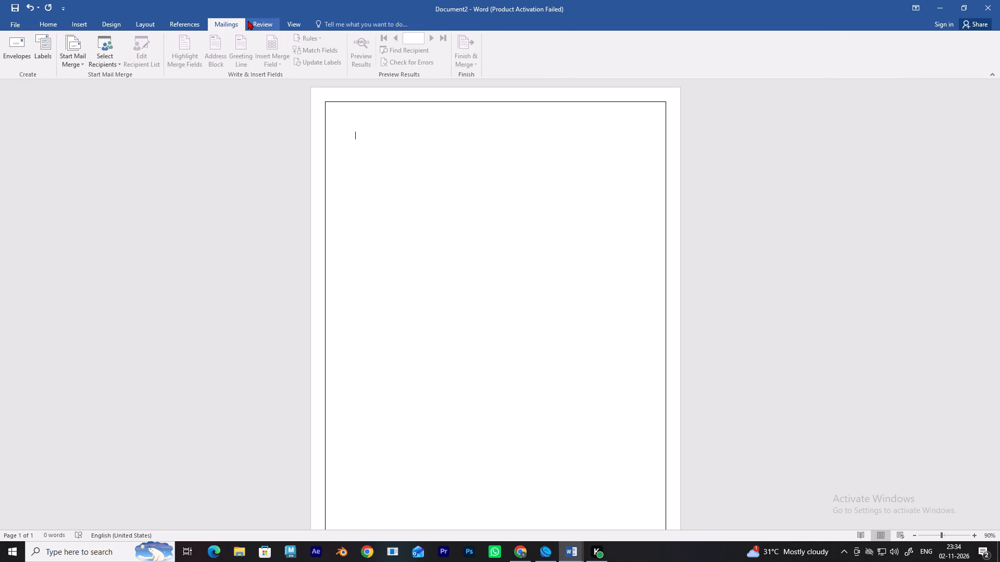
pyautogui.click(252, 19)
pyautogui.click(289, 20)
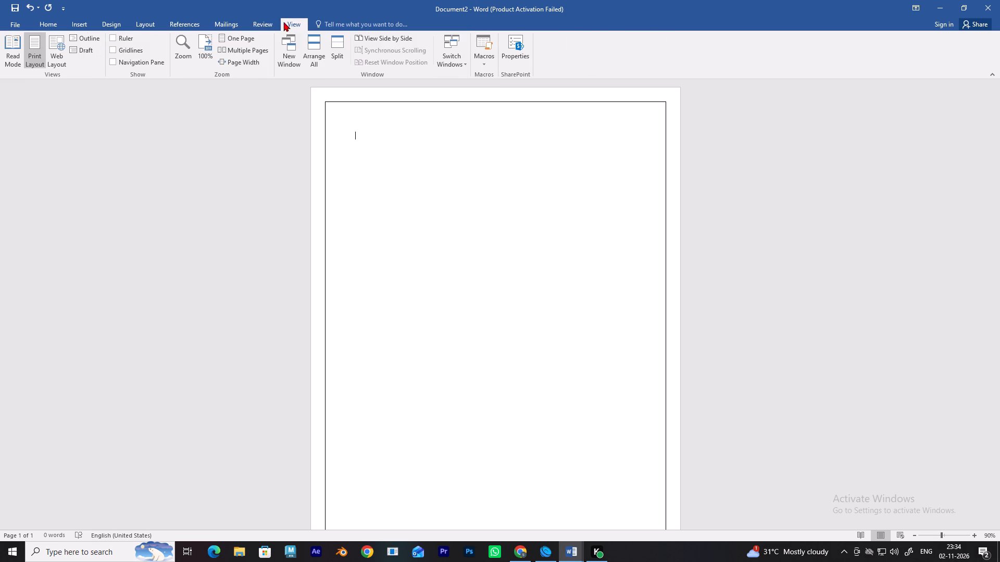
# Draw a rectangle shape across the top of the page, about 16.8 cm wide and 4 cm high.
pyautogui.click(78, 23)
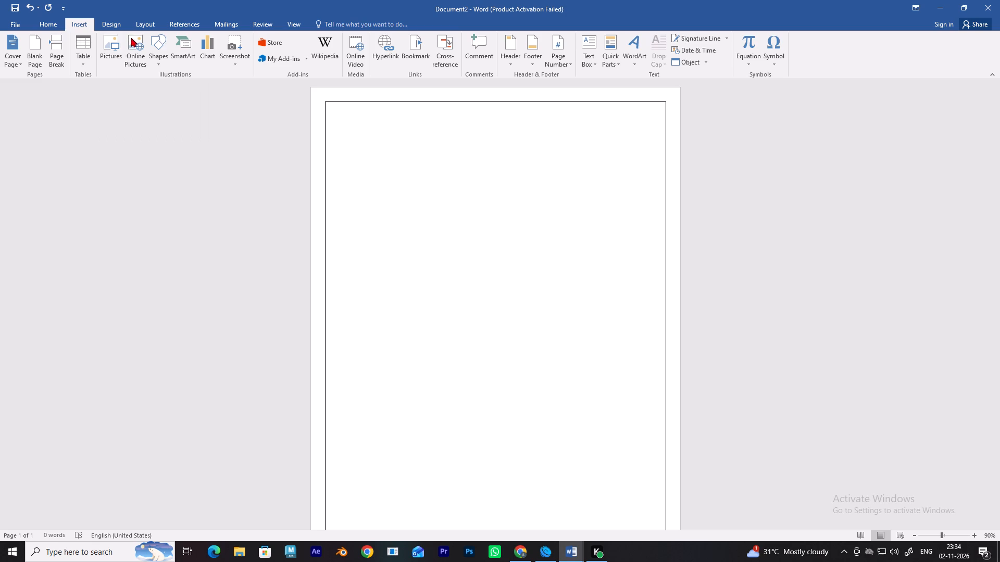
pyautogui.click(161, 50)
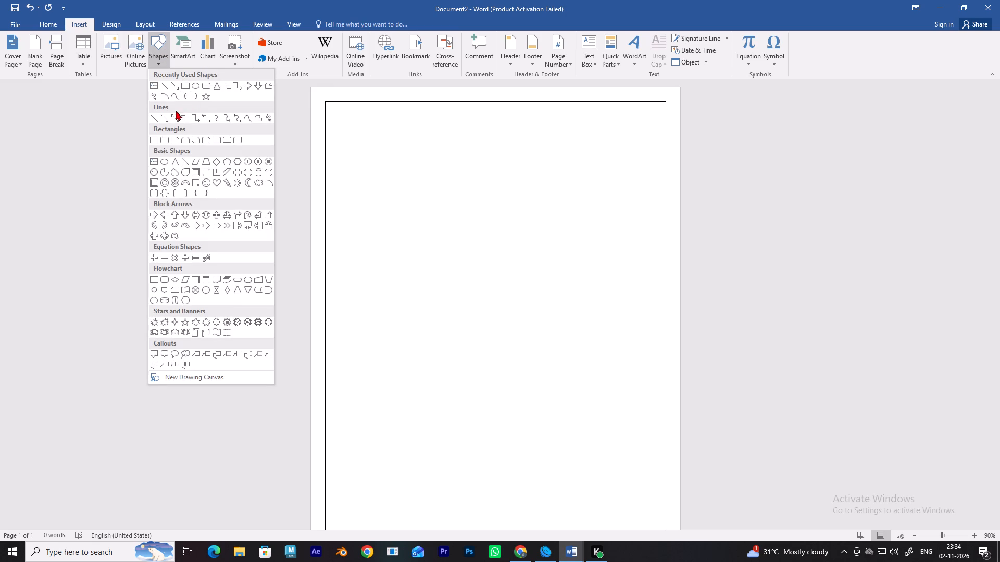
pyautogui.click(152, 140)
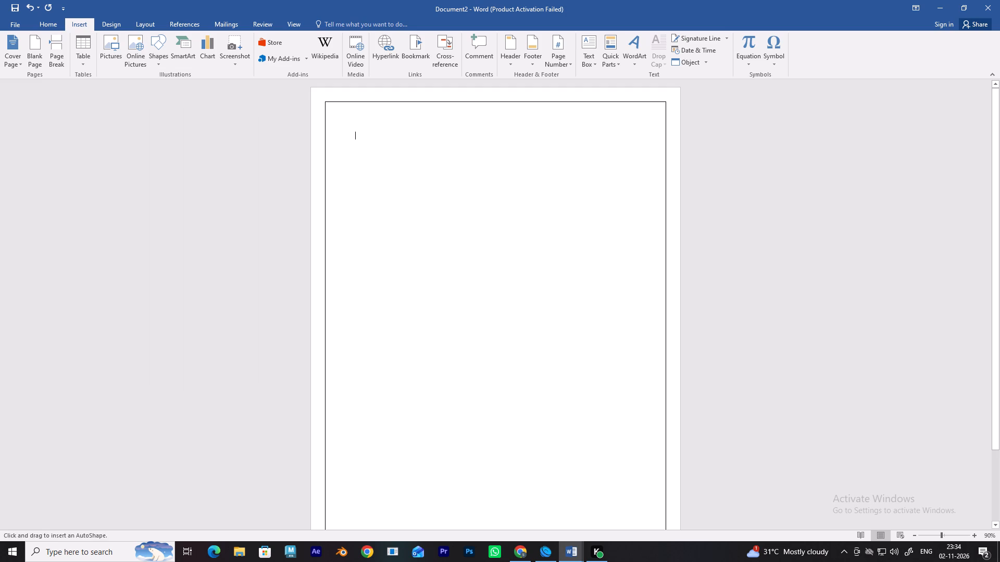
pyautogui.moveTo(349, 123); pyautogui.dragTo(392, 168)
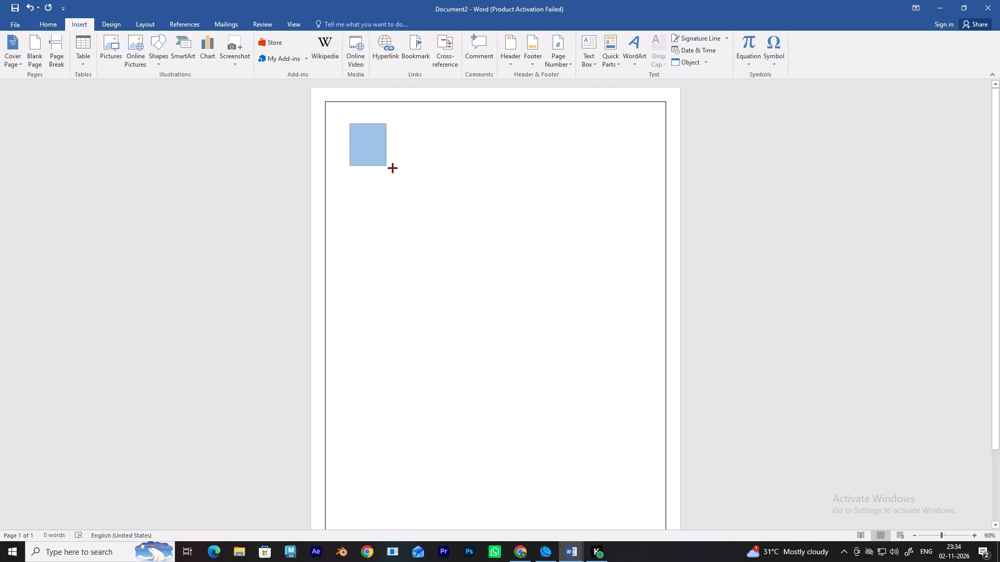
pyautogui.moveTo(392, 168); pyautogui.dragTo(659, 194)
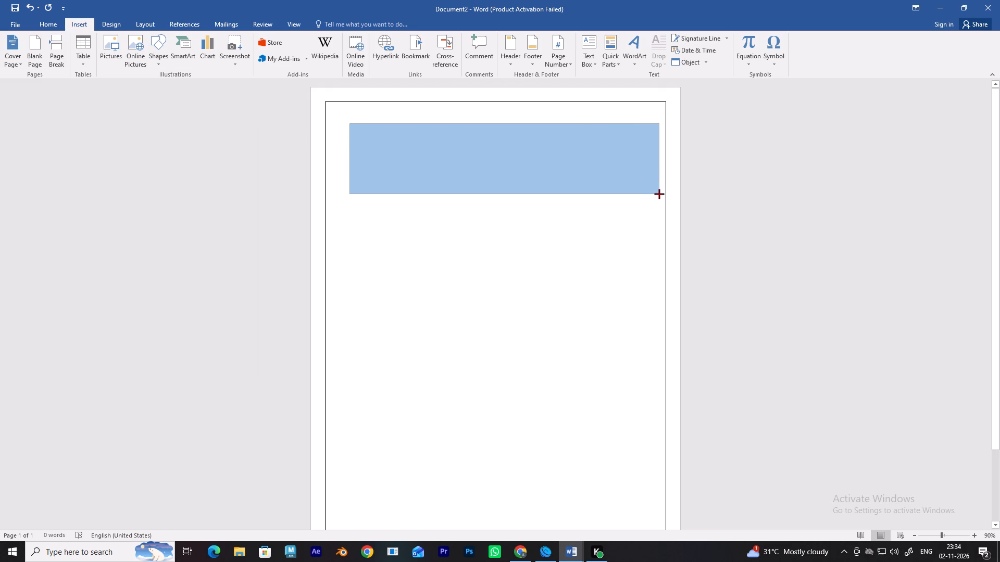
pyautogui.moveTo(659, 194); pyautogui.dragTo(637, 195)
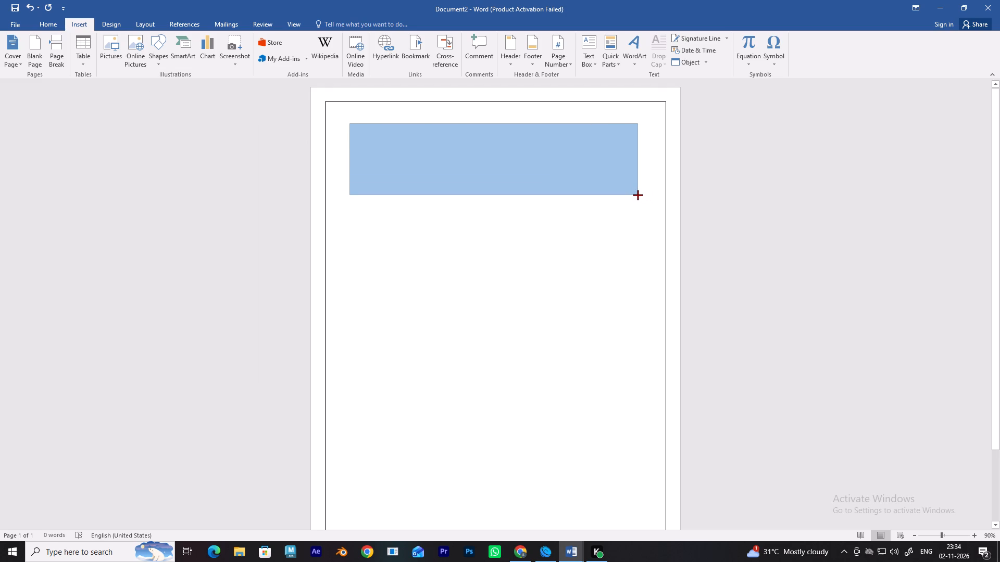
pyautogui.moveTo(637, 195); pyautogui.dragTo(645, 193)
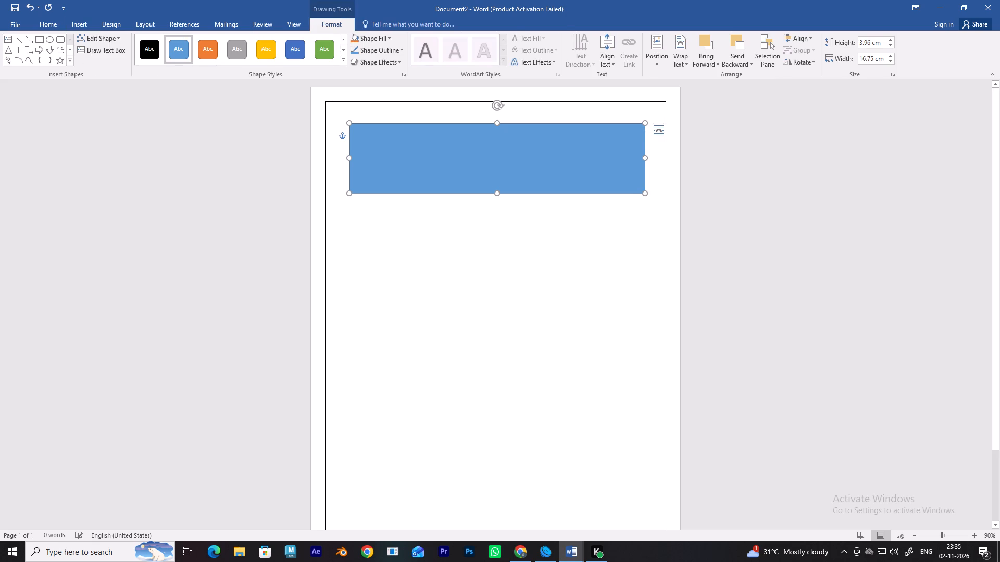
# Apply the solid orange shape style to the header rectangle.
pyautogui.click(209, 51)
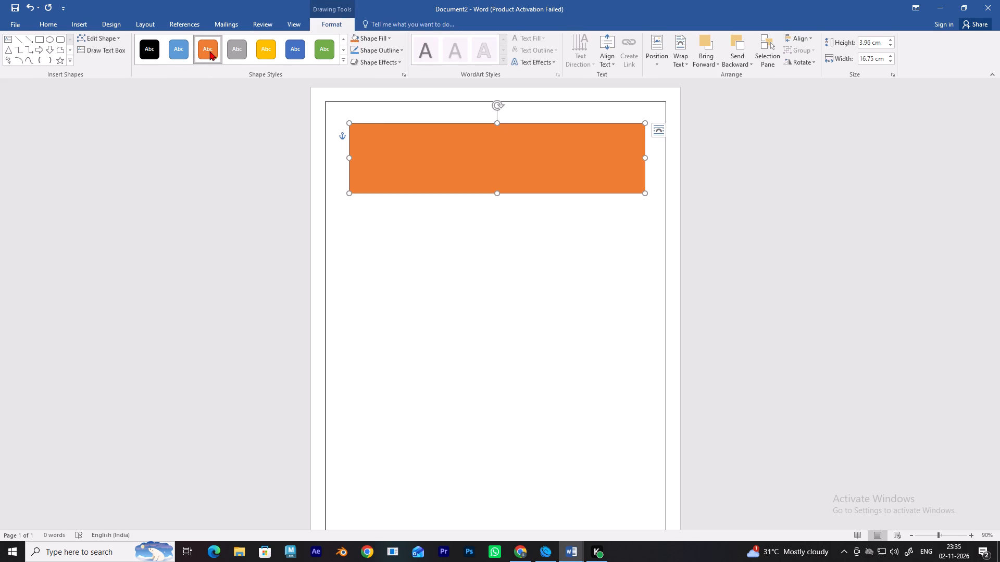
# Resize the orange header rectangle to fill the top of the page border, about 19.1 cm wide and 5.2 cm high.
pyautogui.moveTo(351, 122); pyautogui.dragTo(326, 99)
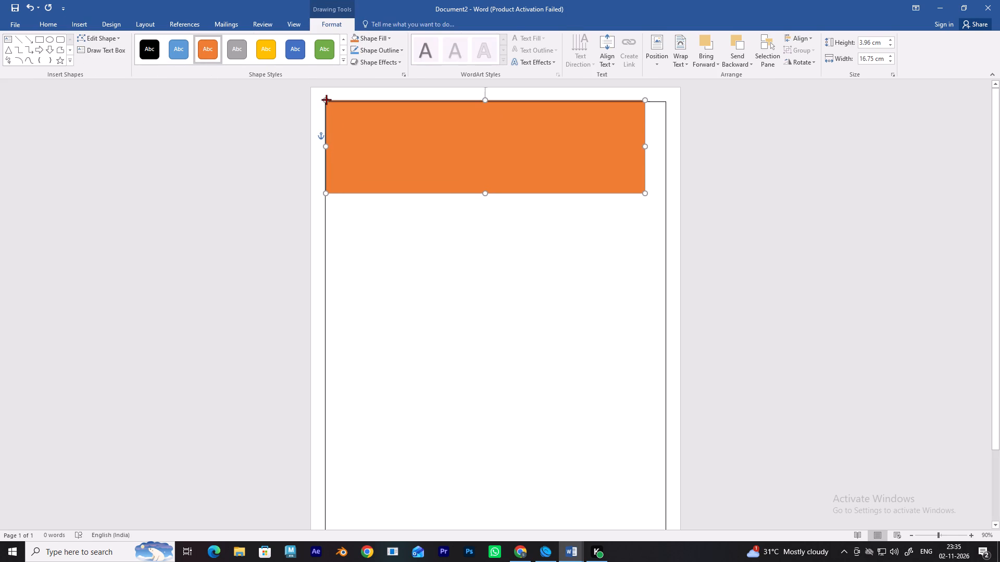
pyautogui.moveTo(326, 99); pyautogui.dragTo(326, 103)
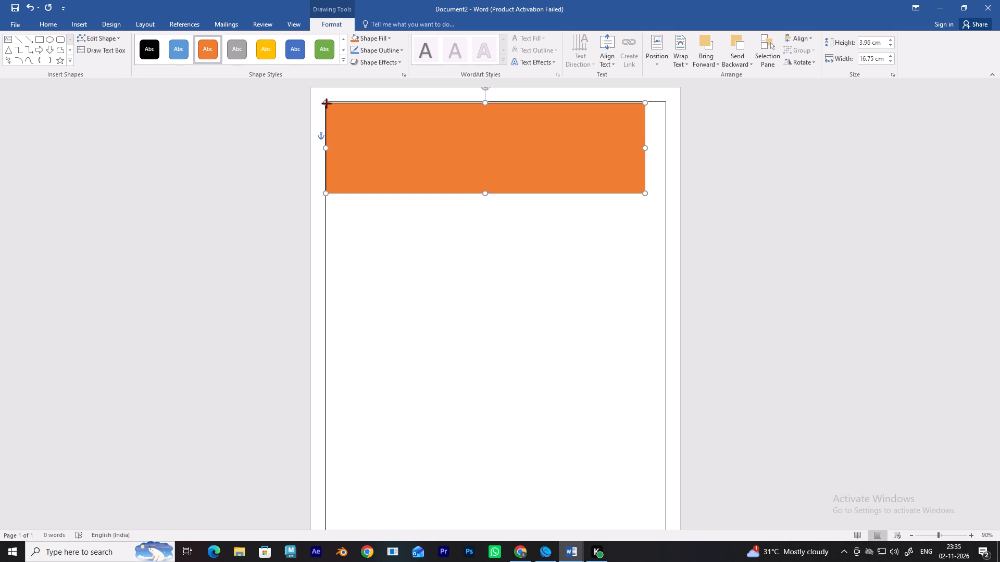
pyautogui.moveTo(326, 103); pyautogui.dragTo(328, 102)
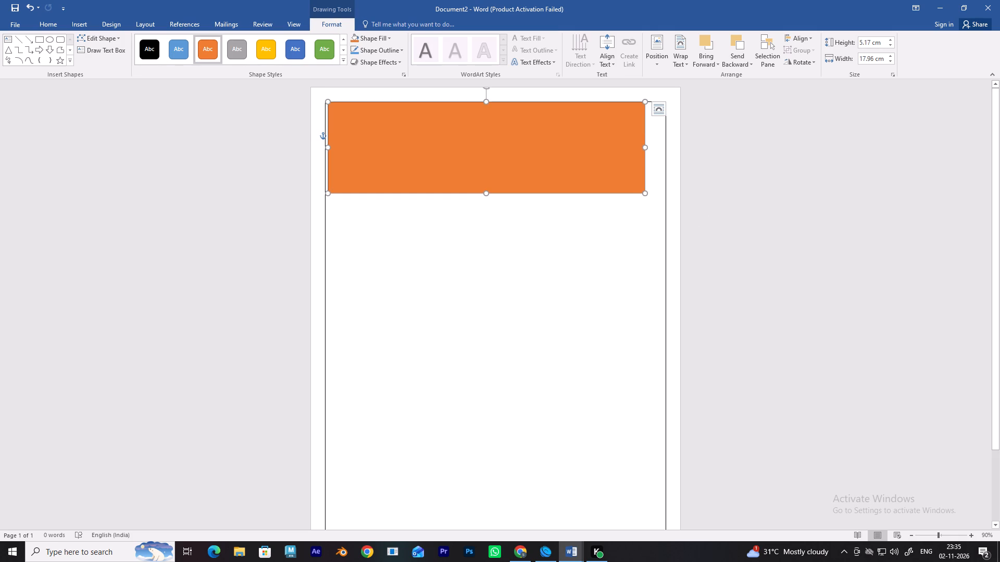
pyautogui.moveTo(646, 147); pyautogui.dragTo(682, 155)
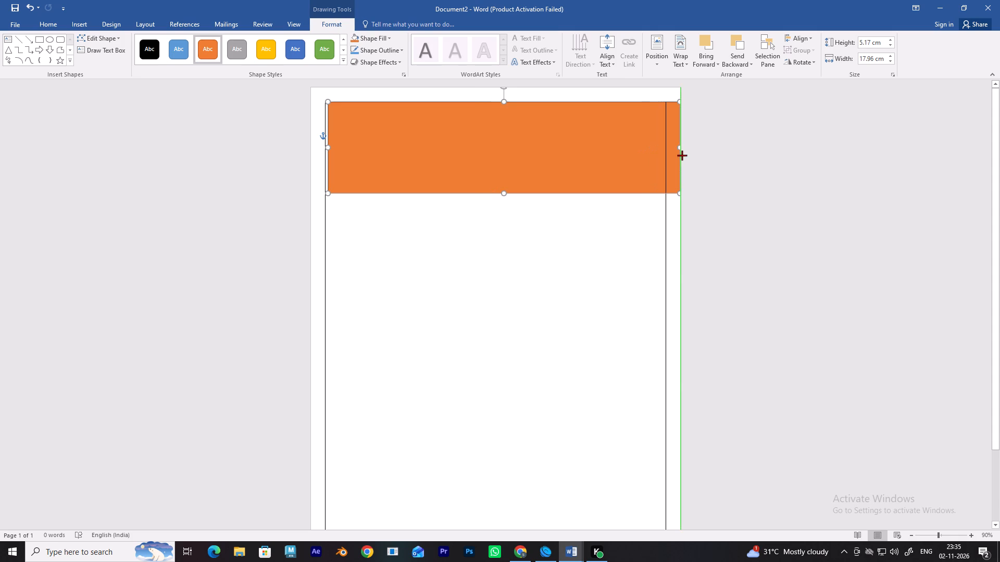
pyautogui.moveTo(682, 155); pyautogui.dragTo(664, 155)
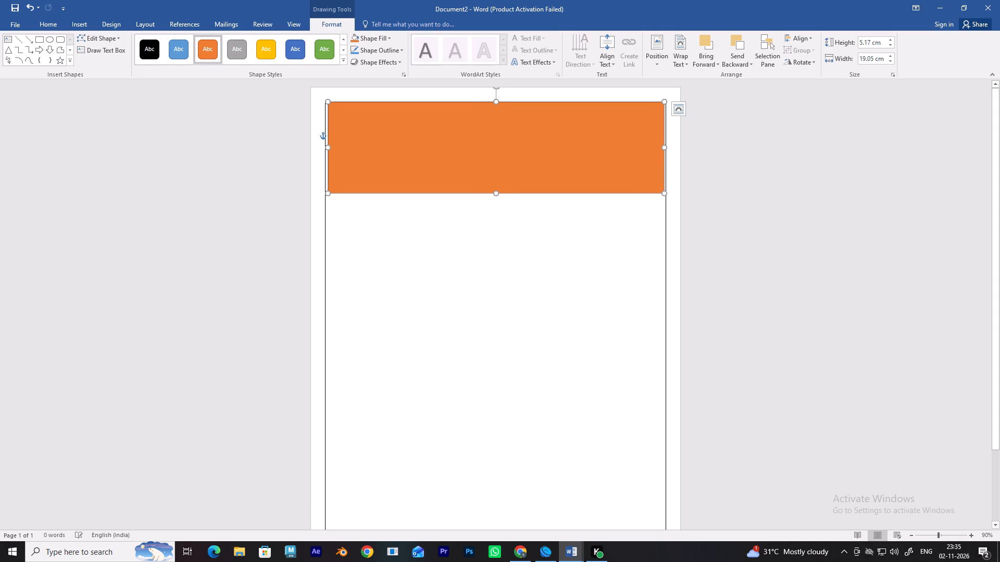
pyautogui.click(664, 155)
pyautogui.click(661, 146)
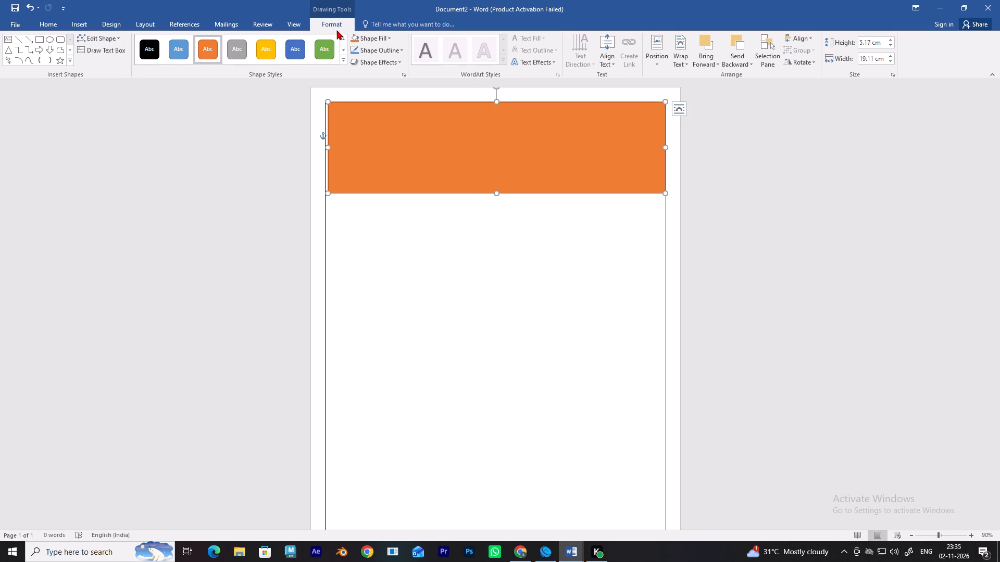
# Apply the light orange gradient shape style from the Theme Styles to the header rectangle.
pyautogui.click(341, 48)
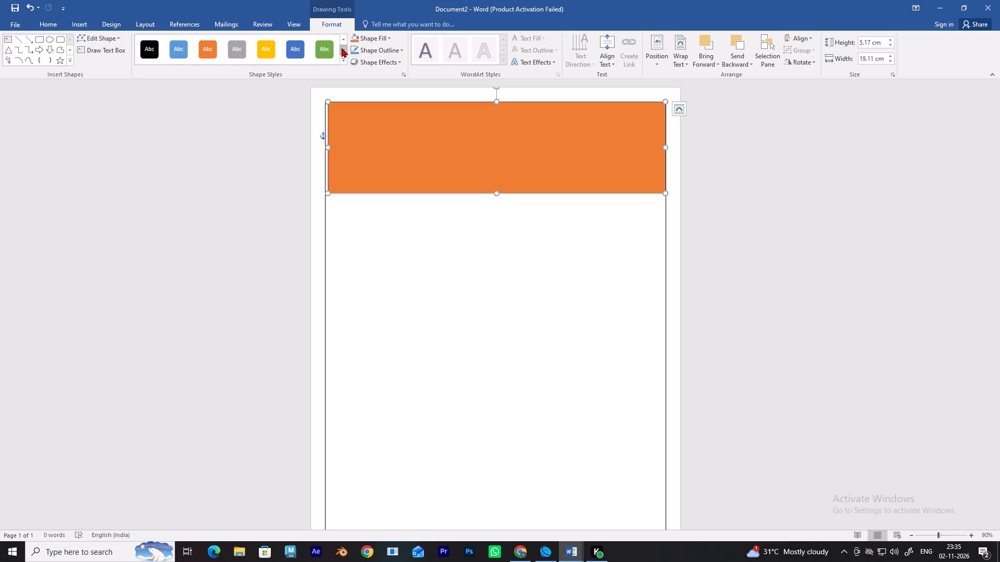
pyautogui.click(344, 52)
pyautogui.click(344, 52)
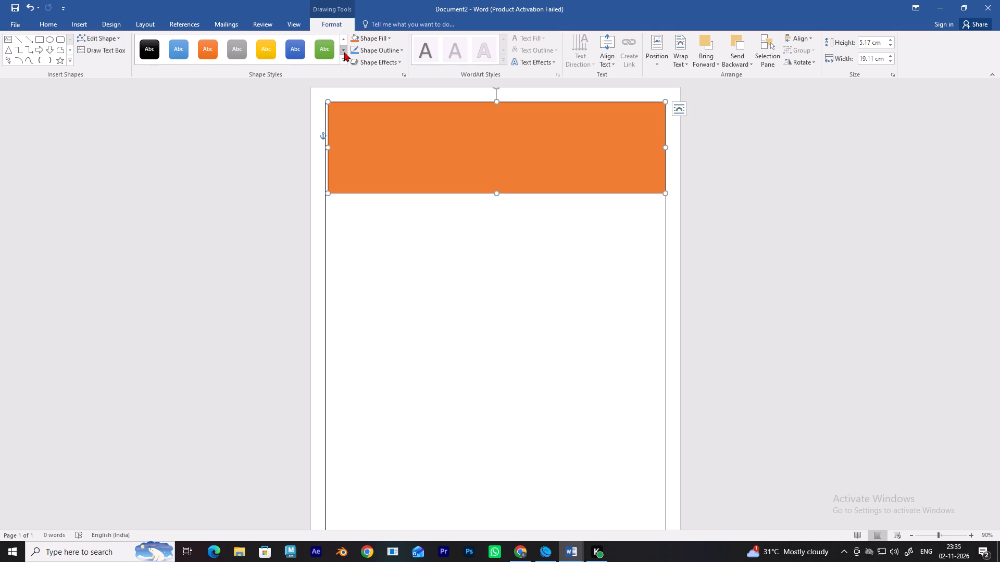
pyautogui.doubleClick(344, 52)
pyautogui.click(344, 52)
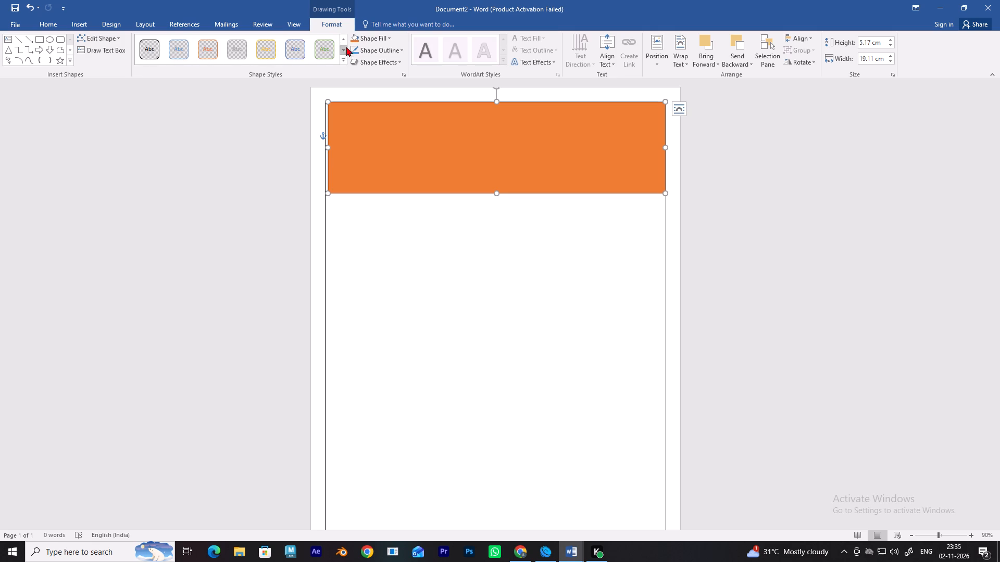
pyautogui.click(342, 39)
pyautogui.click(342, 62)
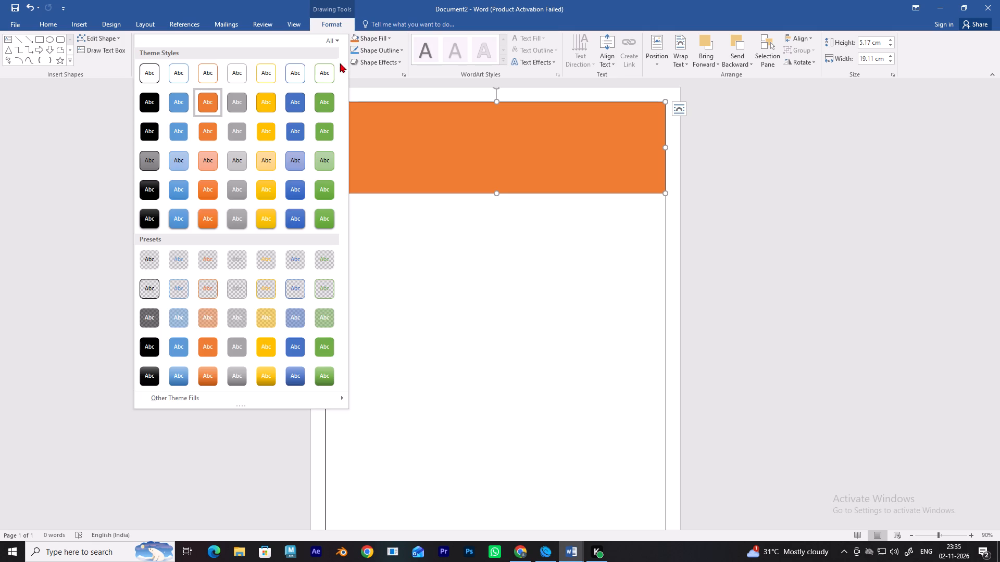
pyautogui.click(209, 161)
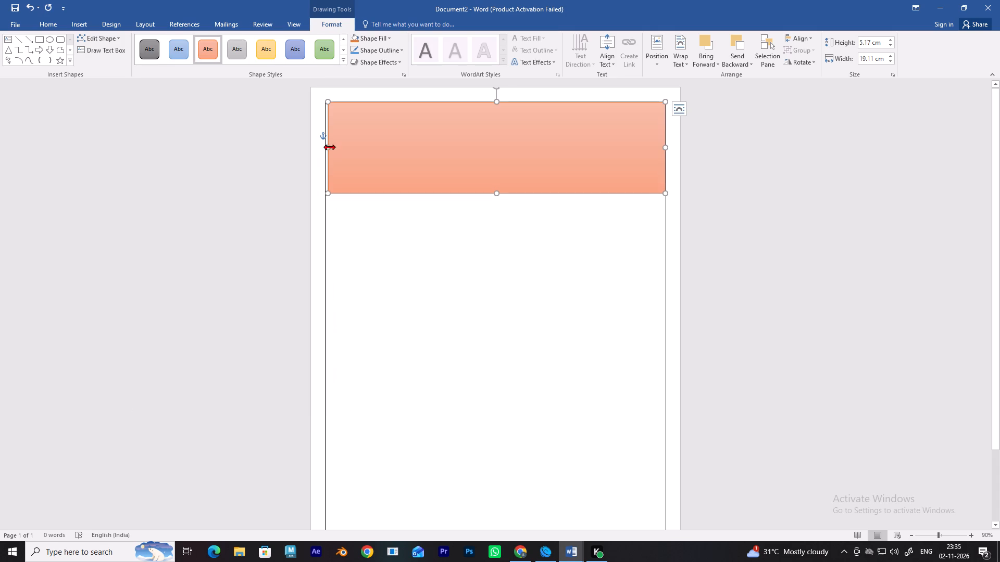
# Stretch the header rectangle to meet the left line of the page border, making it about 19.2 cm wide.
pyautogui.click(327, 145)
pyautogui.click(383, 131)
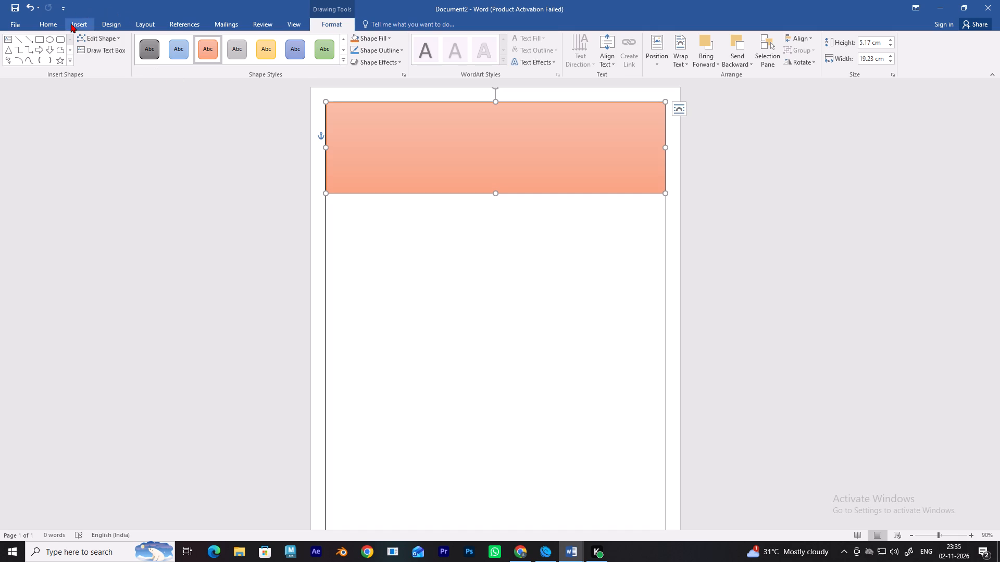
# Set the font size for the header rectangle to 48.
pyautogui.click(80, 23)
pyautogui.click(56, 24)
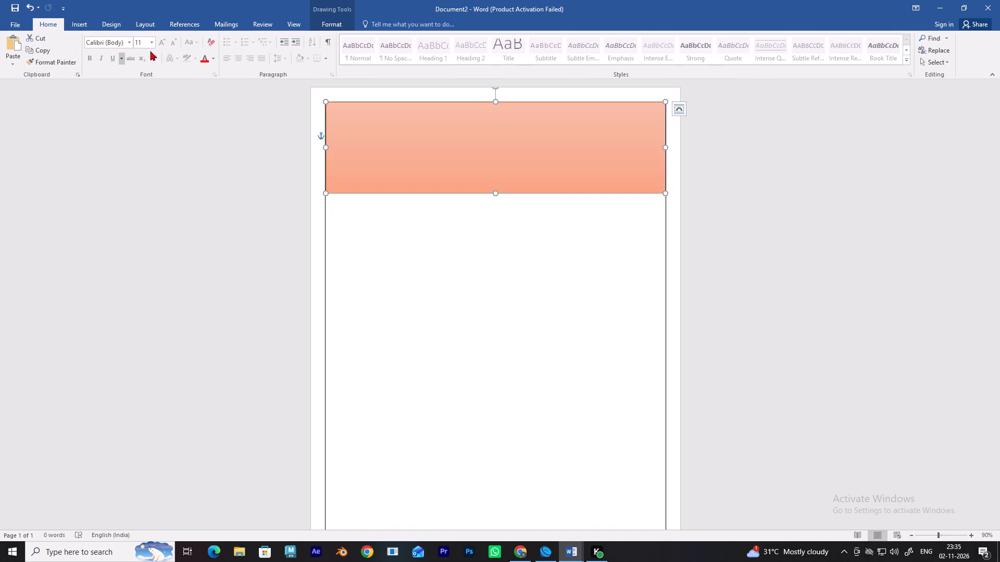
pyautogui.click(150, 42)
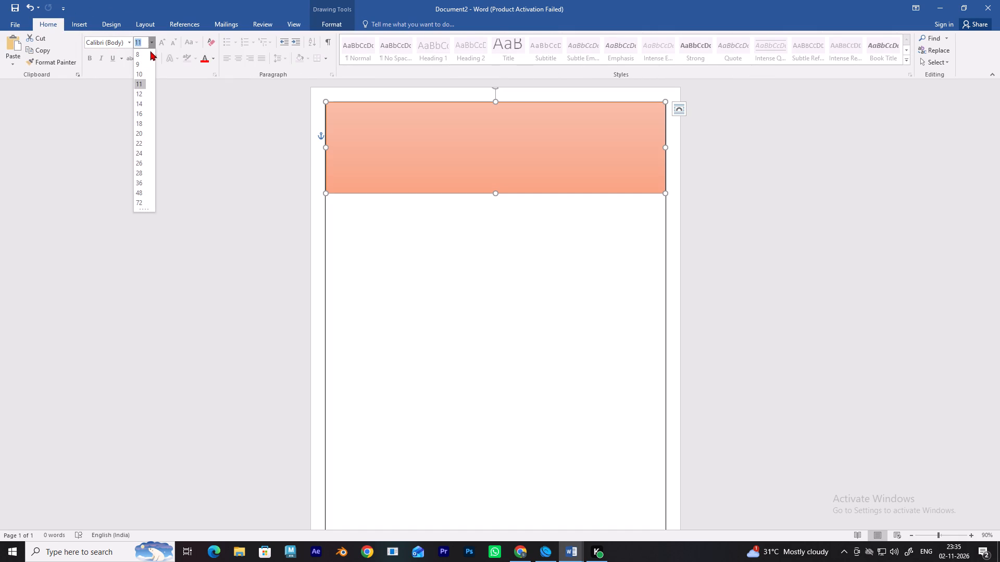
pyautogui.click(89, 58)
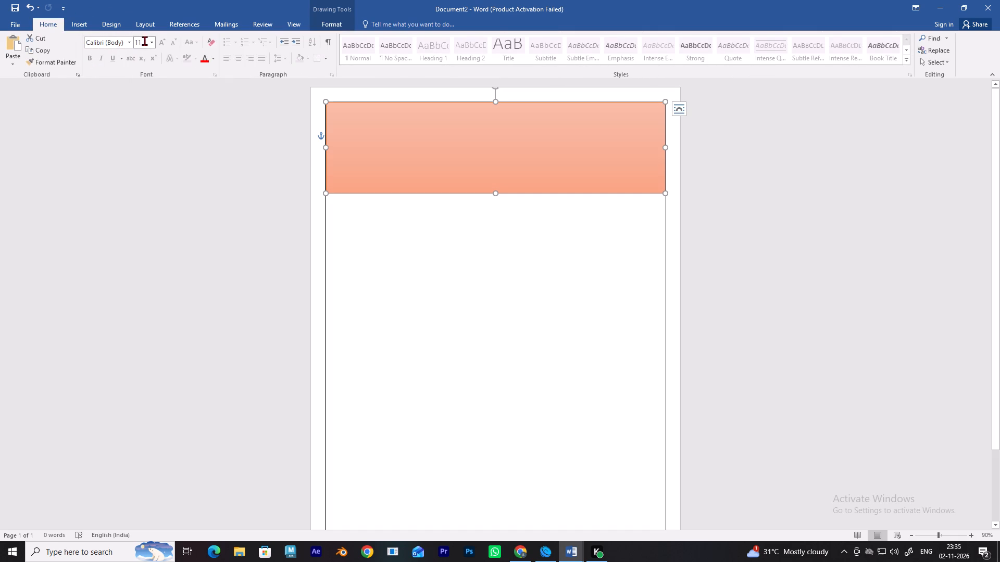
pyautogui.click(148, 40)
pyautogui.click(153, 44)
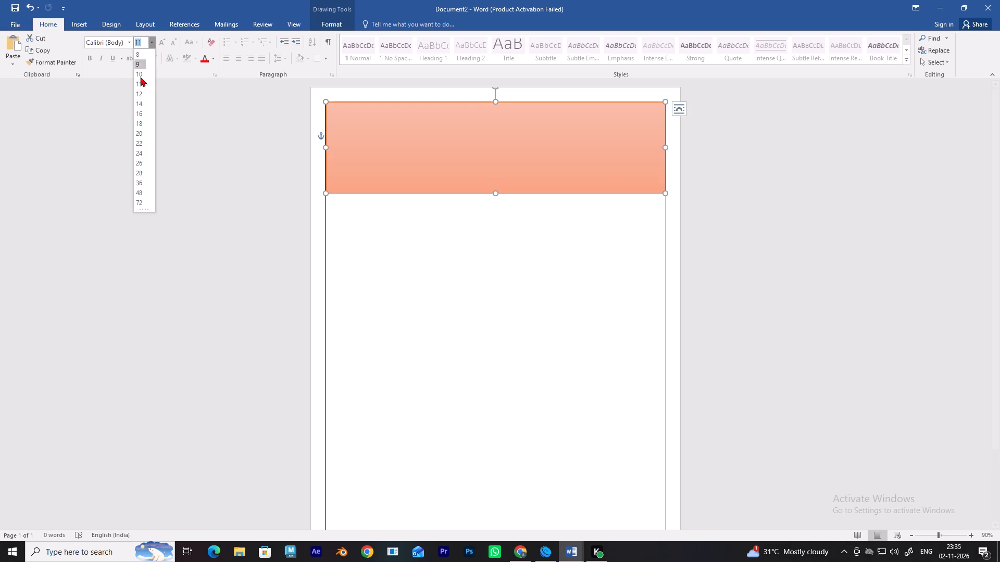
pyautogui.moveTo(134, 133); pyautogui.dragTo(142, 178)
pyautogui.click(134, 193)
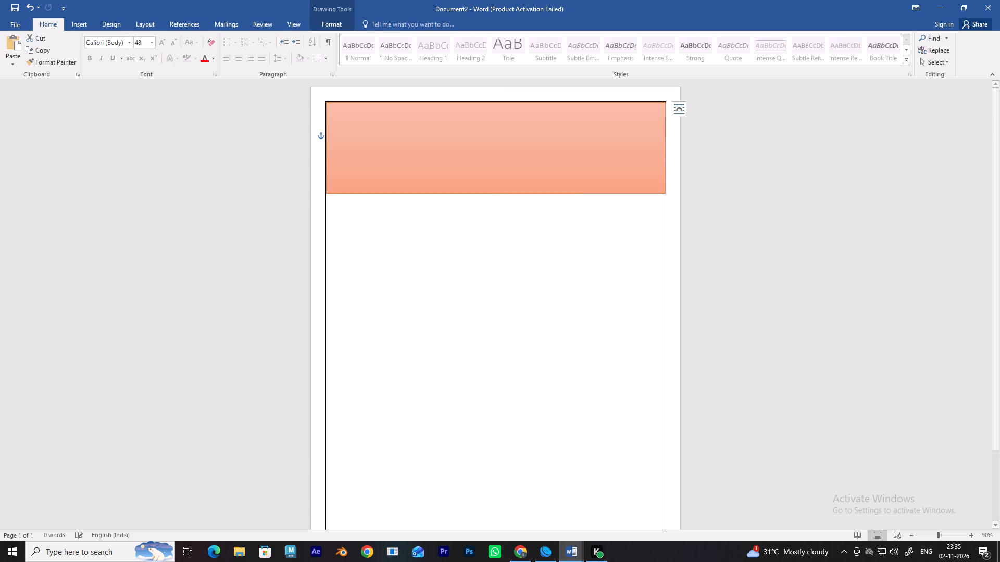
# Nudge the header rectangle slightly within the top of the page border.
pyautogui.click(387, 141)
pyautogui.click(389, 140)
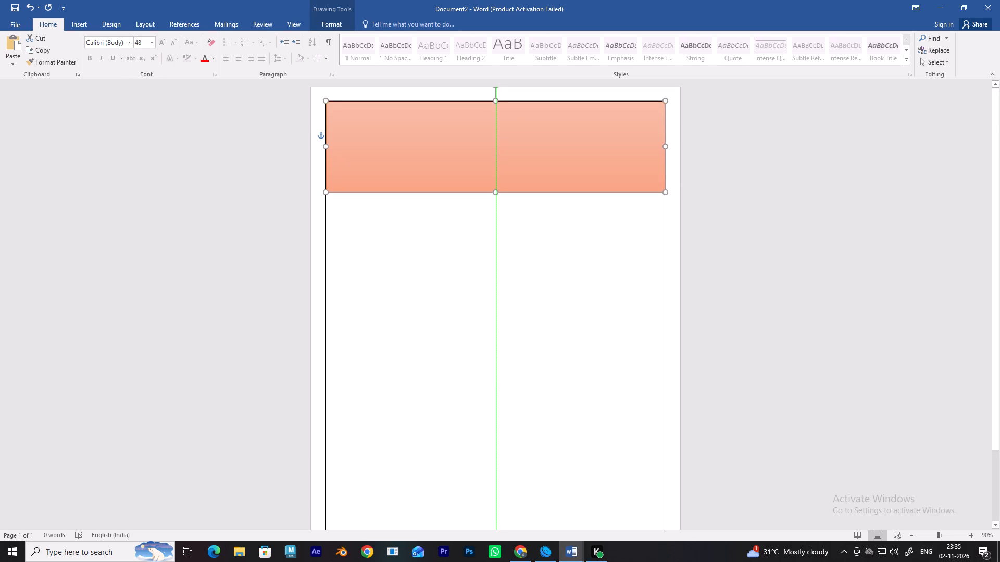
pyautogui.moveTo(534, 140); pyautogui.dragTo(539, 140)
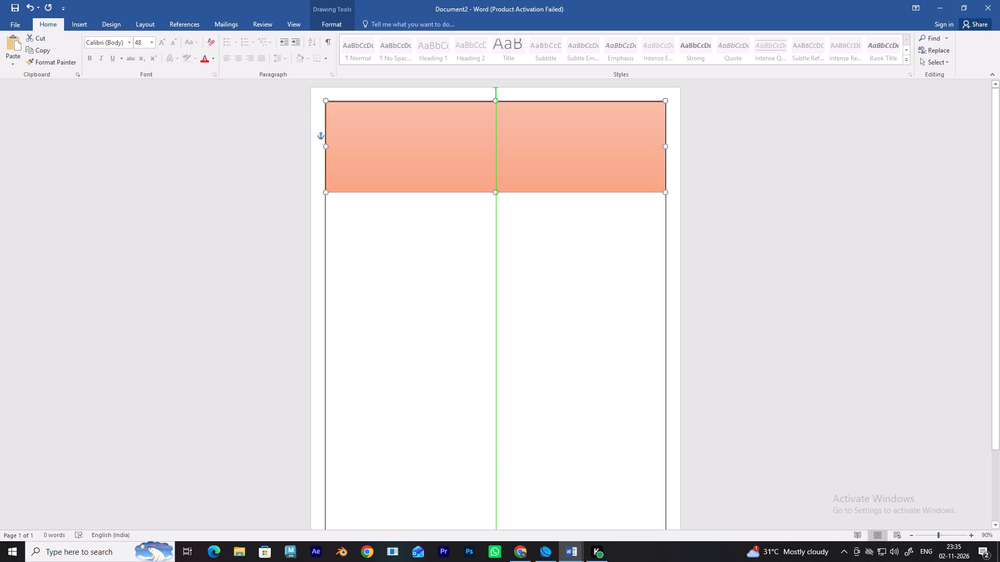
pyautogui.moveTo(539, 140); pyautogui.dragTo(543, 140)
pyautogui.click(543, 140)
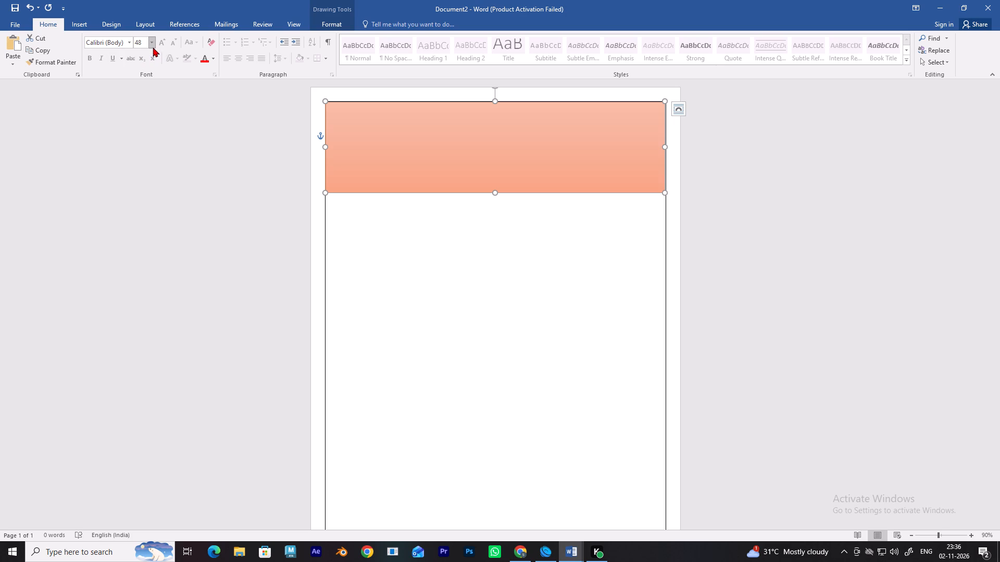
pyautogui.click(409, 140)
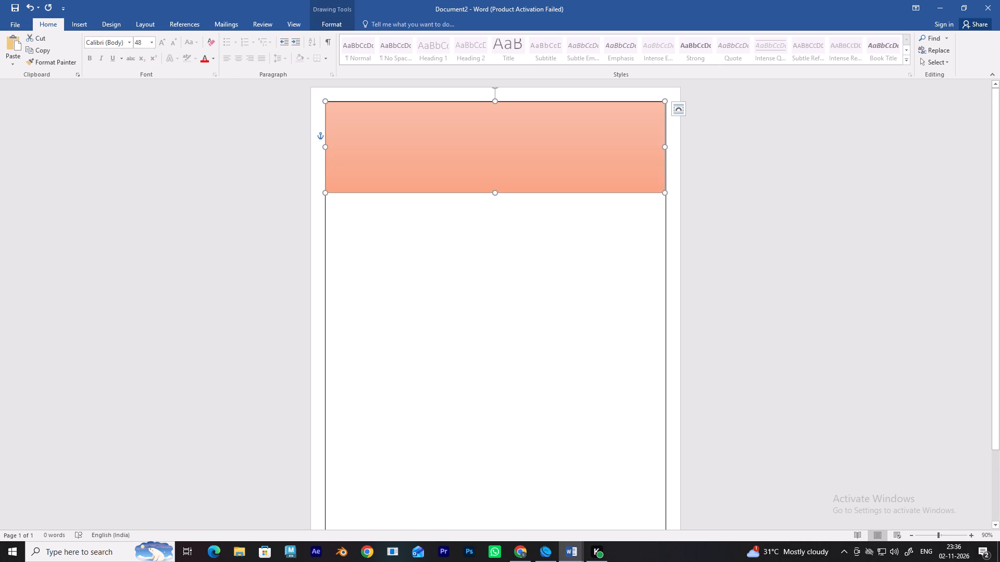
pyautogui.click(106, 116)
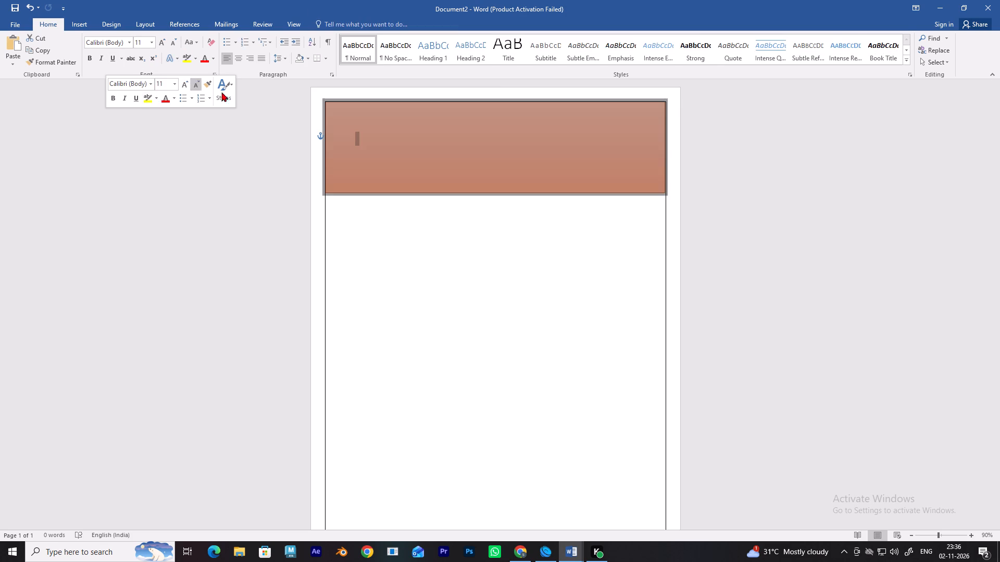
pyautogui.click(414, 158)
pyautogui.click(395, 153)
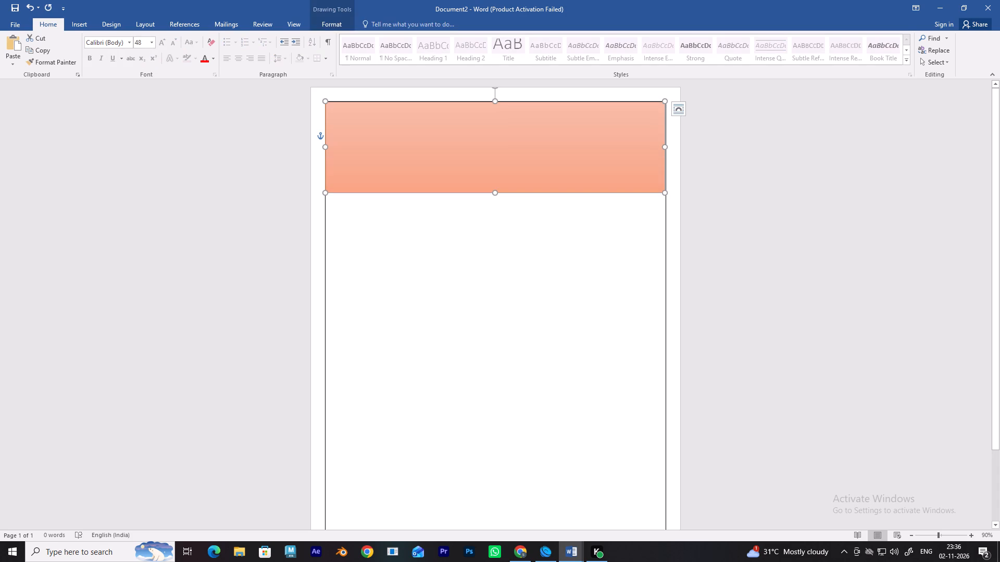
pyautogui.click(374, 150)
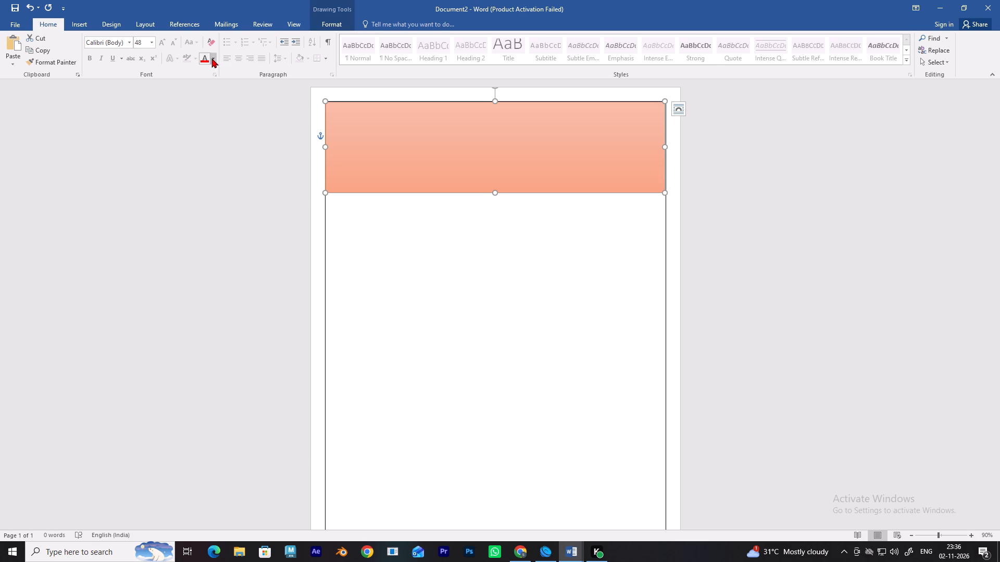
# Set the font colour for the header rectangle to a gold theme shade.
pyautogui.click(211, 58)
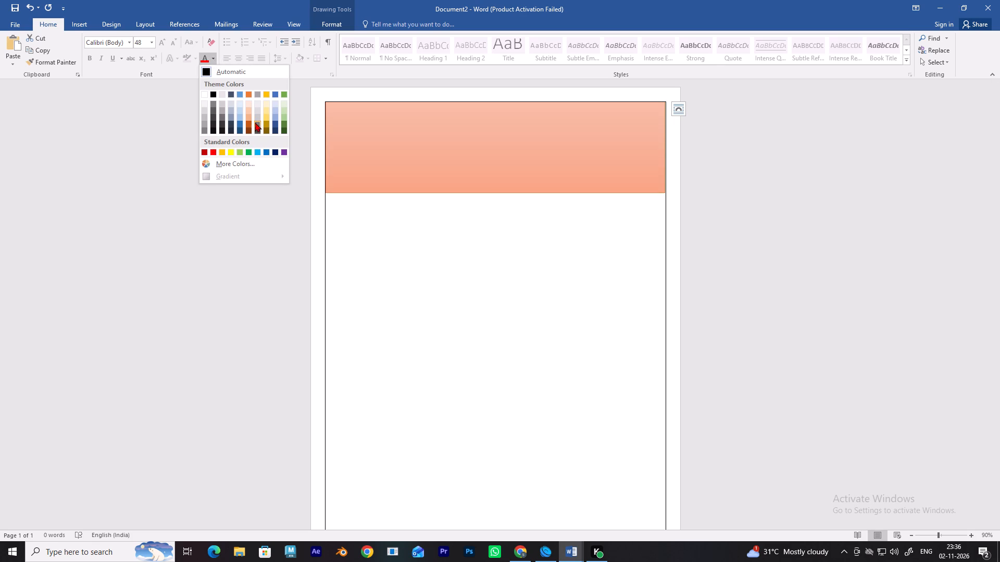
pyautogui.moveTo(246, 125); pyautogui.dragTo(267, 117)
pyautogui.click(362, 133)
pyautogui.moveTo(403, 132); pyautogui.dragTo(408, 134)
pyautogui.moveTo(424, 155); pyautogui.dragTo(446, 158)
# Undo all header rectangle changes, the rectangle itself and the page border, back to the blank page.
pyautogui.hotkey('ctrl', 'z')
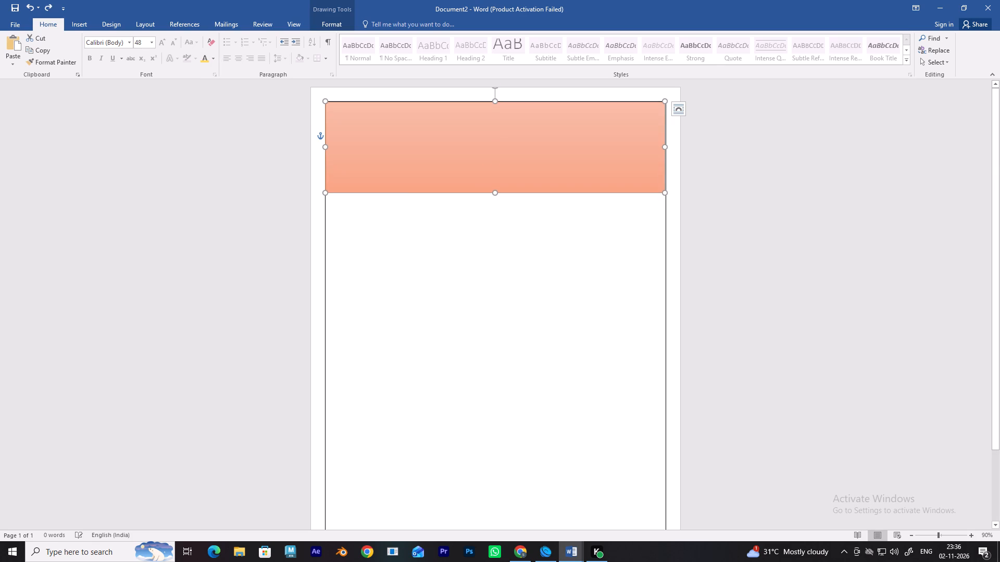
pyautogui.hotkey('ctrl', 'z')
pyautogui.hotkey('ctrl', 'a')
pyautogui.hotkey('ctrl', 'z')
pyautogui.hotkey('ctrl', 'z')
pyautogui.hotkey('ctrl', 'z')
pyautogui.hotkey('ctrl', 'z')
pyautogui.hotkey('ctrl', 'z')
pyautogui.hotkey('ctrl', 'z')
pyautogui.hotkey('ctrl', 'z')
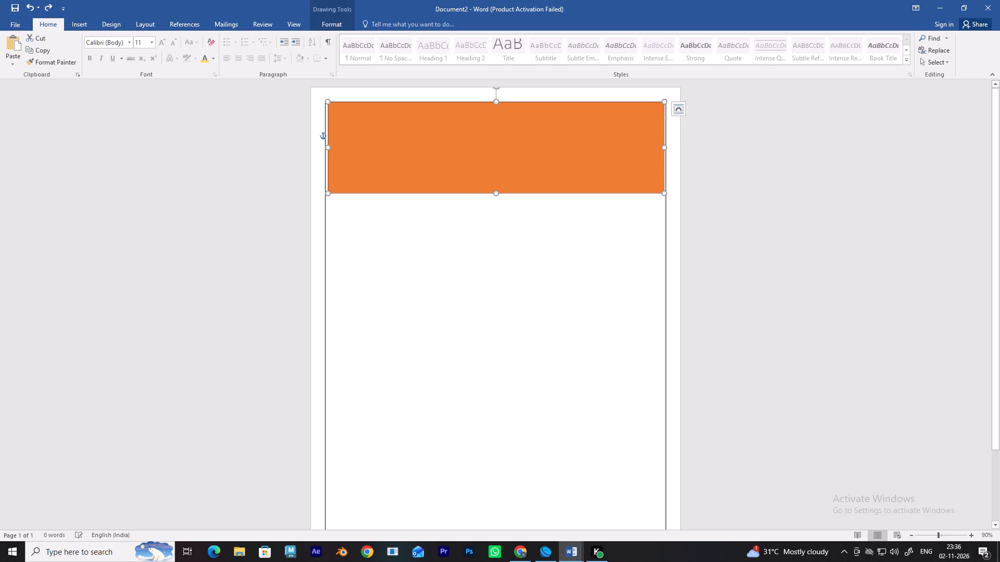
pyautogui.hotkey('ctrl', 'z')
pyautogui.hotkey('ctrl', 'z')
pyautogui.hotkey('ctrl', 'z')
pyautogui.hotkey('ctrl', 'z')
pyautogui.hotkey('ctrl', 'z')
pyautogui.hotkey('ctrl', 'z')
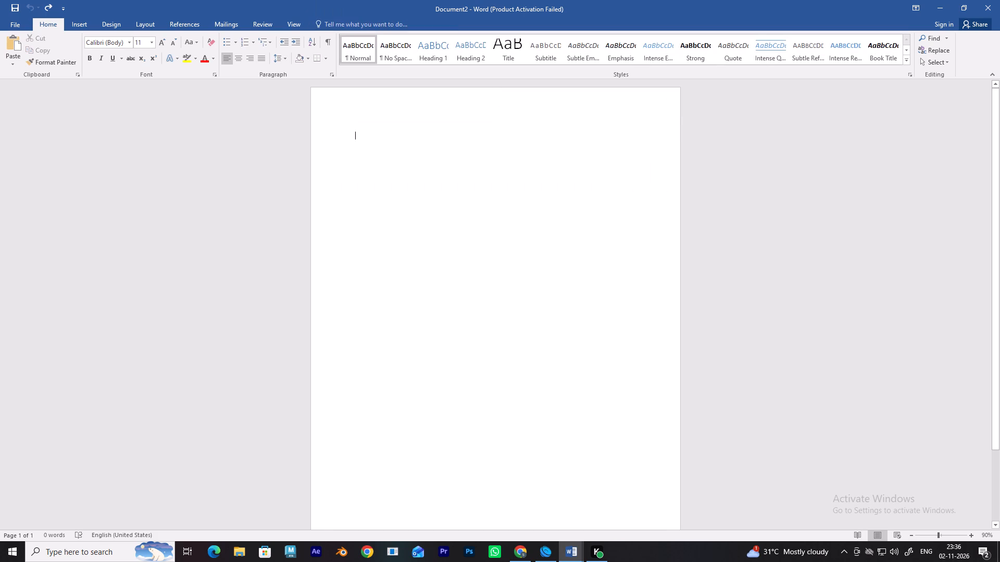
# Apply a Box page border with the default line style to the whole document.
pyautogui.click(224, 23)
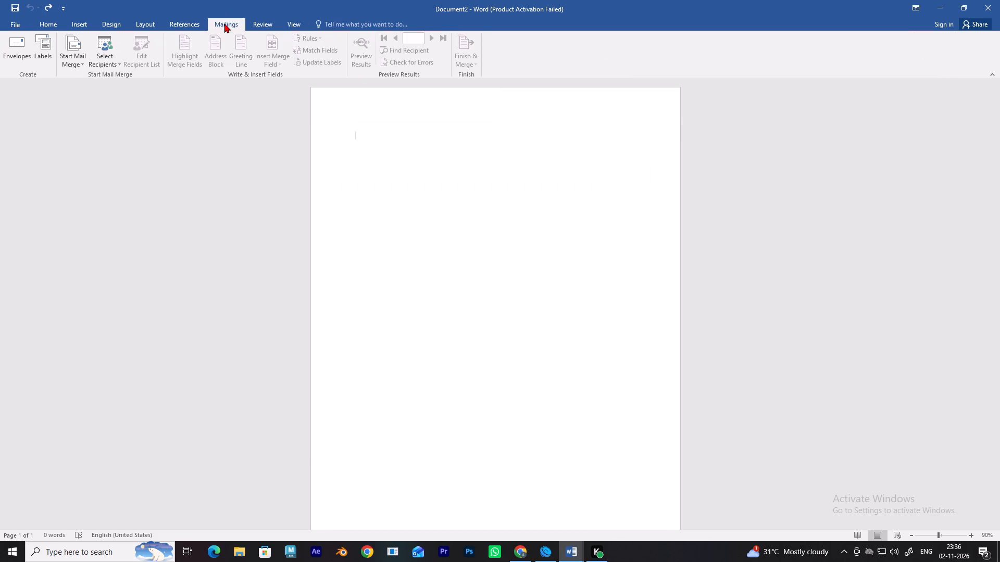
pyautogui.click(255, 19)
pyautogui.click(180, 24)
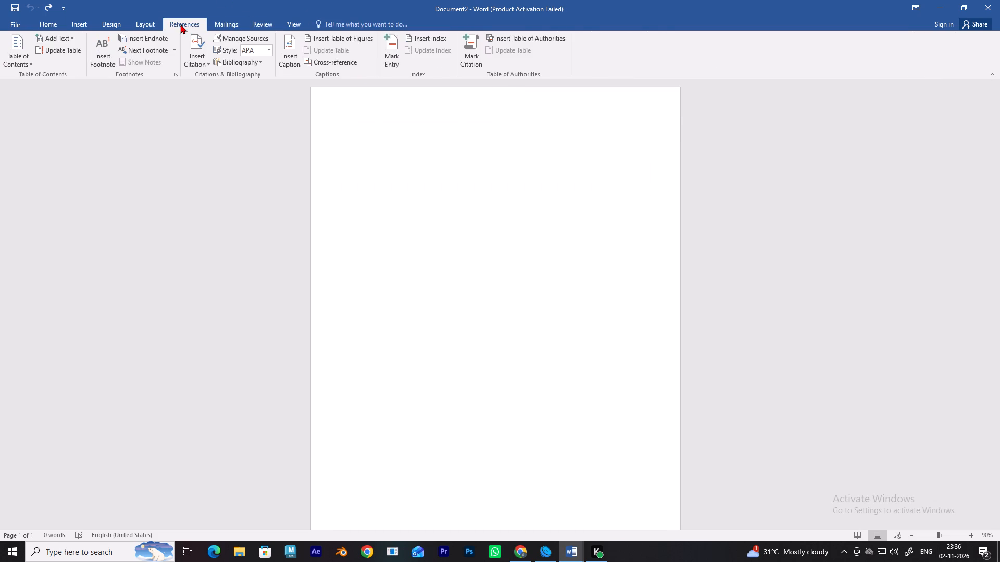
pyautogui.click(141, 20)
pyautogui.click(131, 21)
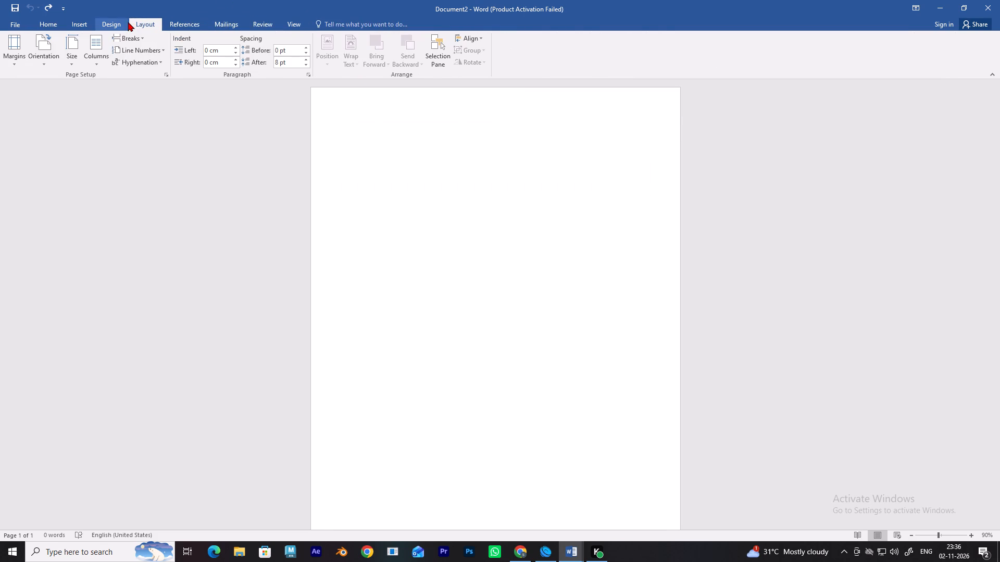
pyautogui.click(111, 22)
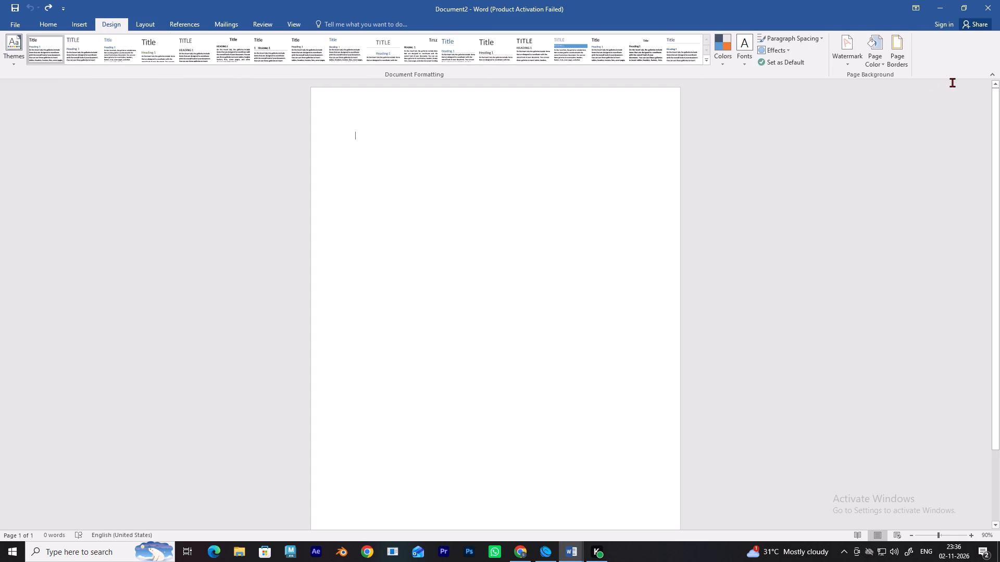
pyautogui.click(898, 51)
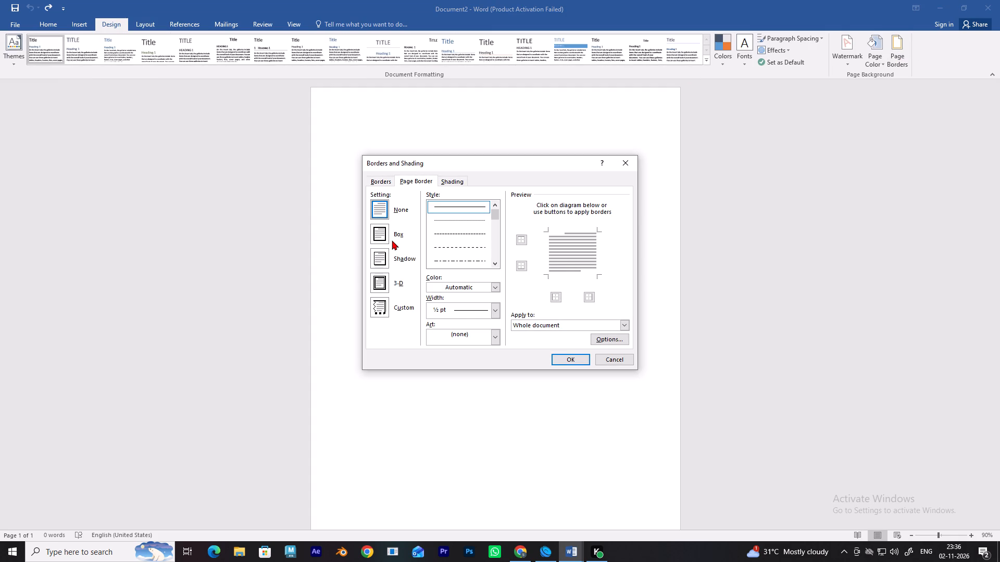
pyautogui.moveTo(386, 232); pyautogui.dragTo(394, 232)
pyautogui.click(380, 230)
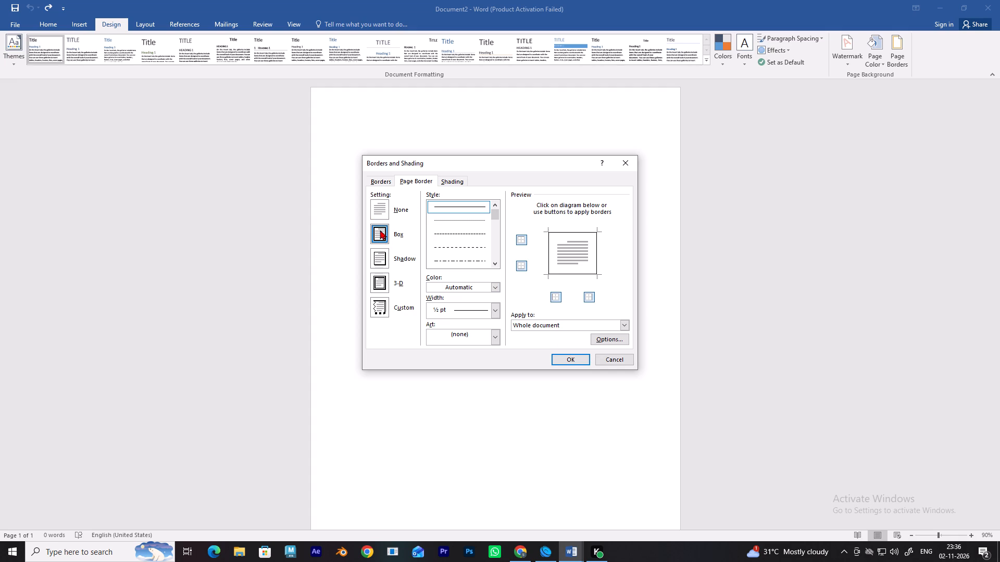
pyautogui.click(572, 362)
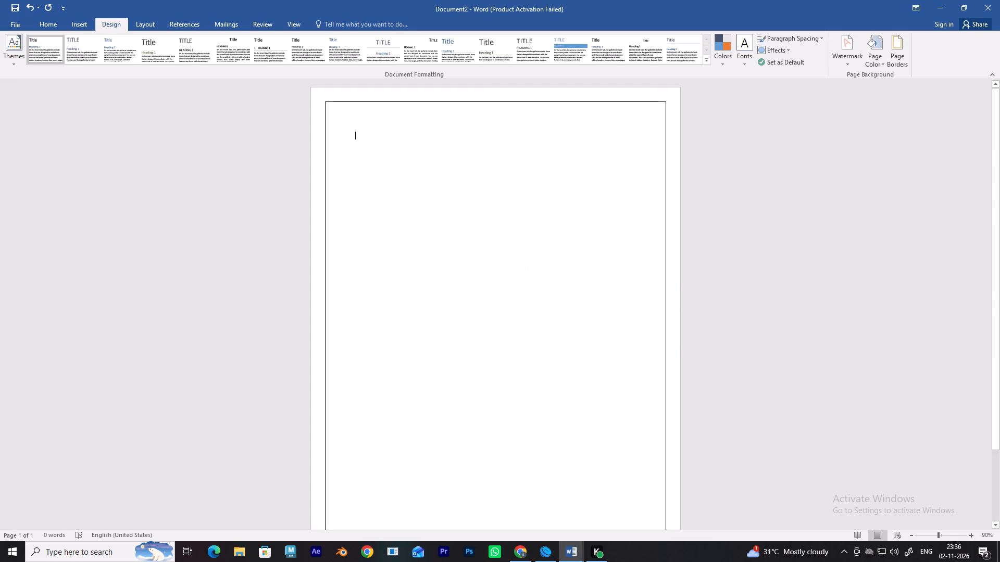
# Enter the heading "GREESHMA" at font size 48 on the first line and start a new line below it.
pyautogui.click(38, 27)
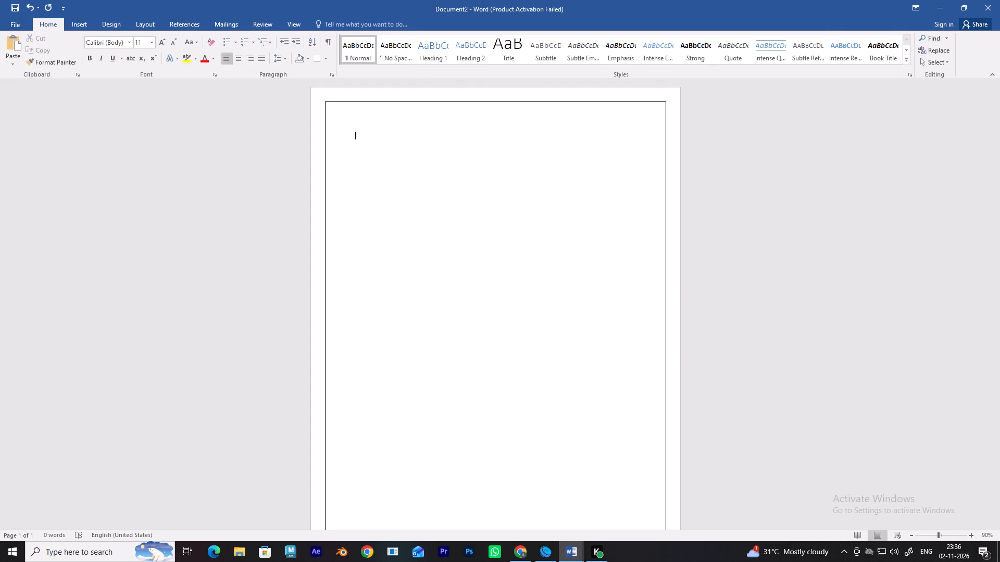
pyautogui.click(170, 56)
pyautogui.click(179, 80)
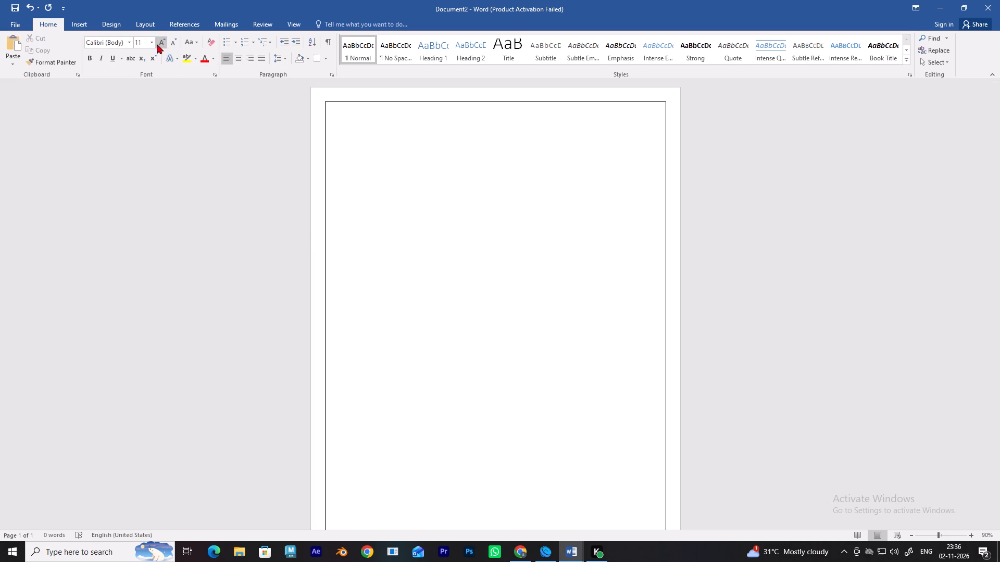
pyautogui.click(154, 41)
pyautogui.click(143, 196)
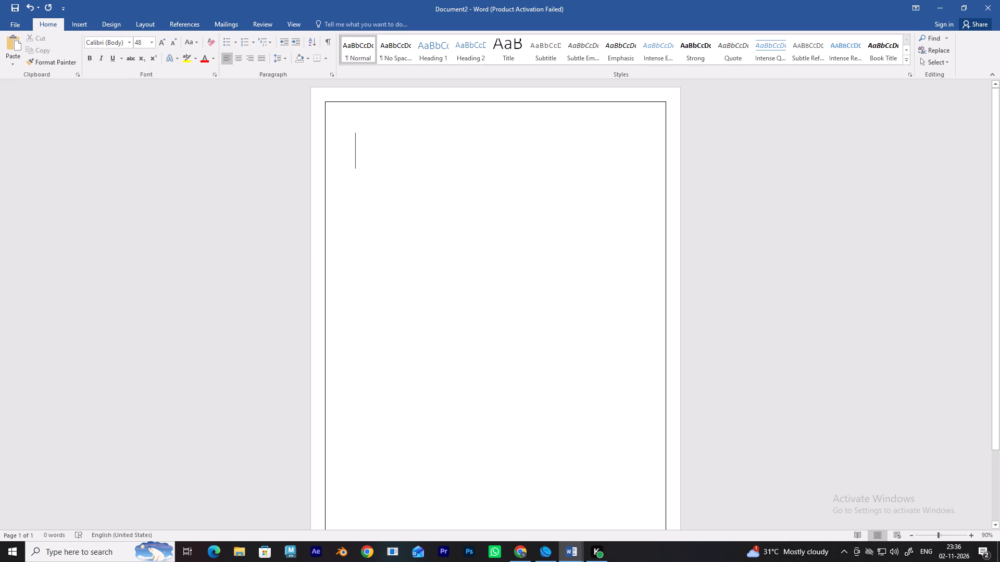
pyautogui.write('GREESHMA')
pyautogui.press('Return')
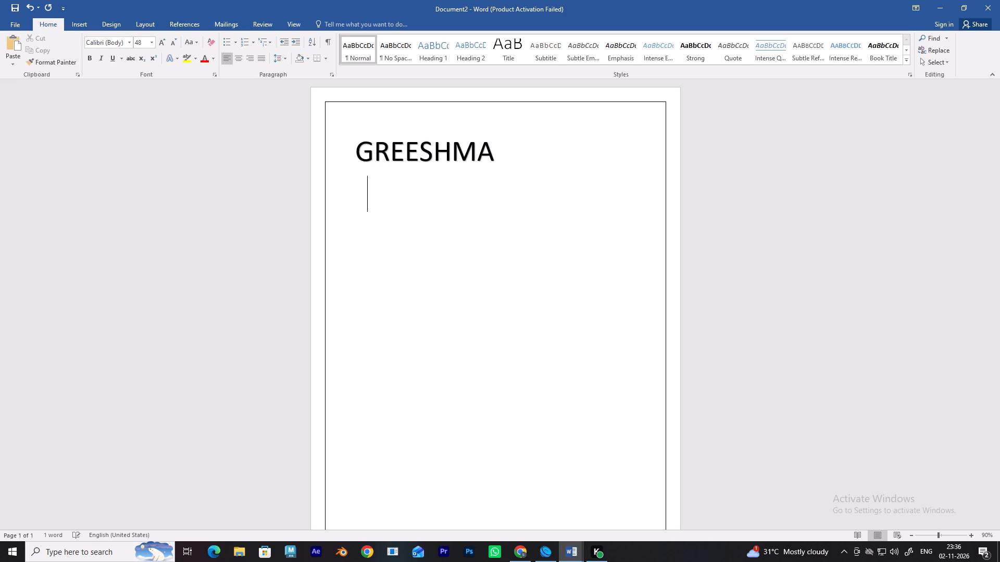
# Enter "Boutiqe" at font size 36 on the line below the GREESHMA heading, with only its first letter capitalised.
pyautogui.click(154, 44)
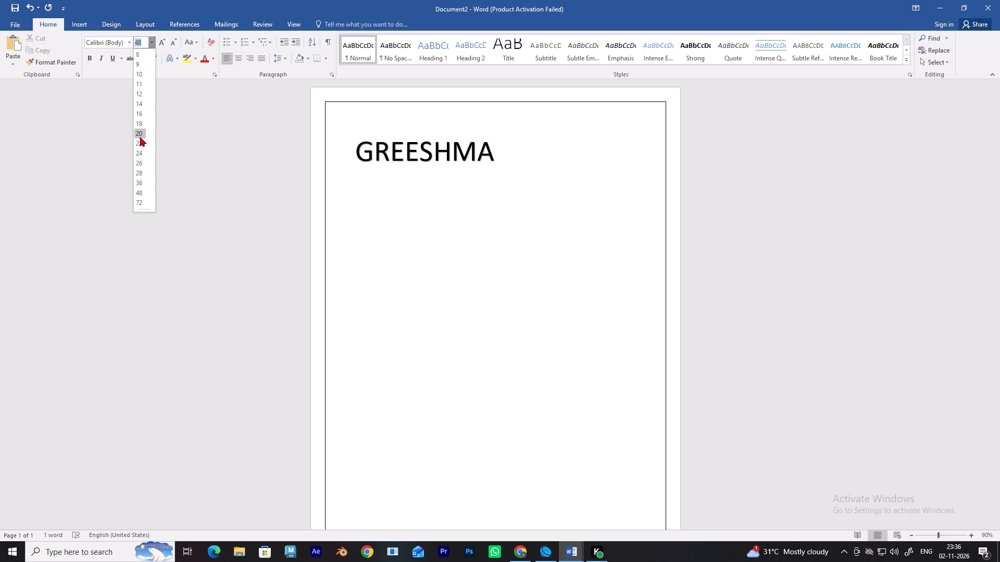
pyautogui.moveTo(141, 181); pyautogui.dragTo(147, 180)
pyautogui.click(143, 184)
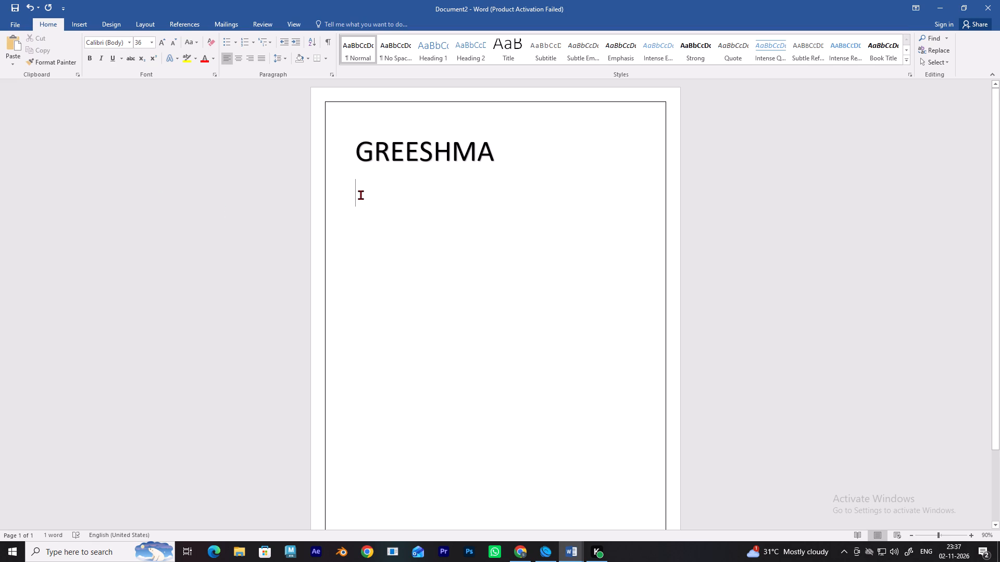
pyautogui.write('BOUTI')
pyautogui.write('QE')
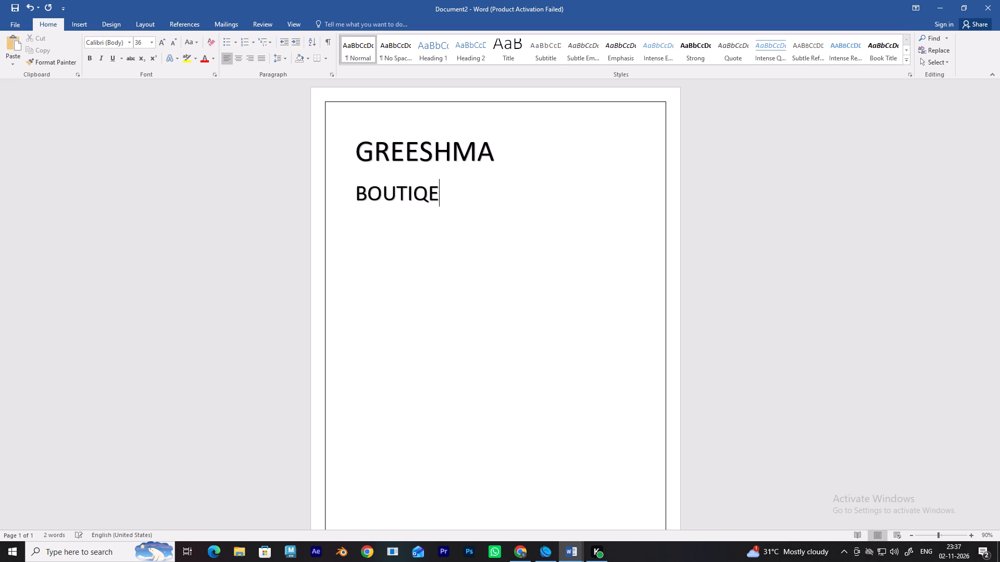
pyautogui.press('space')
pyautogui.press('BackSpace')
pyautogui.press('BackSpace')
pyautogui.press('BackSpace')
pyautogui.press('BackSpace')
pyautogui.press('BackSpace')
pyautogui.press('BackSpace')
pyautogui.press('BackSpace')
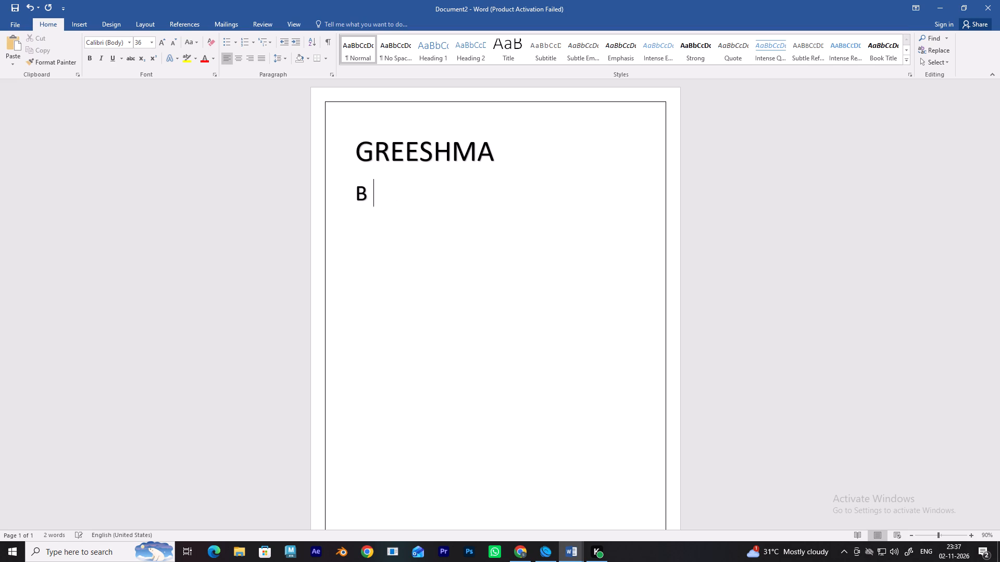
pyautogui.write('outiqe')
pyautogui.press('space')
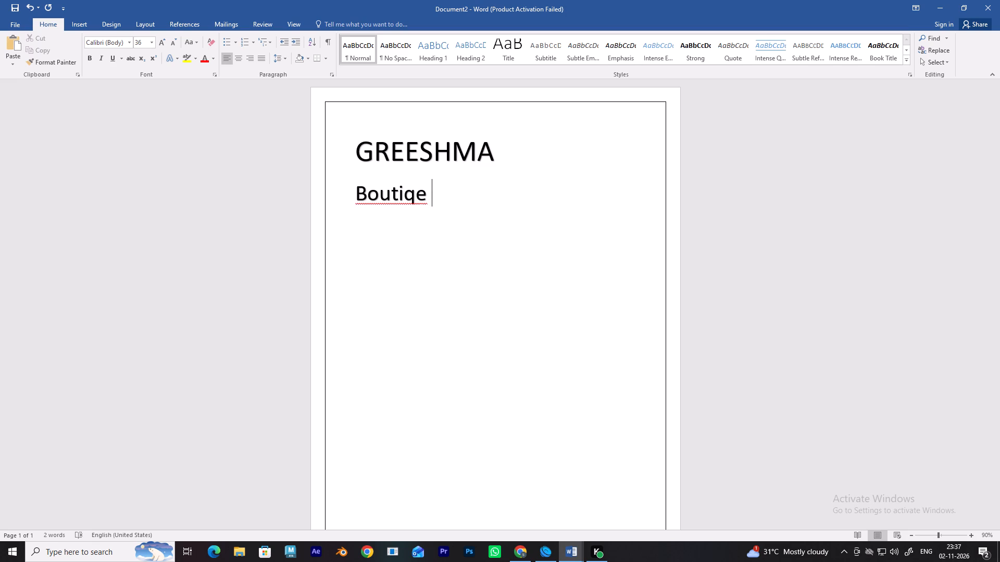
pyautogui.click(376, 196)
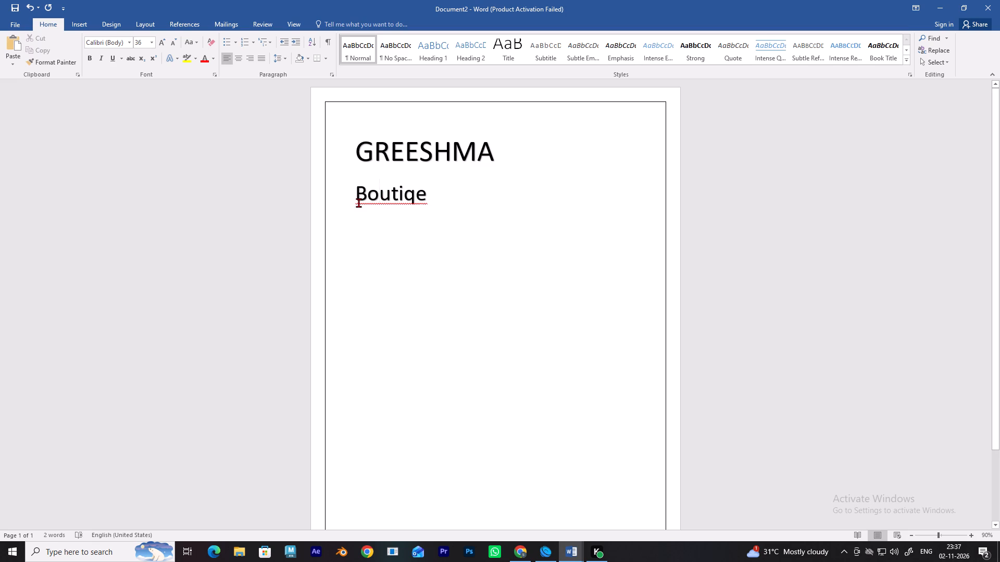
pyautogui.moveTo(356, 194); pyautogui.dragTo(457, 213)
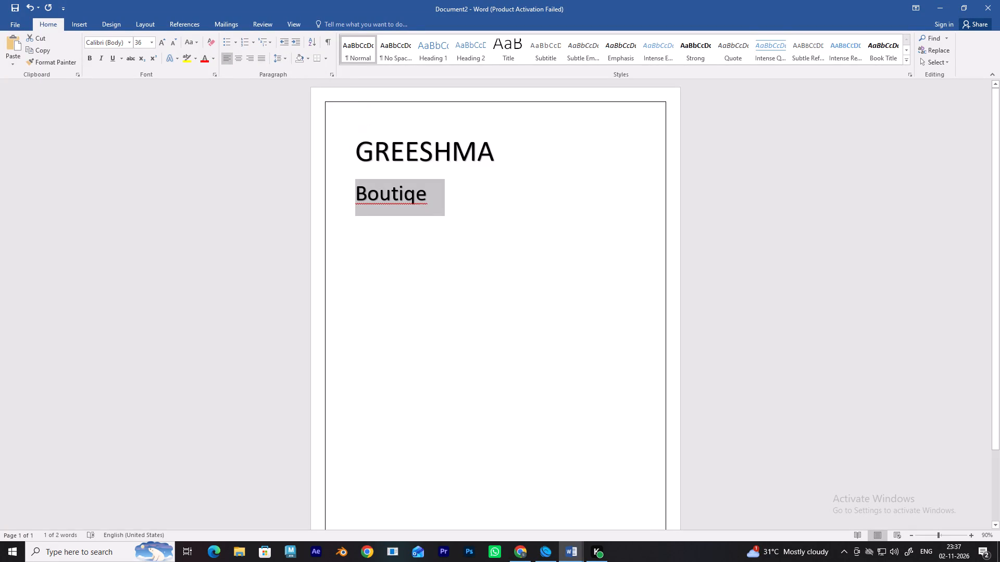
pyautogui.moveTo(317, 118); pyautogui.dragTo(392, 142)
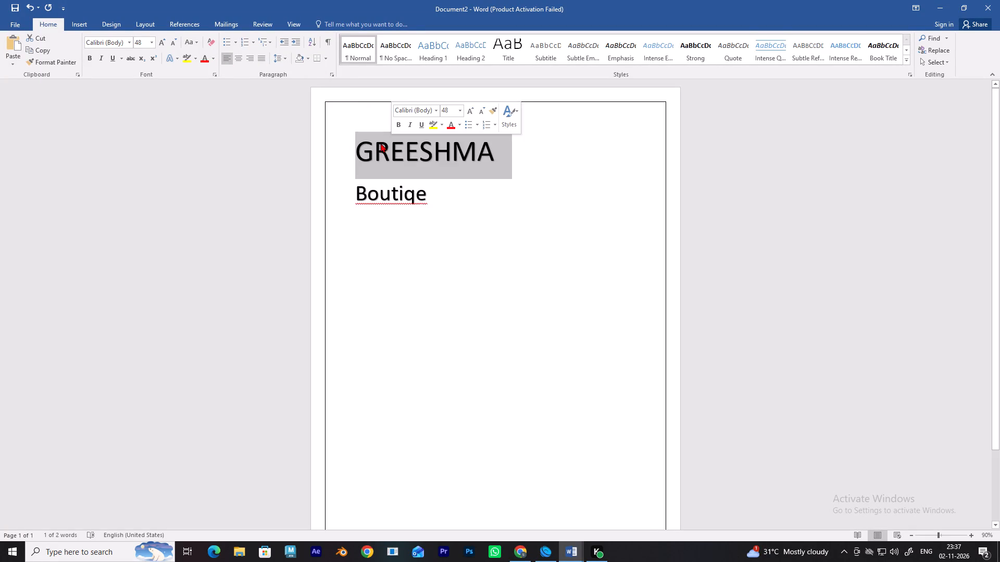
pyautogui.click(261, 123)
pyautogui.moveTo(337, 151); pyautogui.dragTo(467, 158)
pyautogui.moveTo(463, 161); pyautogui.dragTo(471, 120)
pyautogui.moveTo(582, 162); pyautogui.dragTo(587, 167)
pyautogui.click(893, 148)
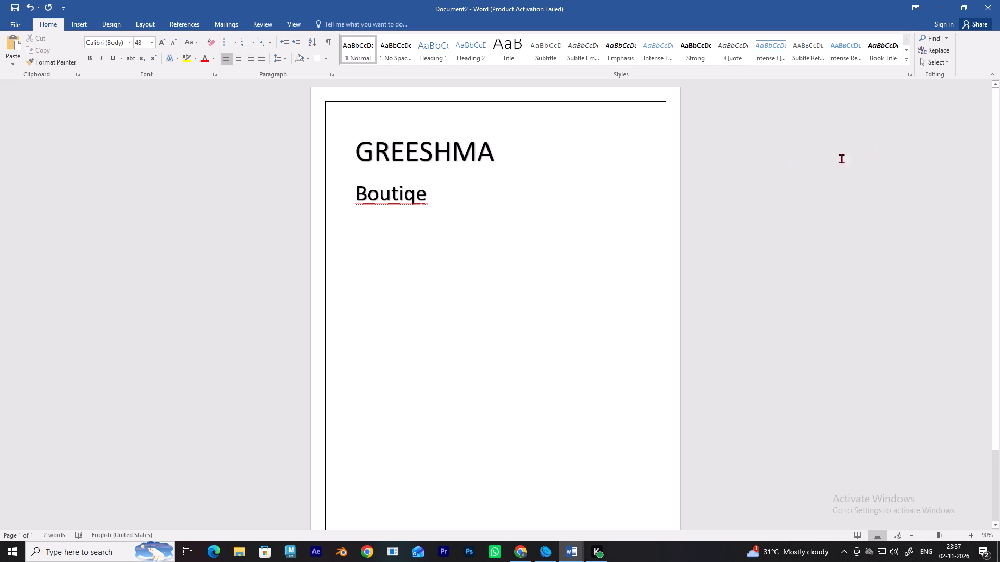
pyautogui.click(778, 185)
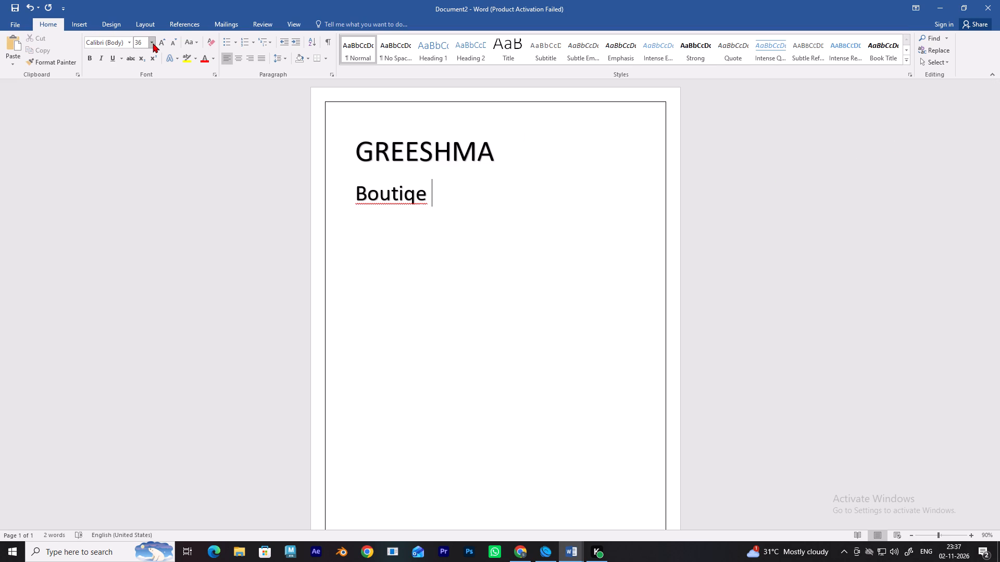
# Set the font size to 48 at the end of the Boutiqe line.
pyautogui.click(153, 43)
pyautogui.click(140, 191)
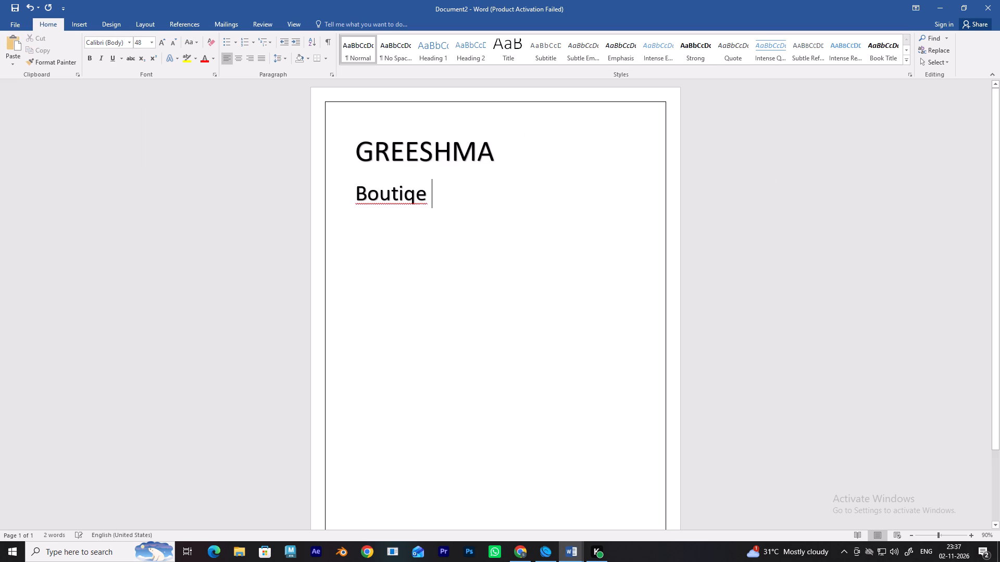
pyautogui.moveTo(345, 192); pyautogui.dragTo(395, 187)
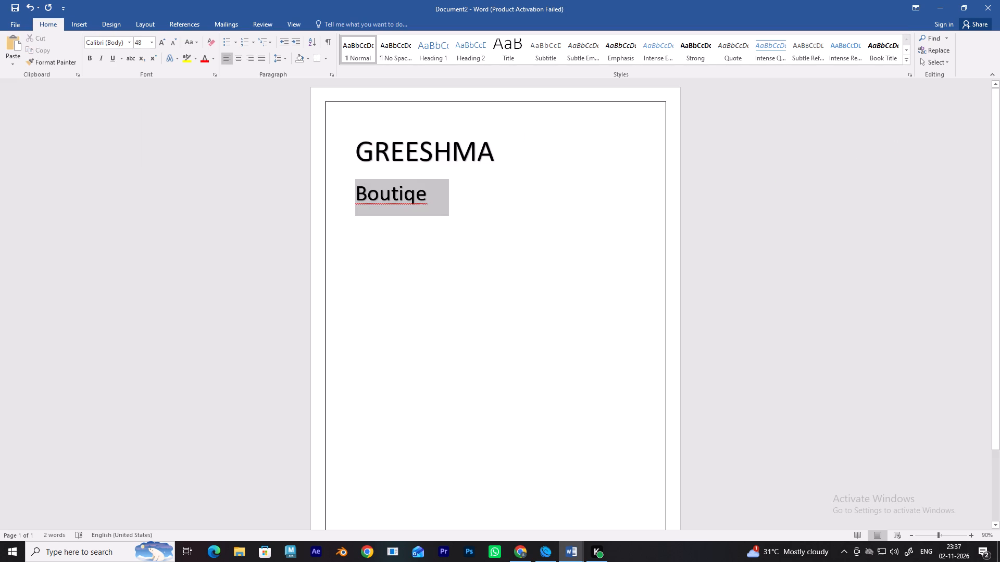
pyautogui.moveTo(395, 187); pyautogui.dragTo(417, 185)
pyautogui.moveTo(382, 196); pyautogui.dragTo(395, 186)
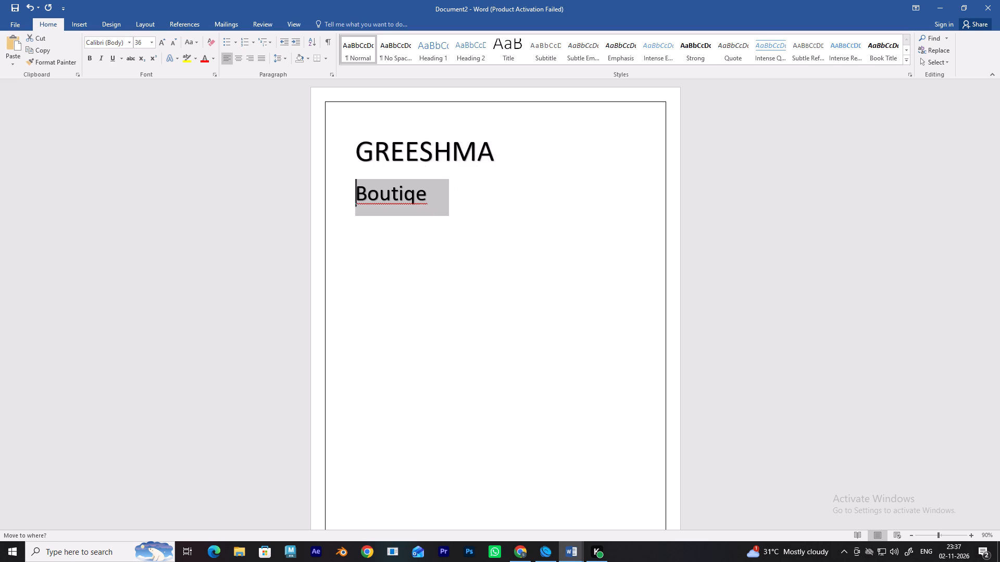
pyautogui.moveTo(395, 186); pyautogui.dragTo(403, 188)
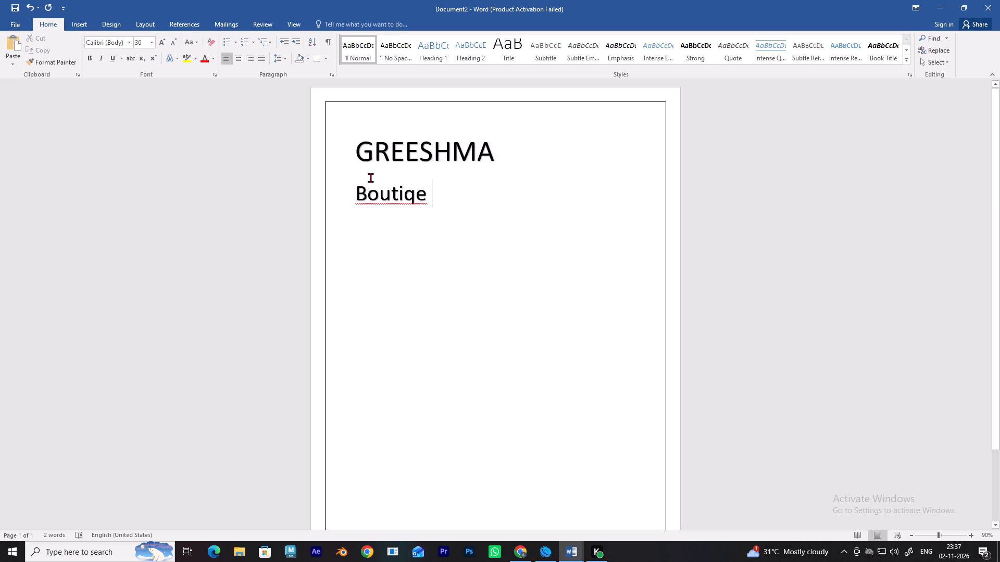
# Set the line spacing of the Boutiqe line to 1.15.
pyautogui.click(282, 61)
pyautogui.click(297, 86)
# Set the line spacing of the GREESHMA and Boutiqe lines to 1.0.
pyautogui.moveTo(394, 210); pyautogui.dragTo(463, 138)
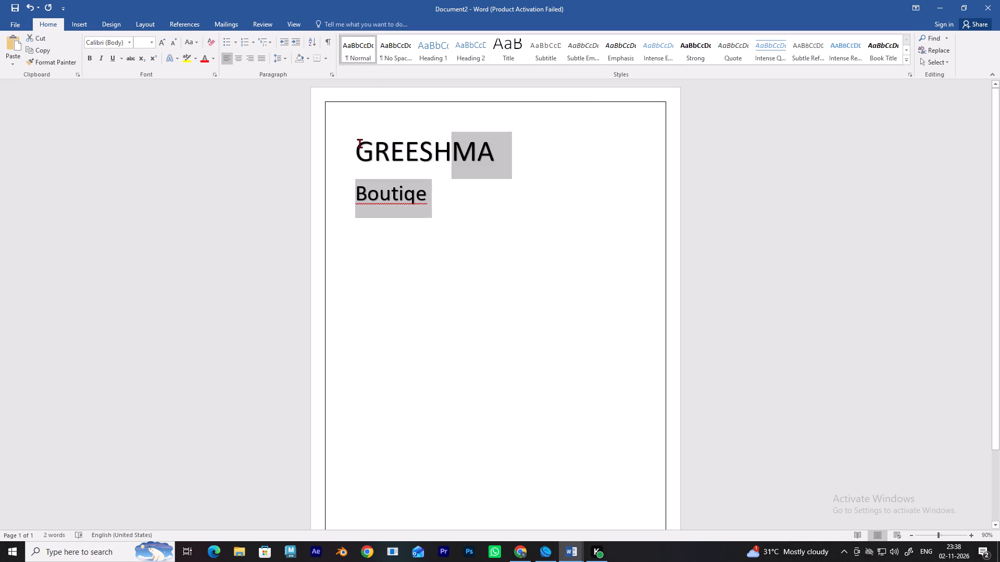
pyautogui.moveTo(375, 144); pyautogui.dragTo(469, 226)
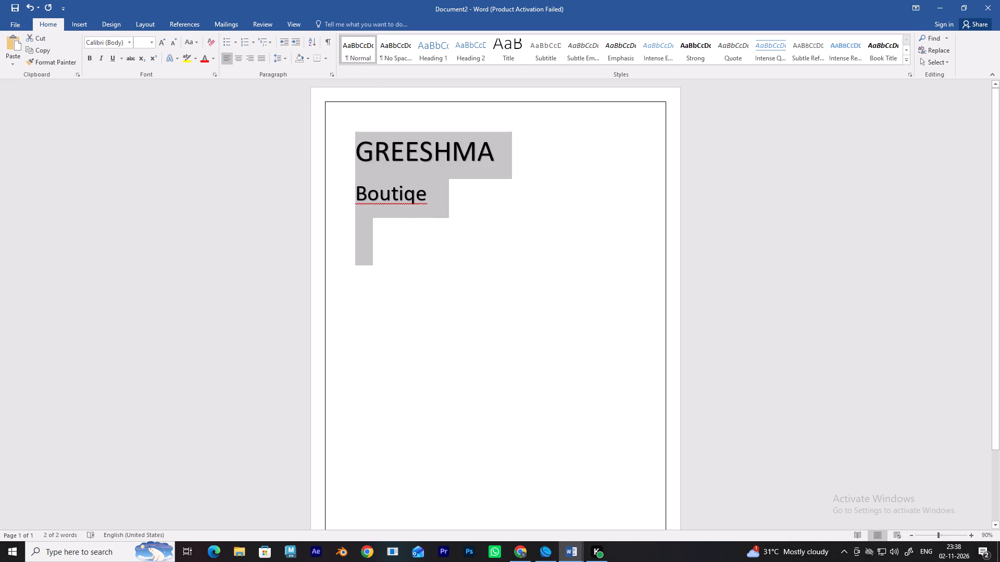
pyautogui.click(285, 58)
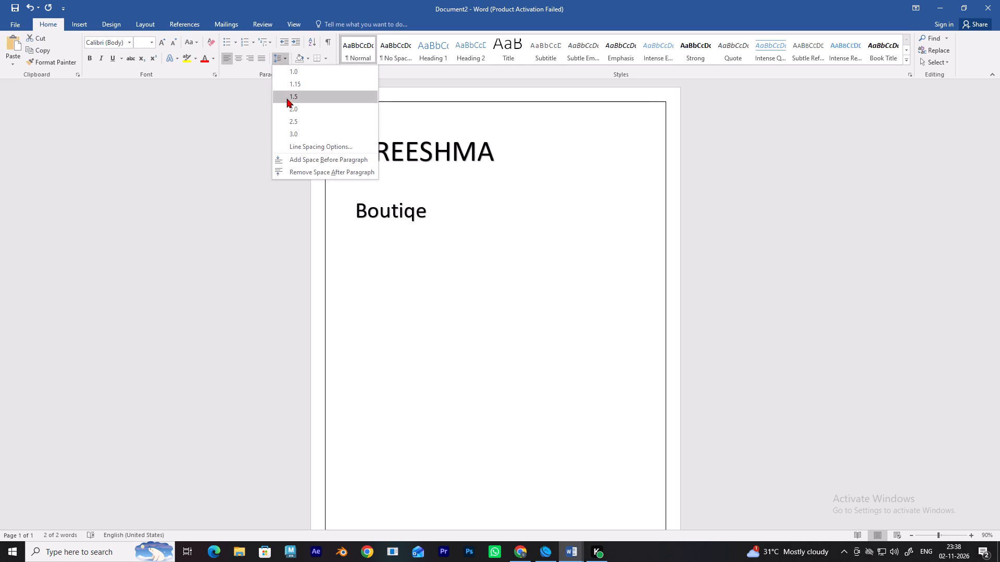
pyautogui.click(295, 73)
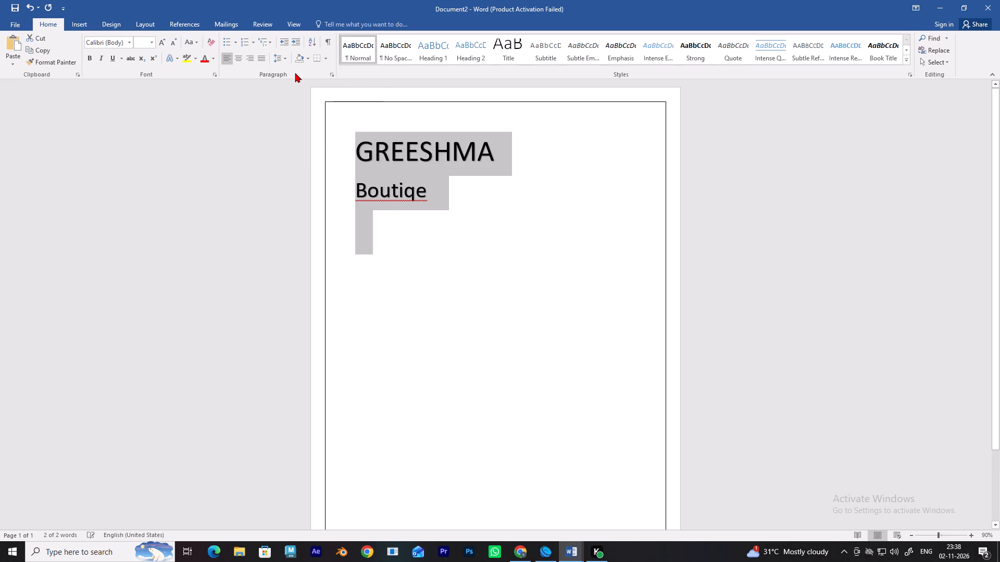
# Set the spacing after the GREESHMA and Boutiqe paragraphs to 0 pt.
pyautogui.click(285, 60)
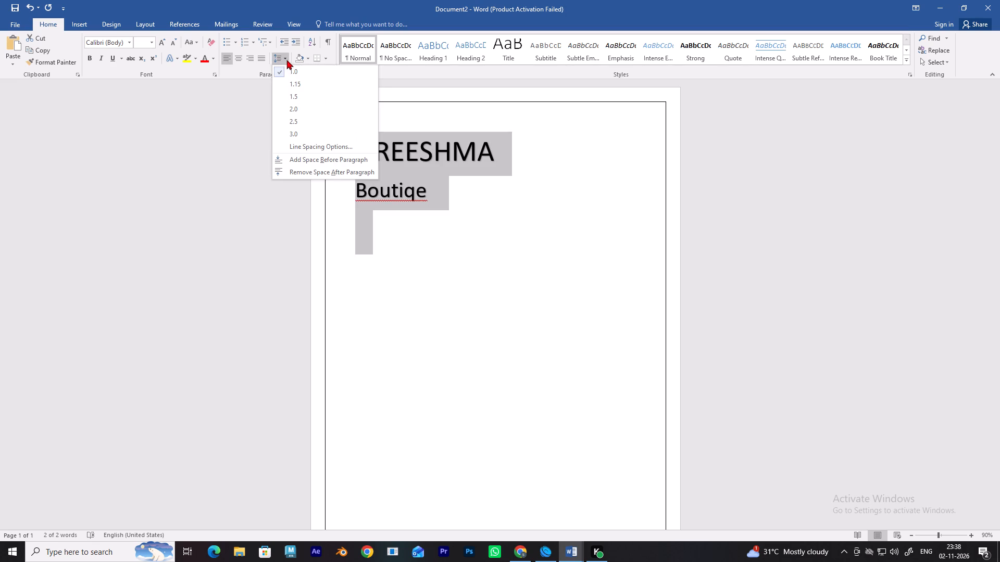
pyautogui.click(334, 146)
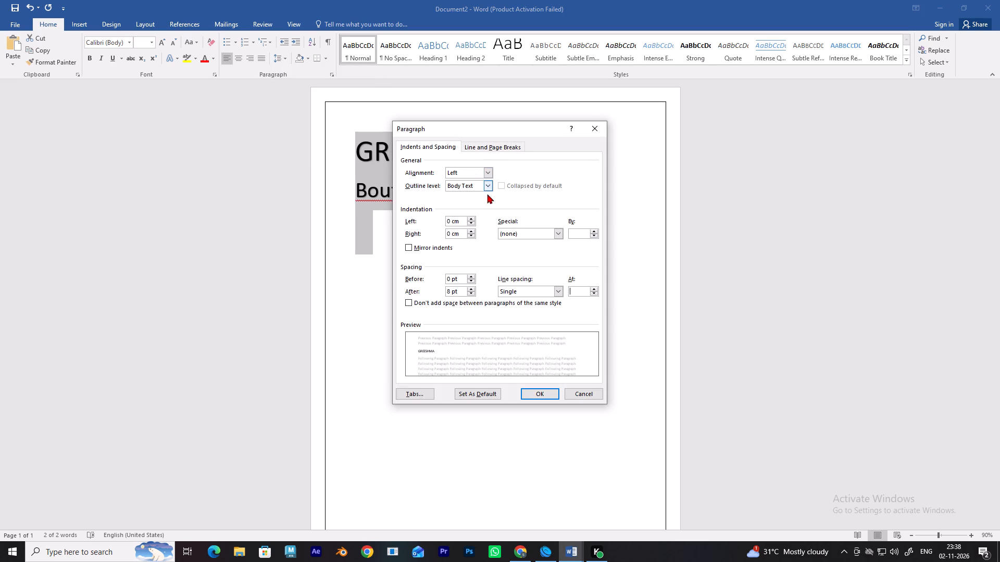
pyautogui.click(471, 287)
pyautogui.click(473, 292)
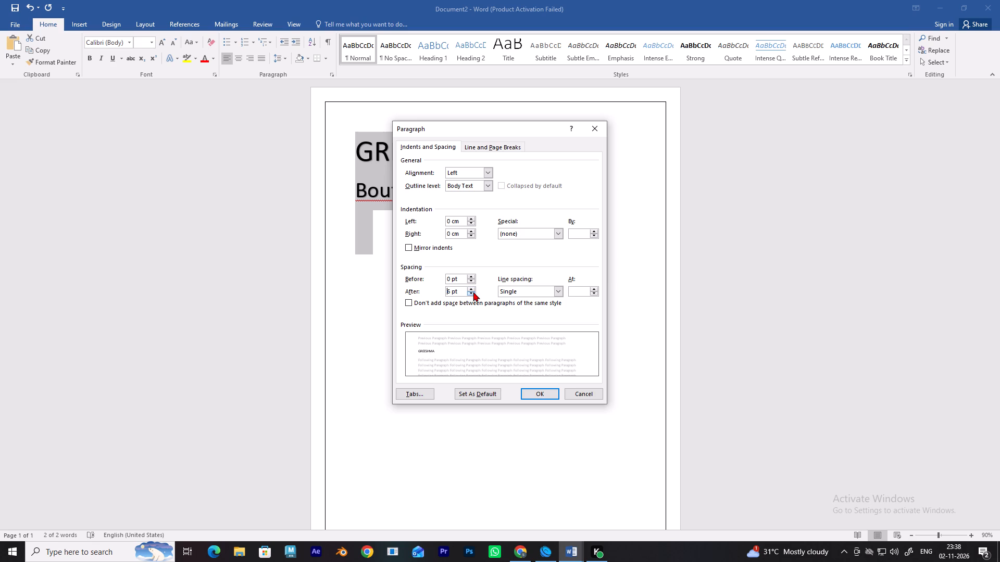
pyautogui.click(473, 292)
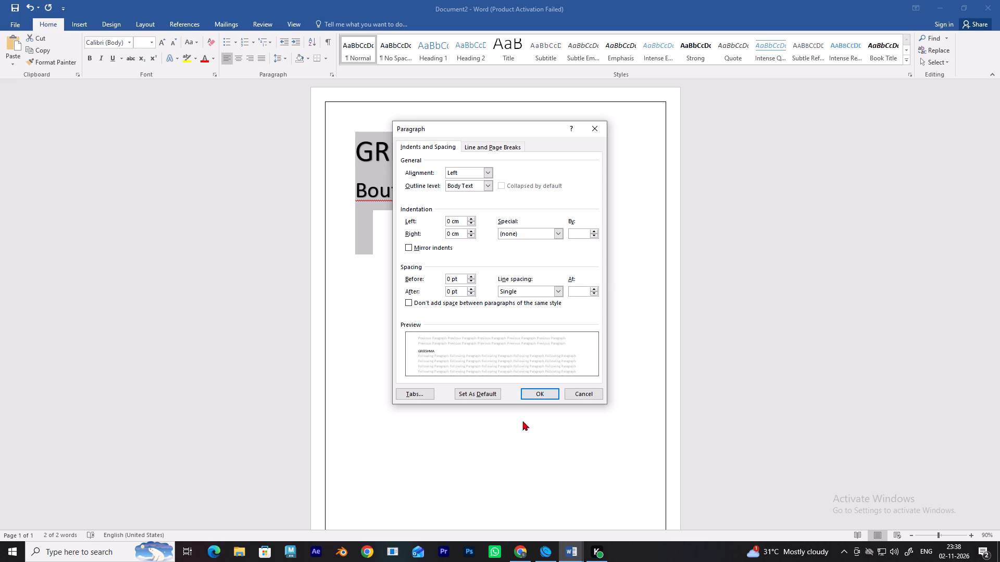
pyautogui.click(537, 395)
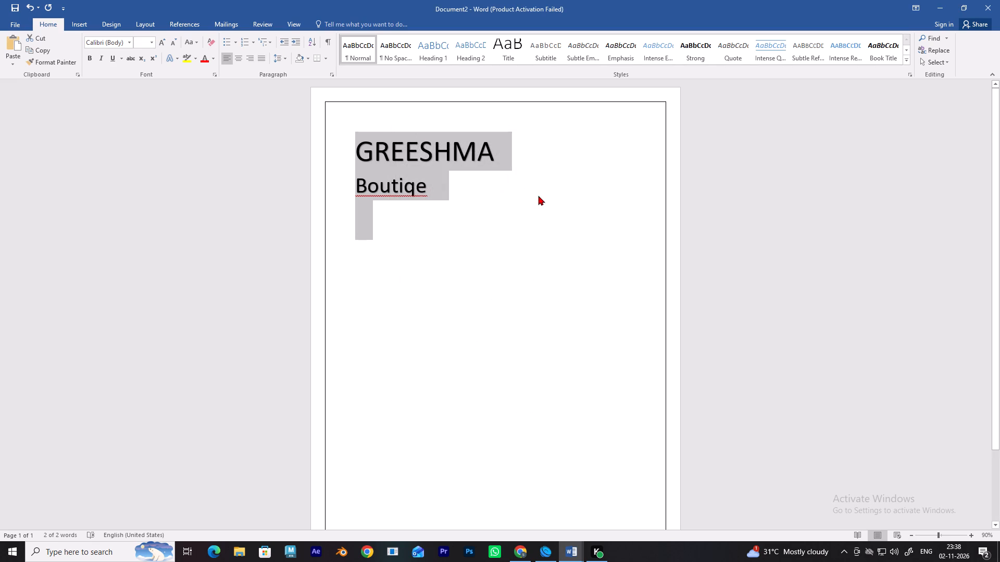
pyautogui.click(540, 197)
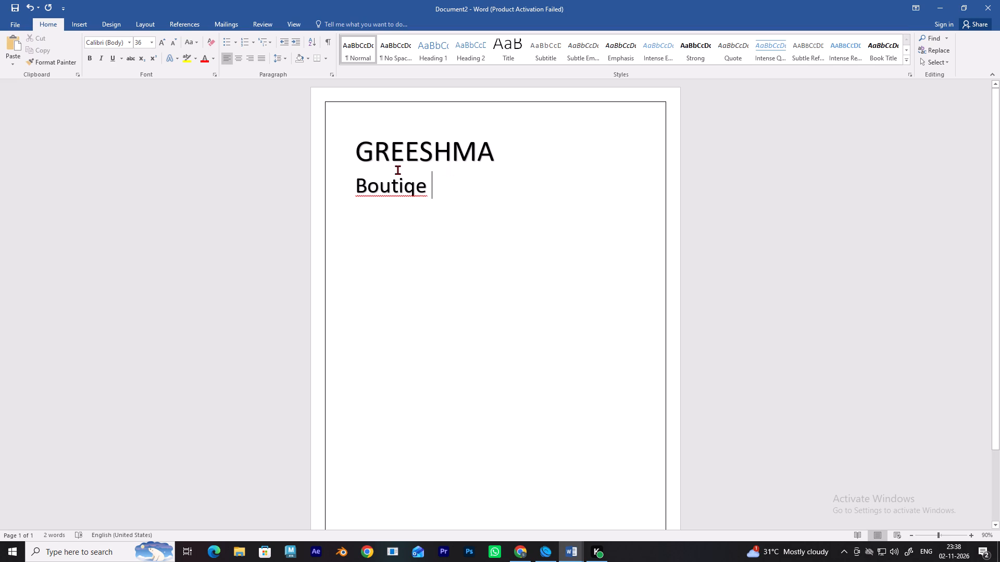
# Correct the spelling of "Boutiqe" to "Boutique" in the second heading line.
pyautogui.click(416, 188)
pyautogui.press('u')
# Add the word "Manager" after "Boutique" in the second heading line.
pyautogui.click(460, 184)
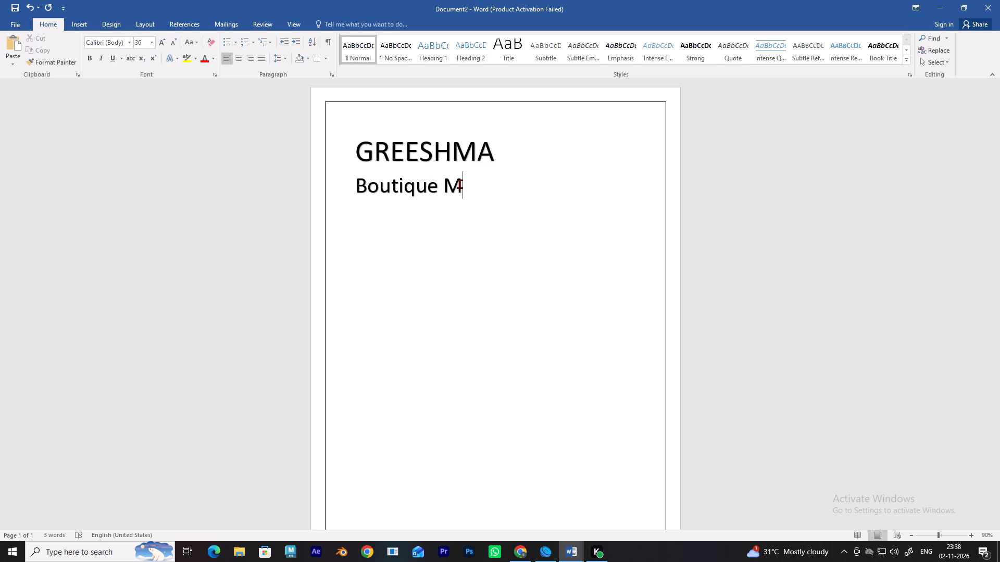
pyautogui.write('aqn')
pyautogui.write('eger')
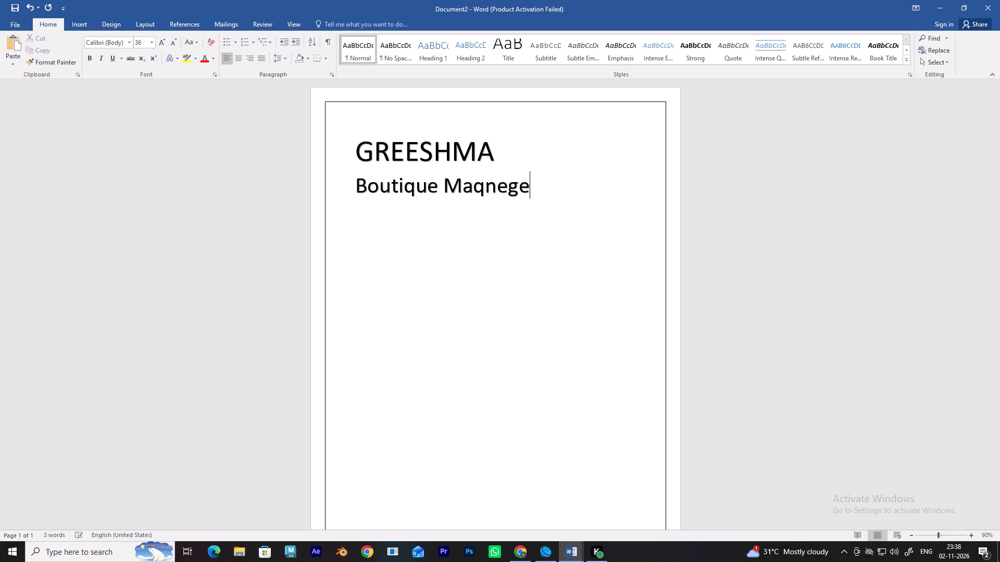
pyautogui.press('space')
pyautogui.press('BackSpace')
pyautogui.press('BackSpace')
pyautogui.press('BackSpace')
pyautogui.press('BackSpace')
pyautogui.press('BackSpace')
pyautogui.press('BackSpace')
pyautogui.press('BackSpace')
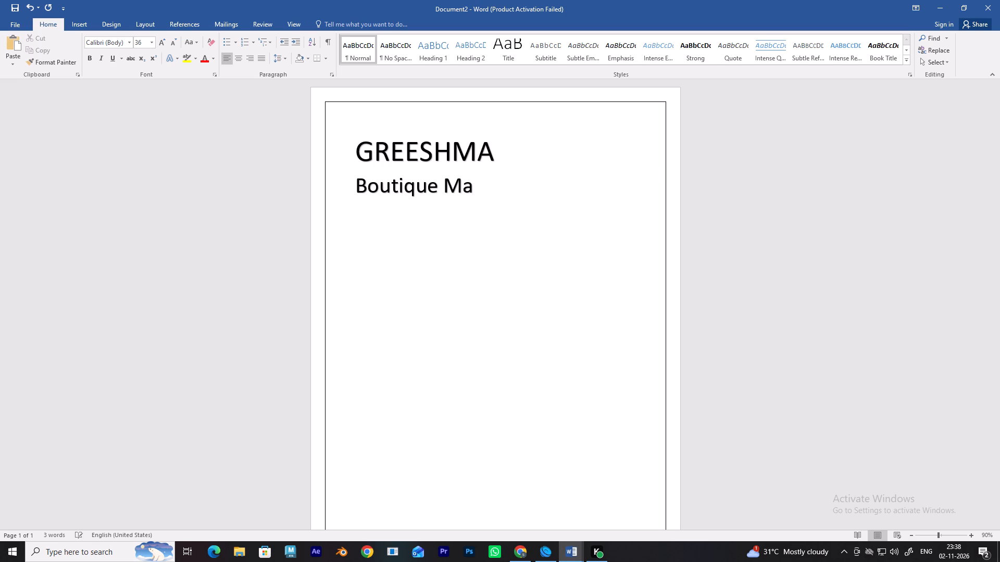
pyautogui.write('ger')
pyautogui.press('BackSpace')
pyautogui.press('BackSpace')
pyautogui.press('BackSpace')
pyautogui.write('nager')
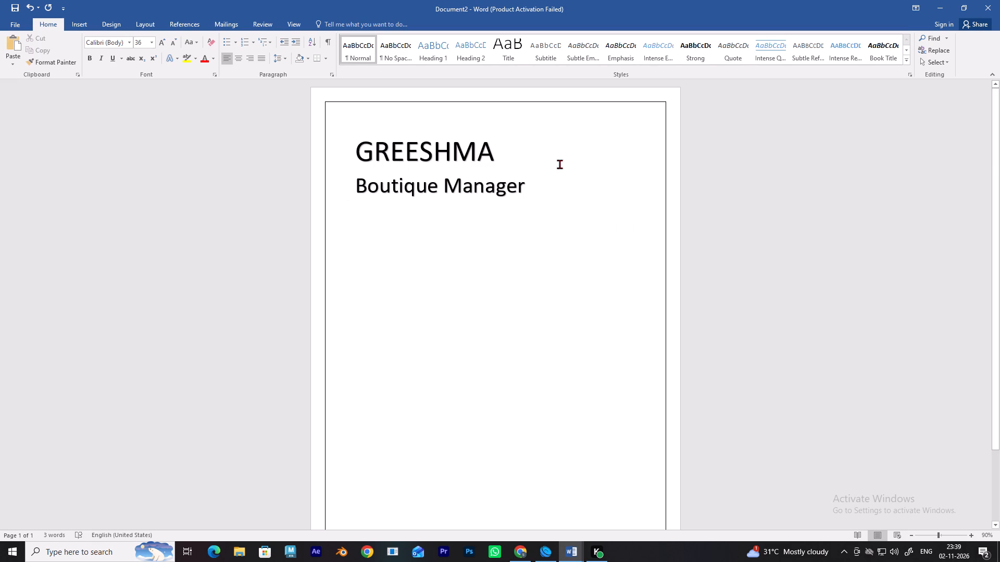
# Add two new lines below the Boutique Manager line.
pyautogui.press('Return')
pyautogui.press('Return')
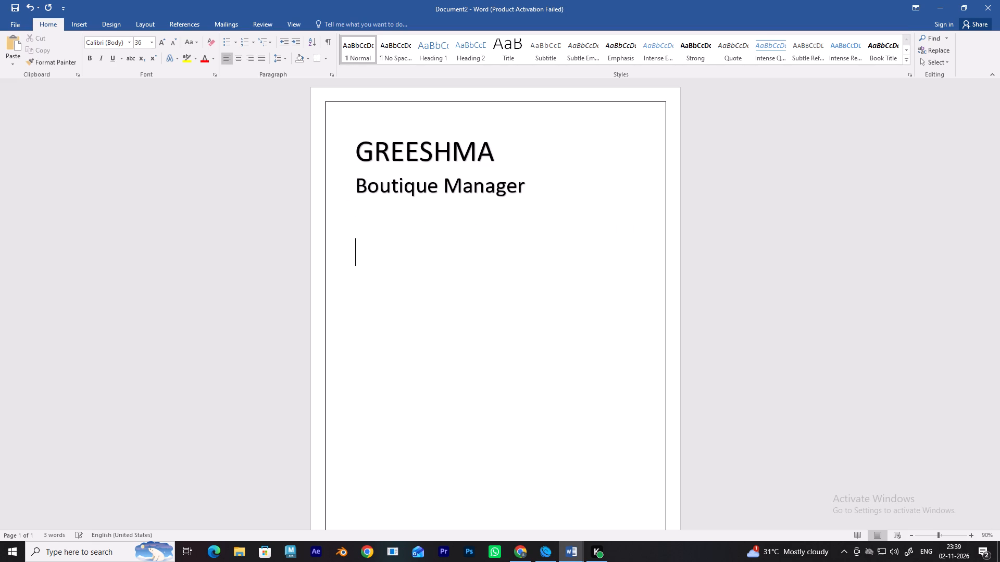
pyautogui.click(282, 43)
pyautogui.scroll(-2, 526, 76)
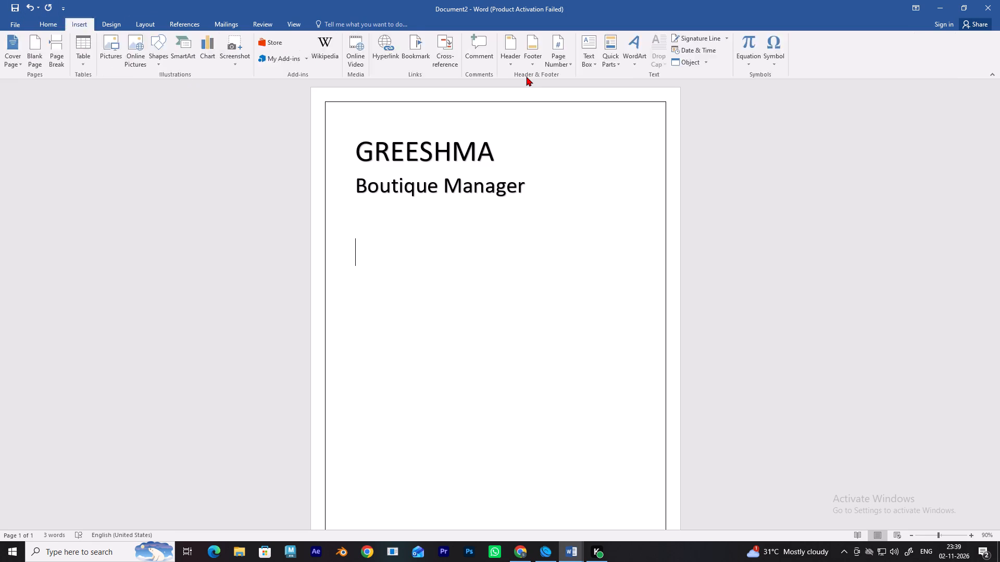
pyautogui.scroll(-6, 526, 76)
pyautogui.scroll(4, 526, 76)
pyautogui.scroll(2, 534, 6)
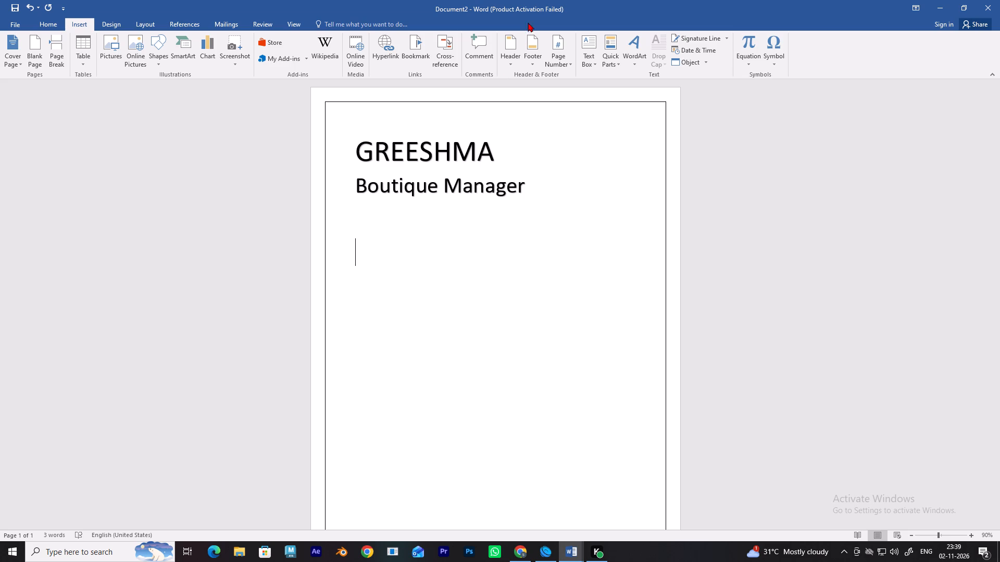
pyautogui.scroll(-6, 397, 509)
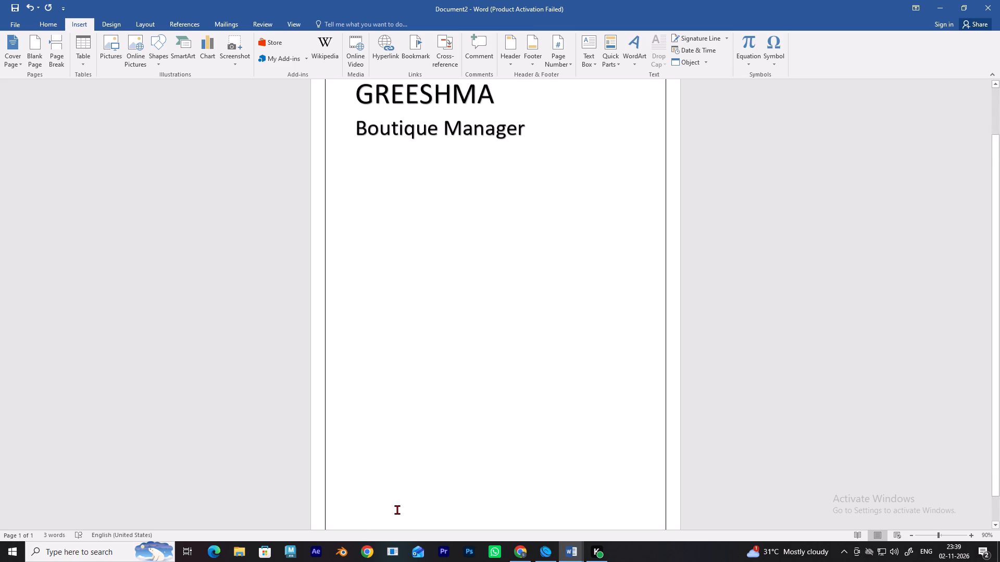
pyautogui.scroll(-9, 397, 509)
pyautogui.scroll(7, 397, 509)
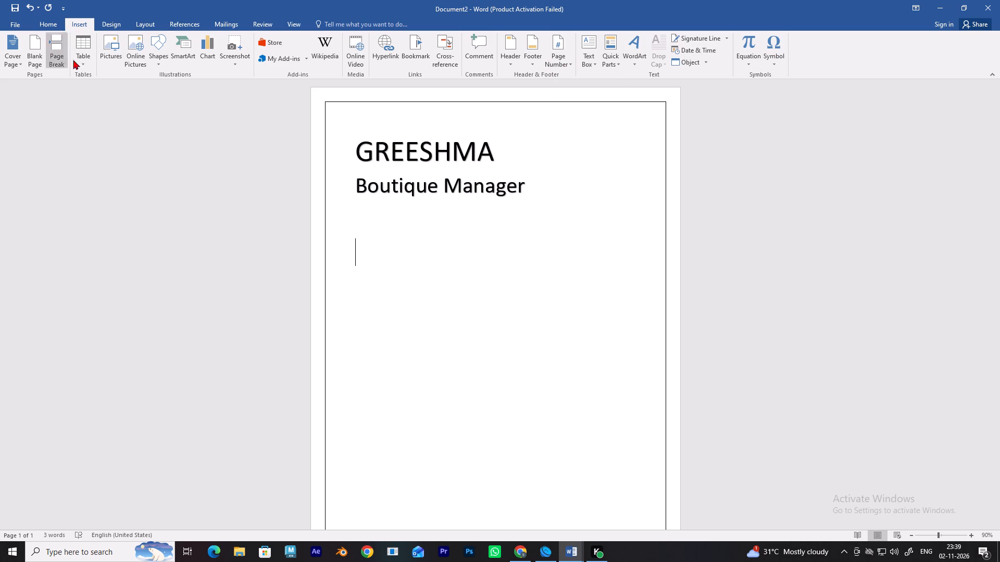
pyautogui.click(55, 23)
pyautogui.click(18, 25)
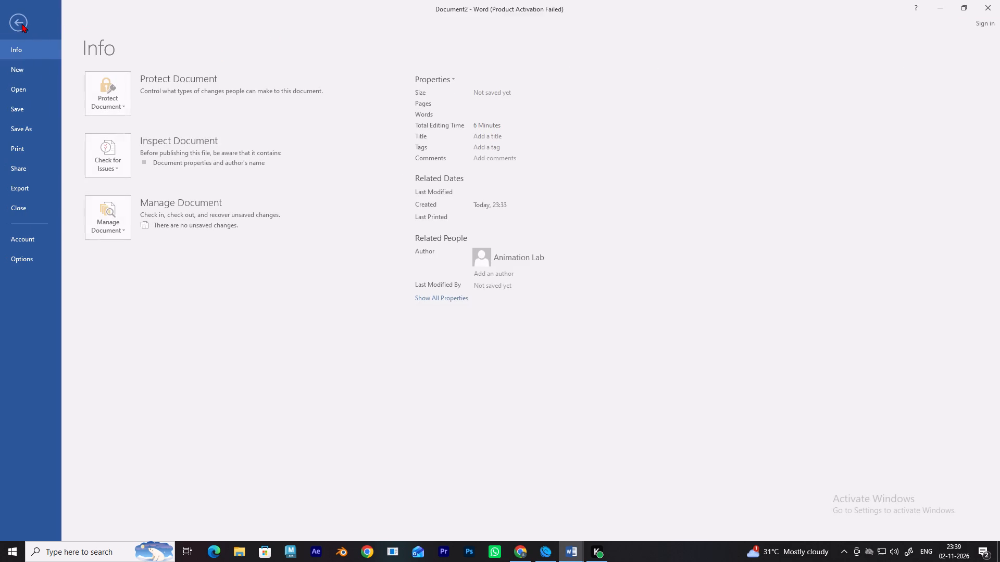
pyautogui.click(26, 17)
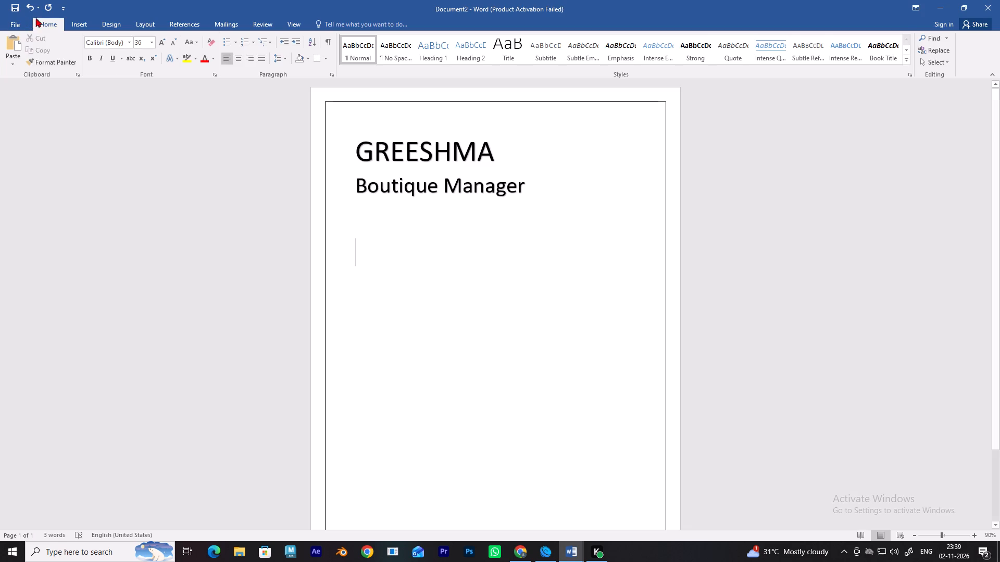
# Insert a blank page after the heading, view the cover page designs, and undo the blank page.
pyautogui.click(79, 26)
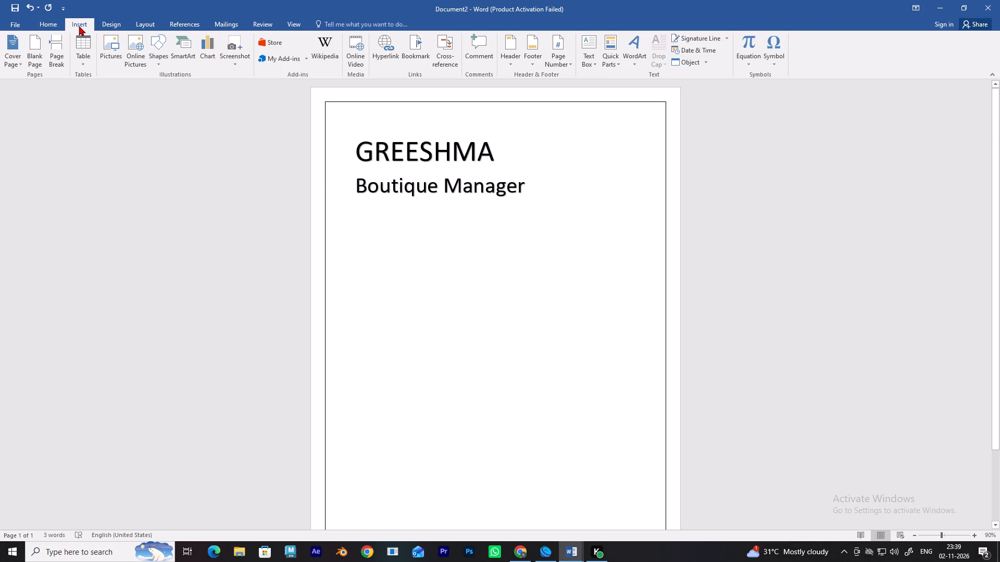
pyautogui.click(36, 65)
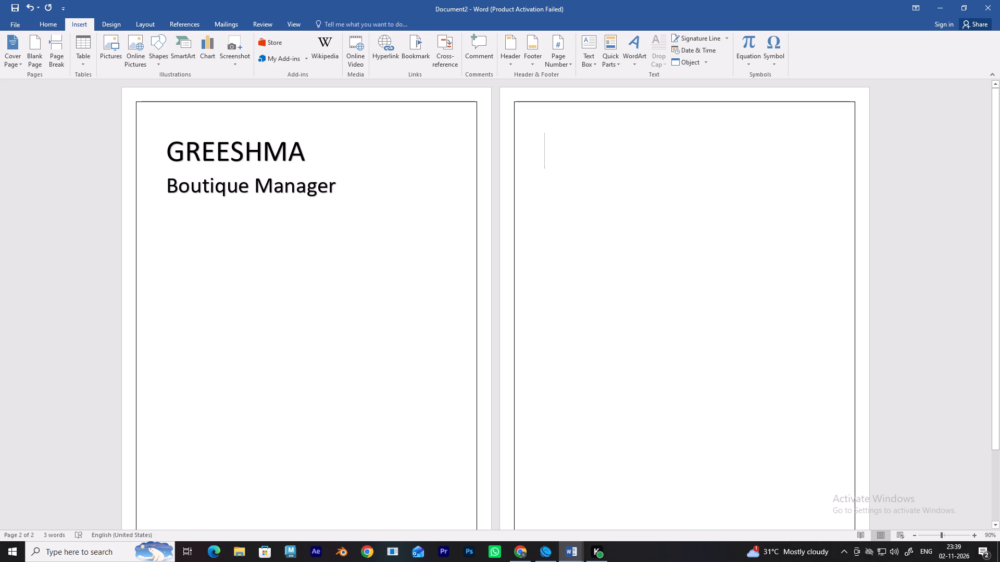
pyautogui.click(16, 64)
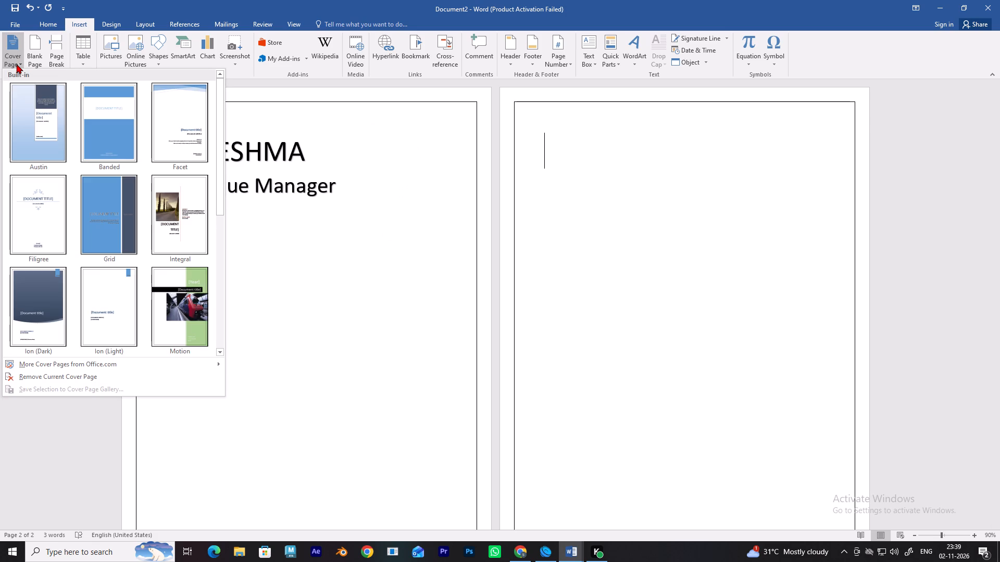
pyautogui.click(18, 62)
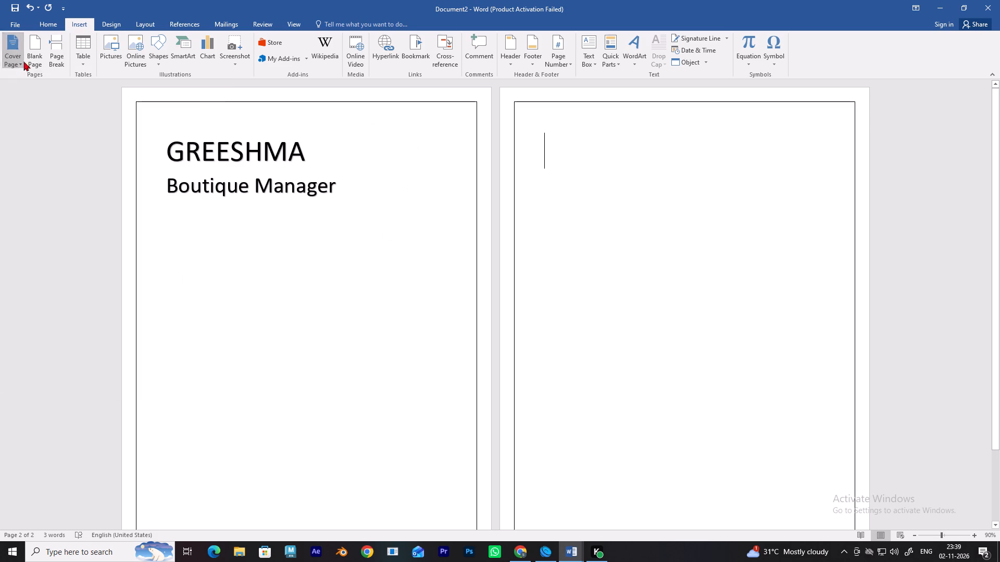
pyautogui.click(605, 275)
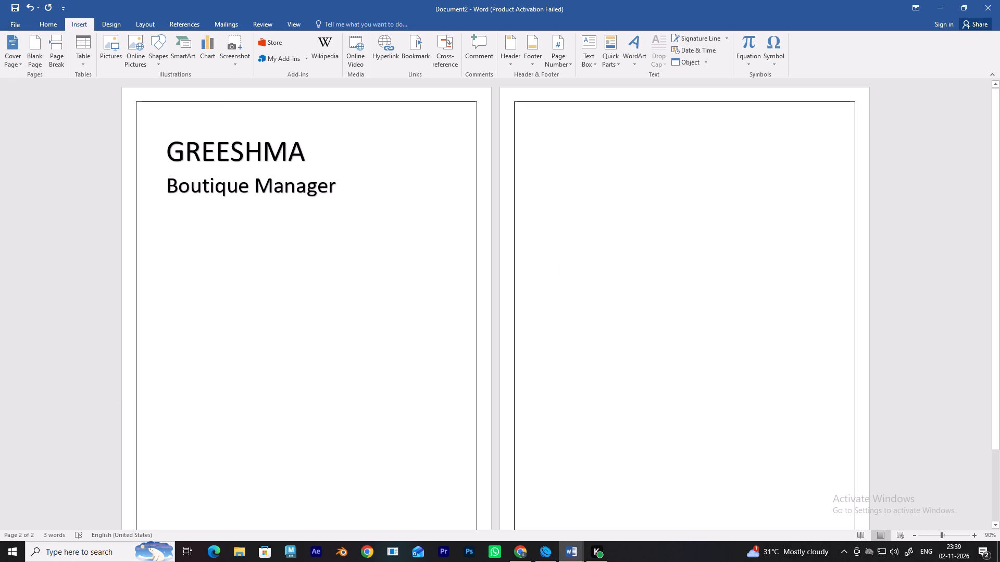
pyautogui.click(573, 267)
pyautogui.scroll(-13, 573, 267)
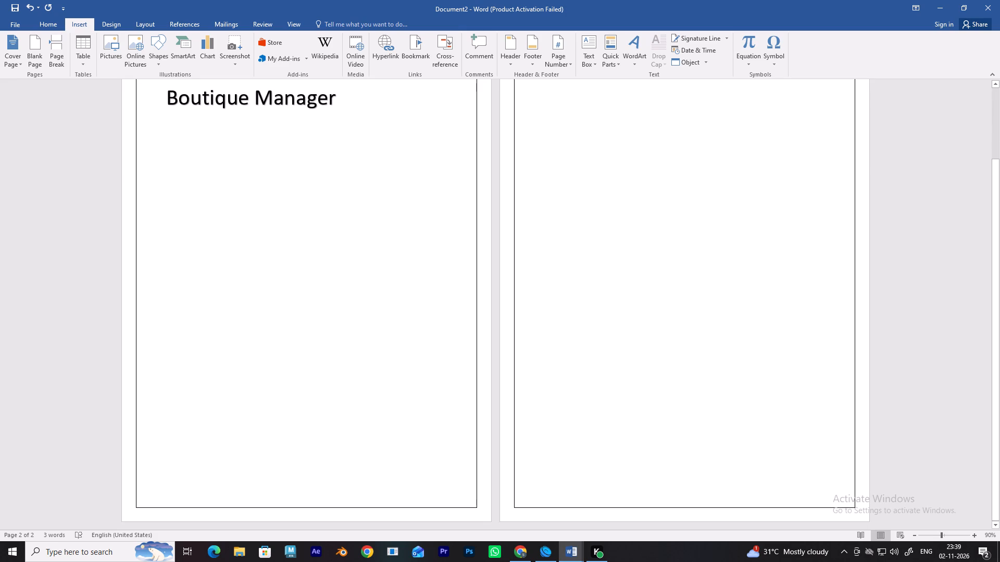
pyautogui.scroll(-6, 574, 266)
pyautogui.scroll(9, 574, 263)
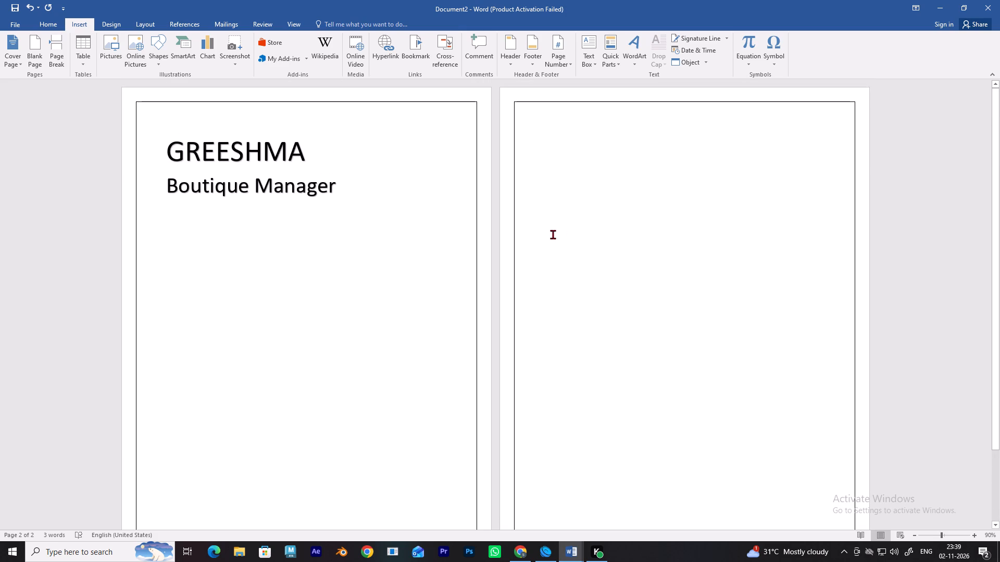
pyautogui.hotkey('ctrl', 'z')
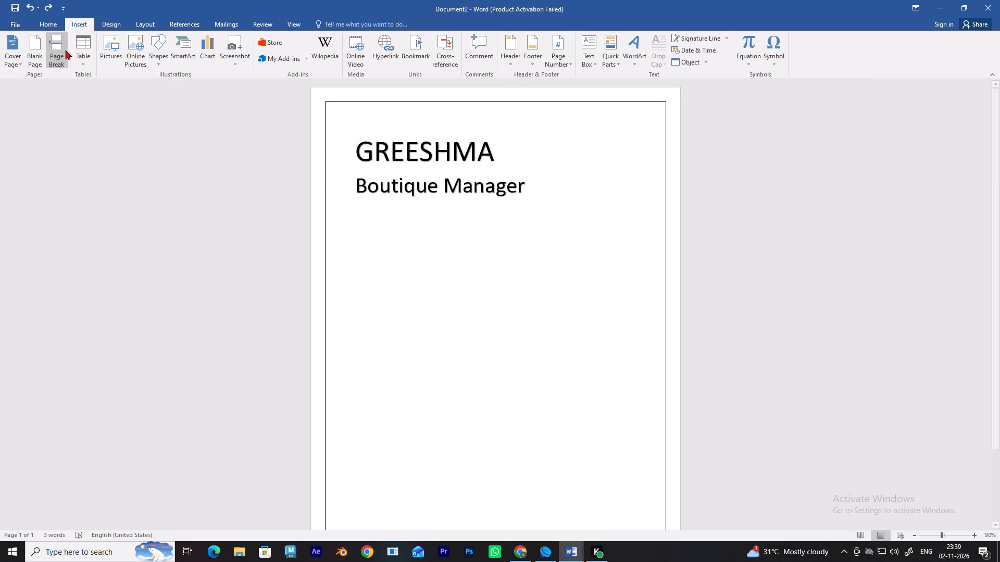
# Insert a page break below the Boutique Manager heading to start a second page.
pyautogui.click(63, 50)
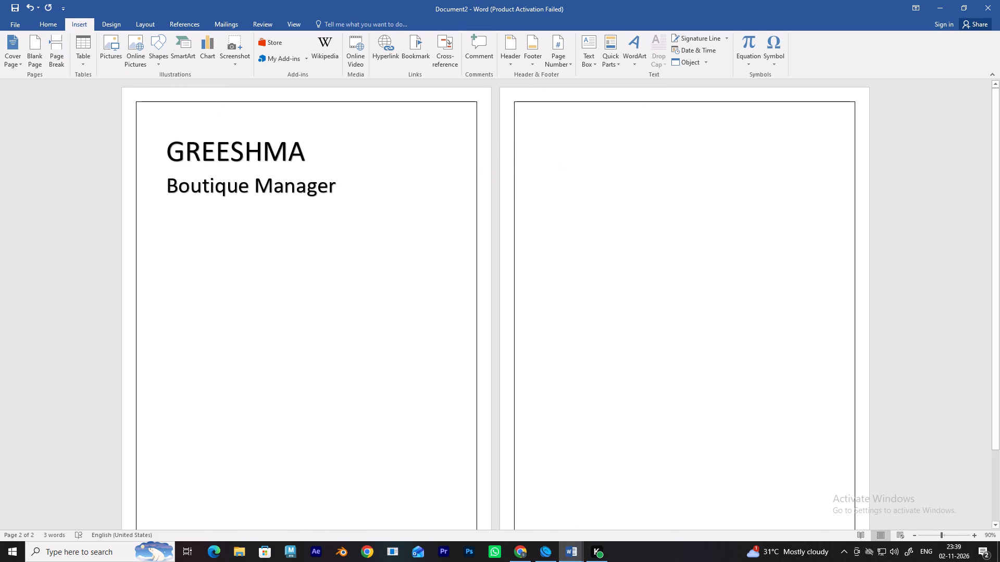
pyautogui.click(566, 163)
# Set the font size to 11 at the start of the second page and select its first empty line.
pyautogui.click(51, 22)
pyautogui.click(149, 43)
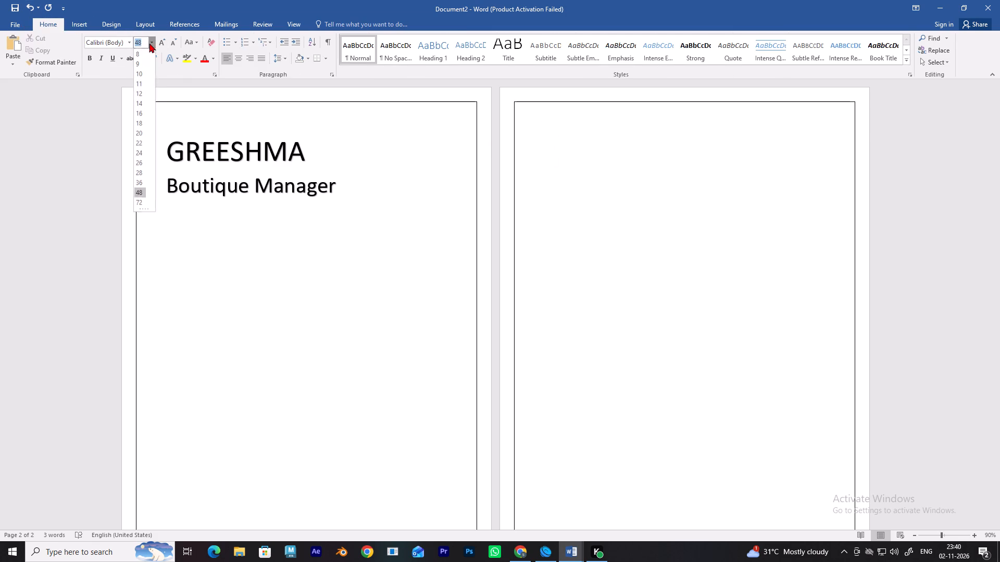
pyautogui.click(147, 82)
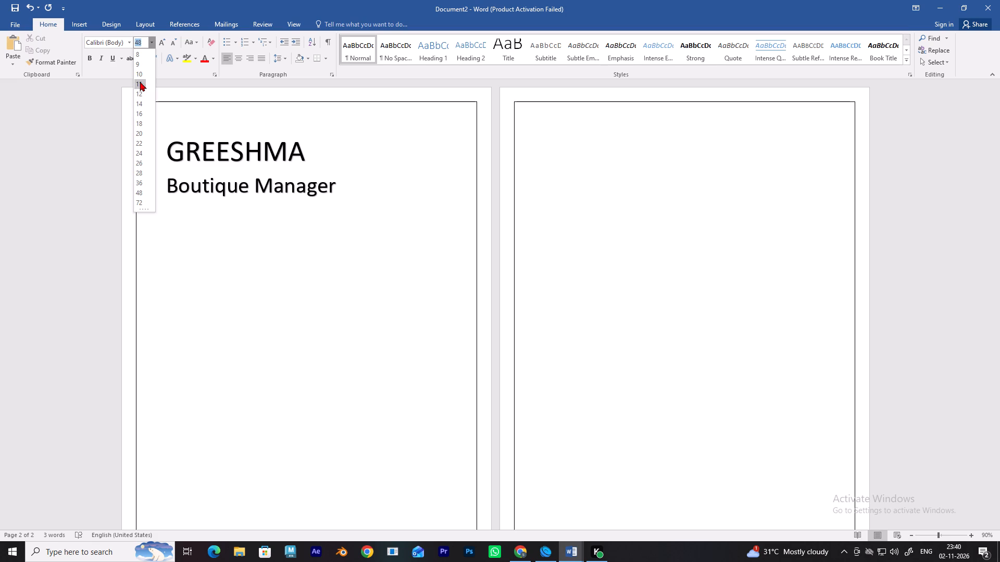
pyautogui.click(140, 82)
pyautogui.click(588, 147)
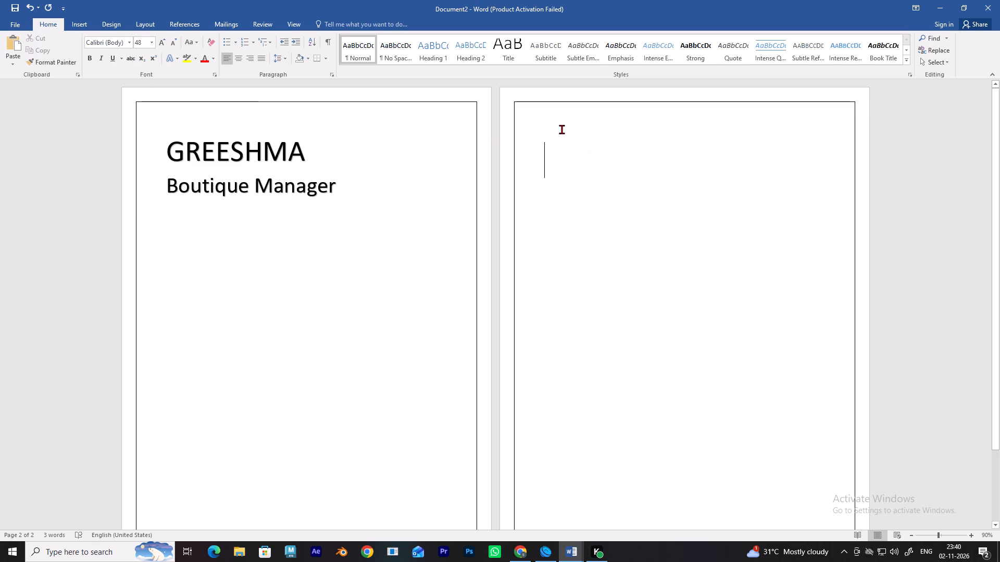
pyautogui.click(537, 132)
pyautogui.click(530, 132)
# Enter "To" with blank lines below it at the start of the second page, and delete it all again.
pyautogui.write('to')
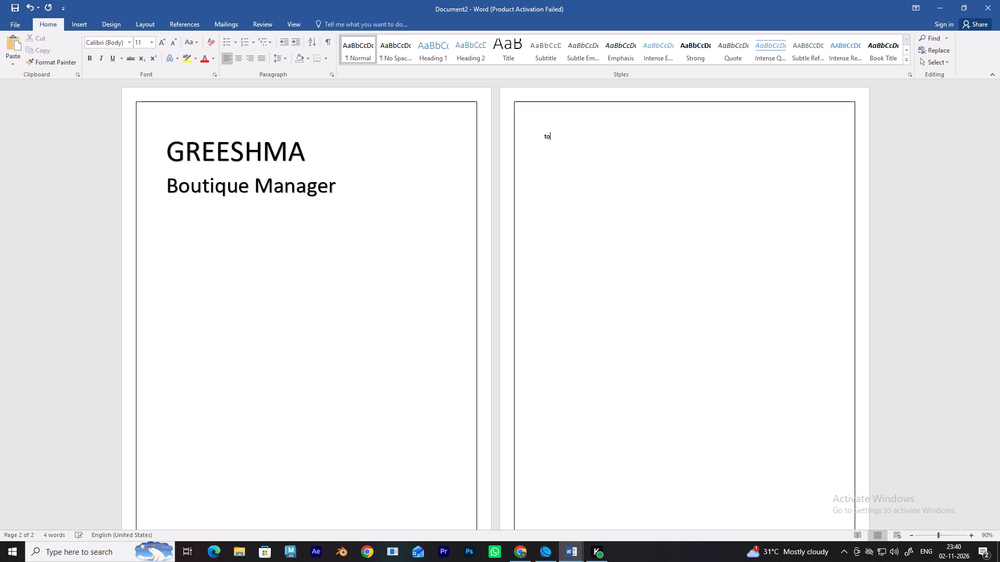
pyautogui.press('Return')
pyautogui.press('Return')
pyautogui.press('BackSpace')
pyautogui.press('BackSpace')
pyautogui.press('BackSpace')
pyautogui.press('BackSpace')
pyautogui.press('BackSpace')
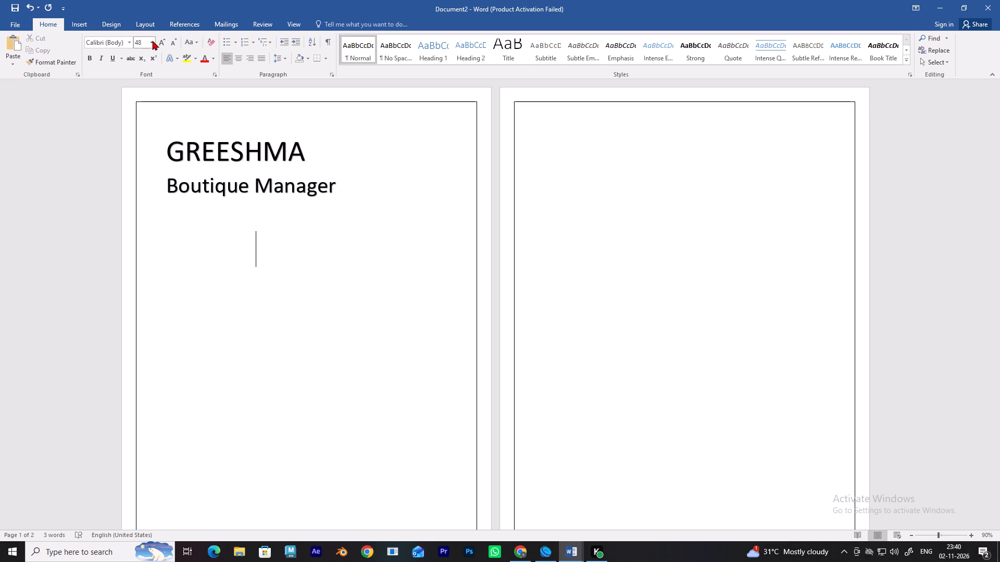
# Set the font size to 14 on the empty line below the first page's heading and on the second page's first line.
pyautogui.click(153, 36)
pyautogui.click(137, 106)
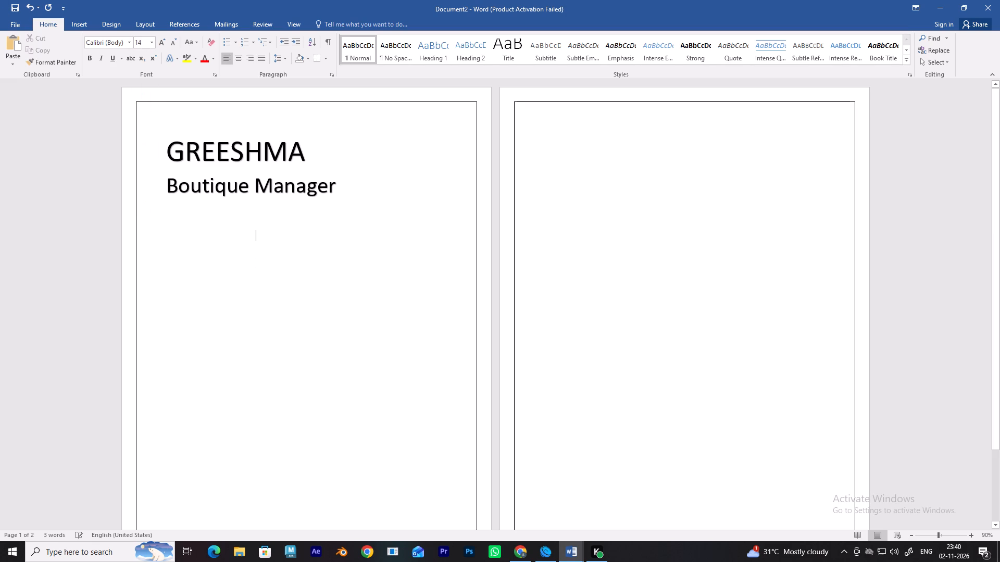
pyautogui.click(526, 131)
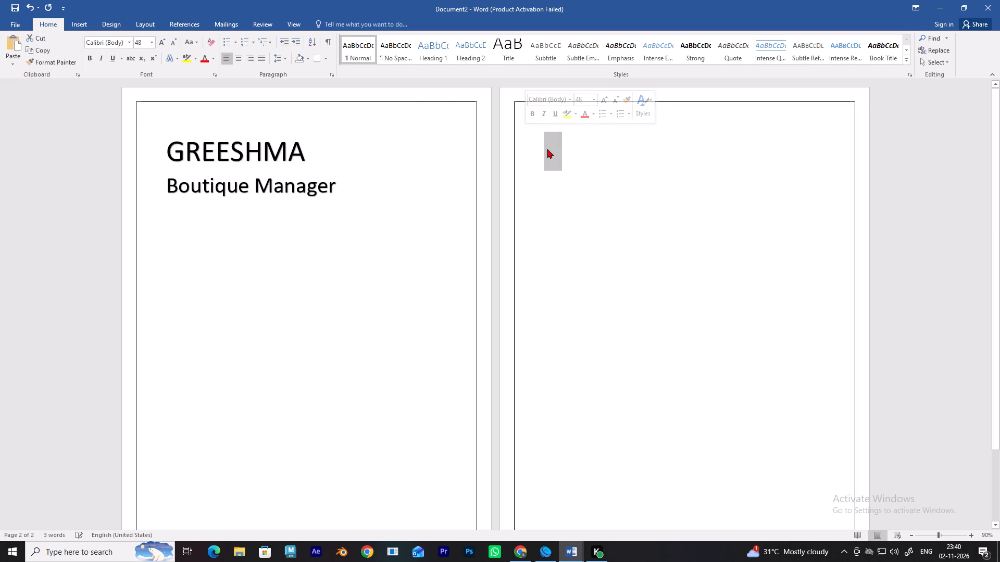
pyautogui.click(149, 41)
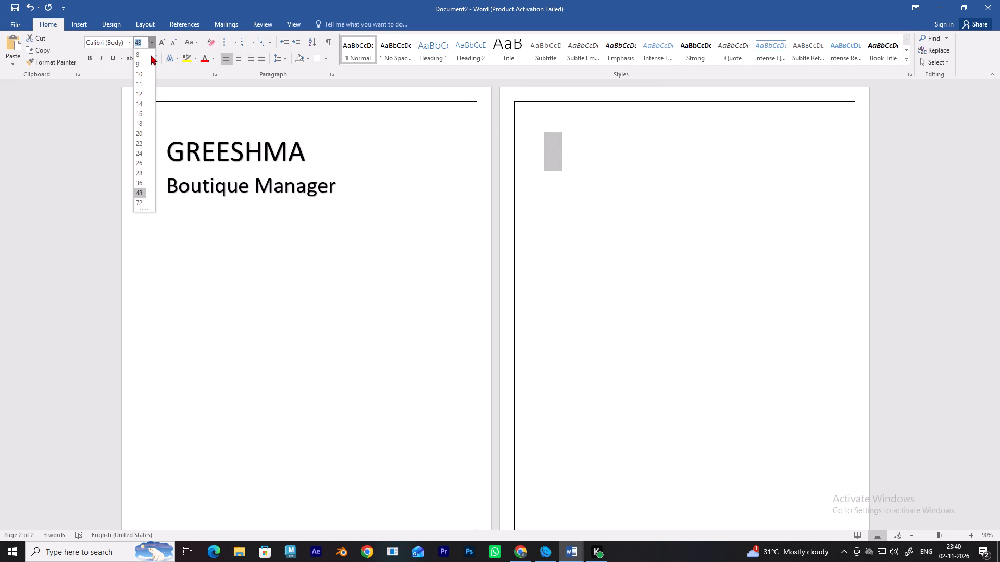
pyautogui.click(145, 108)
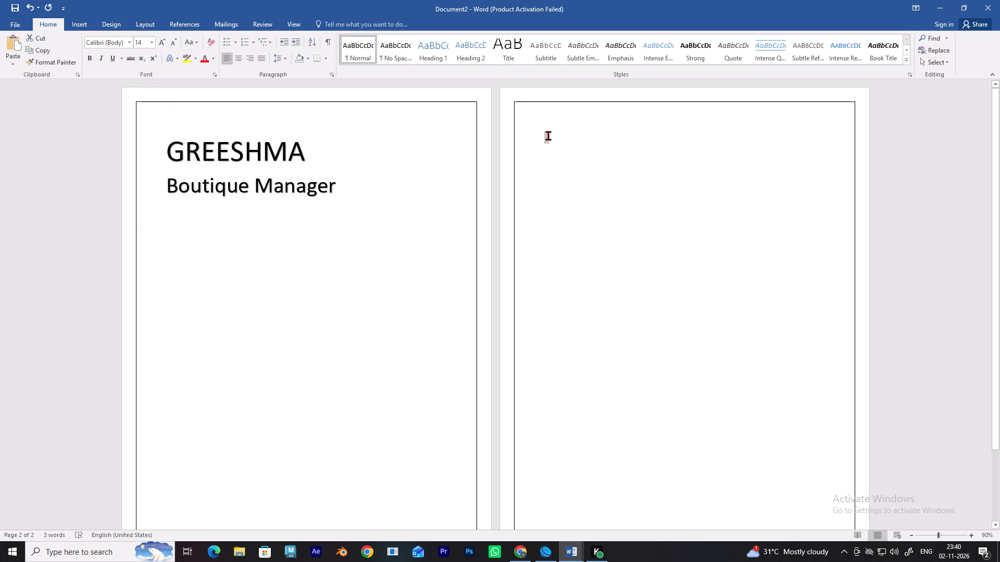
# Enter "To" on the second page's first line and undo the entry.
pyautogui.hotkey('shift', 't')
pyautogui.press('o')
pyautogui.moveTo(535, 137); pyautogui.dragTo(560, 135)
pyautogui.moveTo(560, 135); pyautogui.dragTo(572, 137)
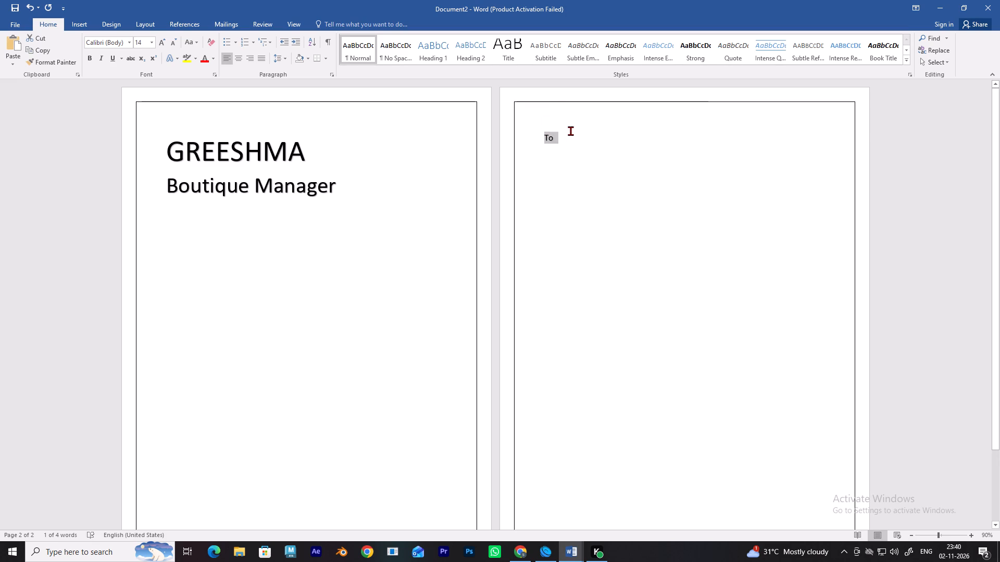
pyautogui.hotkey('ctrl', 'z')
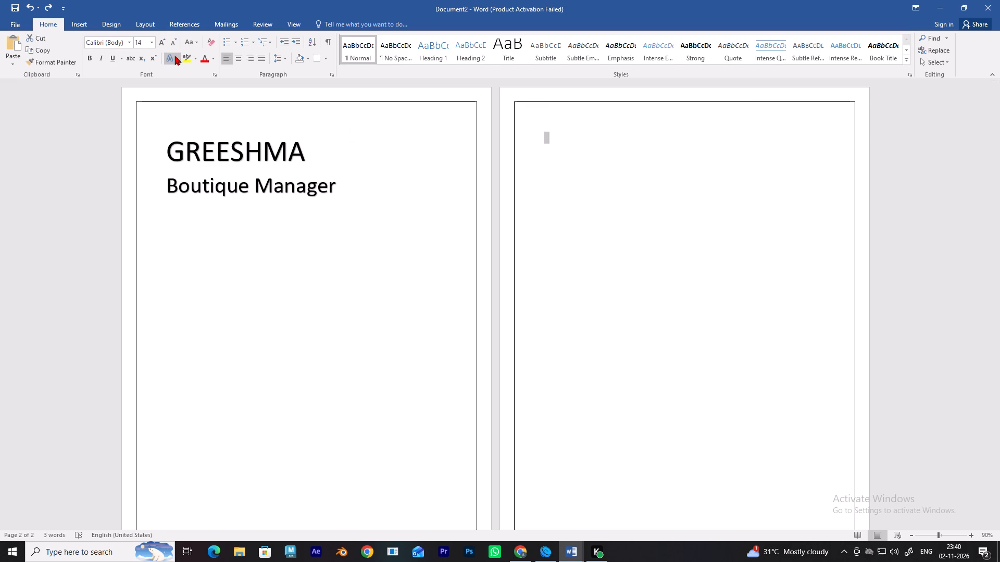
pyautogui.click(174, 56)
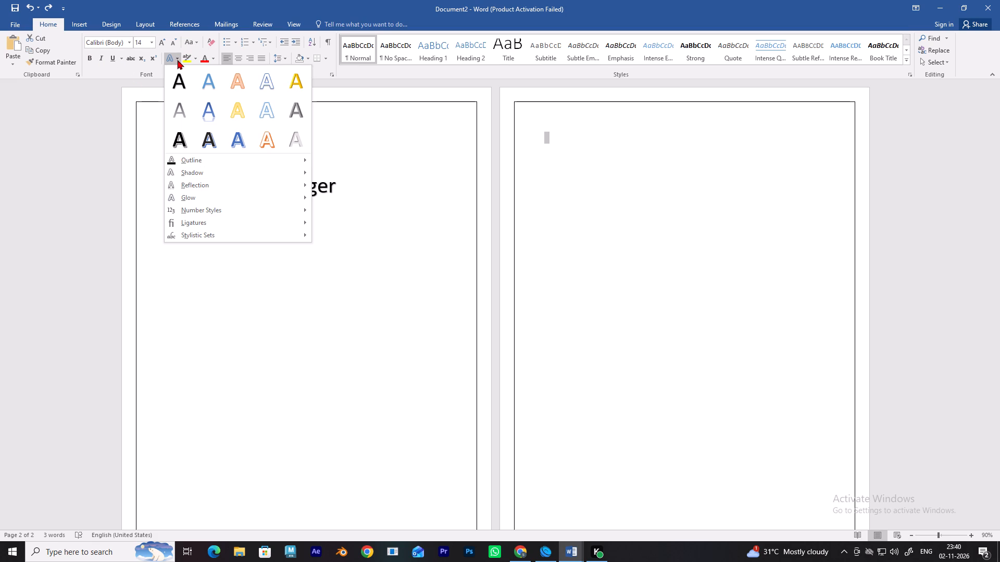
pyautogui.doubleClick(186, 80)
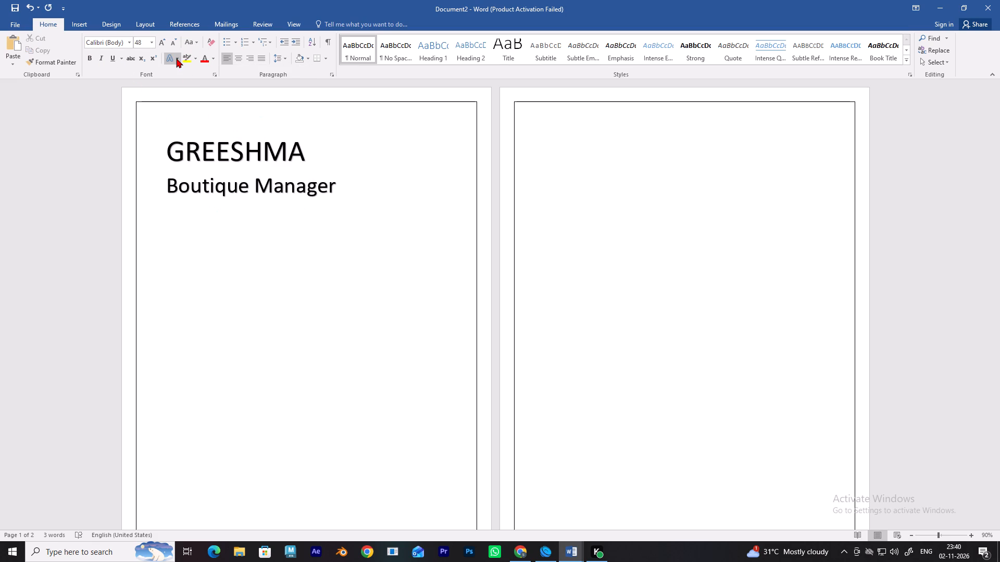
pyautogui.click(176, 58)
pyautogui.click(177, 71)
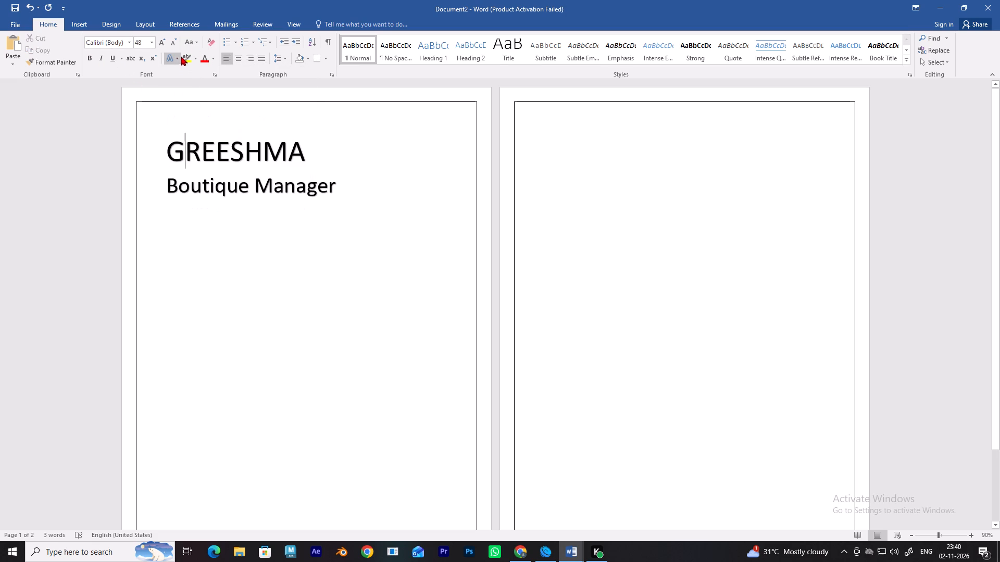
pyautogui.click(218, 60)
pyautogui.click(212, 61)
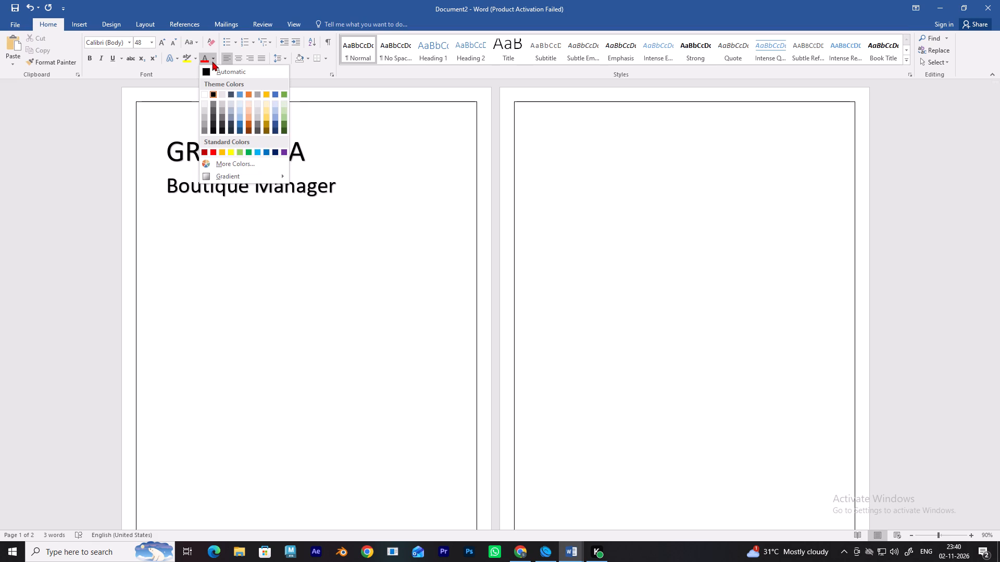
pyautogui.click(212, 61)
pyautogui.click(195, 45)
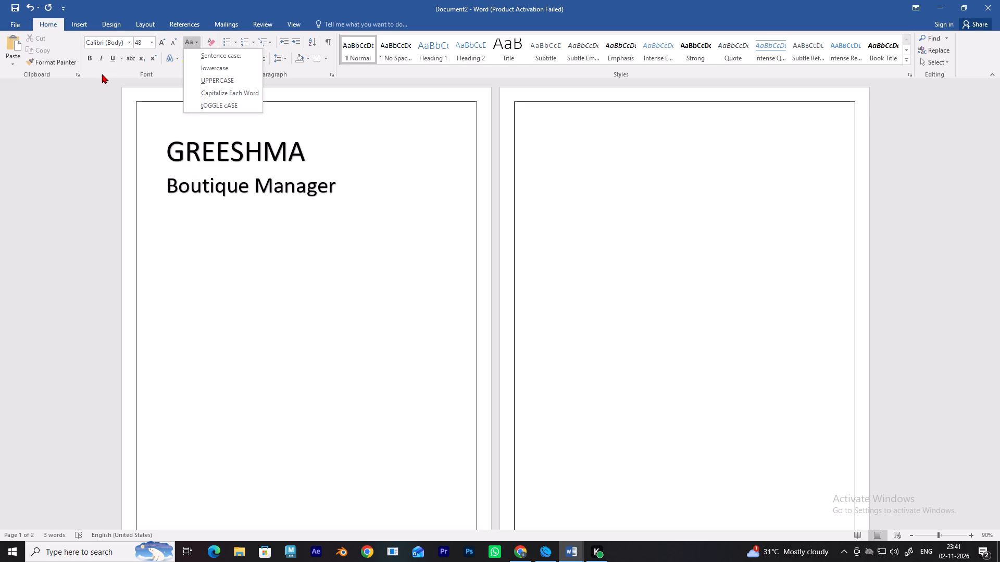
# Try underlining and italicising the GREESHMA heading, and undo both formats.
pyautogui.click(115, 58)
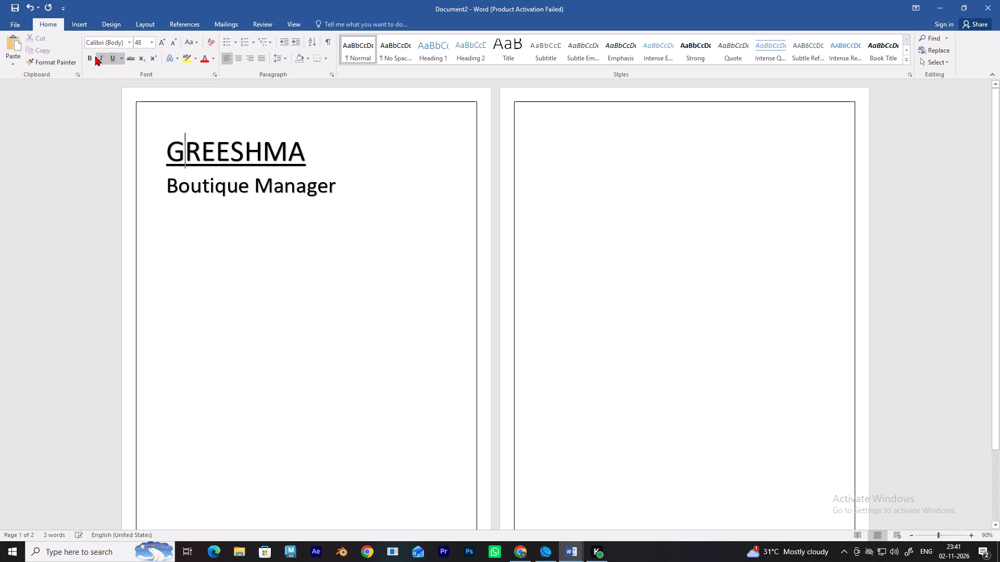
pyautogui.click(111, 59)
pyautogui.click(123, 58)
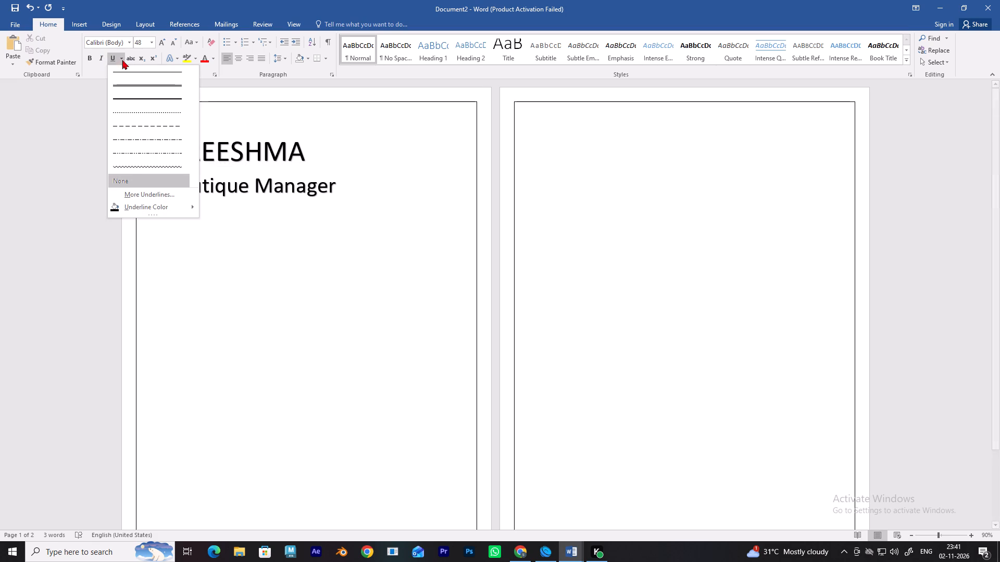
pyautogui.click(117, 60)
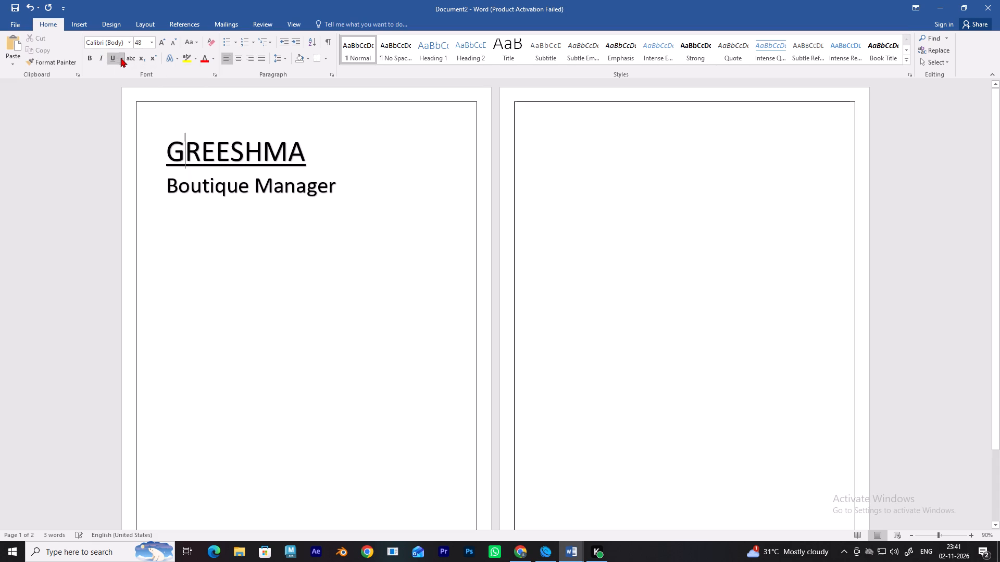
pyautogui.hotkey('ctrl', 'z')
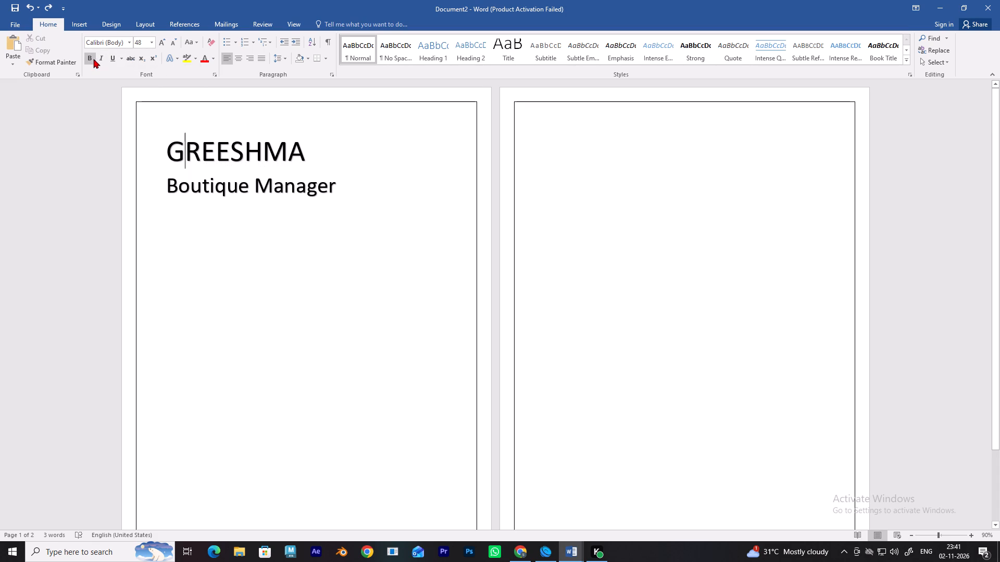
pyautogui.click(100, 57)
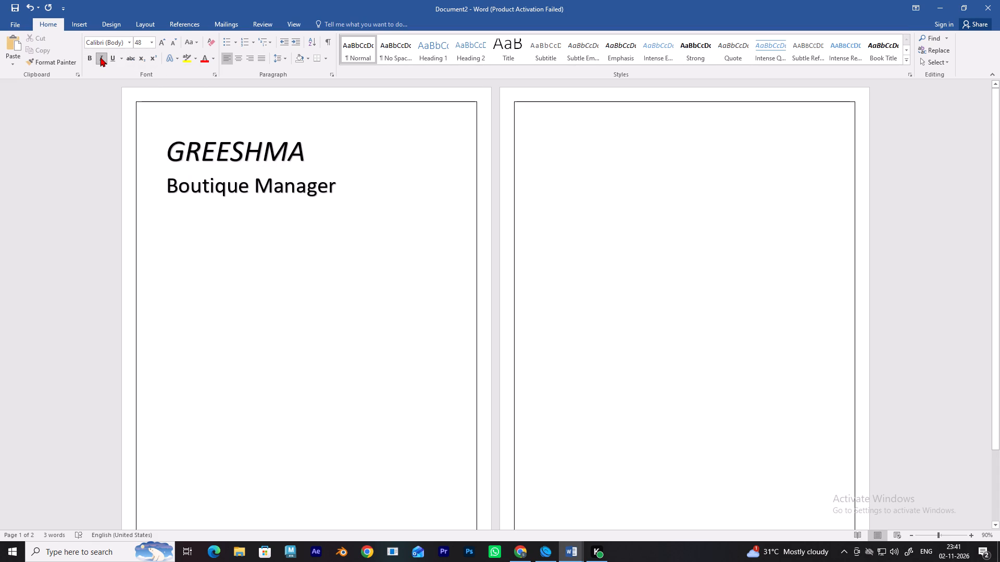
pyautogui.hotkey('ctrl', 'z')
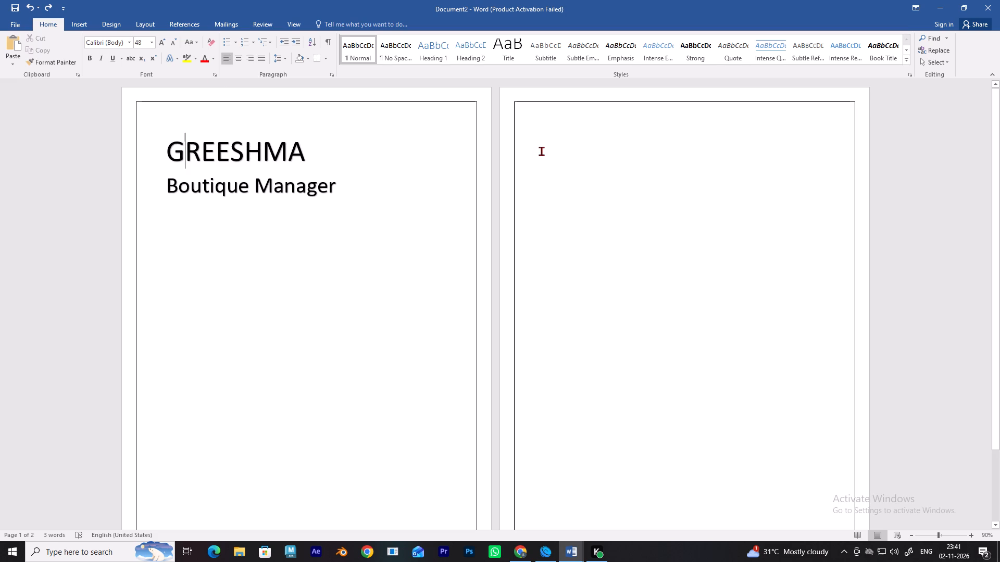
# Enter "TO" on the second page's first line.
pyautogui.click(541, 151)
pyautogui.press('o')
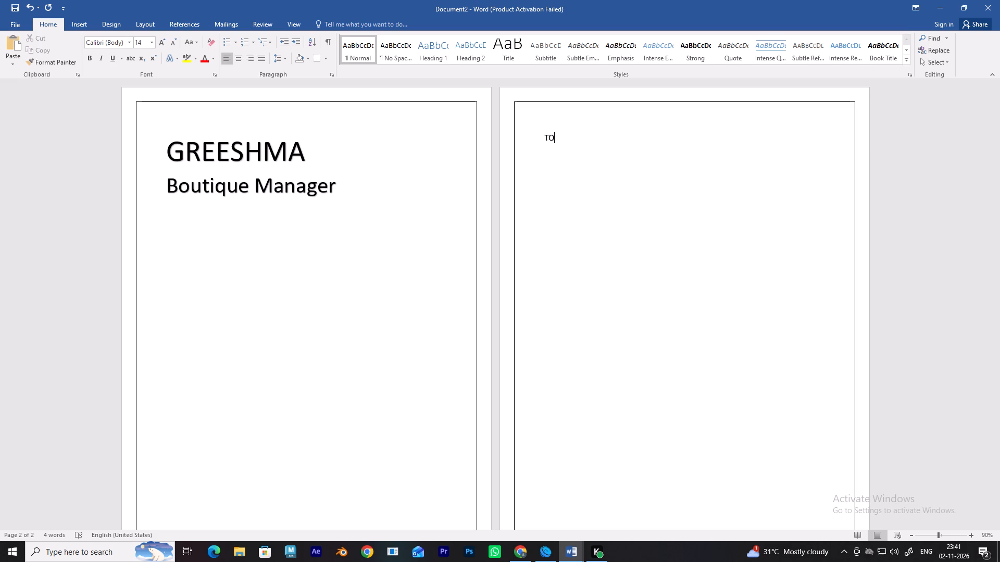
# Switch to Google Chrome in Guest mode and search the web for a job application letter.
pyautogui.click(77, 561)
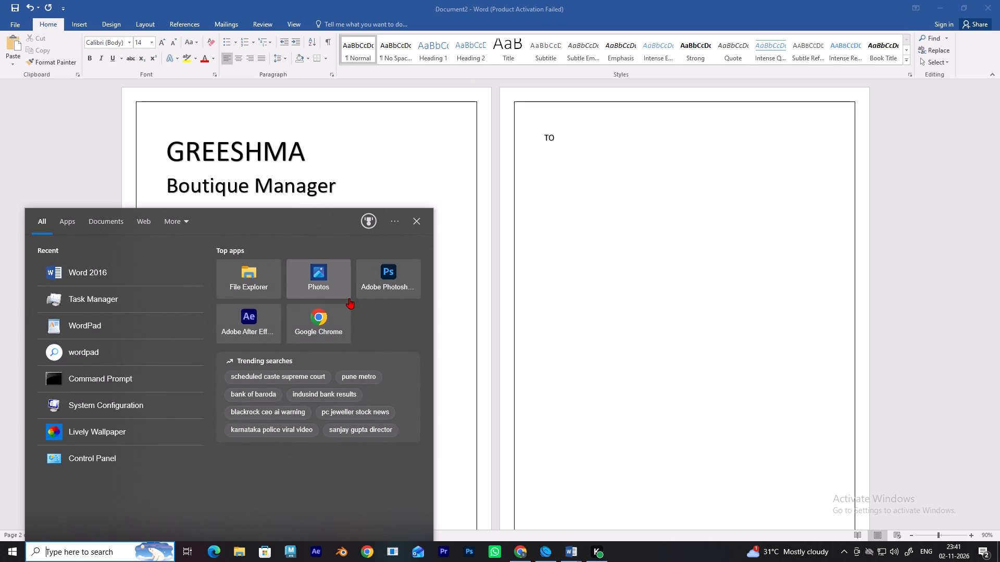
pyautogui.click(328, 321)
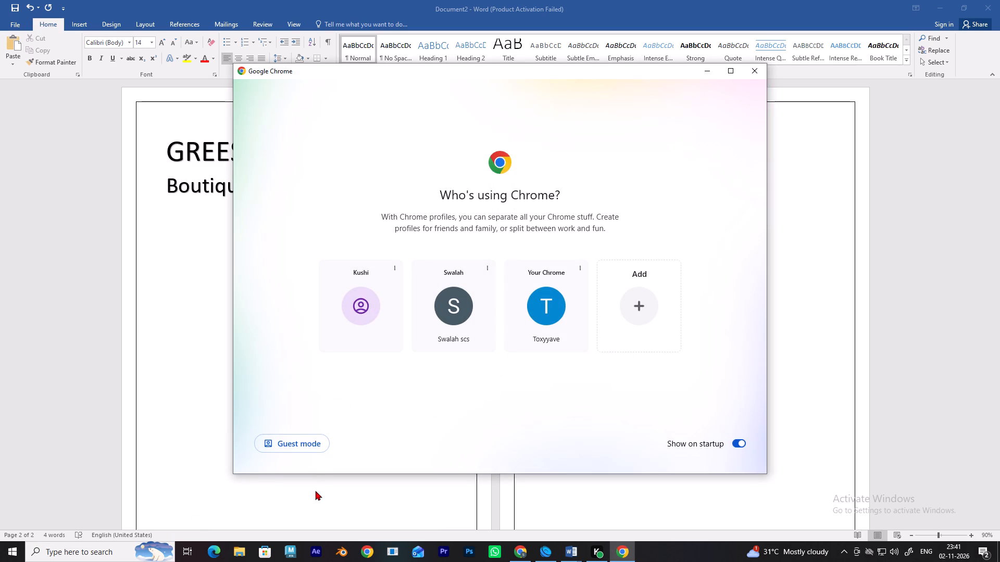
pyautogui.click(298, 445)
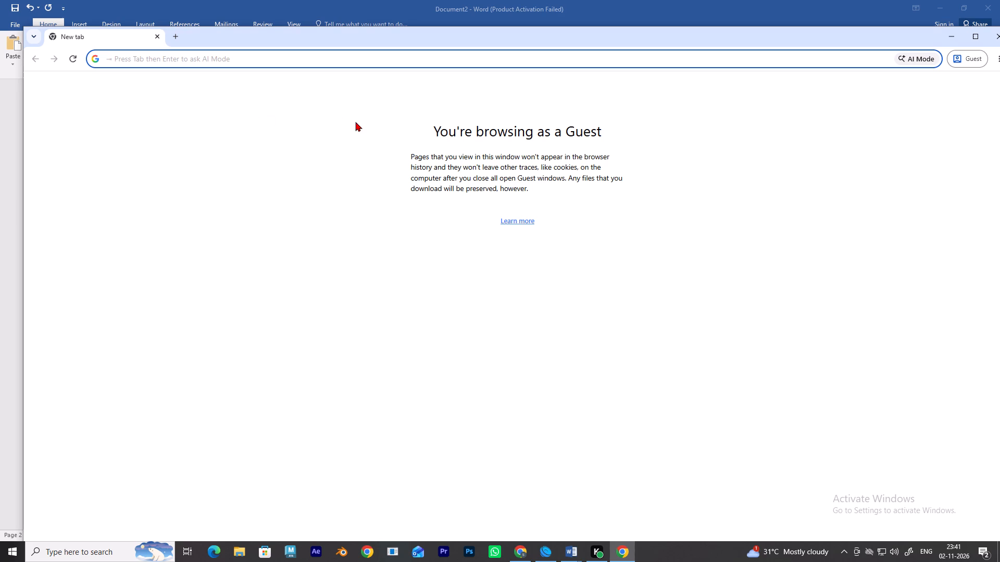
pyautogui.click(133, 54)
pyautogui.press('h')
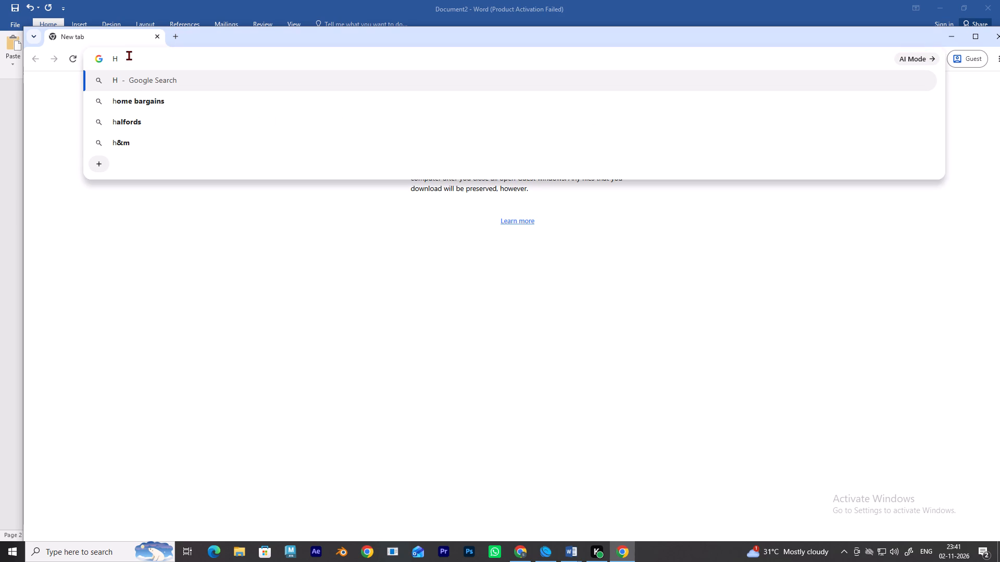
pyautogui.press('BackSpace')
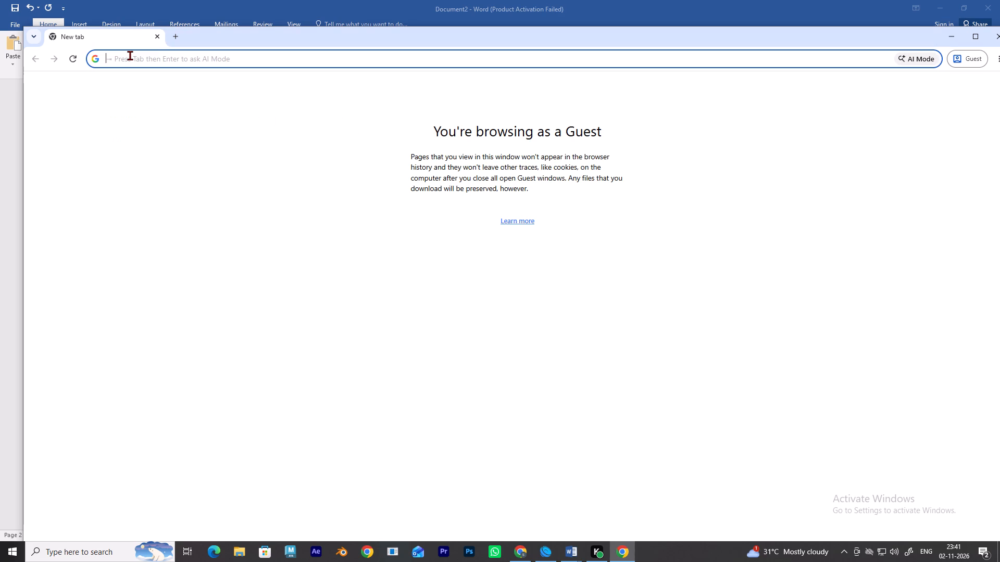
pyautogui.write('JOB APPLICATION')
pyautogui.press('space')
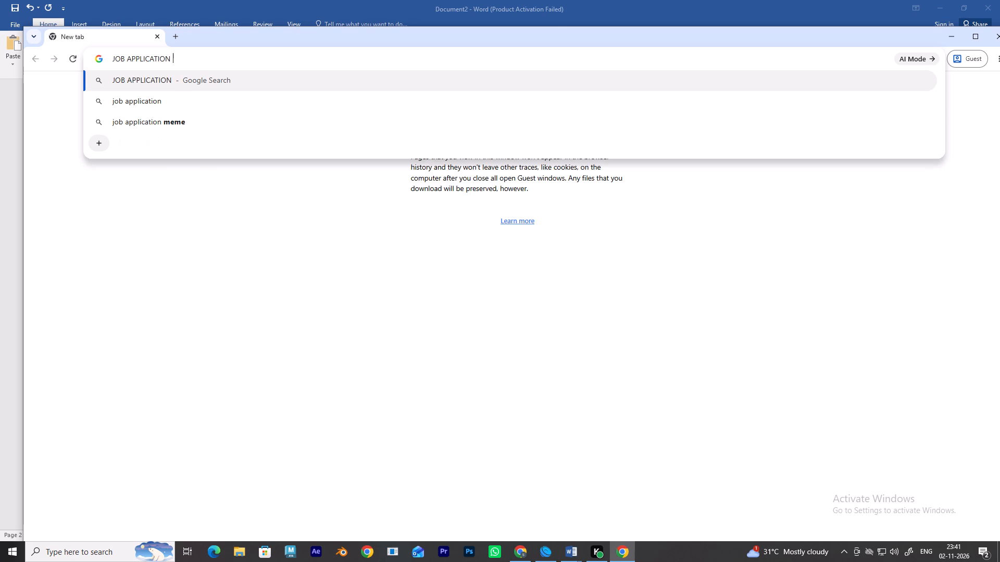
pyautogui.write('LETTEFR')
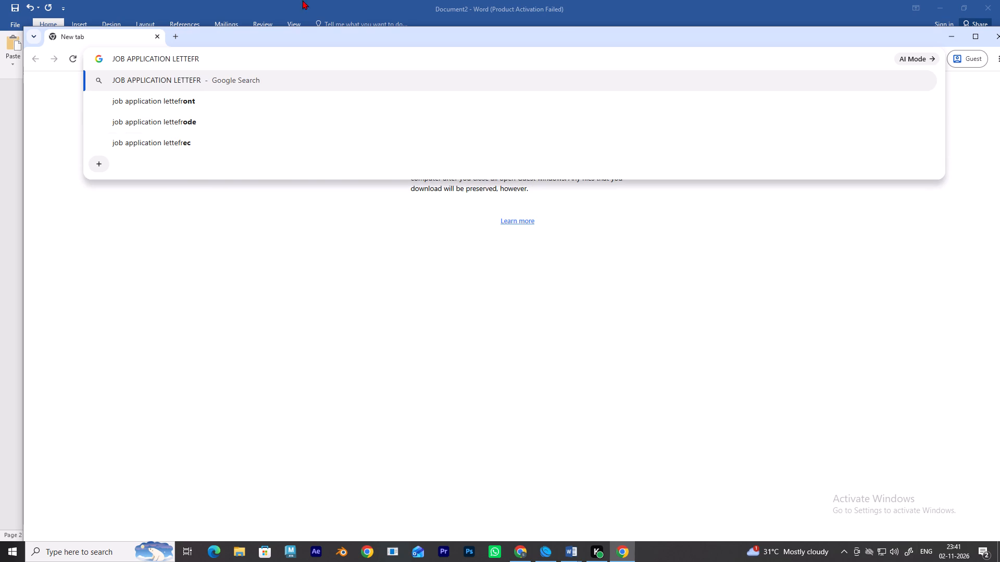
pyautogui.press('Return')
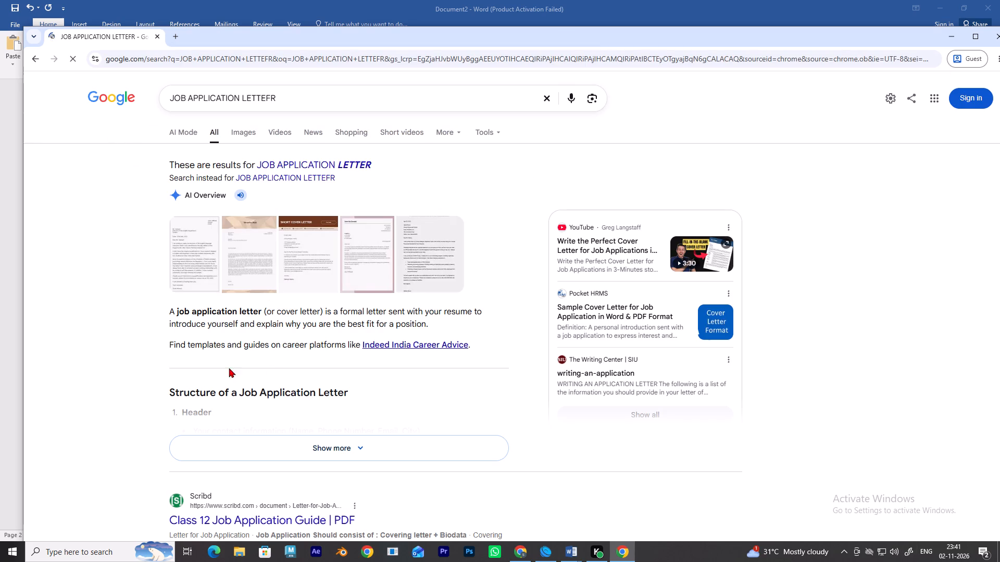
# Preview the first two sample letters in the search results to examine their layout and wording.
pyautogui.click(184, 270)
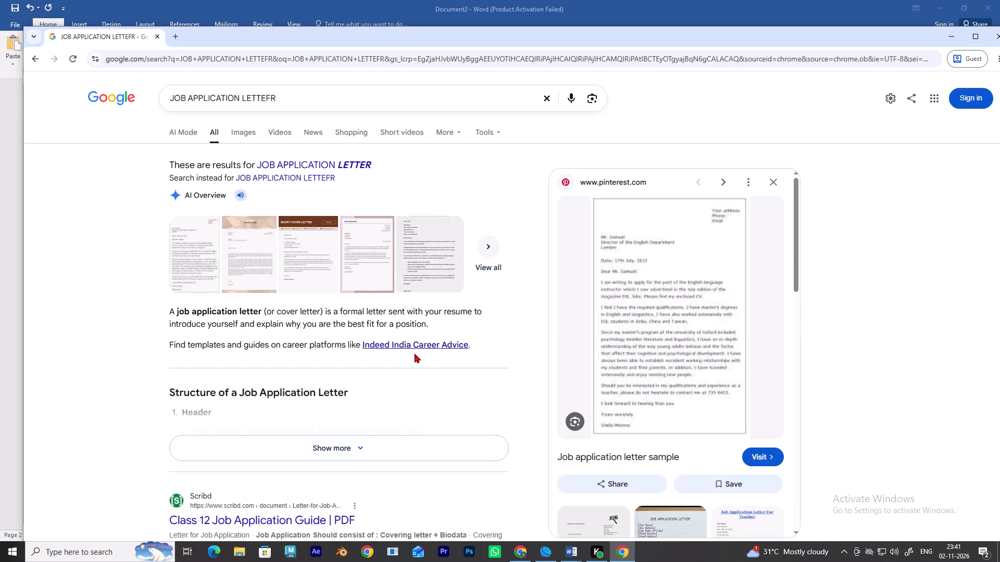
pyautogui.click(255, 275)
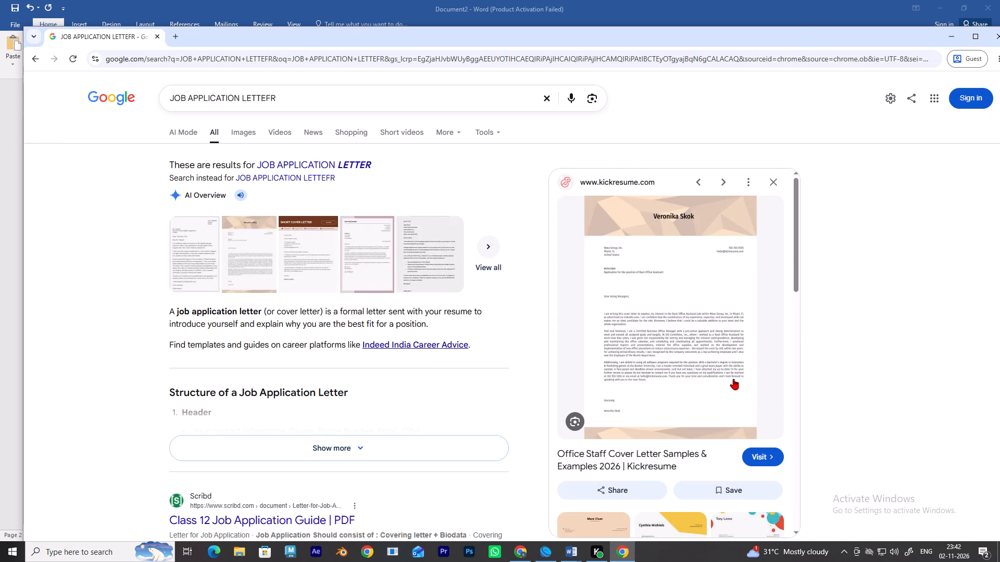
# Open the image results for the job application letter search.
pyautogui.scroll(-4, 615, 280)
pyautogui.scroll(6, 615, 280)
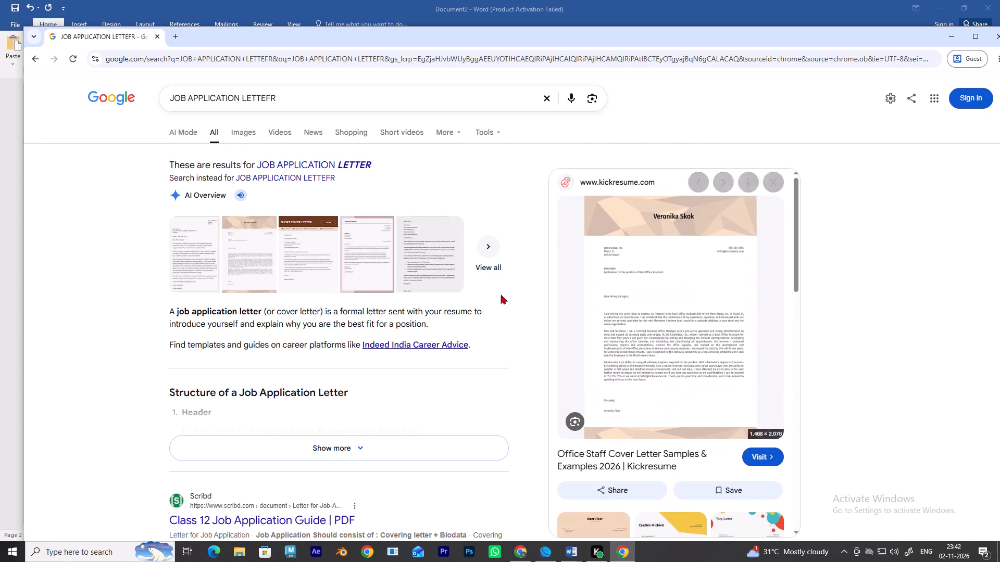
pyautogui.click(239, 132)
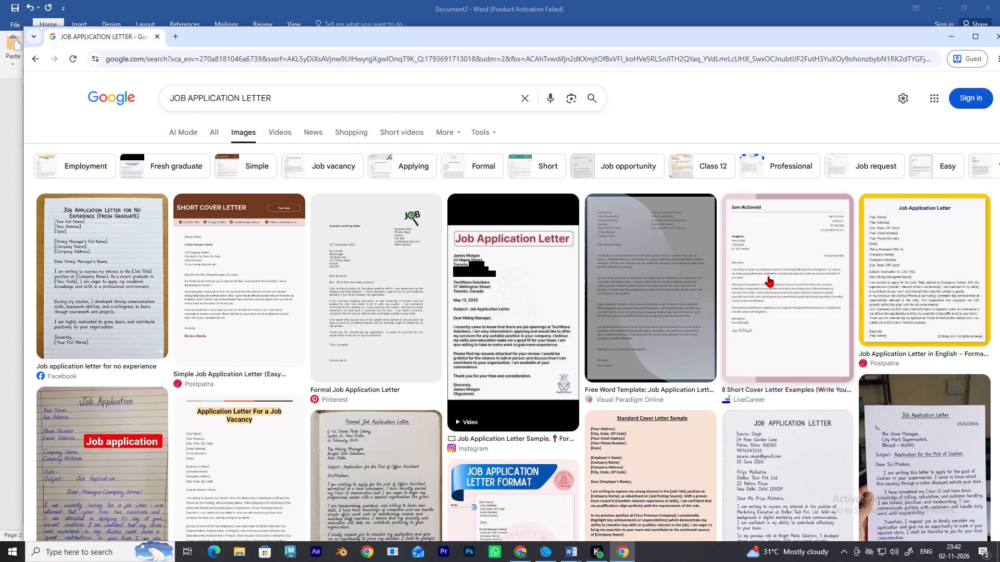
# Preview the Instagram job application letter sample in the enlarged browser window to examine its layout, and return to the Word document.
pyautogui.click(665, 267)
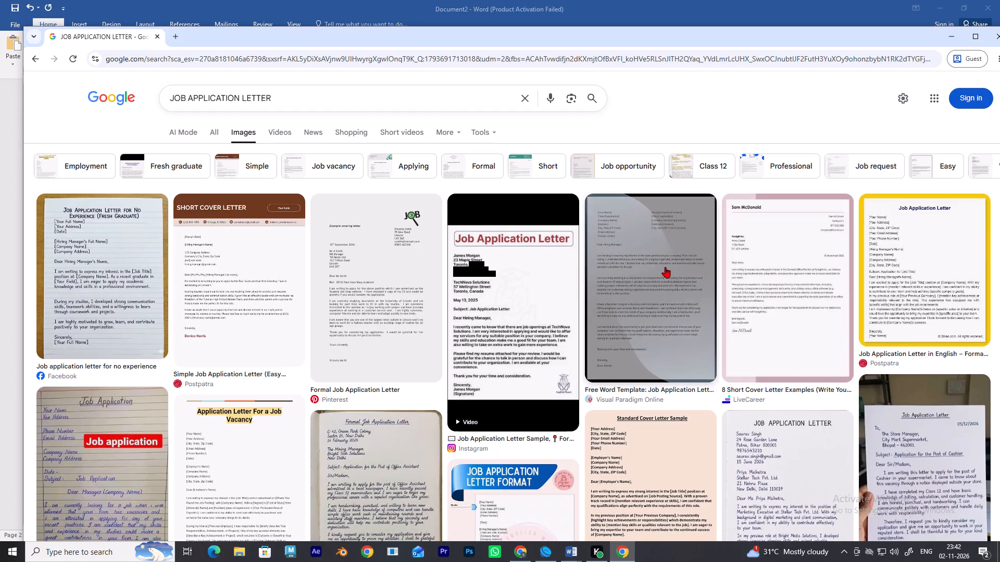
pyautogui.click(510, 298)
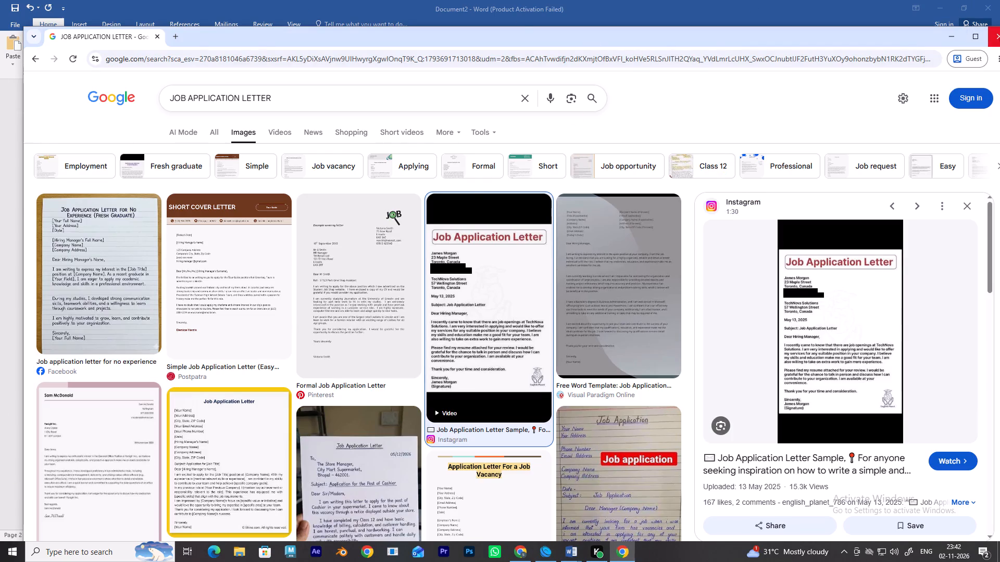
pyautogui.click(974, 40)
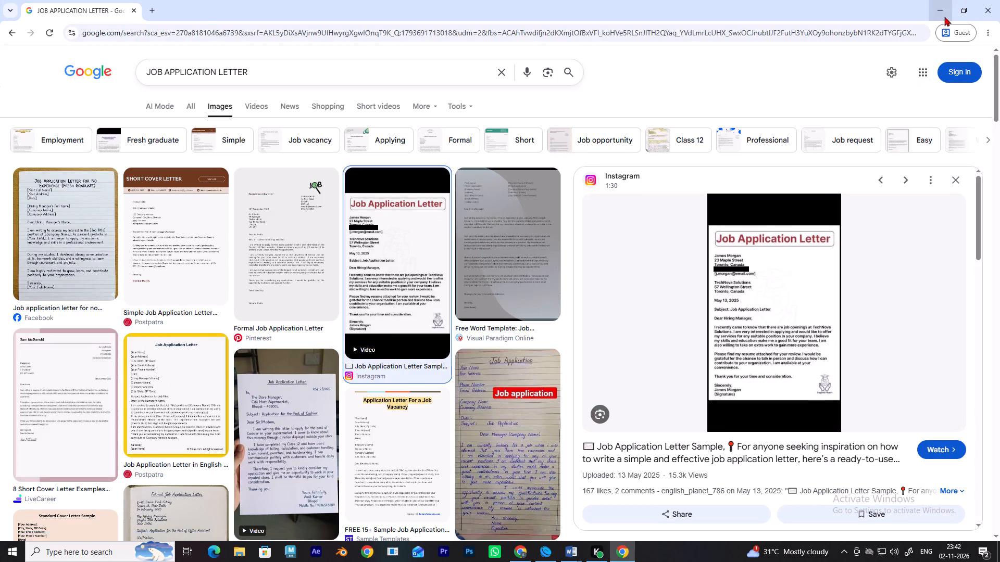
pyautogui.click(945, 14)
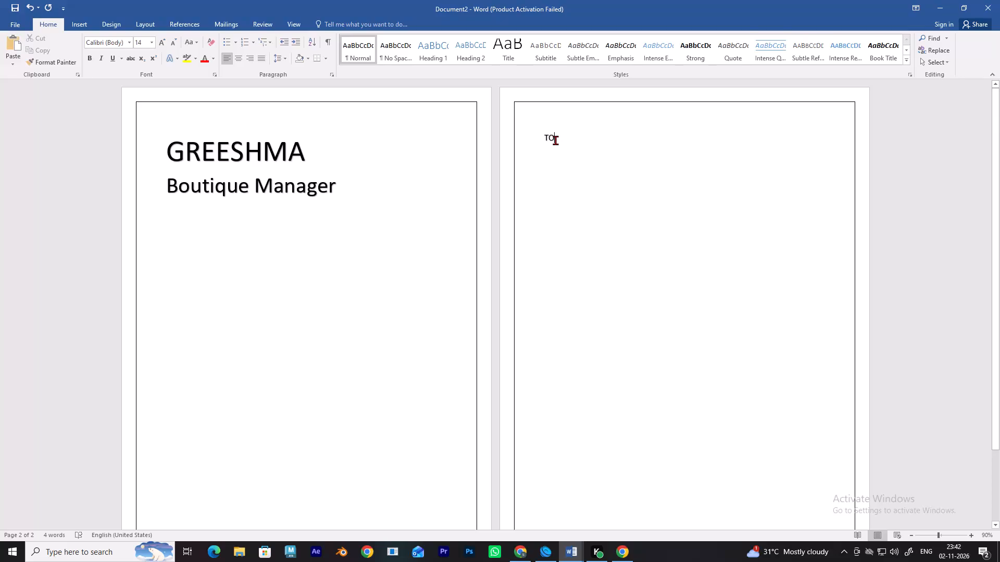
# Back in Word, add a semicolon after "TO" on the second page and enter "Nish designer boutique" indented on the line below.
pyautogui.press(';')
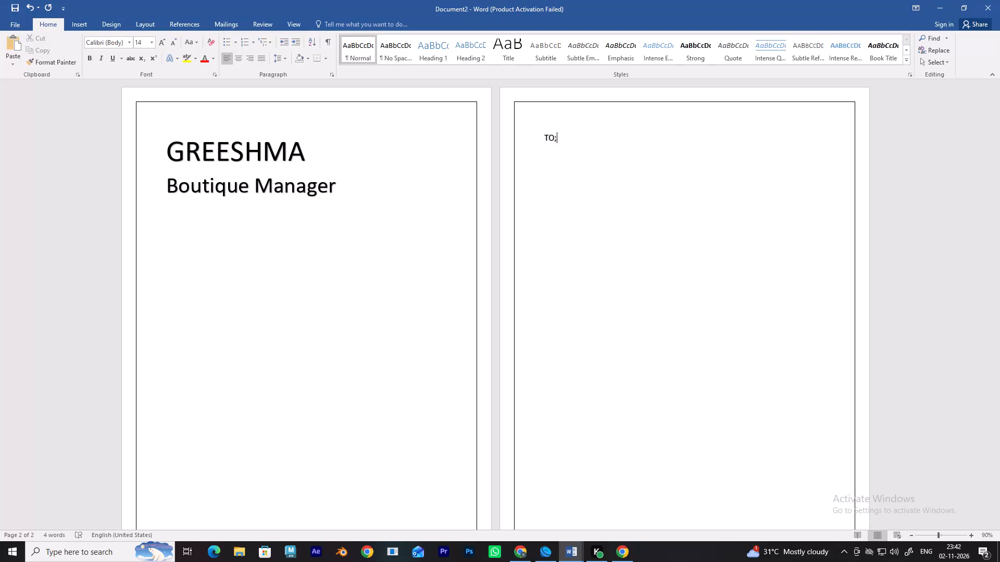
pyautogui.press('Return')
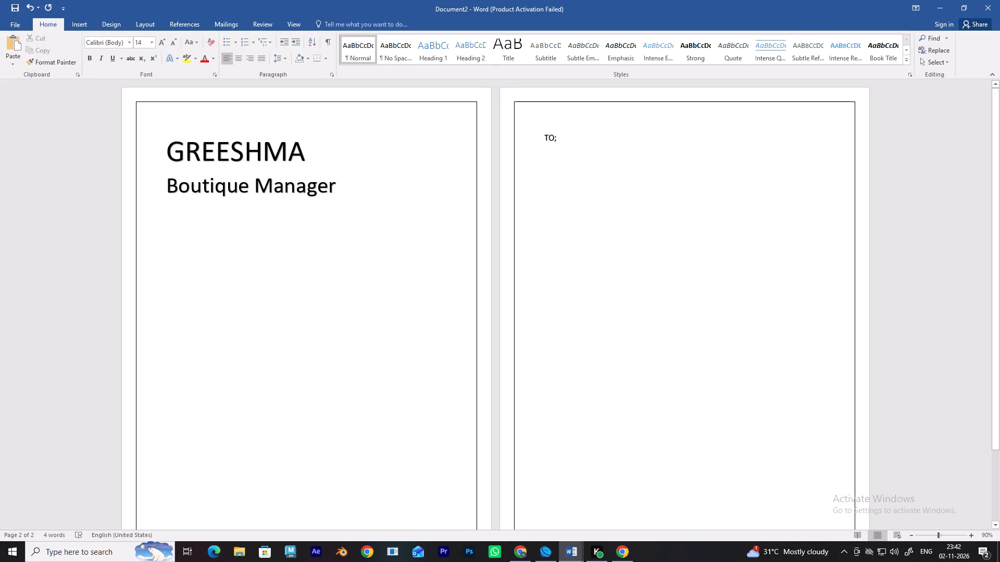
pyautogui.press('space')
pyautogui.press('space')
pyautogui.press('space')
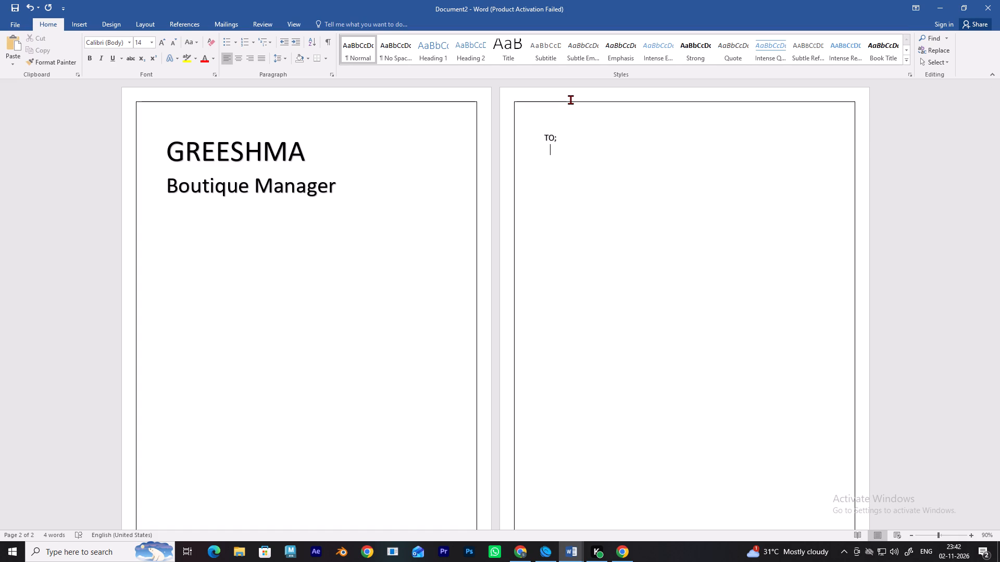
pyautogui.press('n')
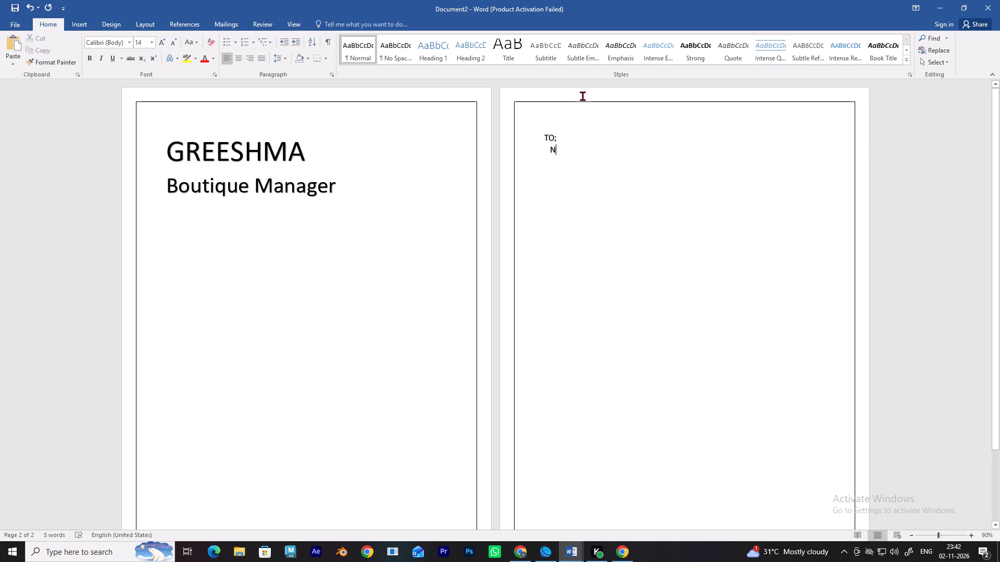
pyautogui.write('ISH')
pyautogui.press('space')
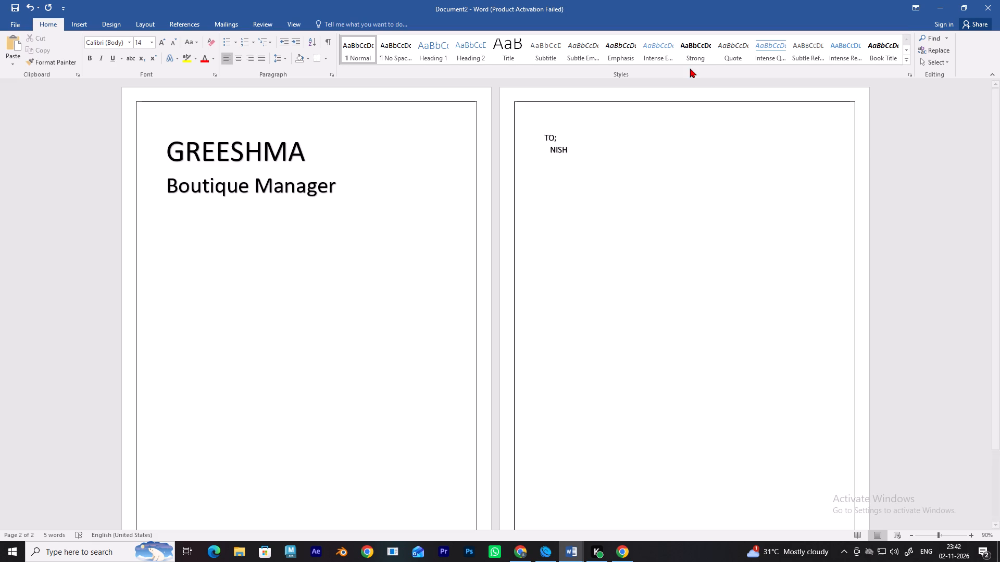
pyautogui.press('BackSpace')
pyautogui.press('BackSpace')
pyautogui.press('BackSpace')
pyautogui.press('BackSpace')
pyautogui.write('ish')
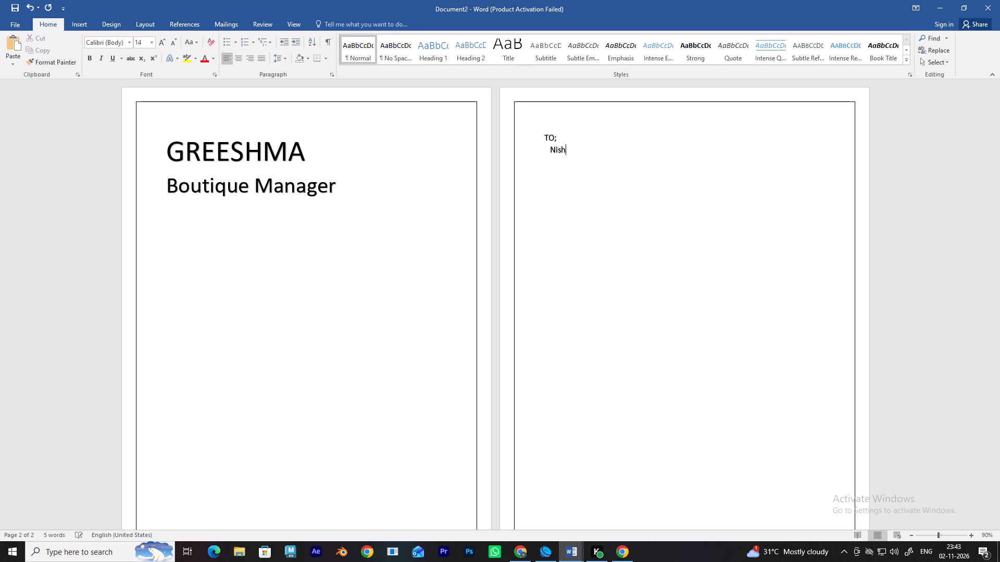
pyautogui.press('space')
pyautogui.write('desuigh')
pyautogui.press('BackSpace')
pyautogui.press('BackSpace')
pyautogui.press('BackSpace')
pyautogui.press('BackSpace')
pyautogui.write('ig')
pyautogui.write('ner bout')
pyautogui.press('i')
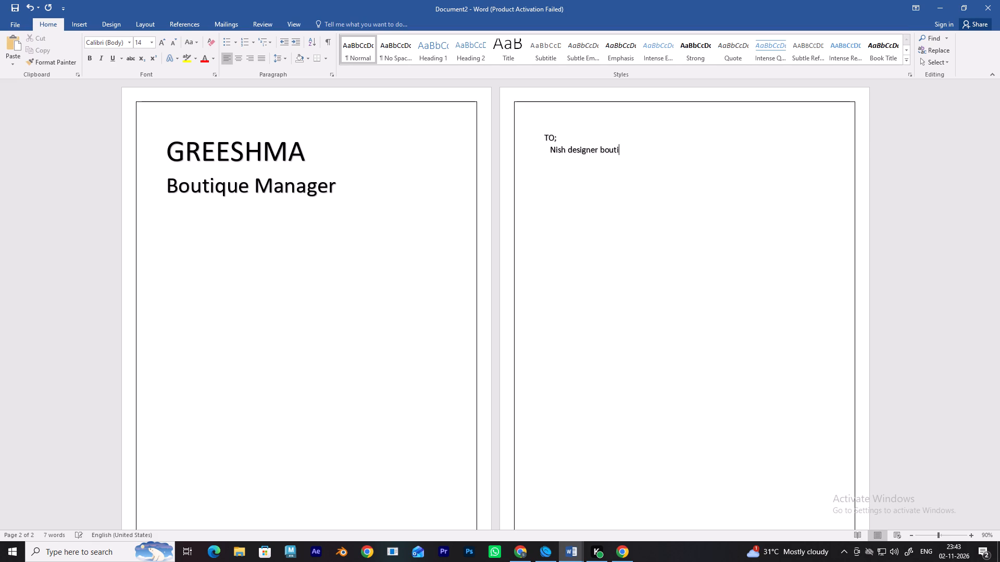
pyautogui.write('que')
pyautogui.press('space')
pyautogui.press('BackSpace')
# Add the locality line "Hampankatte ," indented beneath the boutique name.
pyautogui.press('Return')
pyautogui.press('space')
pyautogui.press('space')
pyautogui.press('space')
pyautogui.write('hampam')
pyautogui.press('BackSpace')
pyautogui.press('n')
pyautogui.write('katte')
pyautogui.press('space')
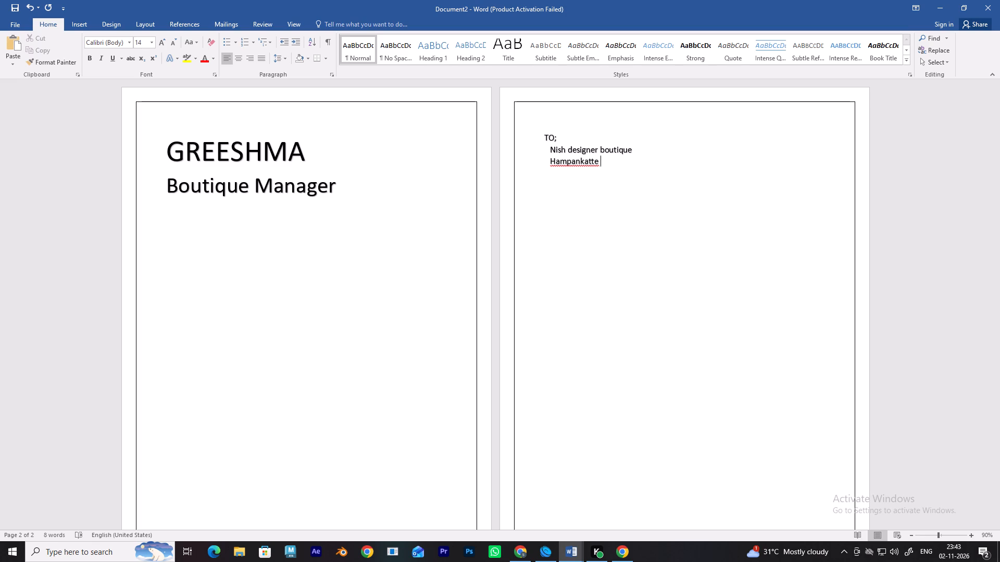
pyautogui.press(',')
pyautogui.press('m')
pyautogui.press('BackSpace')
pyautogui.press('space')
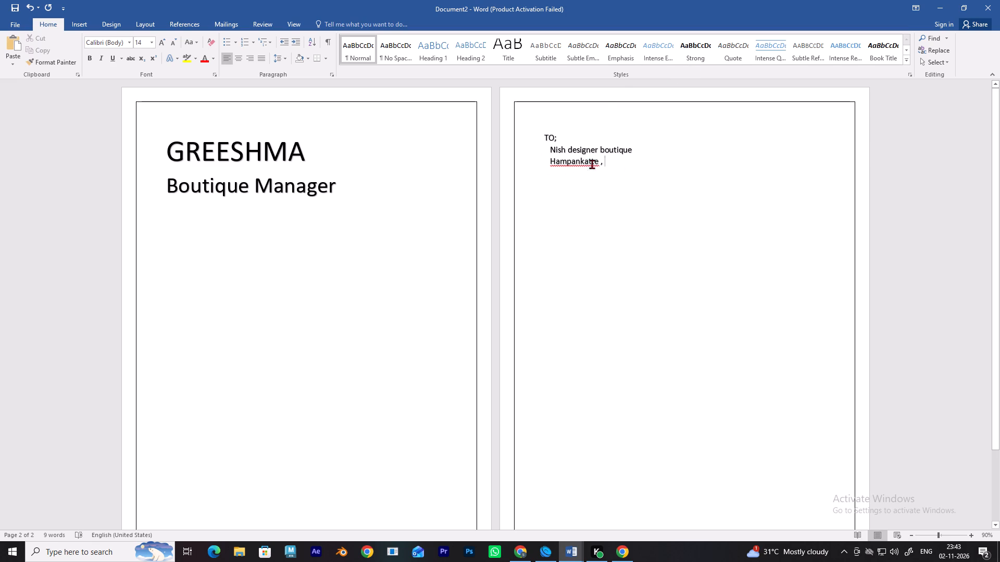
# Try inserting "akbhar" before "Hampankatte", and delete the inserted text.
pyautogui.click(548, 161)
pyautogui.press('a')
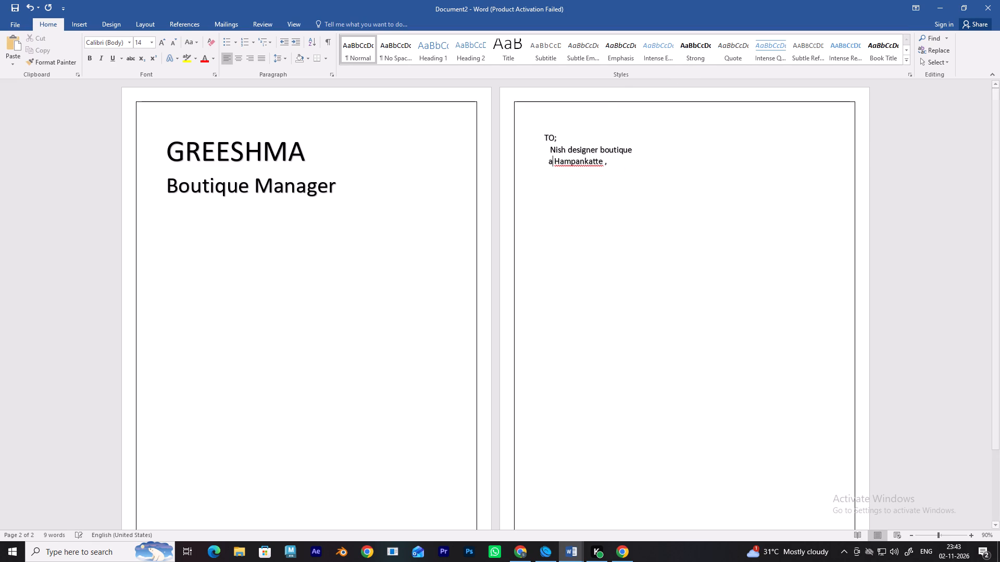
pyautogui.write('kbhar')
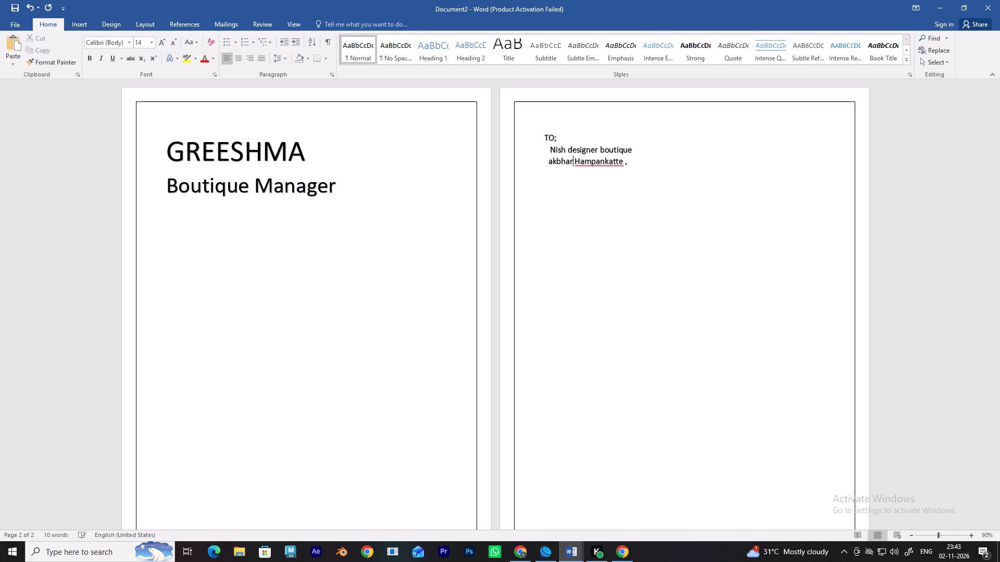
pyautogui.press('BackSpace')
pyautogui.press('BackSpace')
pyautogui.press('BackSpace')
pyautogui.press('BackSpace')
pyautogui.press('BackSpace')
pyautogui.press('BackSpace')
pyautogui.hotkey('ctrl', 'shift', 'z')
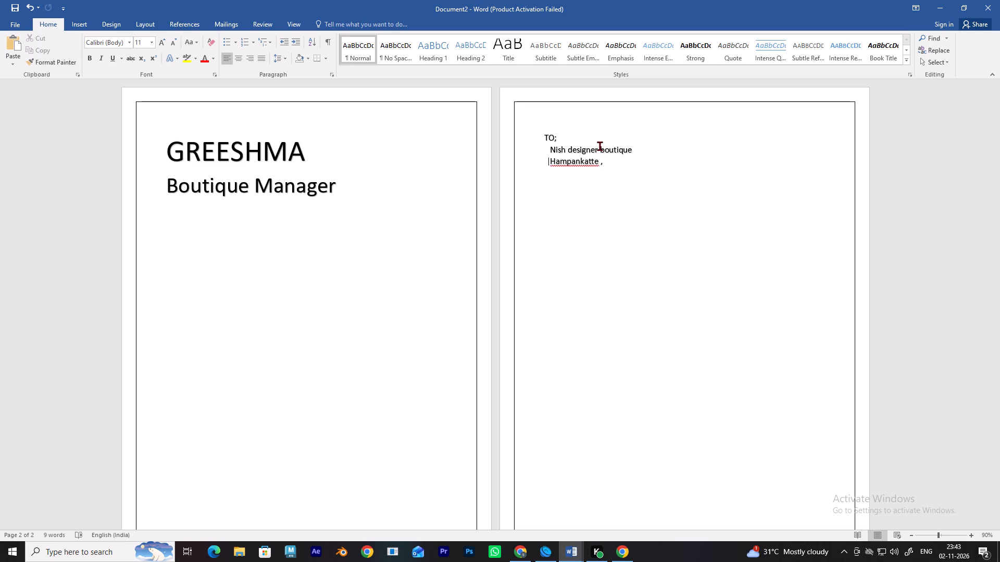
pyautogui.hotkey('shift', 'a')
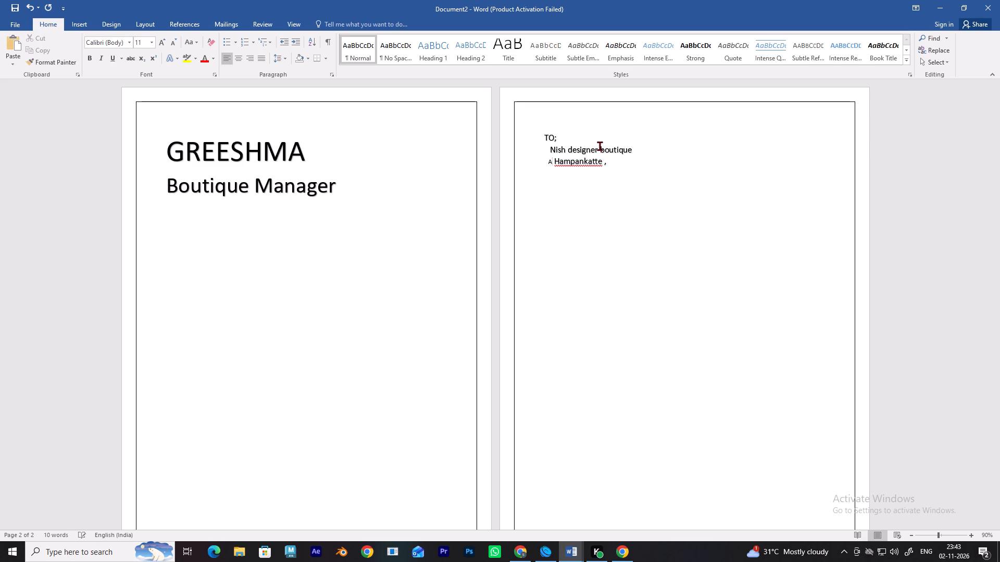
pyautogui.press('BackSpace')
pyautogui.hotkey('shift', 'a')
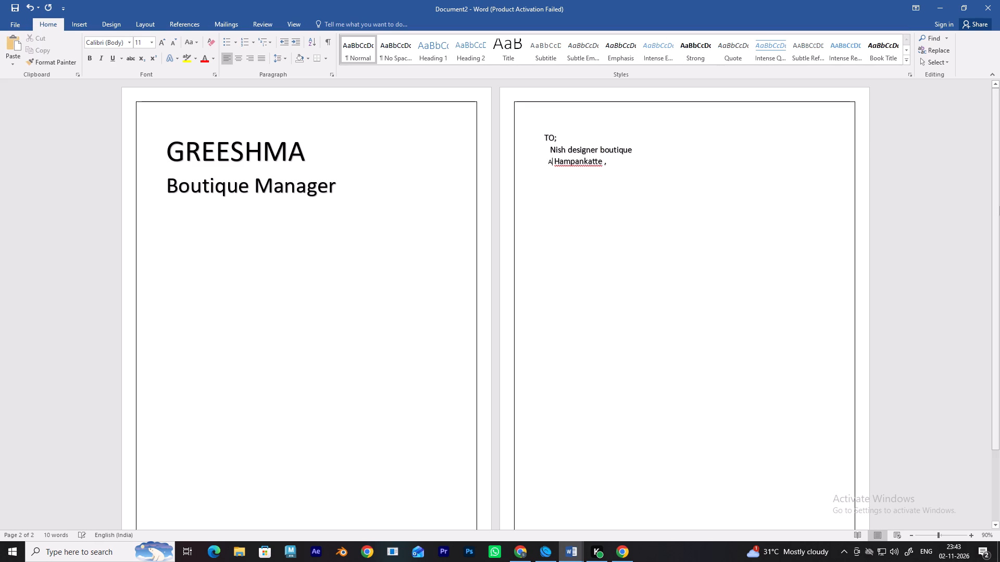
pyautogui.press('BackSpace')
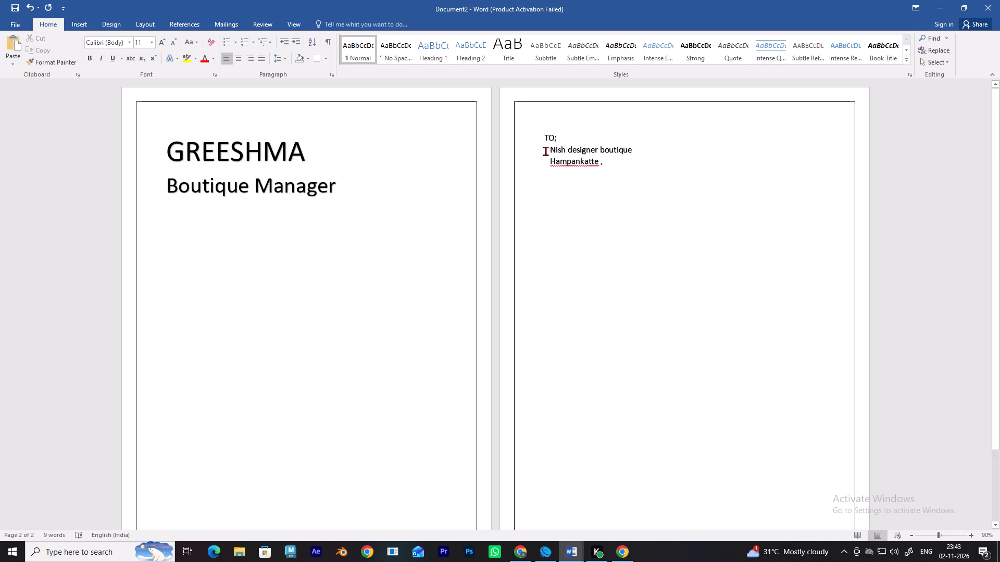
# Set the boutique name and locality lines to font size 14.
pyautogui.moveTo(545, 151); pyautogui.dragTo(627, 171)
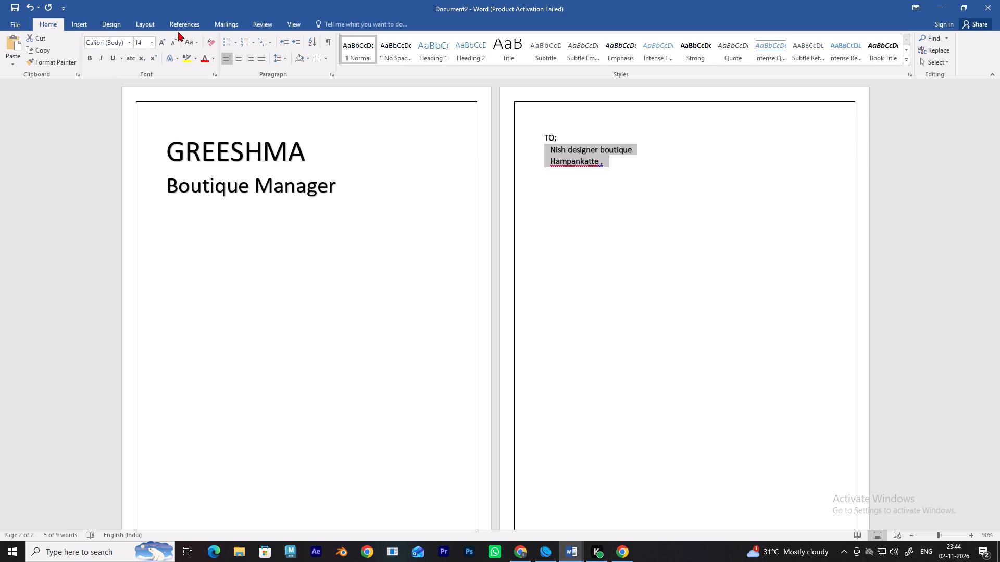
pyautogui.click(153, 39)
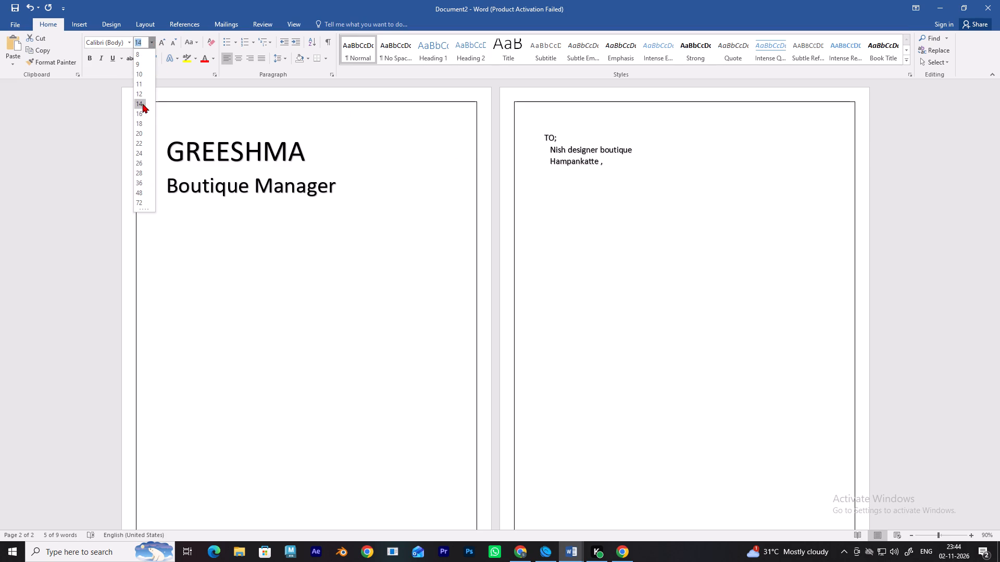
pyautogui.click(142, 104)
pyautogui.moveTo(852, 278); pyautogui.dragTo(842, 273)
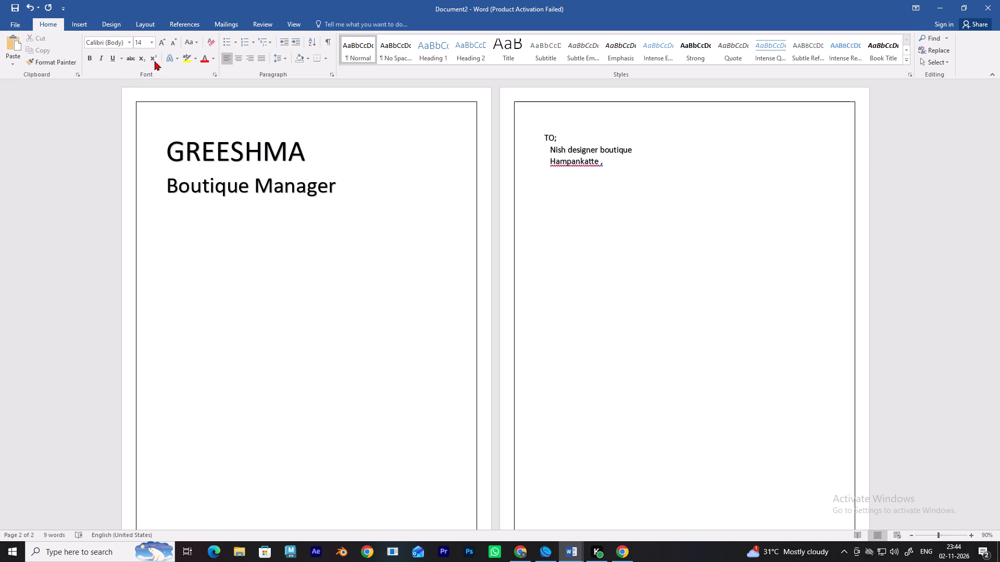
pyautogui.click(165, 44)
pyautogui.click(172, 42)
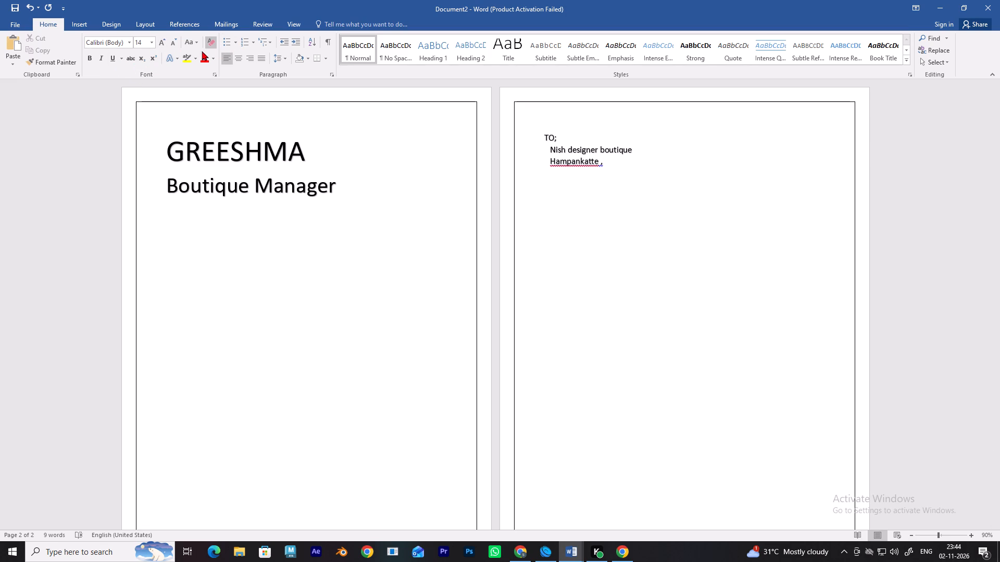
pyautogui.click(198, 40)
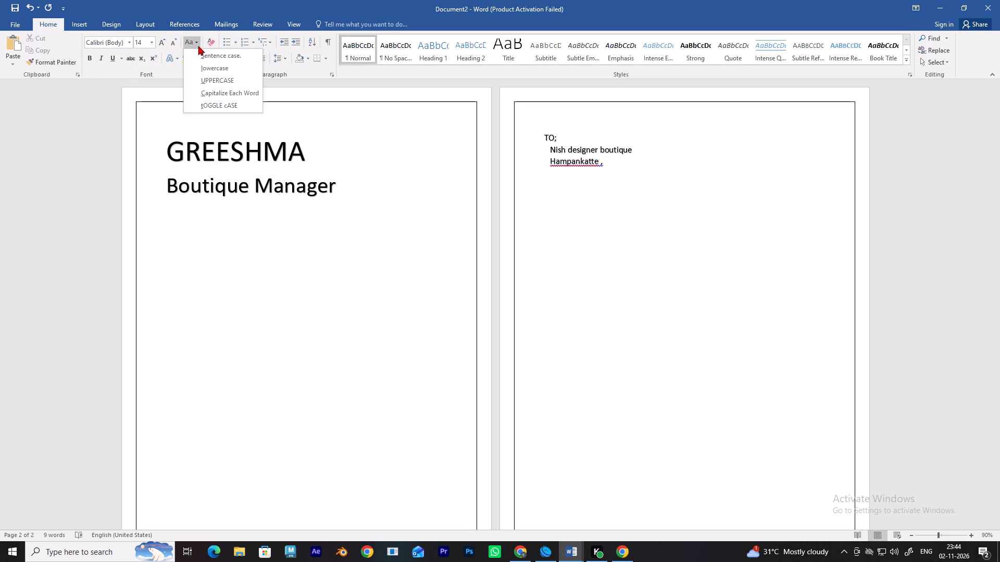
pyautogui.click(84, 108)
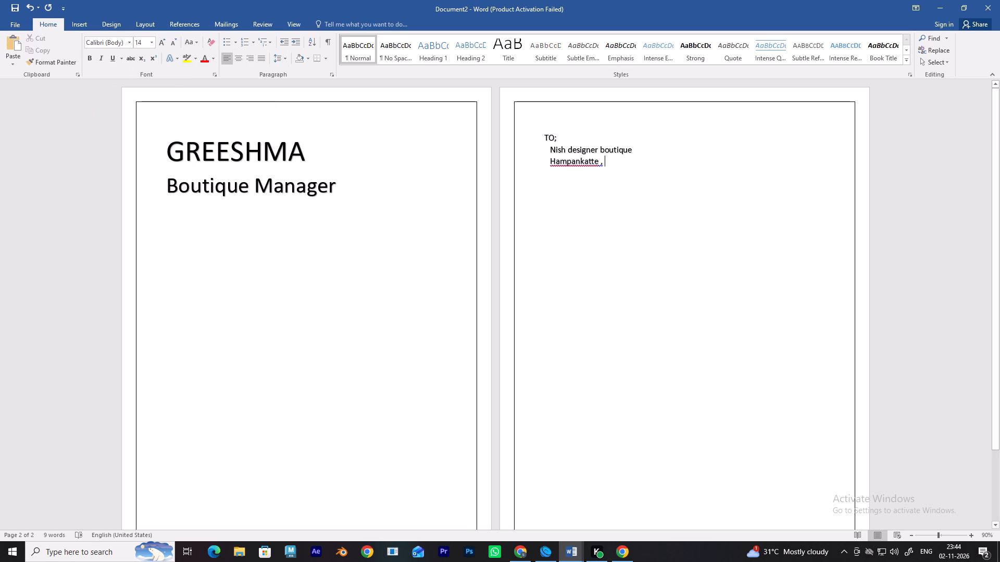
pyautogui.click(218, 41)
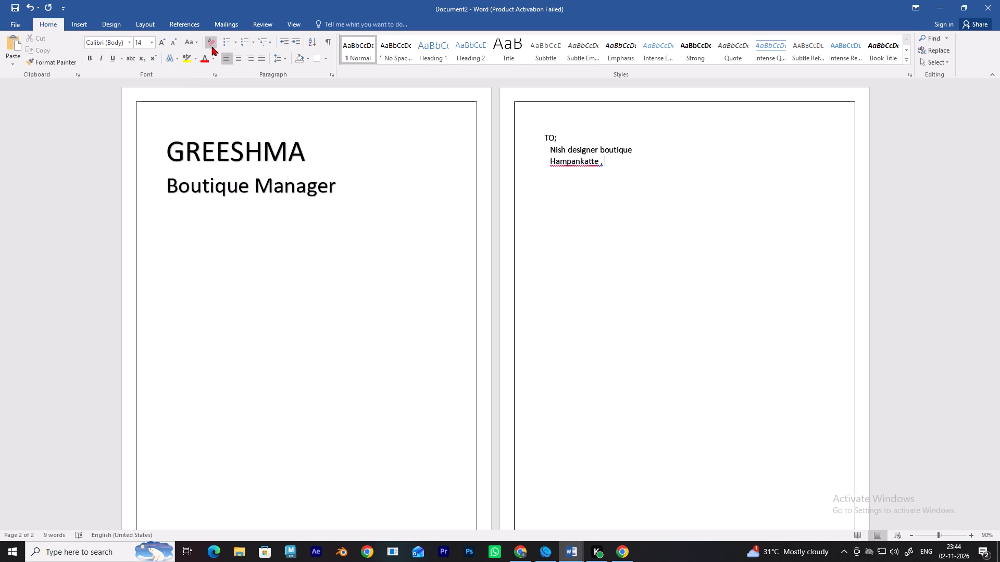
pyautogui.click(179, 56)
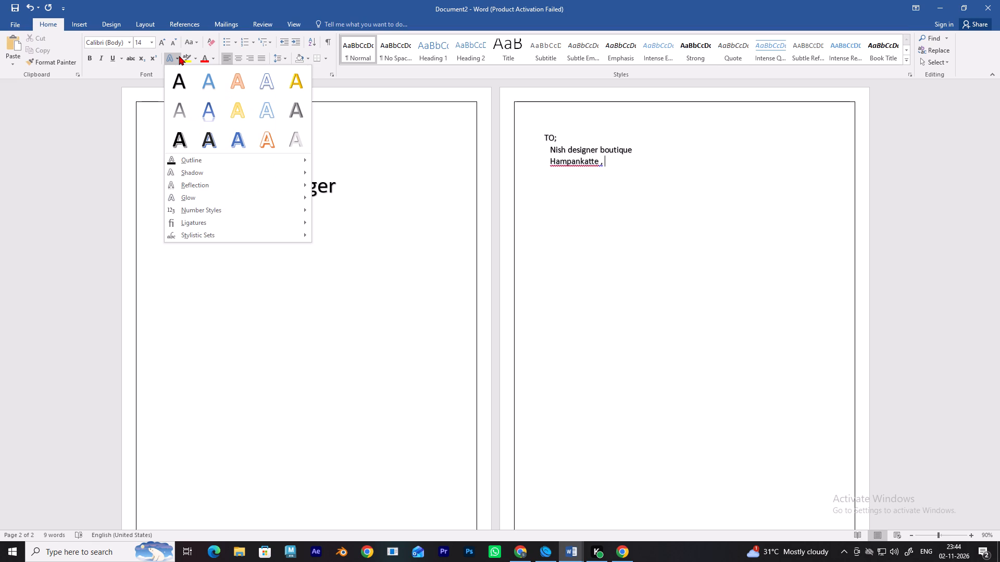
# Insert "Akbhar complex," before "Hampankatte" on the line below the boutique name.
pyautogui.click(54, 164)
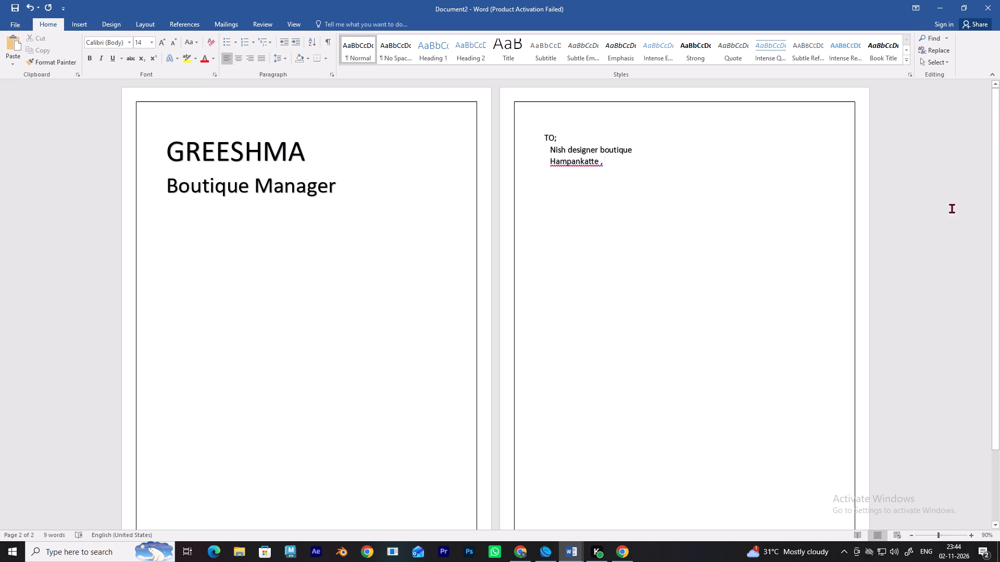
pyautogui.click(549, 159)
pyautogui.hotkey('shift', 'a')
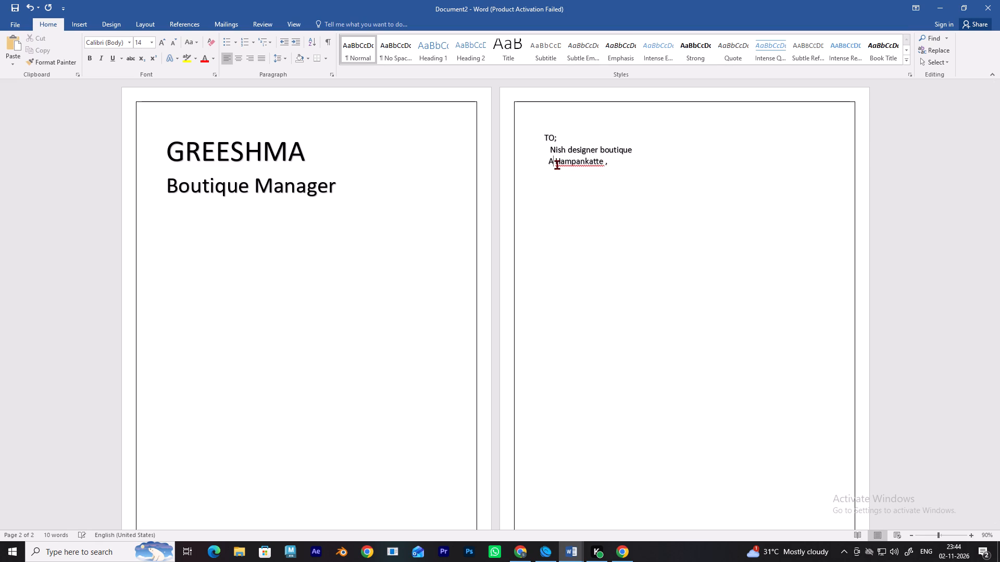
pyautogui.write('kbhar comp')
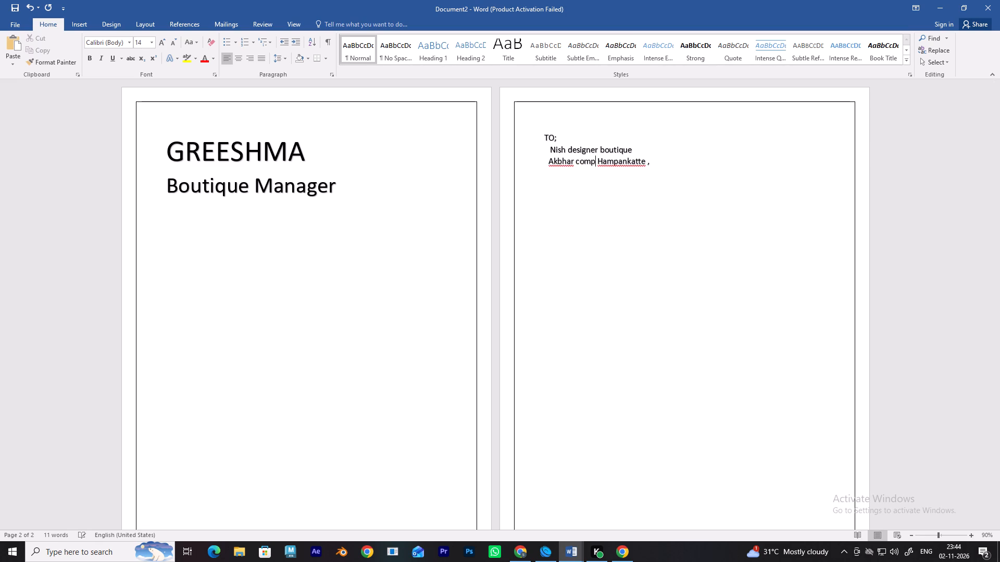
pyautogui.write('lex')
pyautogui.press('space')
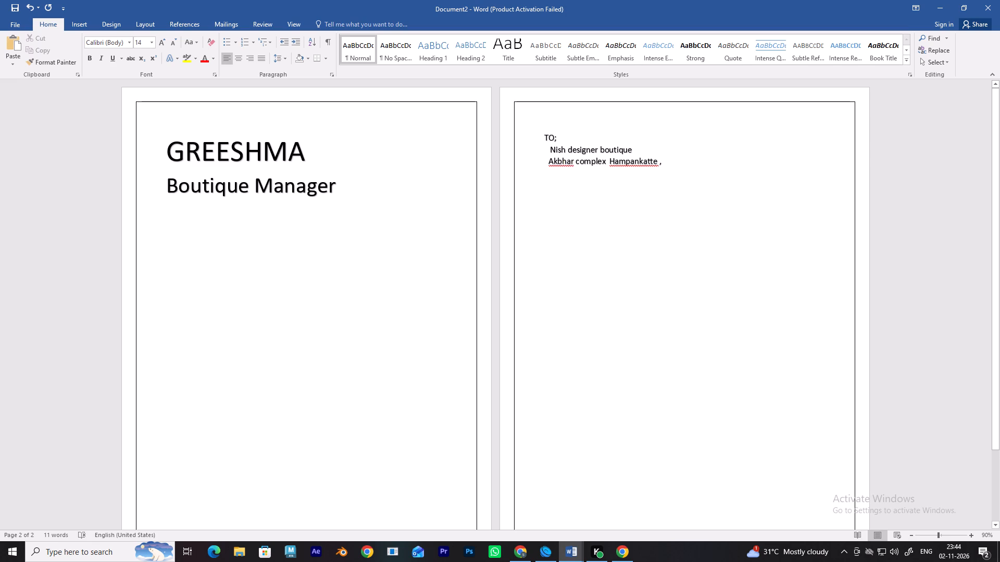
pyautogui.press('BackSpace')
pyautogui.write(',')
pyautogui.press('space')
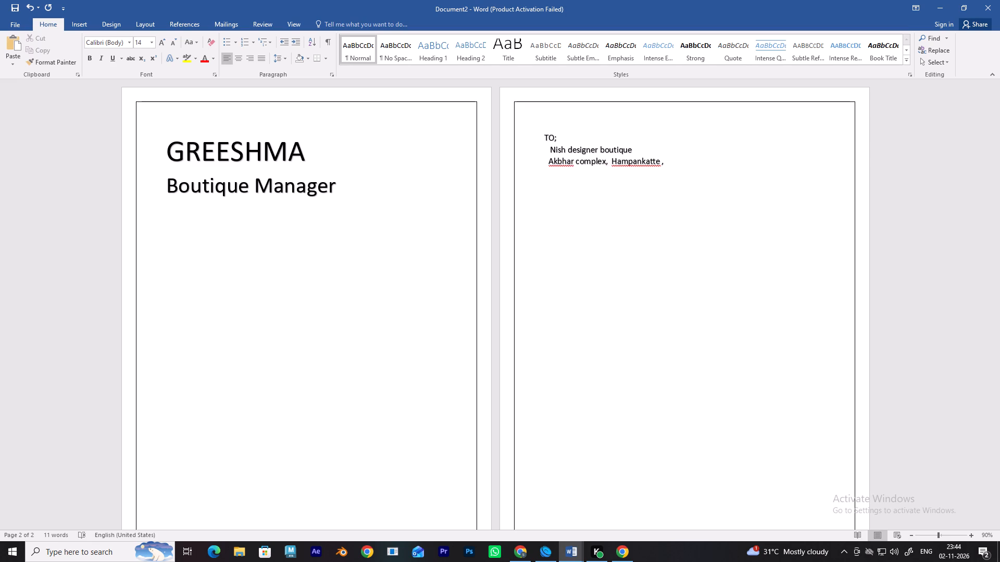
# Correct the spelling of "Akbhar" to "Akbar" in the complex name.
pyautogui.click(667, 164)
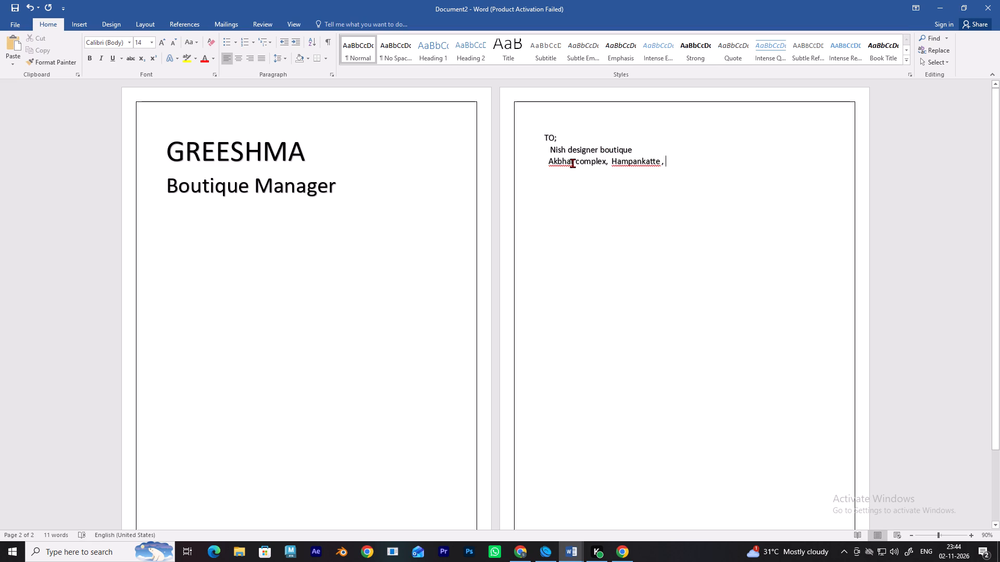
pyautogui.click(572, 163)
pyautogui.moveTo(555, 163); pyautogui.dragTo(564, 161)
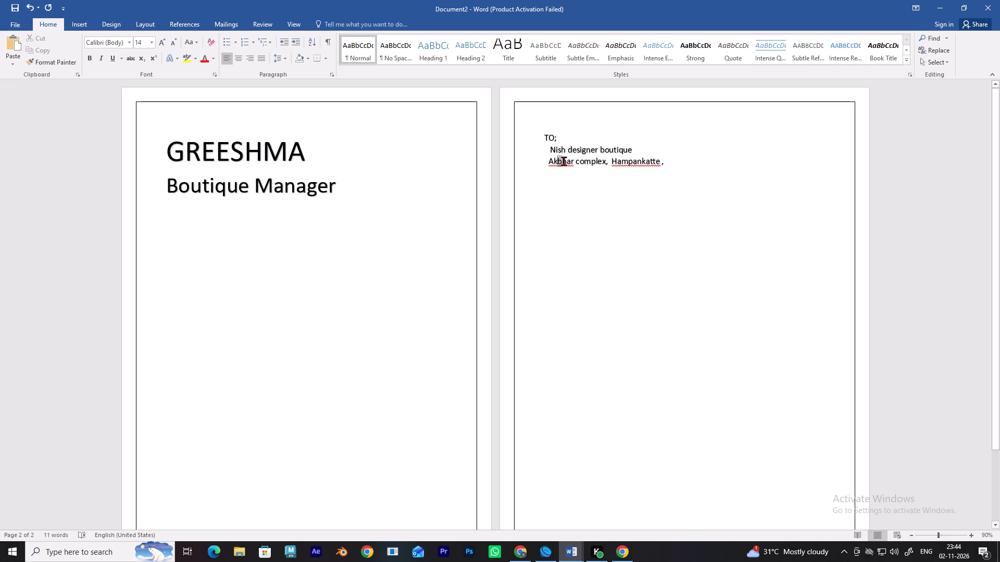
pyautogui.moveTo(564, 161); pyautogui.dragTo(567, 161)
pyautogui.click(565, 161)
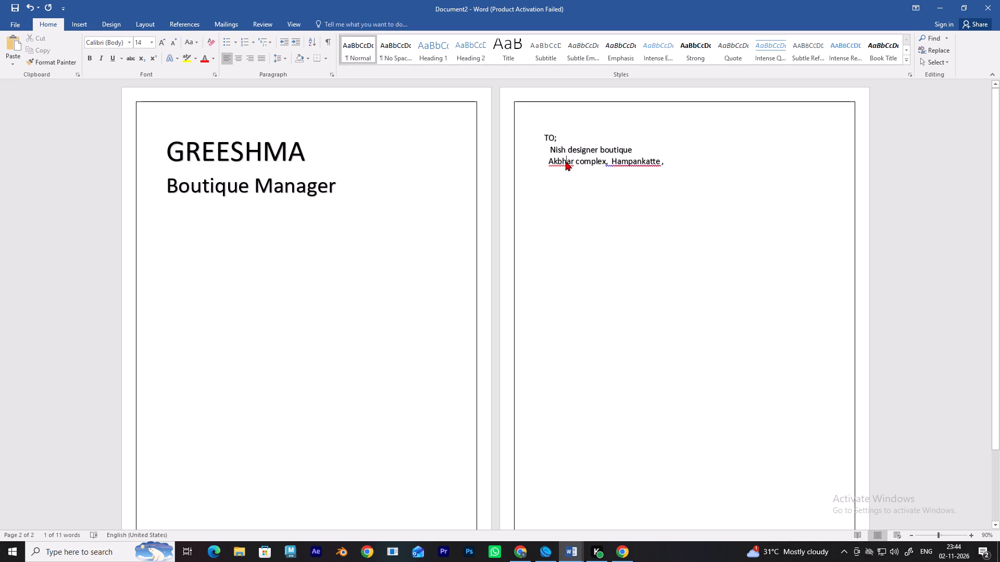
pyautogui.press('BackSpace')
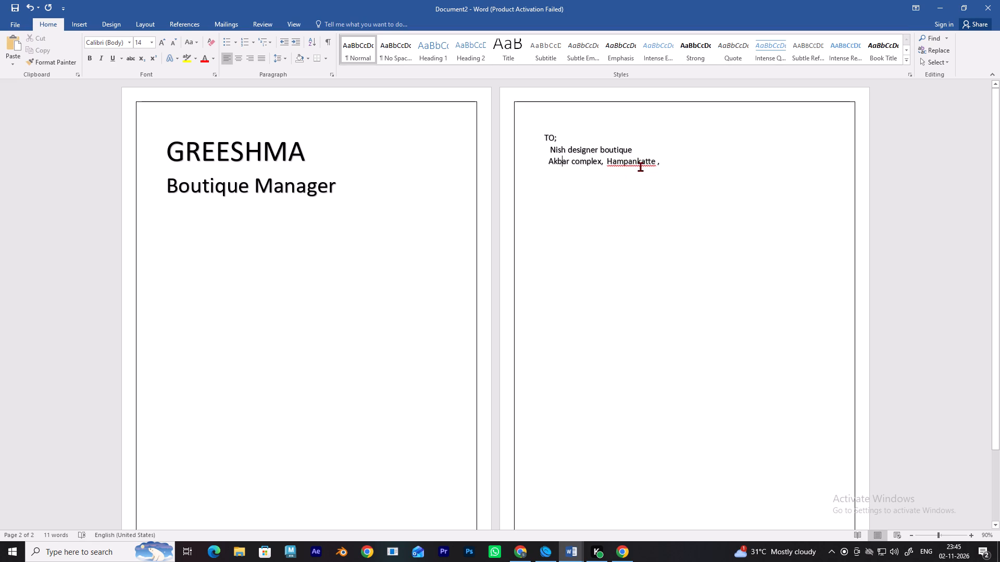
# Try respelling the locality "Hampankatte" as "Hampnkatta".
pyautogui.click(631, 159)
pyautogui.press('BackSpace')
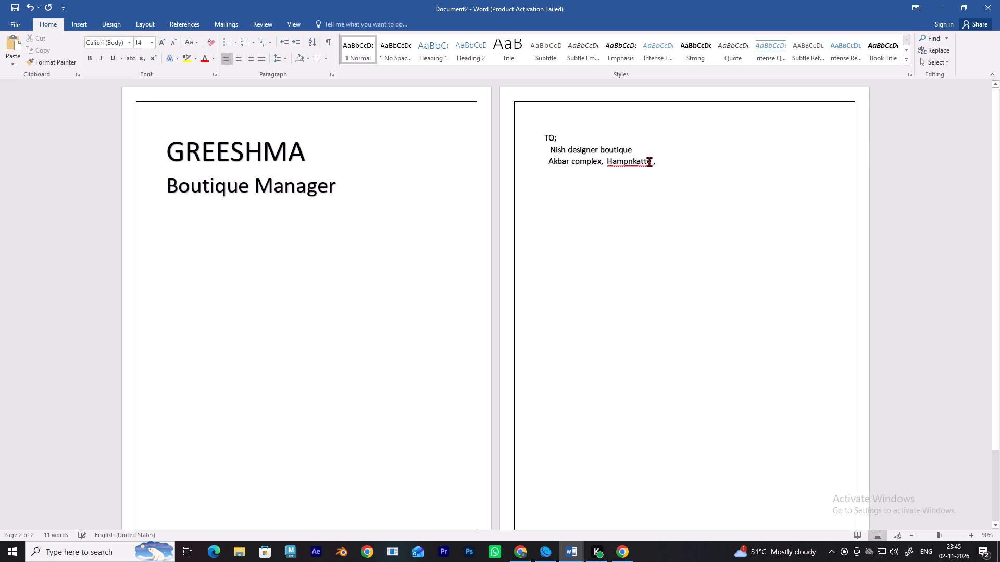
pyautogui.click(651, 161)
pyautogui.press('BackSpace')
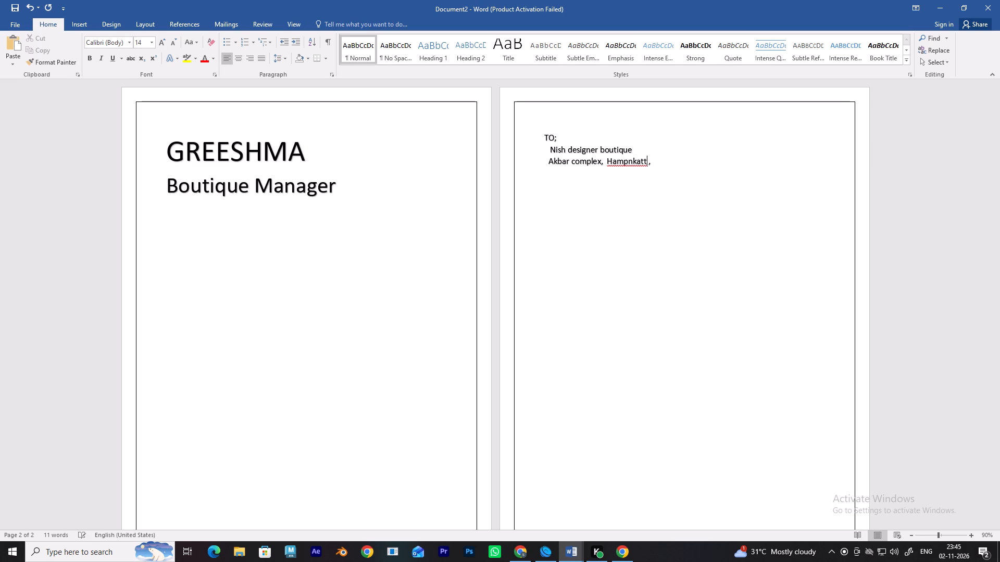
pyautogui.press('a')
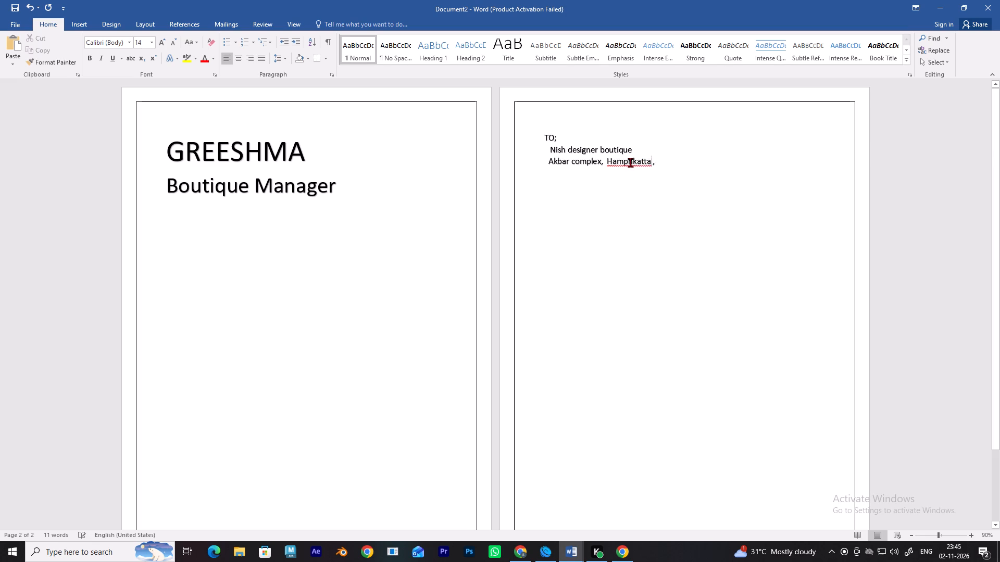
pyautogui.moveTo(606, 161); pyautogui.dragTo(613, 160)
pyautogui.moveTo(613, 160); pyautogui.dragTo(654, 162)
pyautogui.press('BackSpace')
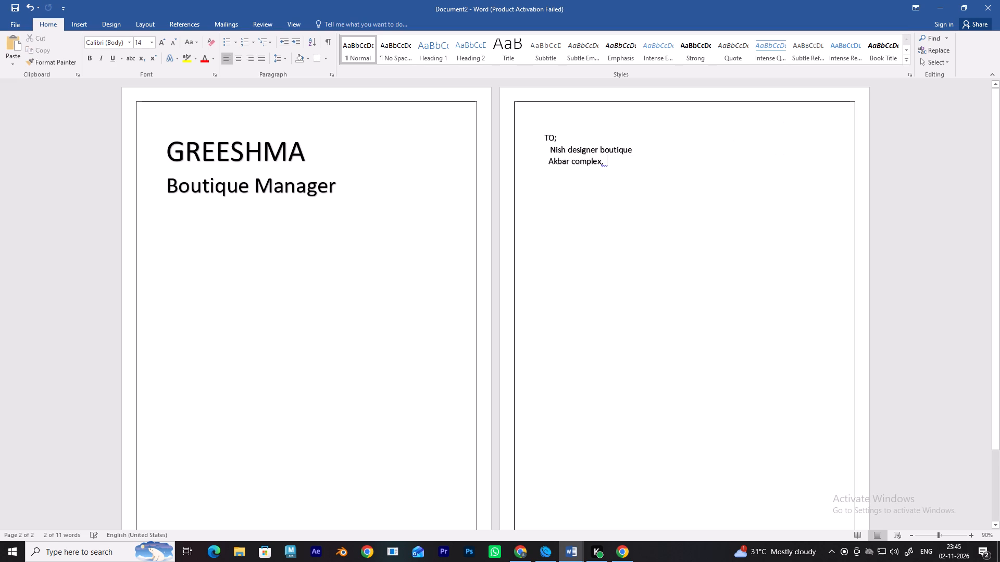
pyautogui.click(605, 165)
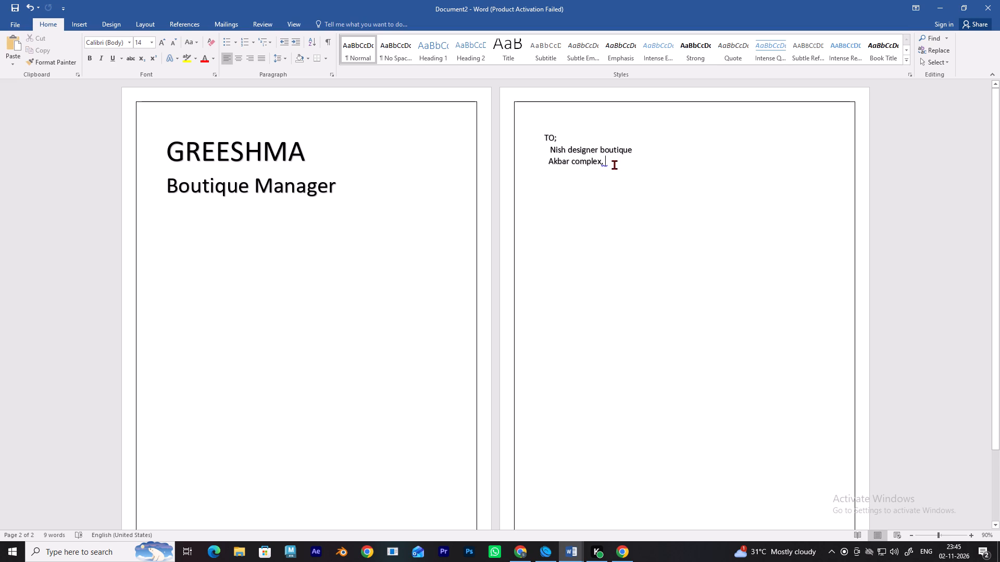
pyautogui.press('BackSpace')
pyautogui.press('space')
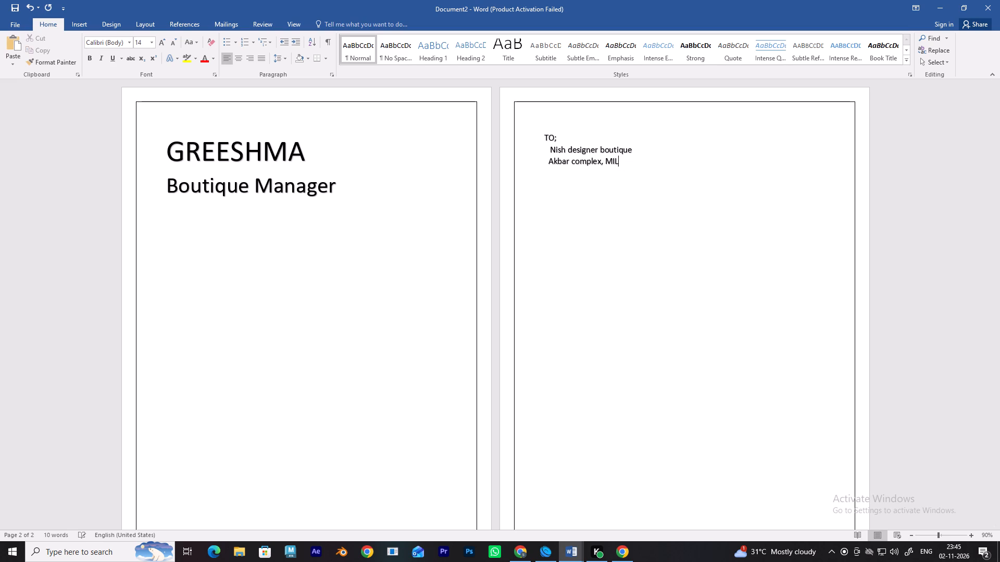
pyautogui.press('BackSpace')
pyautogui.press('BackSpace')
pyautogui.press('BackSpace')
pyautogui.write('ilagrees')
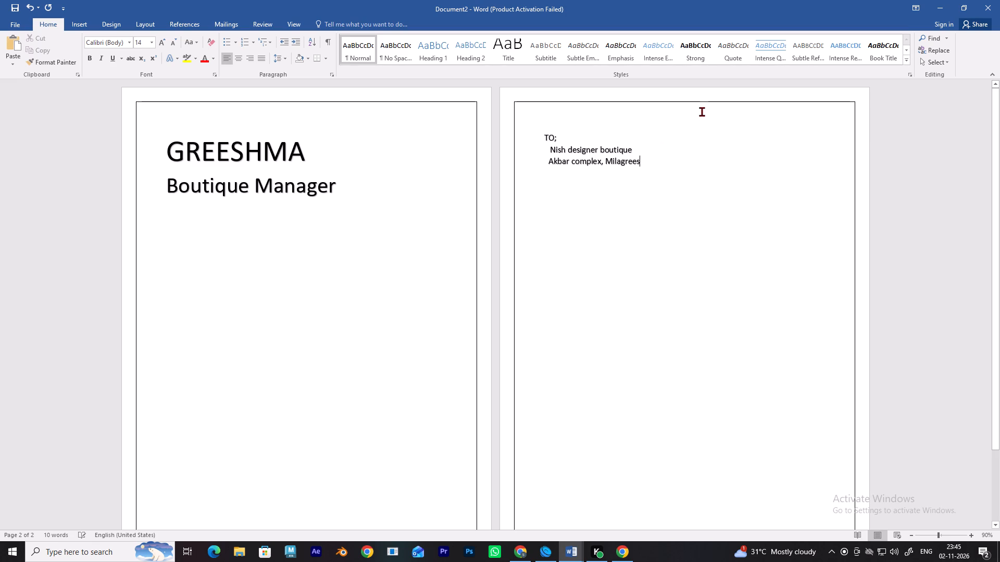
pyautogui.press('Return')
pyautogui.press('\\')
pyautogui.moveTo(606, 159); pyautogui.dragTo(644, 166)
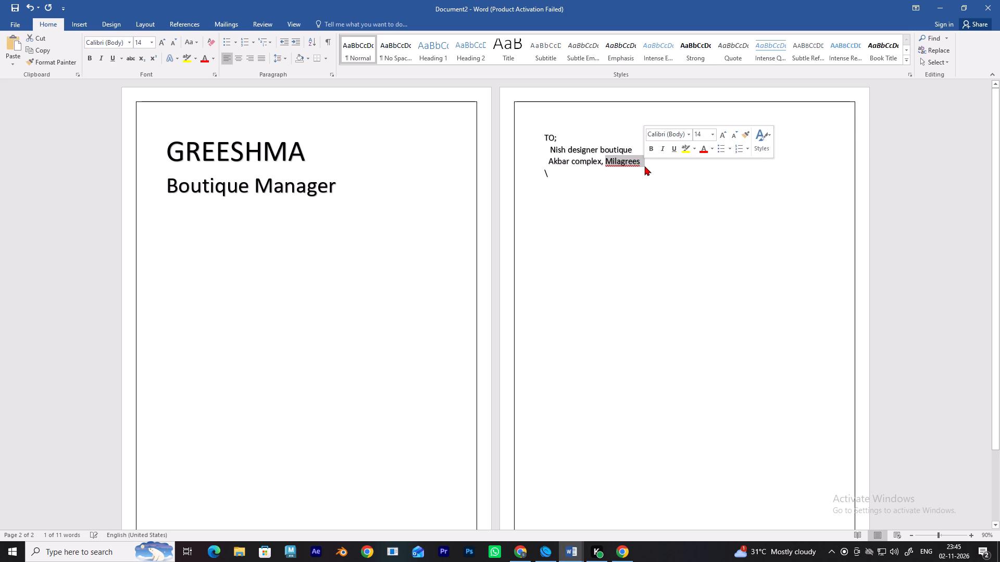
pyautogui.click(642, 172)
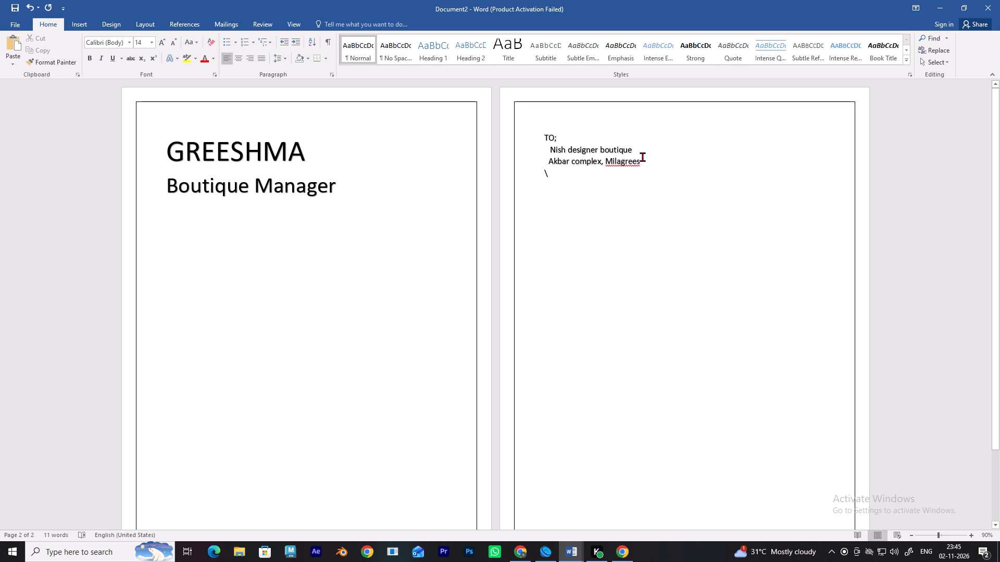
pyautogui.press('BackSpace')
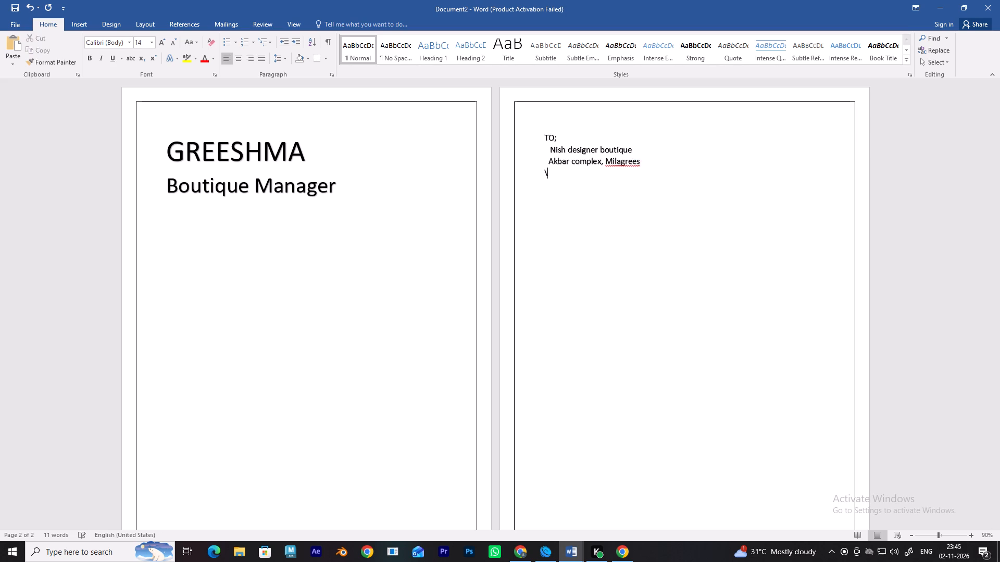
pyautogui.press('BackSpace')
pyautogui.press('space')
pyautogui.press('space')
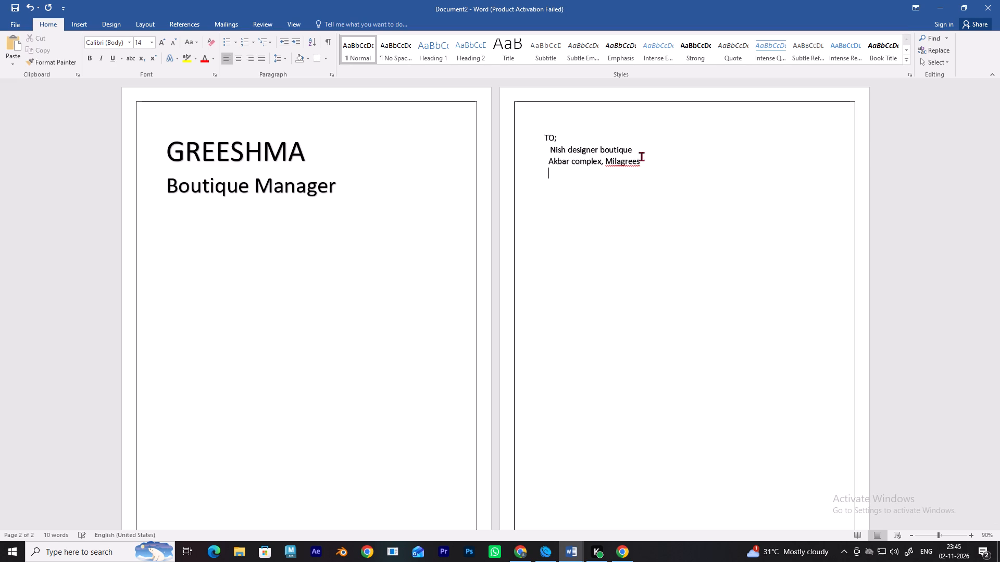
pyautogui.hotkey('shift', 'm')
pyautogui.write('angak]')
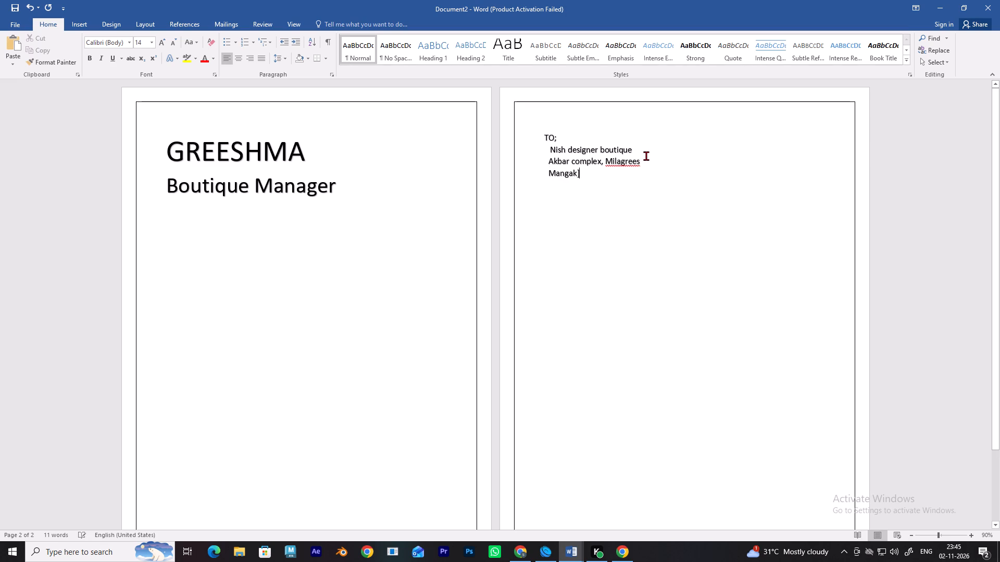
pyautogui.press('BackSpace')
pyautogui.press('BackSpace')
pyautogui.write('li')
pyautogui.press('BackSpace')
pyautogui.write('uru')
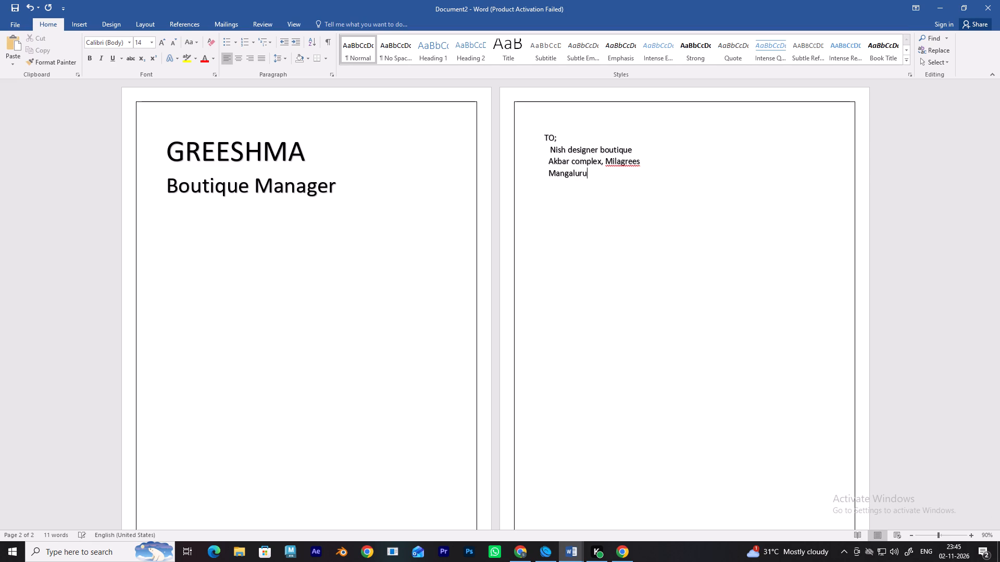
pyautogui.press(',')
# Leave a blank line below the recipient's address and add the label "Date:".
pyautogui.press('Return')
pyautogui.press('Return')
pyautogui.write('dat')
pyautogui.press('BackSpace')
pyautogui.press('BackSpace')
pyautogui.press('BackSpace')
pyautogui.write('ate')
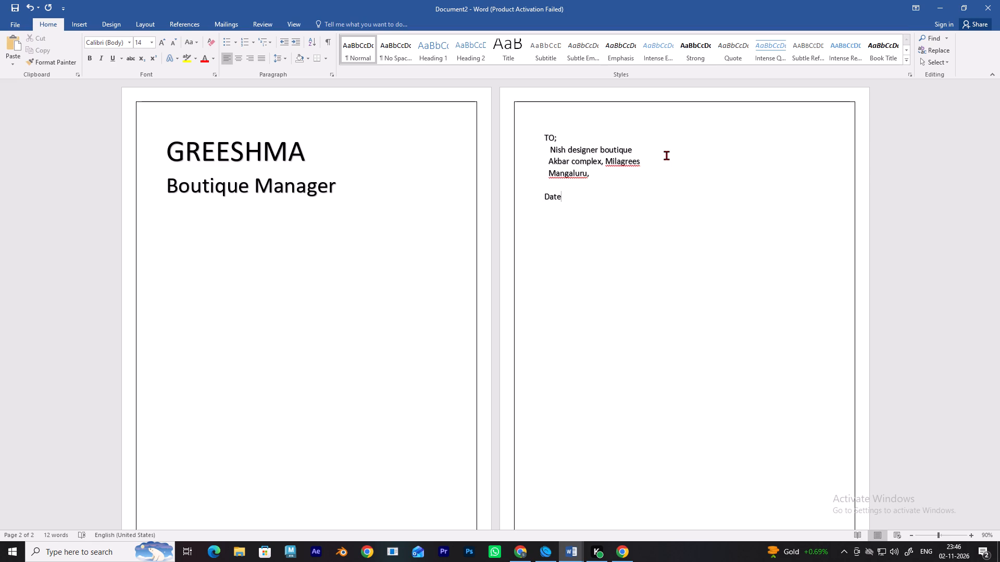
pyautogui.hotkey('shift', ':')
# Enter the date 03\11\2026 directly after the "Date:" label.
pyautogui.press('0')
pyautogui.press('3')
pyautogui.press('\\')
pyautogui.write('11')
pyautogui.press('\\')
pyautogui.write('2026')
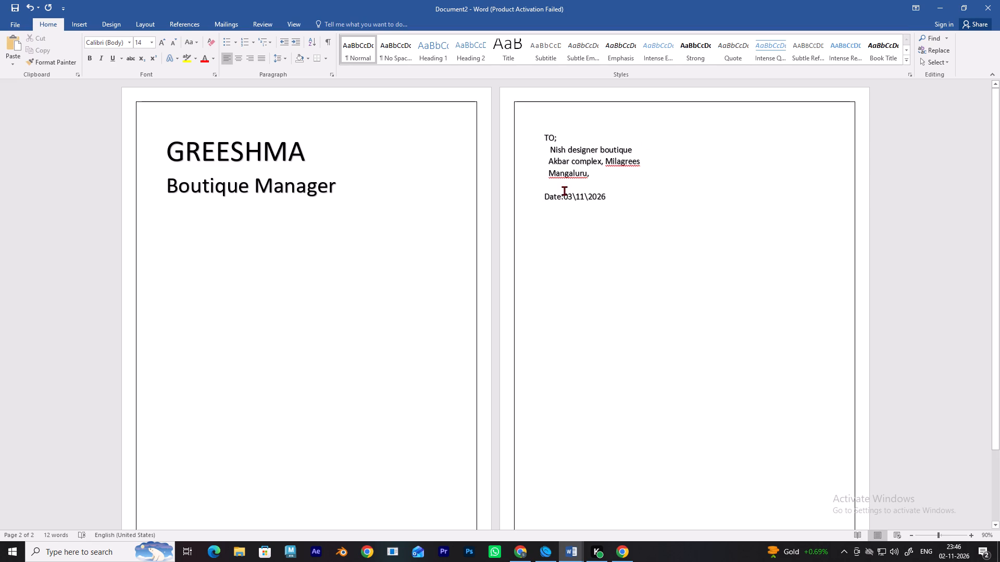
# Delete the "Date:" label, including its colon, leaving only the date on that line.
pyautogui.moveTo(562, 197); pyautogui.dragTo(541, 190)
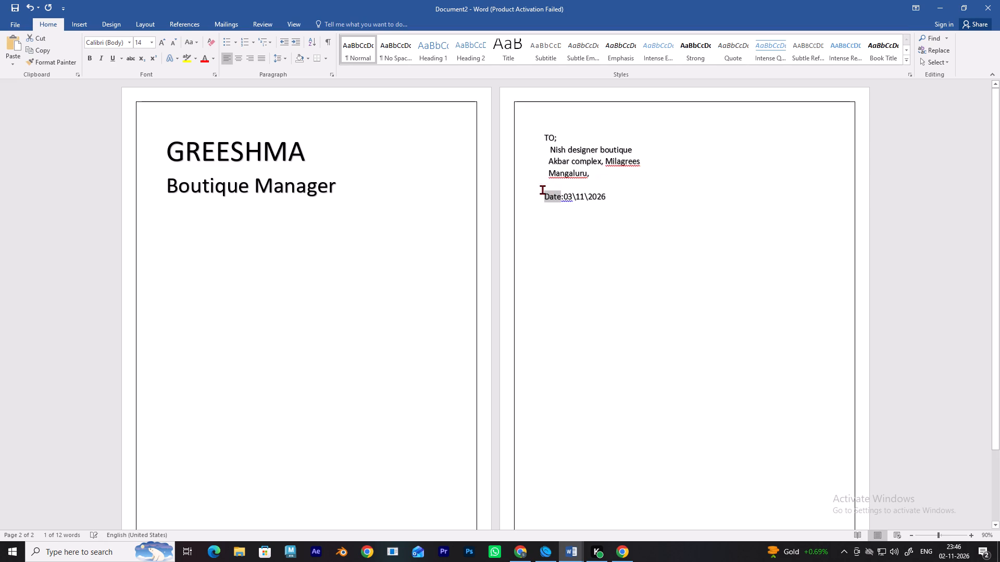
pyautogui.press('BackSpace')
pyautogui.click(546, 199)
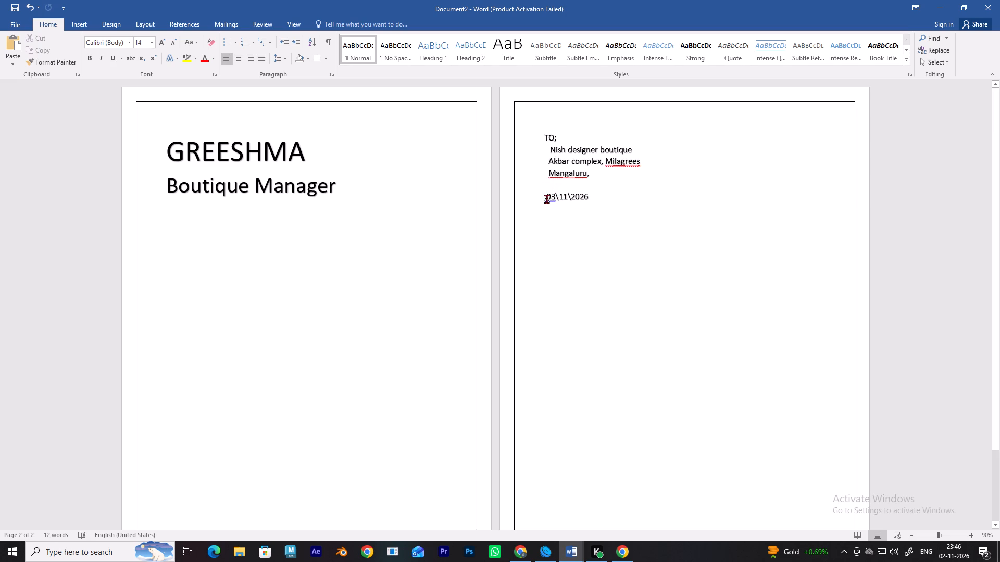
pyautogui.click(547, 197)
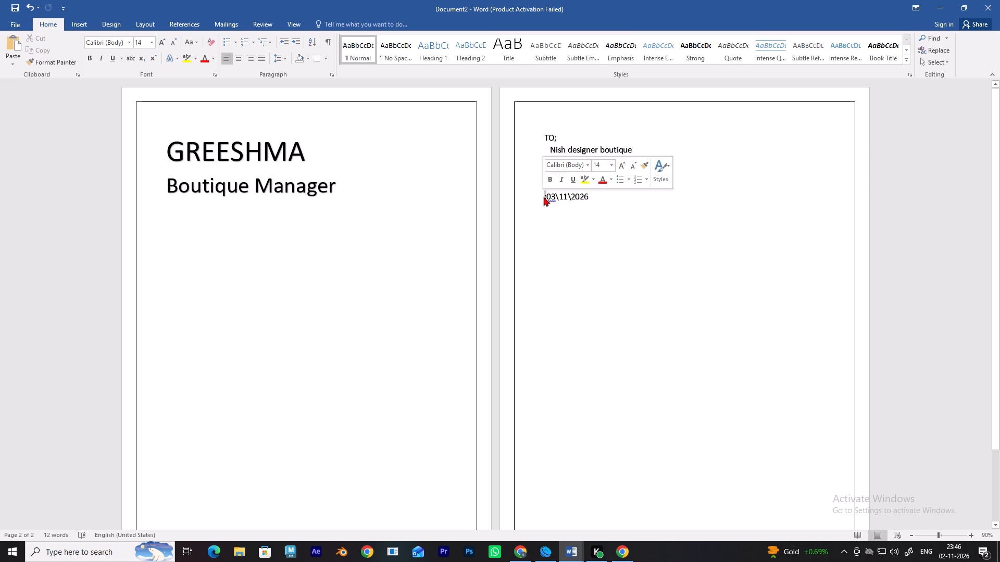
pyautogui.press('BackSpace')
# Leave a blank line below the date and start the subject line with "Subject: Job".
pyautogui.click(586, 196)
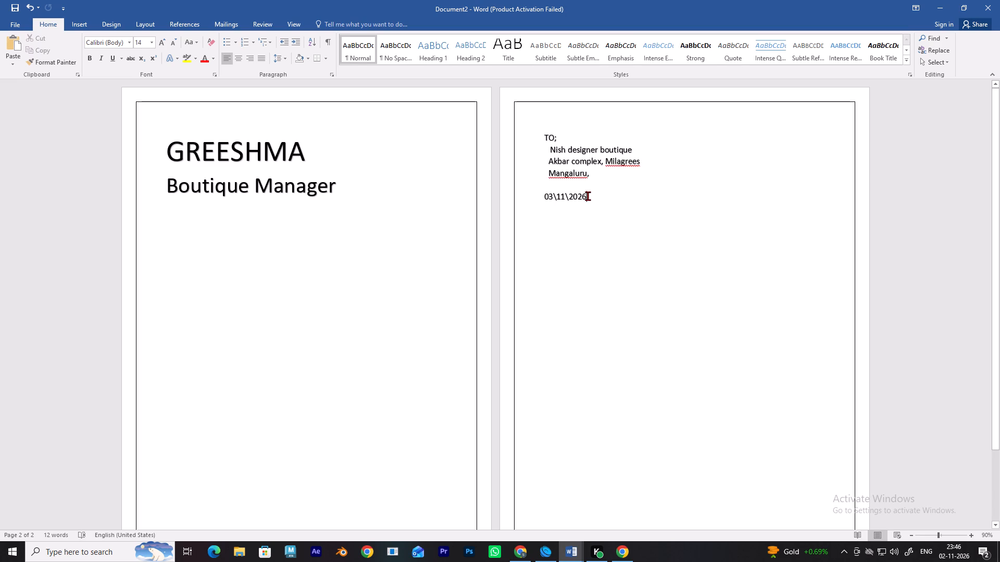
pyautogui.press('Return')
pyautogui.press('Return')
pyautogui.write('Subject')
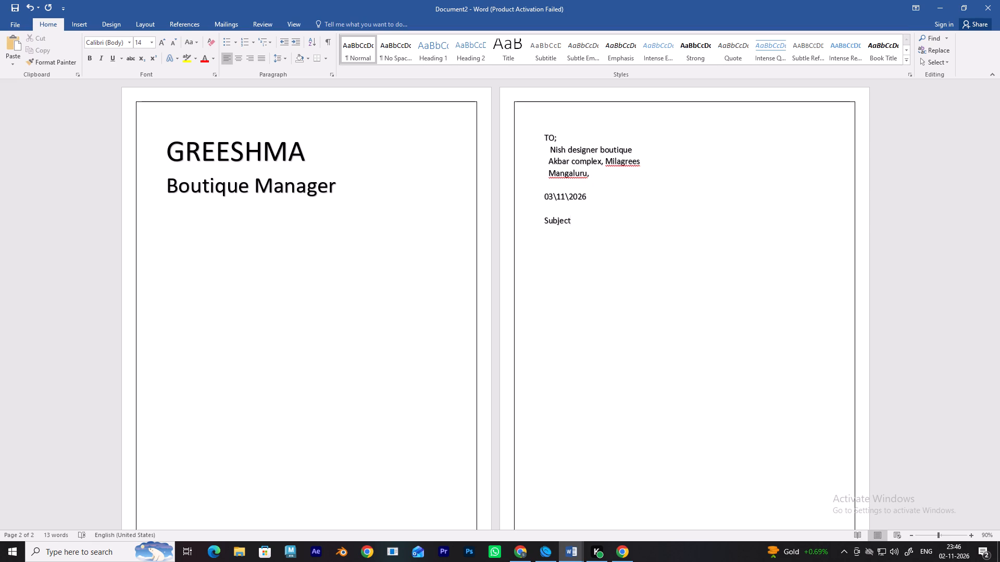
pyautogui.write(':')
pyautogui.press('space')
pyautogui.write('job')
pyautogui.press('space')
pyautogui.press('BackSpace')
pyautogui.press('BackSpace')
pyautogui.press('BackSpace')
pyautogui.press('BackSpace')
pyautogui.write('Job')
pyautogui.press('space')
# Extend the subject line with the word "Applicatation" after "Job".
pyautogui.write('Applicatuion')
pyautogui.press('space')
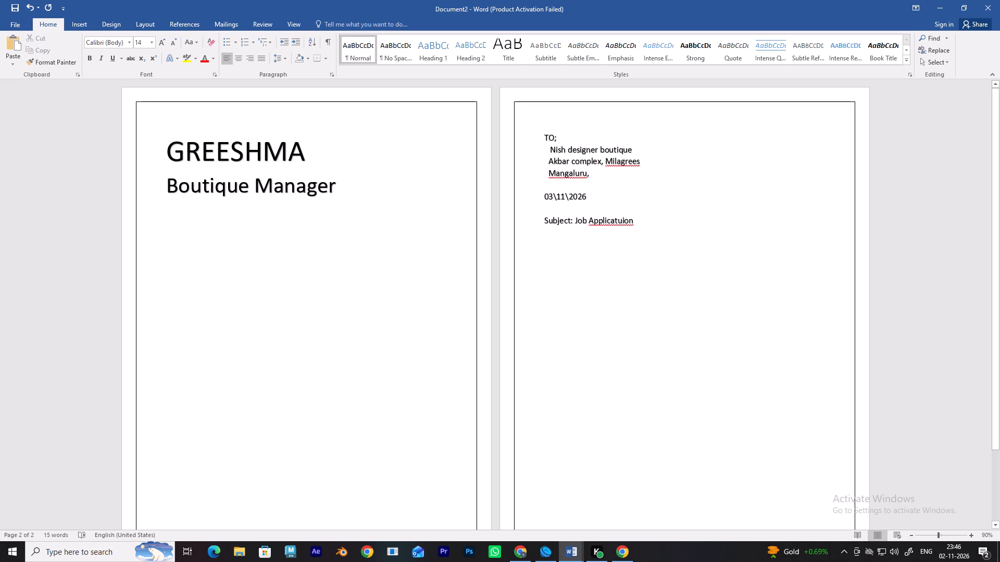
pyautogui.click(623, 222)
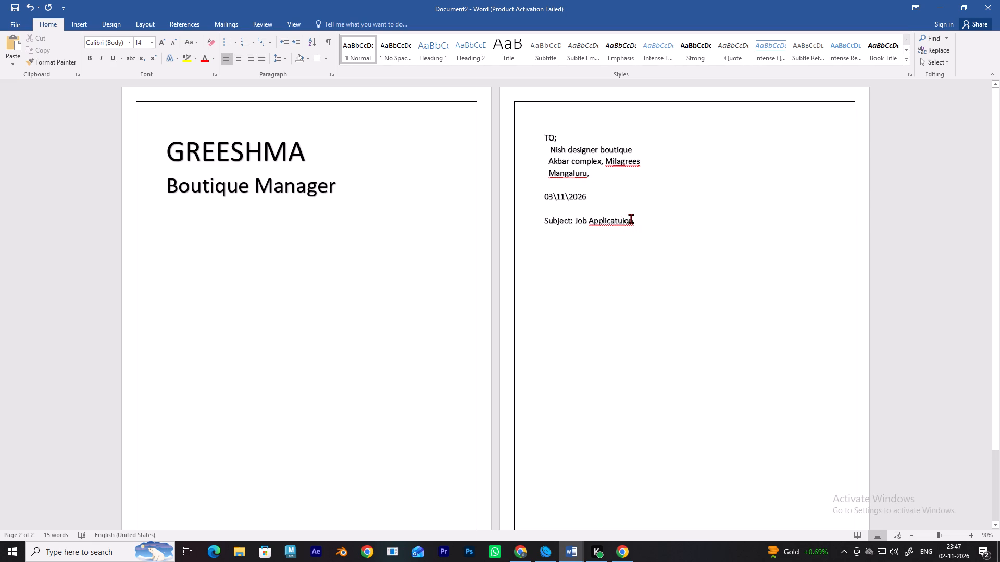
pyautogui.click(635, 221)
pyautogui.press('BackSpace')
pyautogui.press('BackSpace')
pyautogui.press('BackSpace')
pyautogui.press('BackSpace')
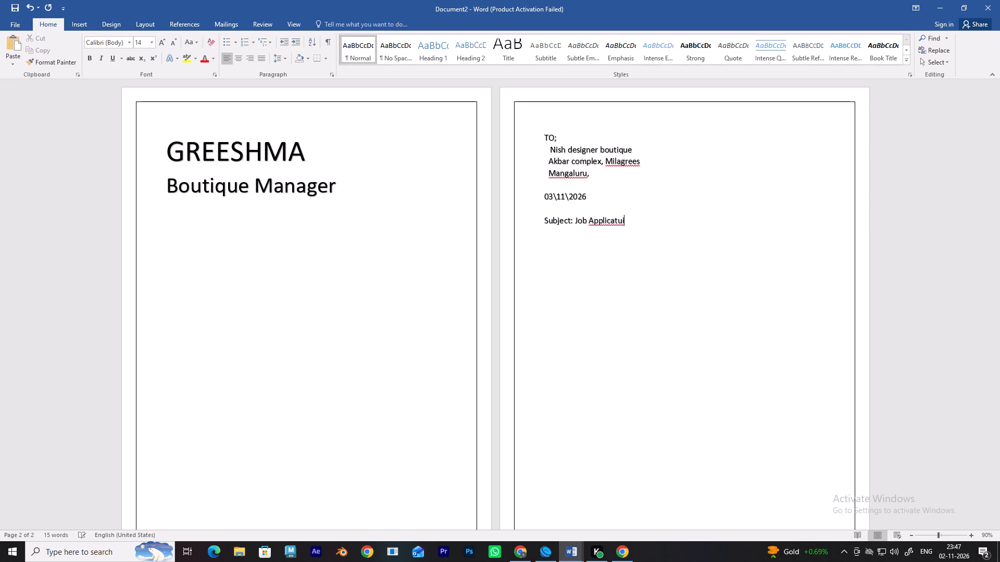
pyautogui.press('BackSpace')
pyautogui.press('a')
pyautogui.write('tion')
pyautogui.press('space')
# Complete the subject line with "Letter" and correct the word before it to "Application".
pyautogui.hotkey('shift', 'l')
pyautogui.write('e4ttr')
pyautogui.press('BackSpace')
pyautogui.press('BackSpace')
pyautogui.press('BackSpace')
pyautogui.press('BackSpace')
pyautogui.write('tter')
pyautogui.press('space')
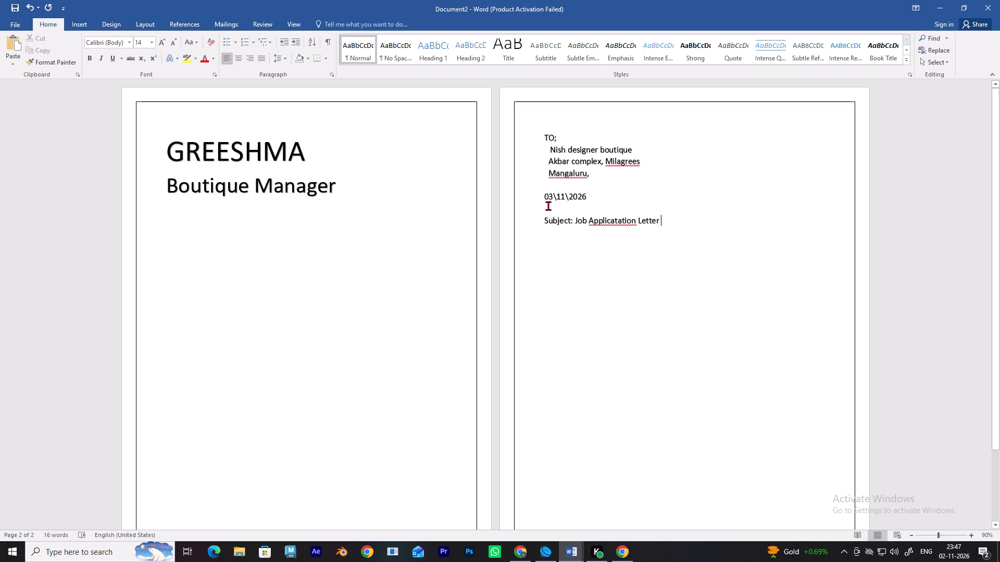
pyautogui.click(620, 220)
pyautogui.press('BackSpace')
pyautogui.press('BackSpace')
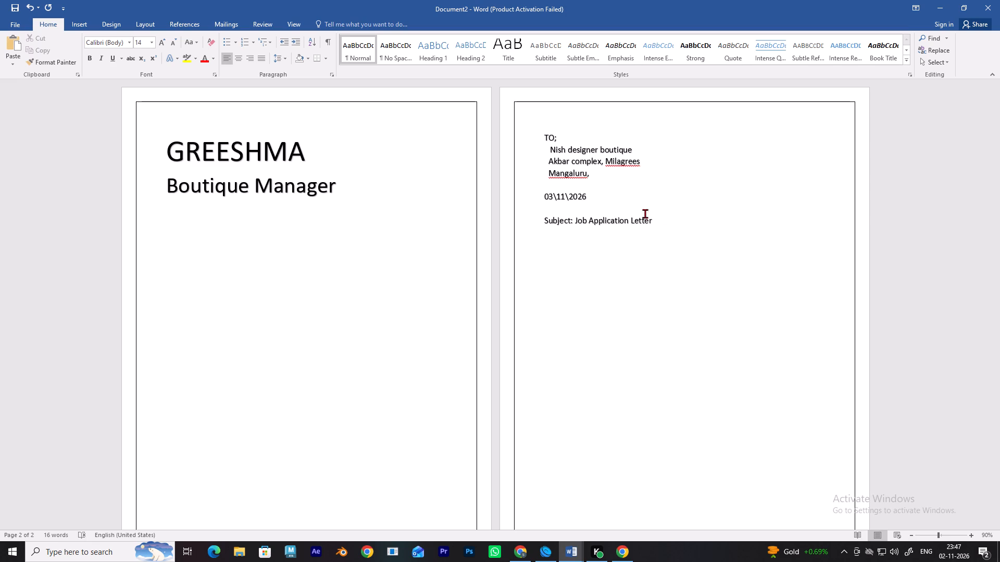
# Remove the trailing space after the subject line and leave a blank line below it.
pyautogui.click(663, 222)
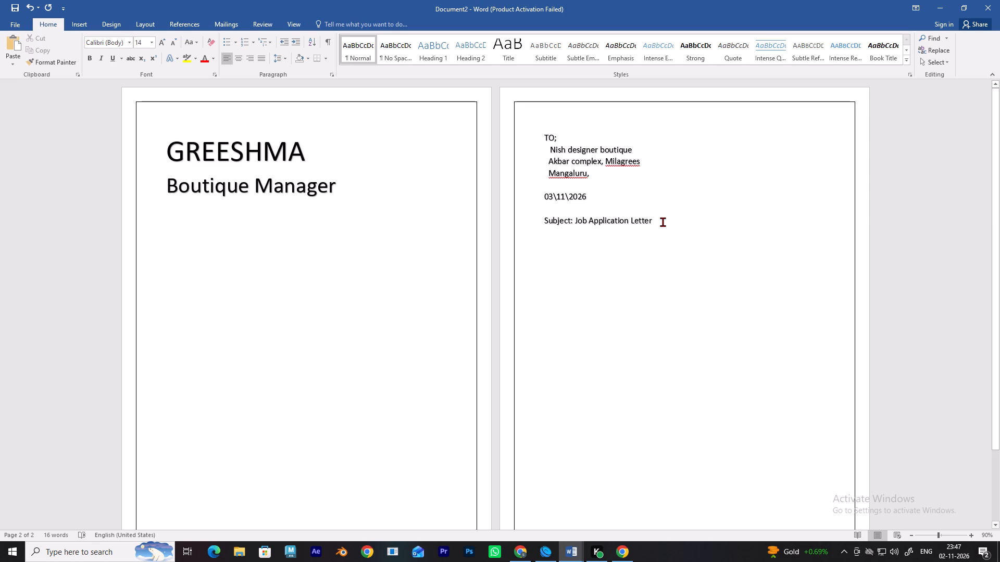
pyautogui.press('BackSpace')
pyautogui.press('Return')
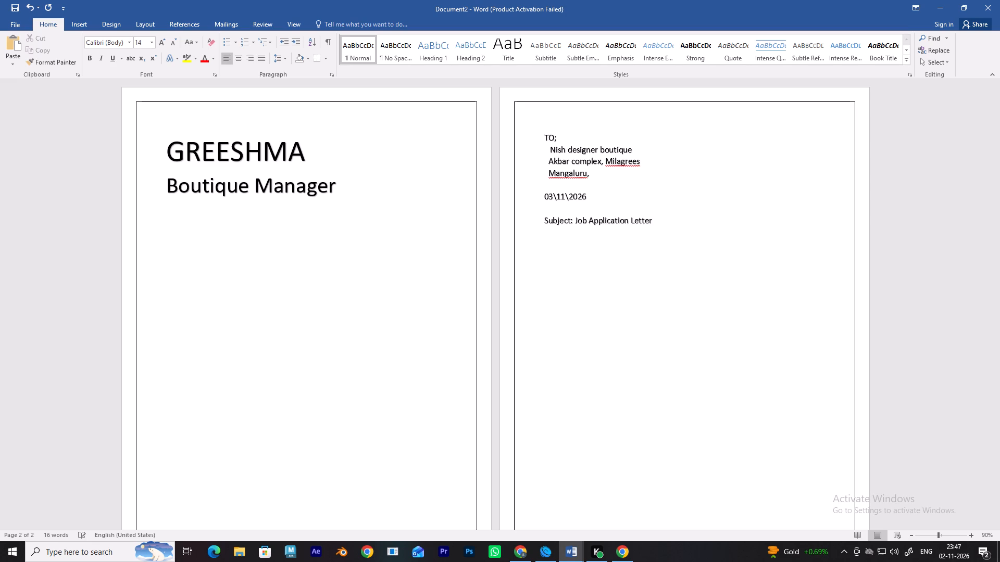
pyautogui.press('Return')
# Switch to Chrome and preview the "Application Letter For a Job Vacancy" sample among the image results.
pyautogui.click(616, 550)
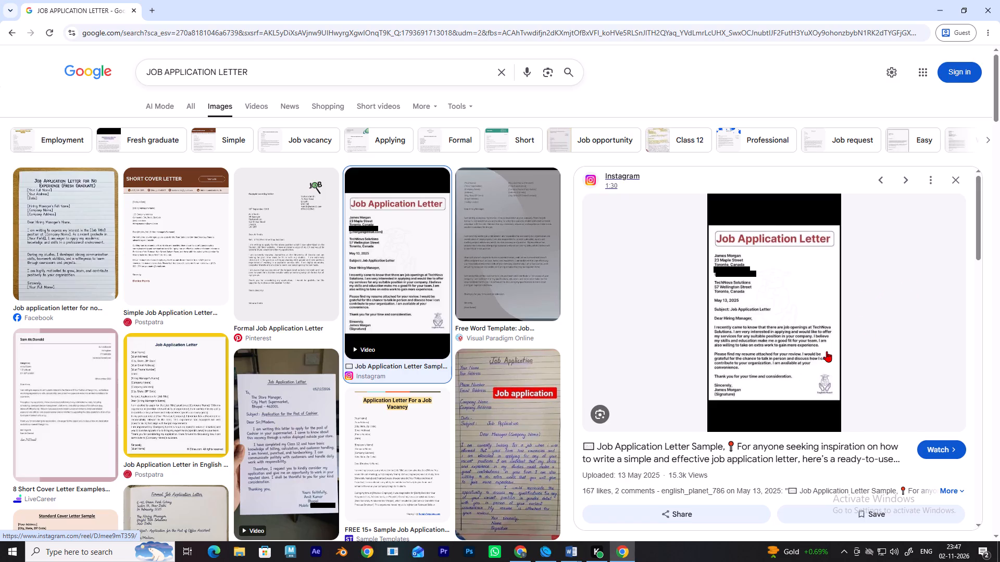
pyautogui.click(381, 430)
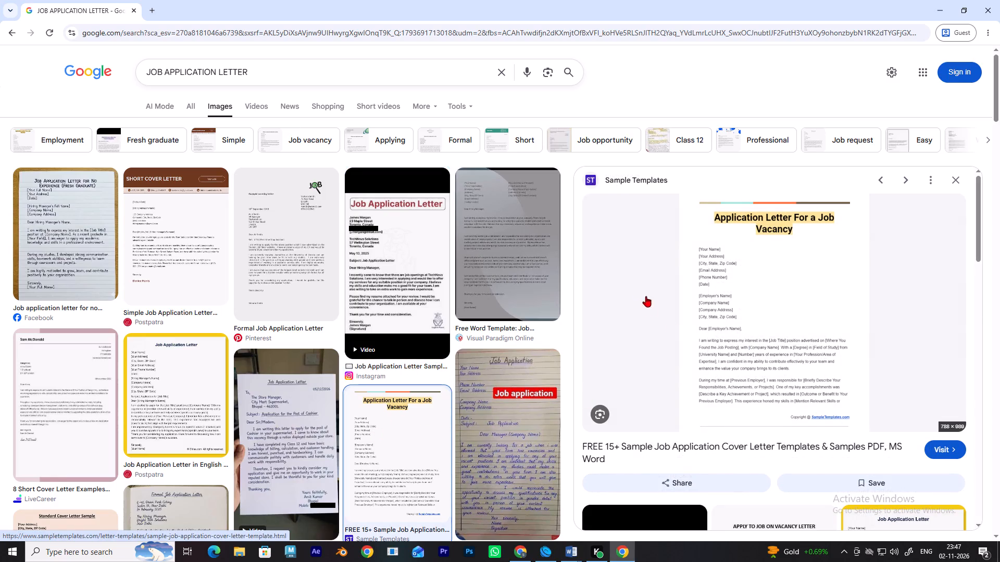
# Search Google Images for "JOB APPLICATION LETTER in boutiqe".
pyautogui.click(262, 73)
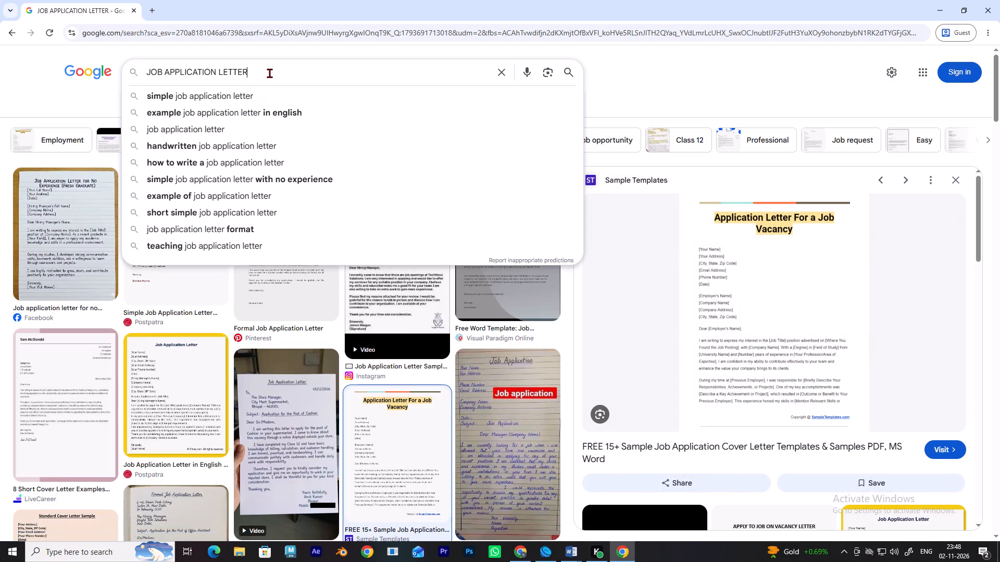
pyautogui.press('space')
pyautogui.write('in bp')
pyautogui.press('BackSpace')
pyautogui.write('outi')
pyautogui.write('qe')
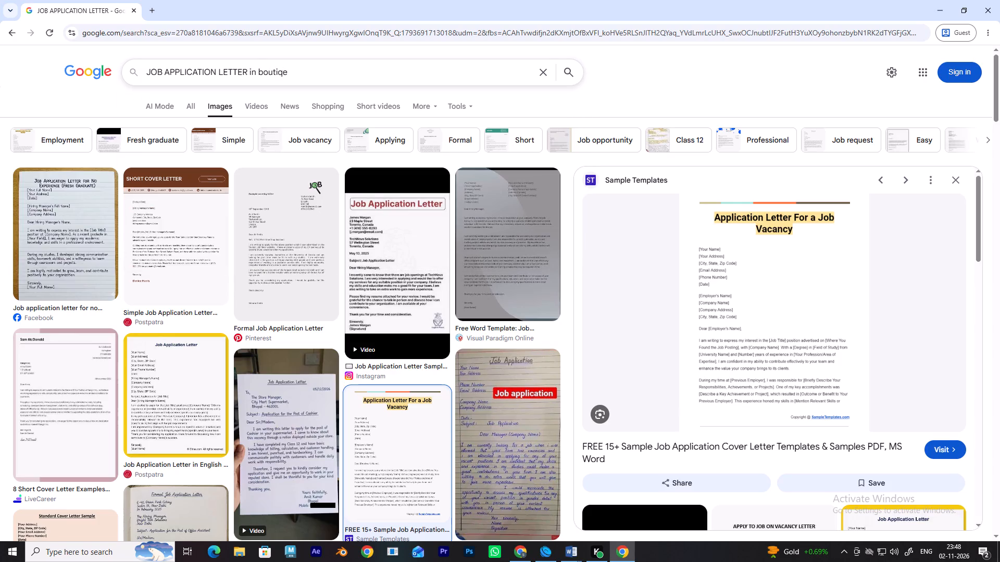
pyautogui.click(302, 73)
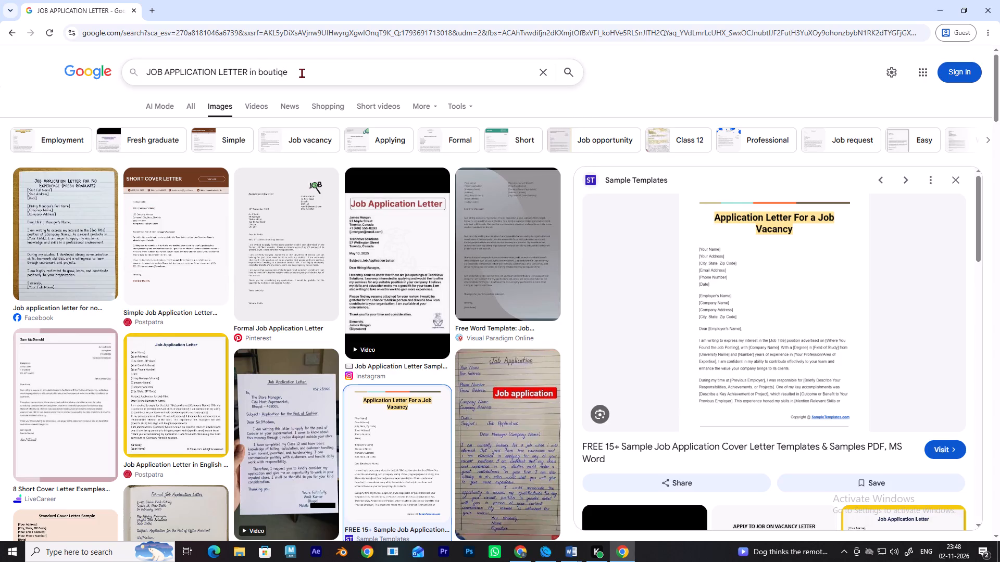
pyautogui.press('Return')
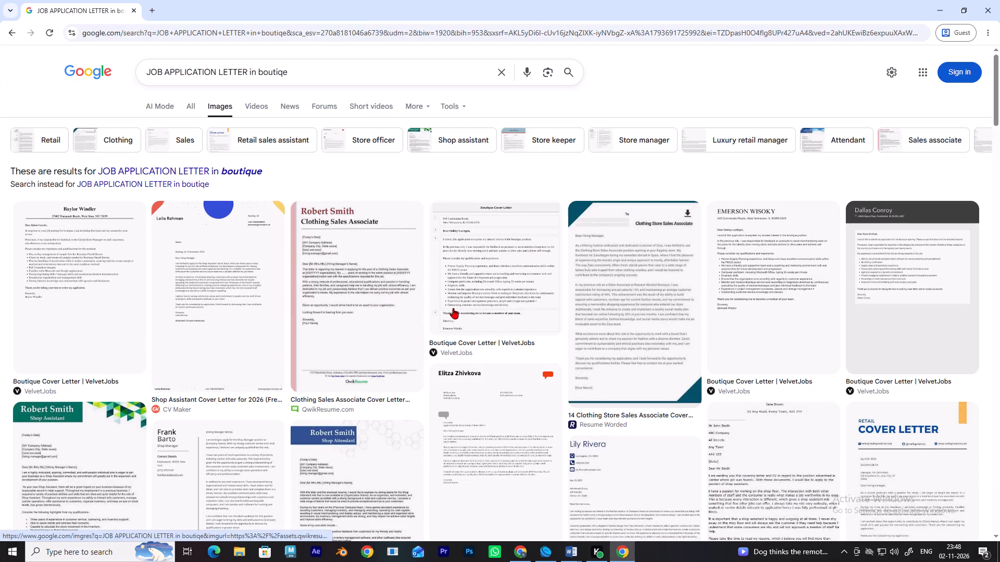
# Preview the QwikResume "Clothing Sales Associate" cover letter sample, and close the browser window.
pyautogui.click(404, 310)
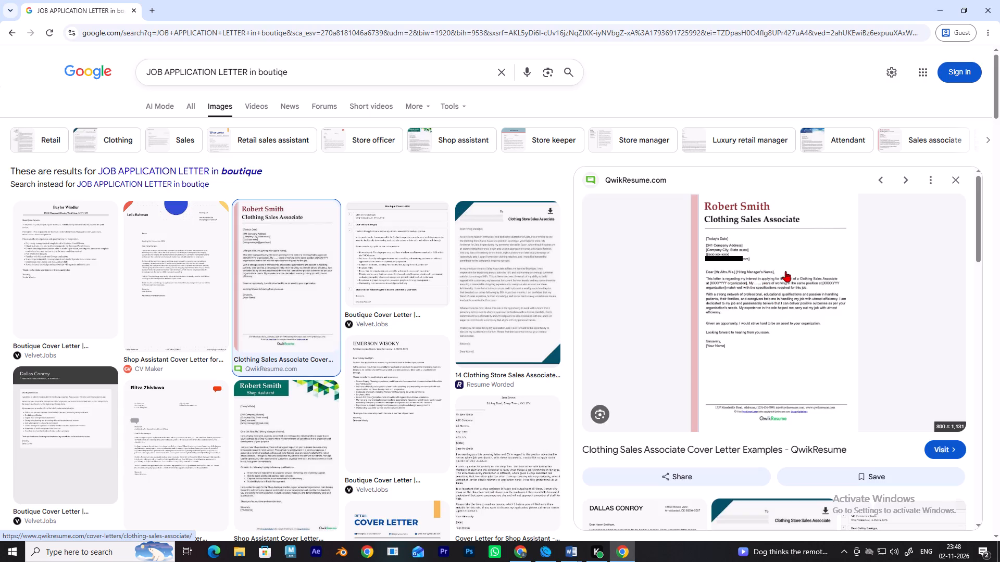
pyautogui.click(999, 0)
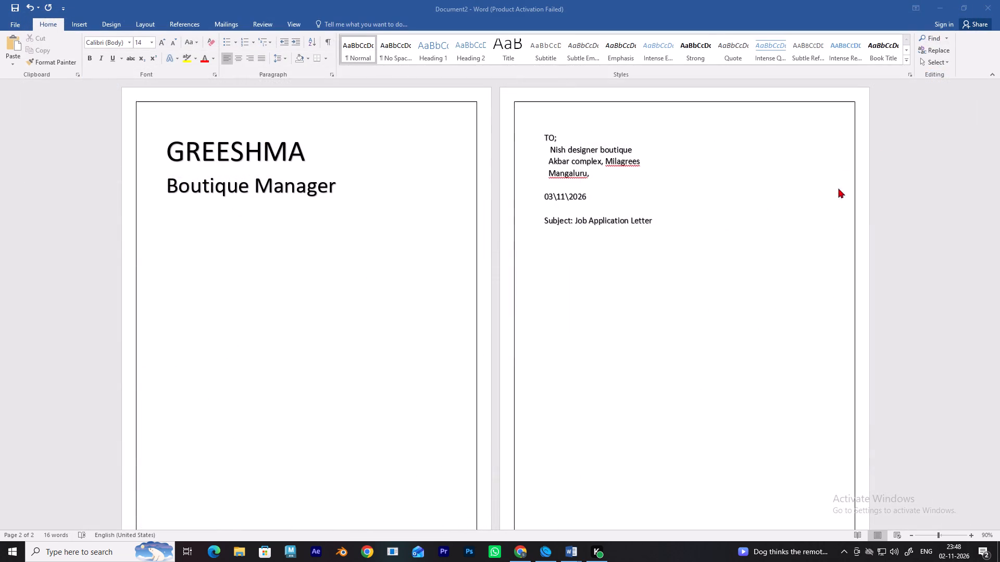
# In Word, insert two line breaks after the subject line "Job Application Letter".
pyautogui.click(542, 265)
pyautogui.click(547, 245)
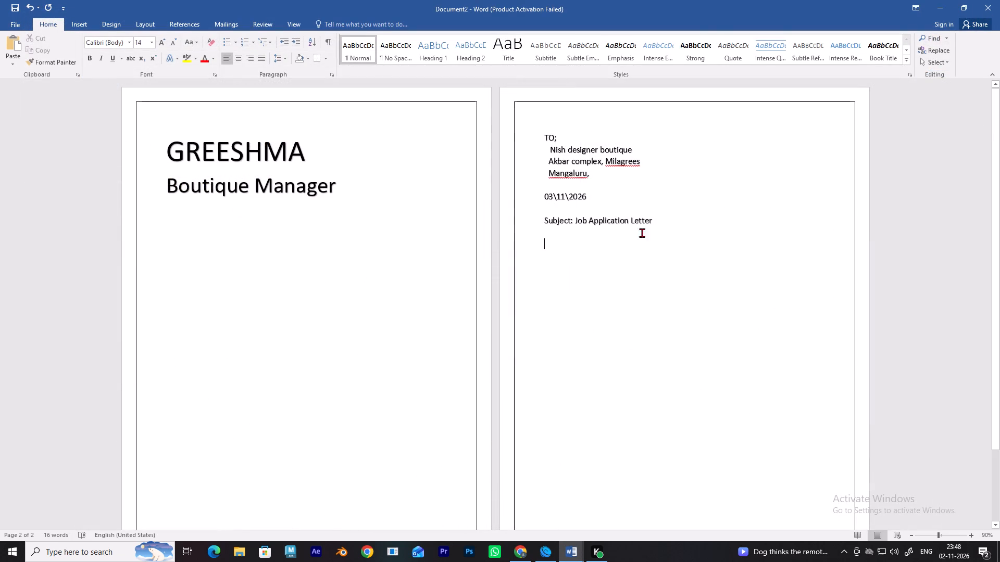
pyautogui.click(661, 224)
pyautogui.press('Return')
pyautogui.press('Return')
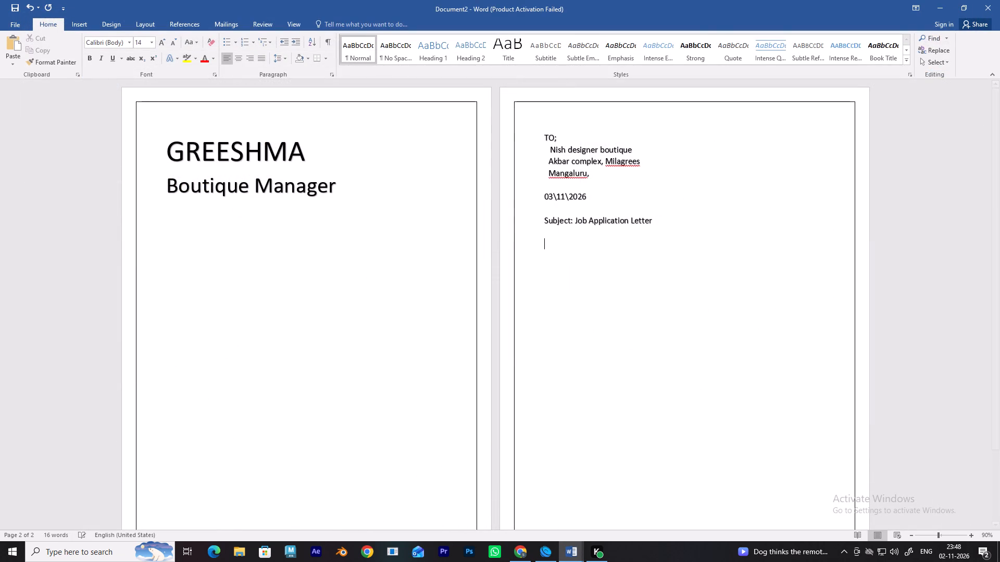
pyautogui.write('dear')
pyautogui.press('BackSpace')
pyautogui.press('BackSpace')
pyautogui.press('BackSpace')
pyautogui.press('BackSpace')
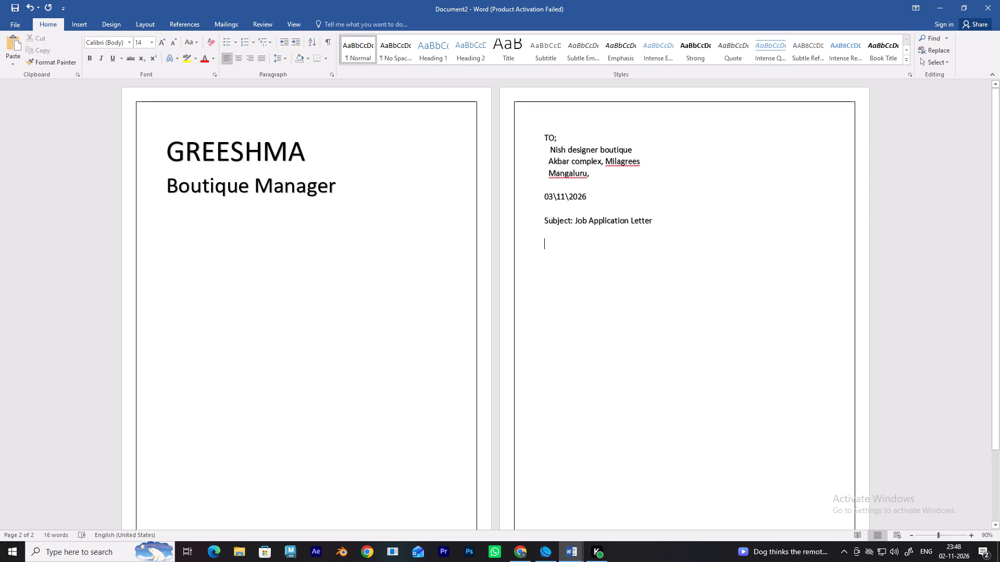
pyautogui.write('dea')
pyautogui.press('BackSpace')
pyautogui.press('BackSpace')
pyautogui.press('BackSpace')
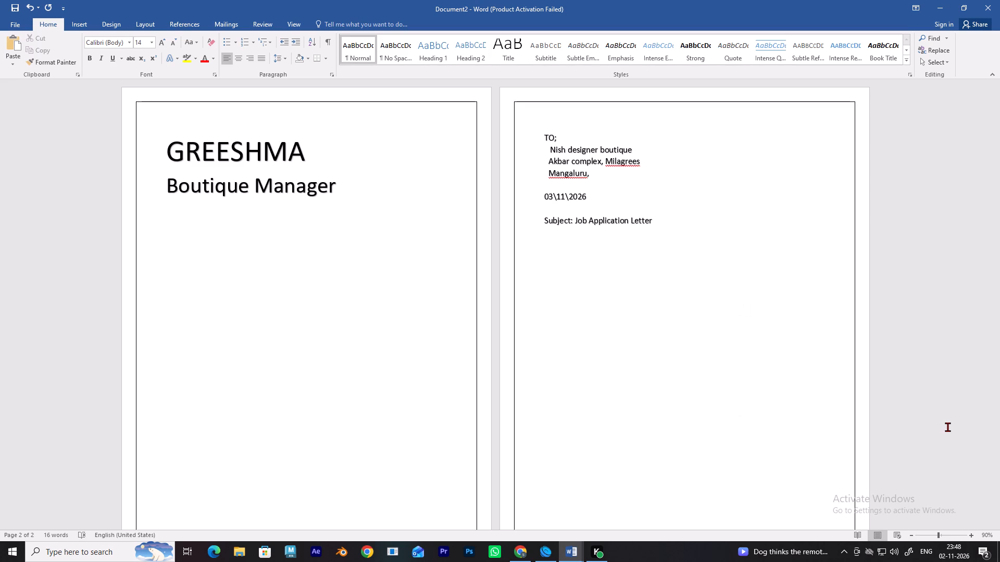
# Enter the salutation "Dear hiring manager" below the subject line.
pyautogui.write('Dear')
pyautogui.press('space')
pyautogui.write('hir')
pyautogui.write('inh')
pyautogui.press('space')
pyautogui.press('BackSpace')
pyautogui.press('BackSpace')
pyautogui.press('BackSpace')
pyautogui.write('ng ma')
pyautogui.press('BackSpace')
pyautogui.press('BackSpace')
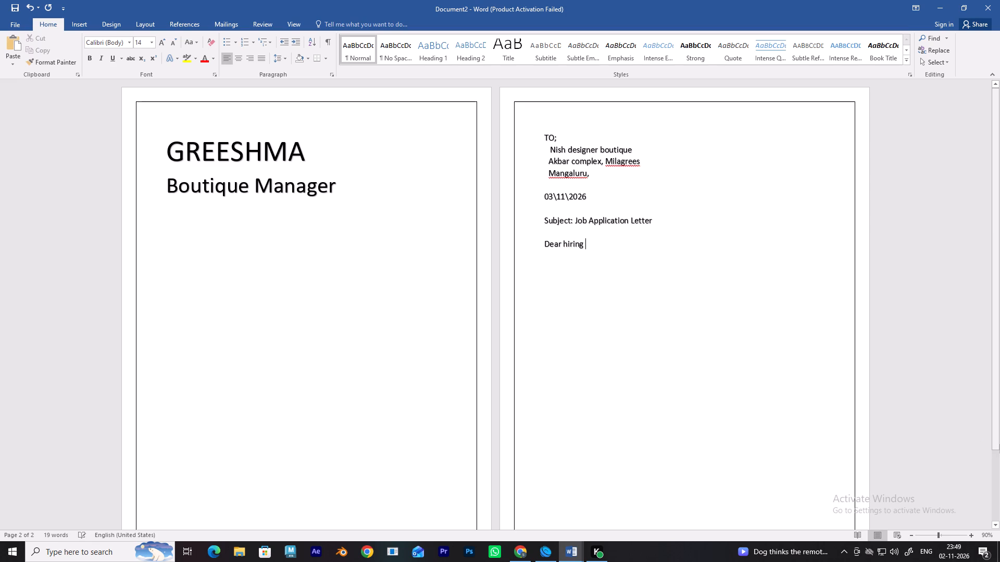
pyautogui.write('man')
pyautogui.write('ager')
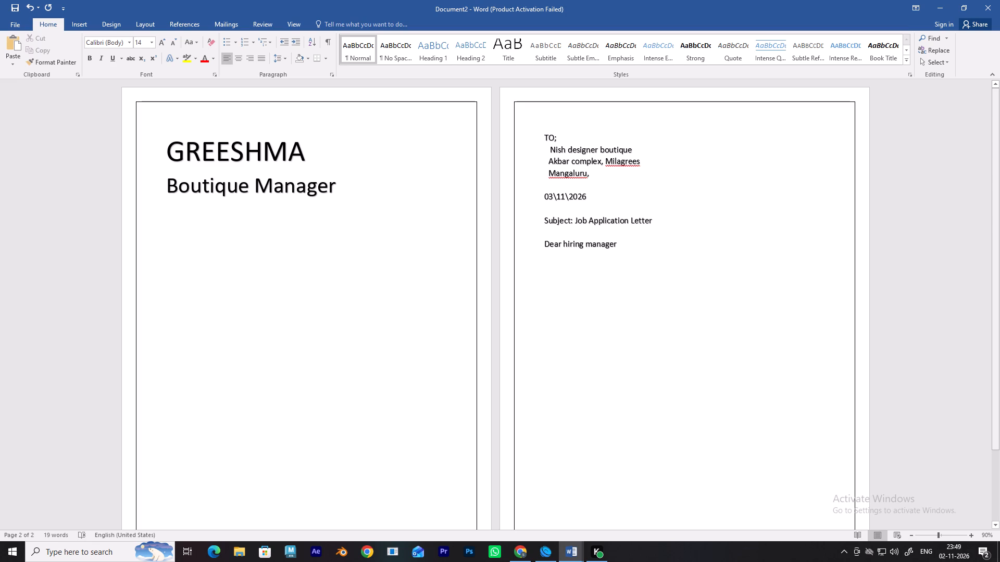
# Capitalize the initial letters of the salutation's last two words so that it reads "Dear Hiring Manager".
pyautogui.click(593, 242)
pyautogui.press('BackSpace')
pyautogui.hotkey('shift', 'm')
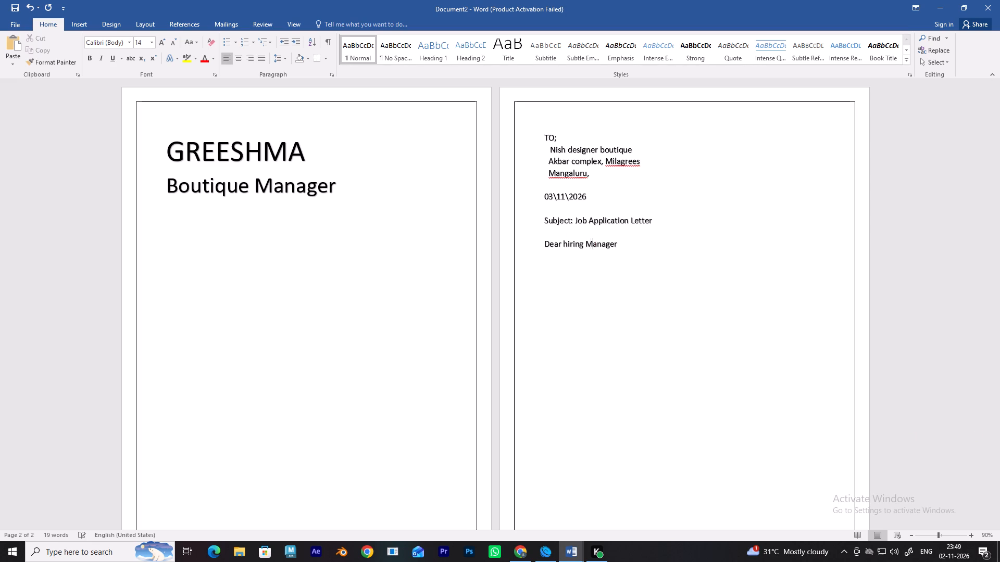
pyautogui.click(566, 245)
pyautogui.press('BackSpace')
pyautogui.hotkey('shift', 'h')
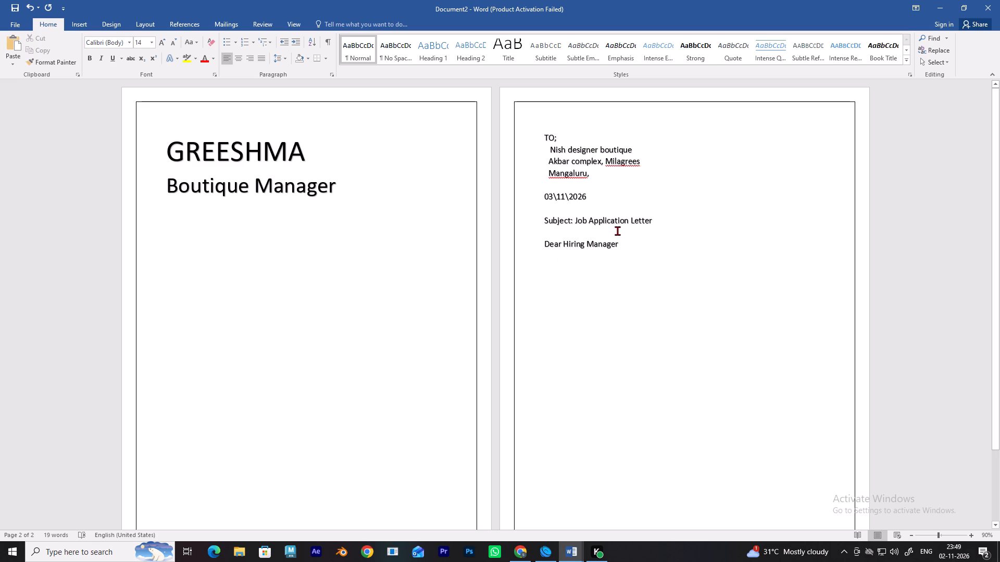
# Add a comma after "Dear Hiring Manager" and insert three line breaks below it.
pyautogui.click(618, 244)
pyautogui.press(',')
pyautogui.press('Return')
pyautogui.press('Return')
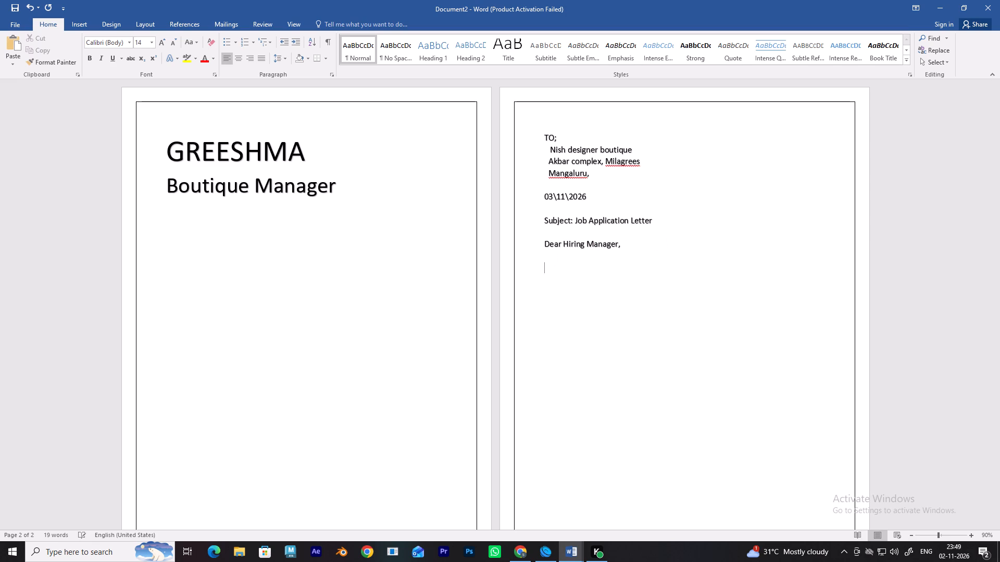
pyautogui.press('Return')
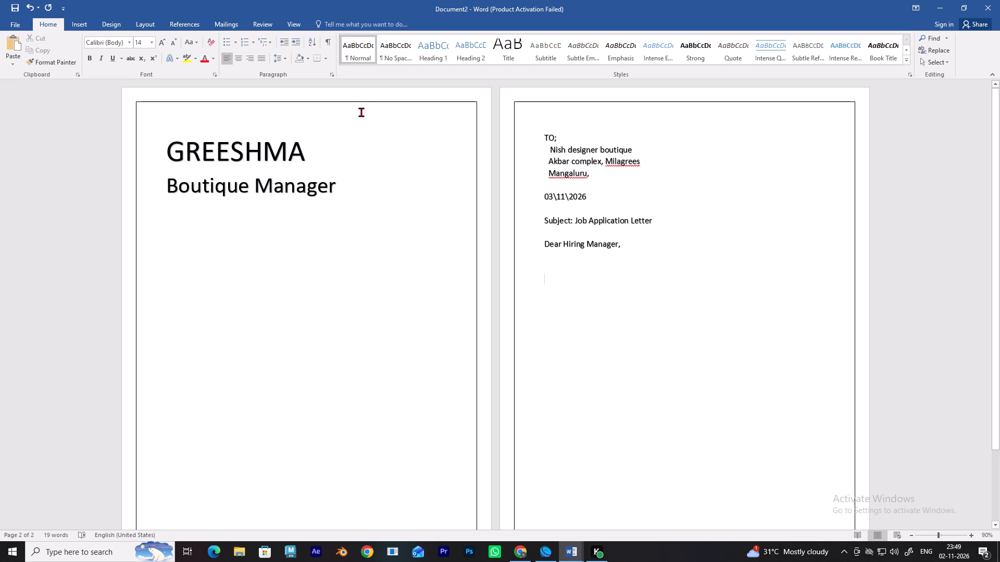
# Open a Chrome guest window and search Google for "job application letter for freshers".
pyautogui.click(364, 548)
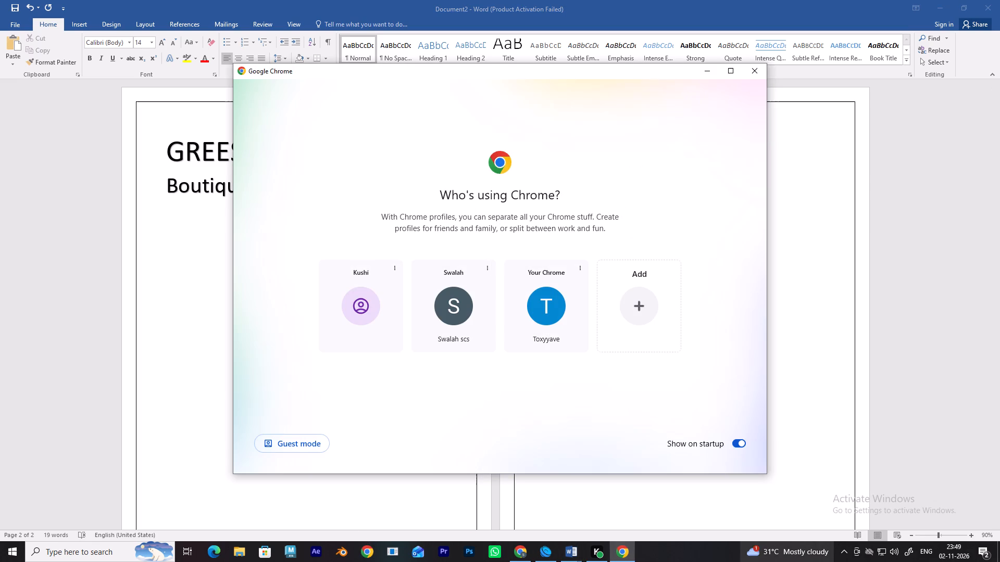
pyautogui.click(628, 555)
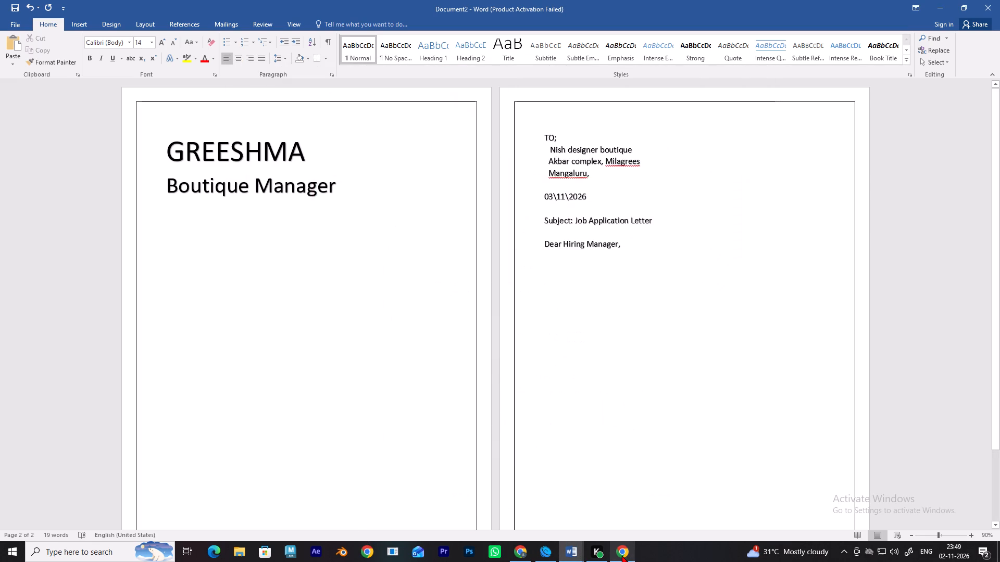
pyautogui.click(620, 554)
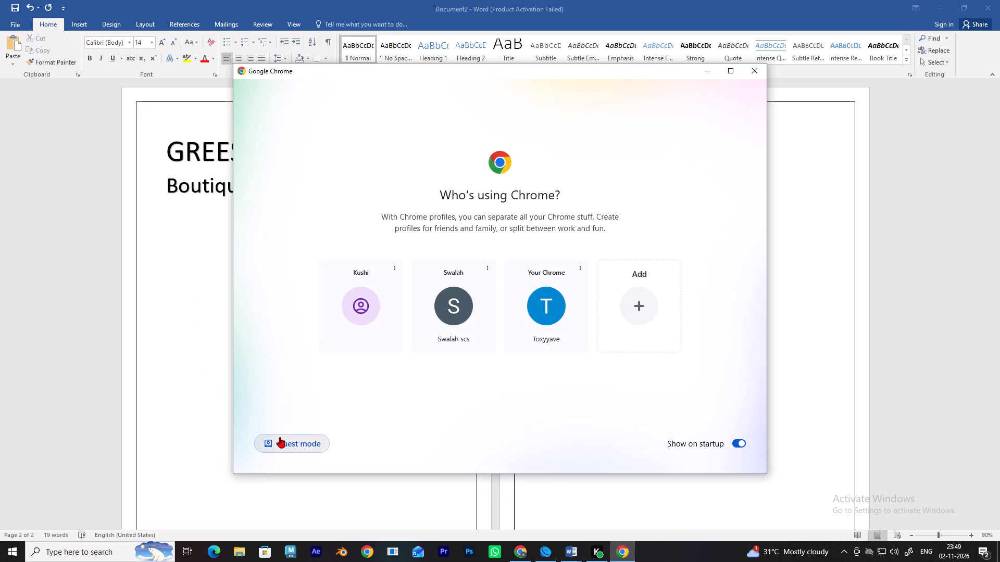
pyautogui.click(280, 439)
pyautogui.click(270, 58)
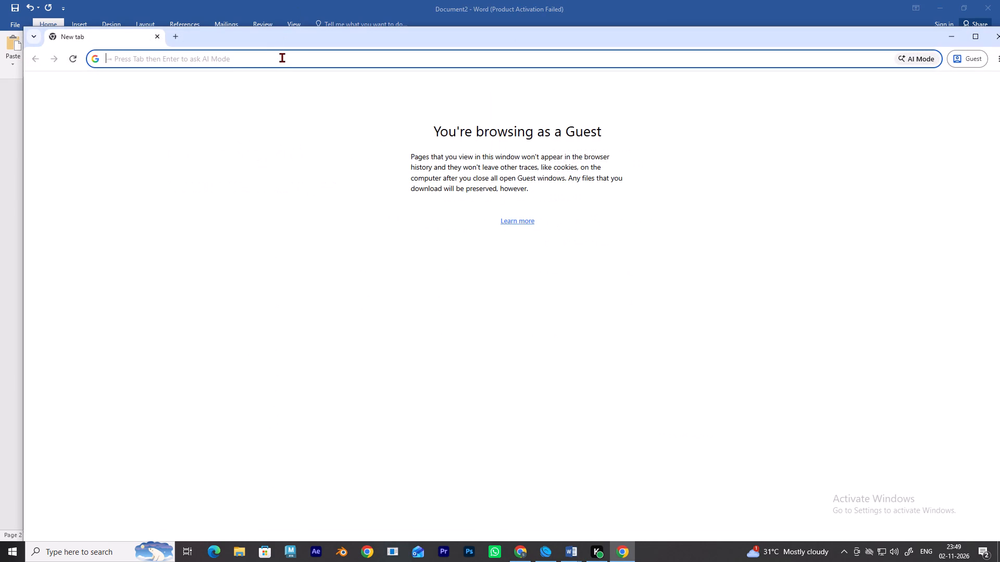
pyautogui.write('jon')
pyautogui.press('BackSpace')
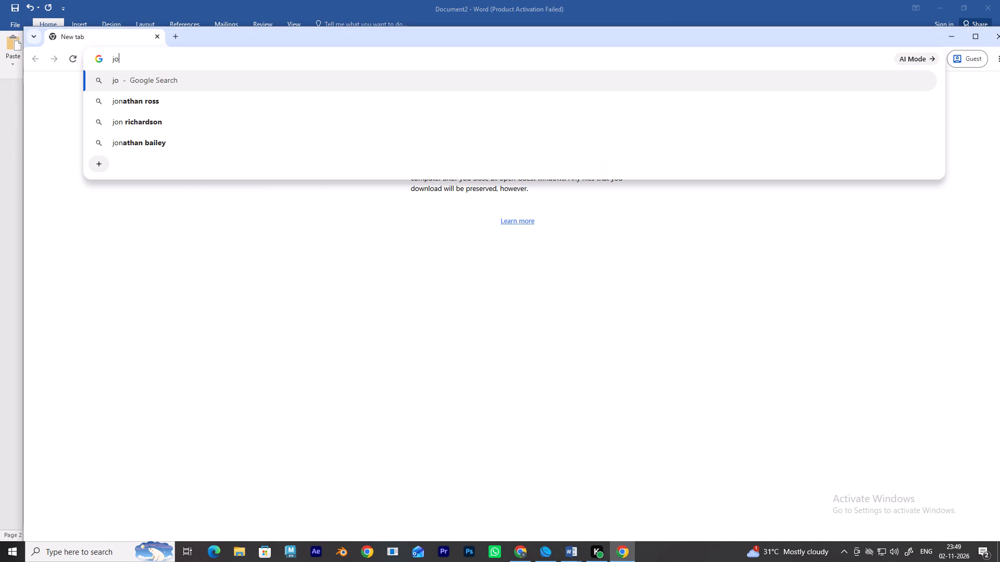
pyautogui.write('b application letter')
pyautogui.press('space')
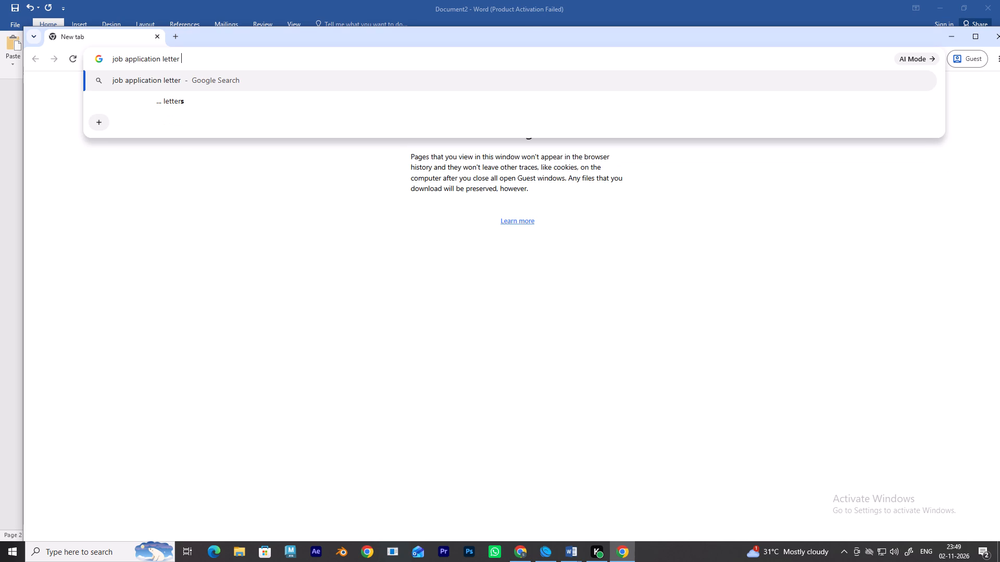
pyautogui.write('for')
pyautogui.press('space')
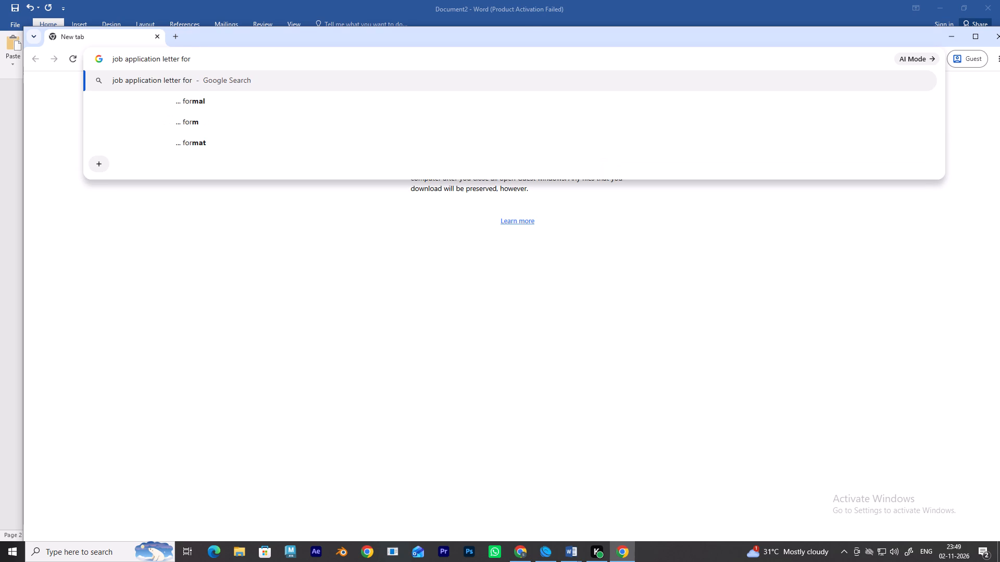
pyautogui.write('freshers')
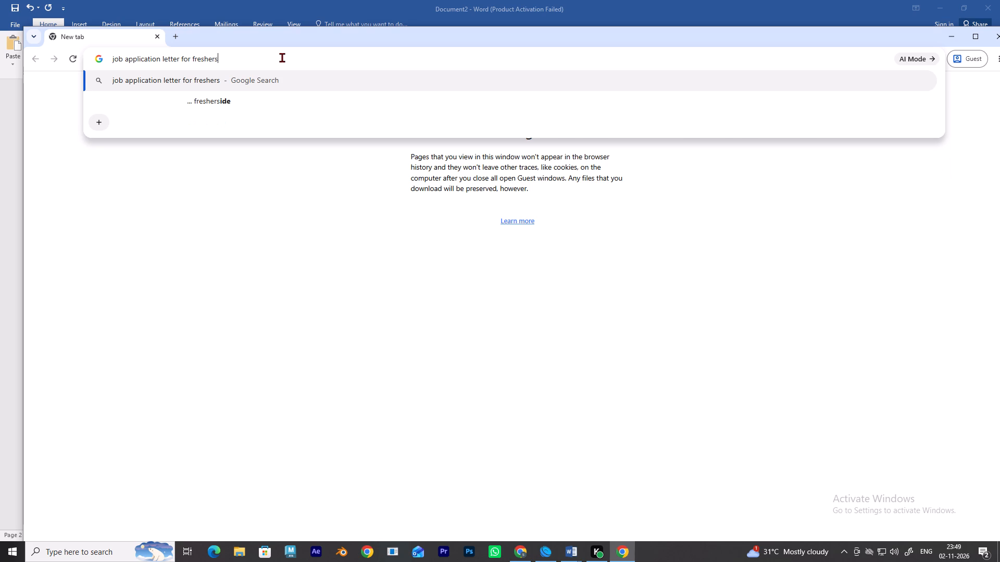
pyautogui.press('Return')
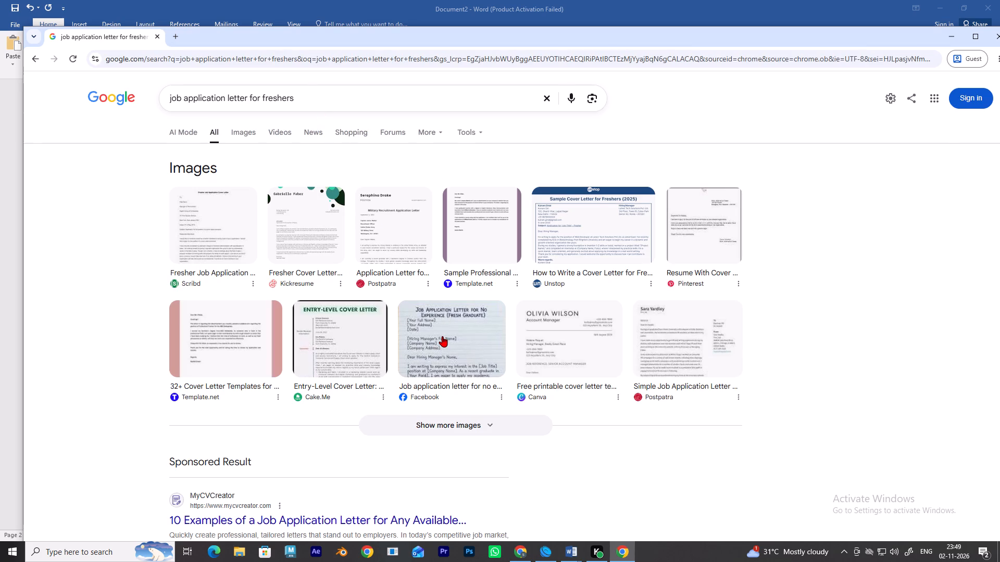
# Preview the Facebook sample "Job application letter for no experience" in the image results, examine its wording, and return to the Word letter.
pyautogui.click(473, 338)
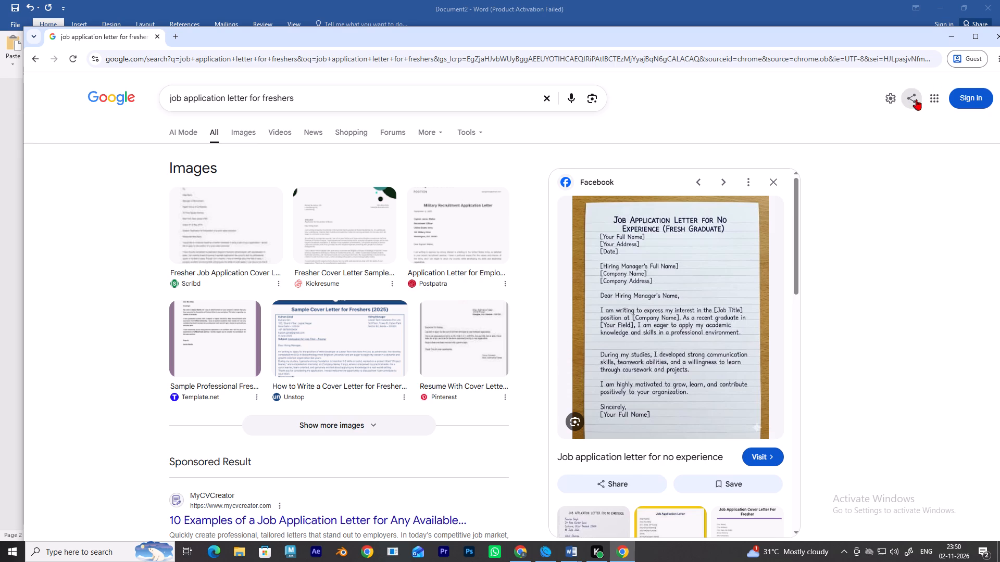
pyautogui.click(953, 35)
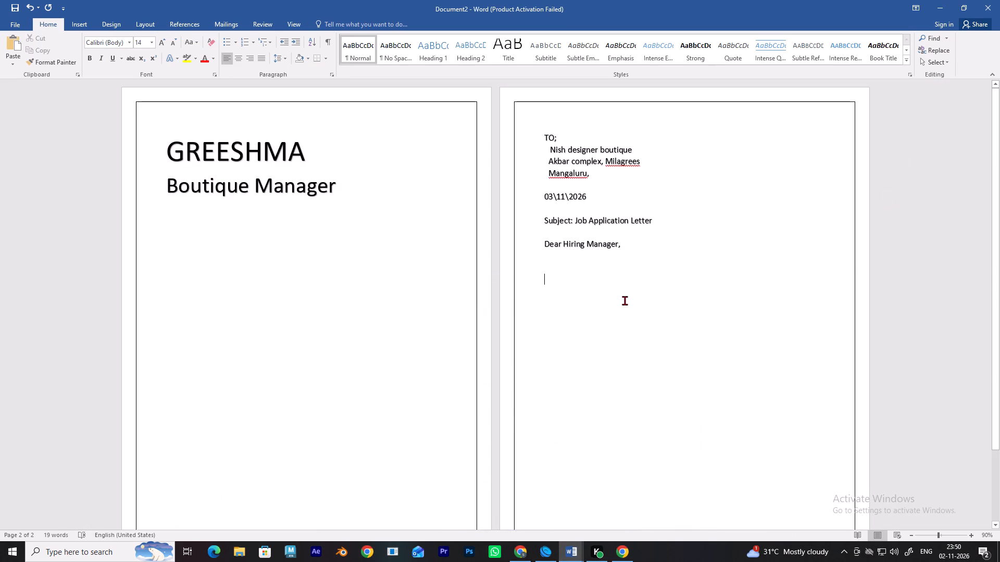
pyautogui.click(617, 552)
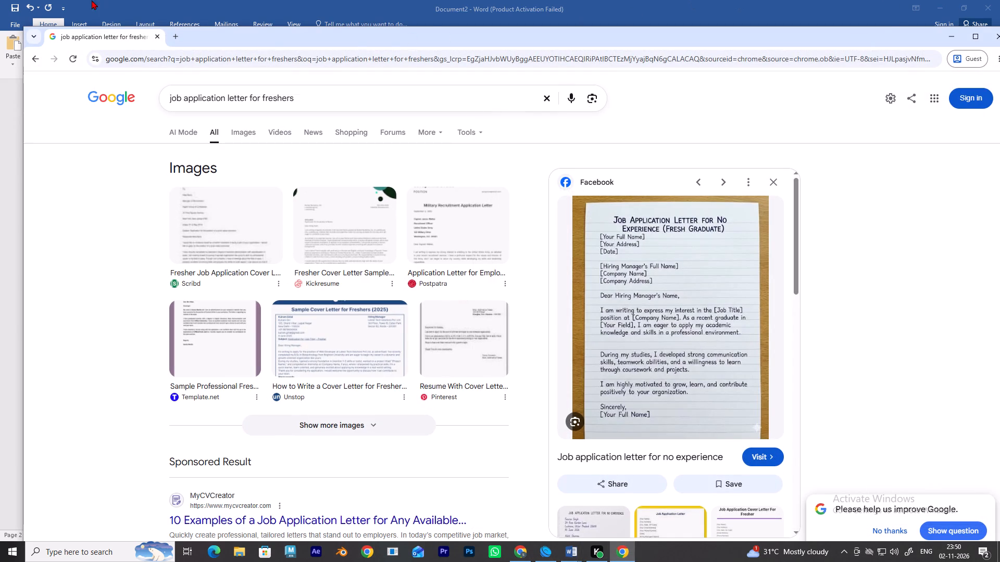
pyautogui.moveTo(28, 34); pyautogui.dragTo(398, 59)
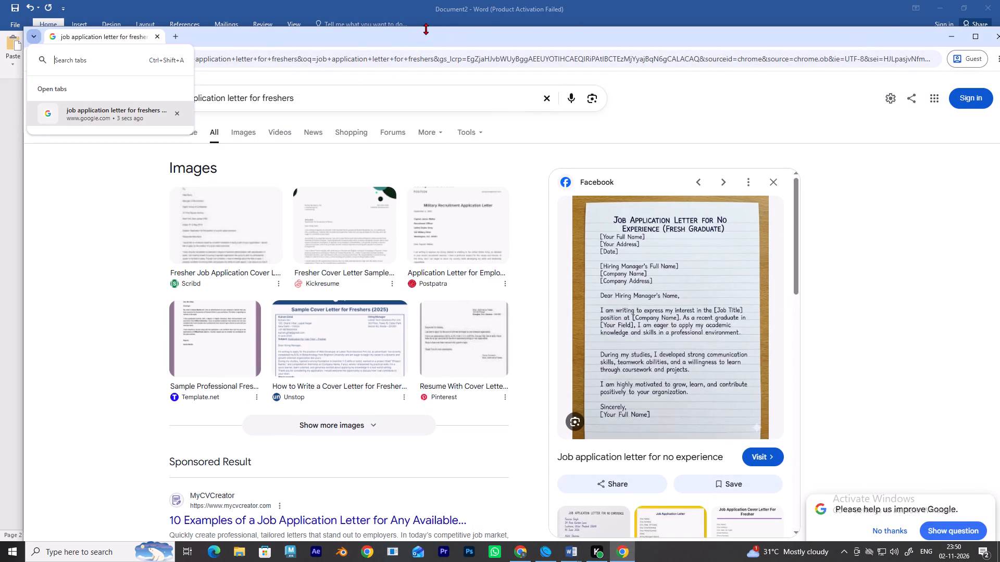
pyautogui.click(950, 39)
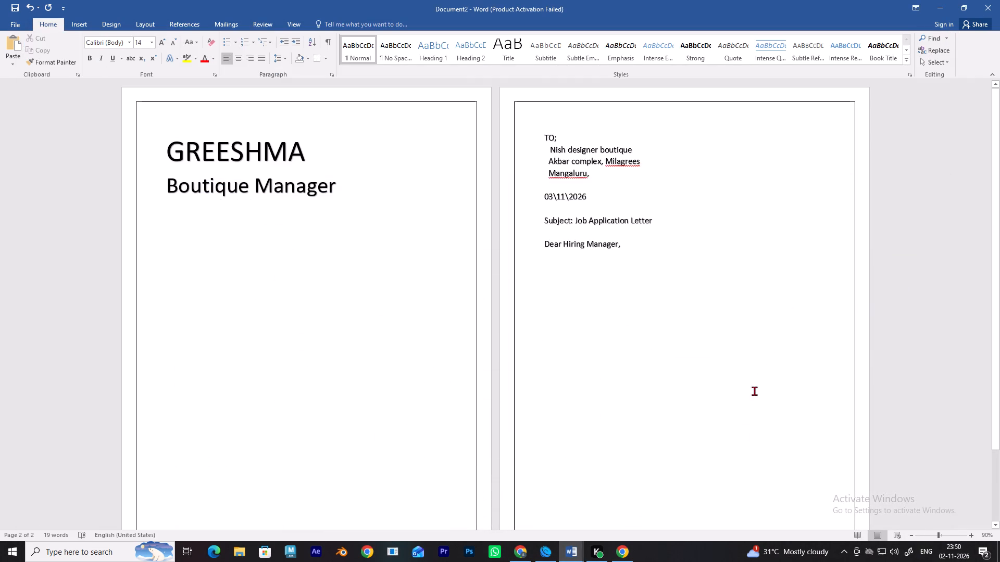
pyautogui.click(620, 550)
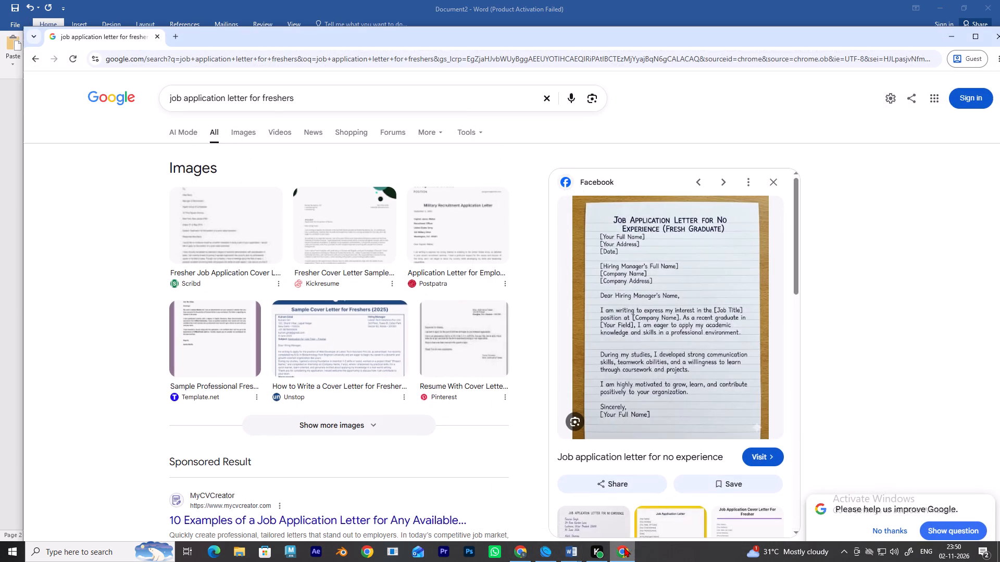
pyautogui.click(954, 34)
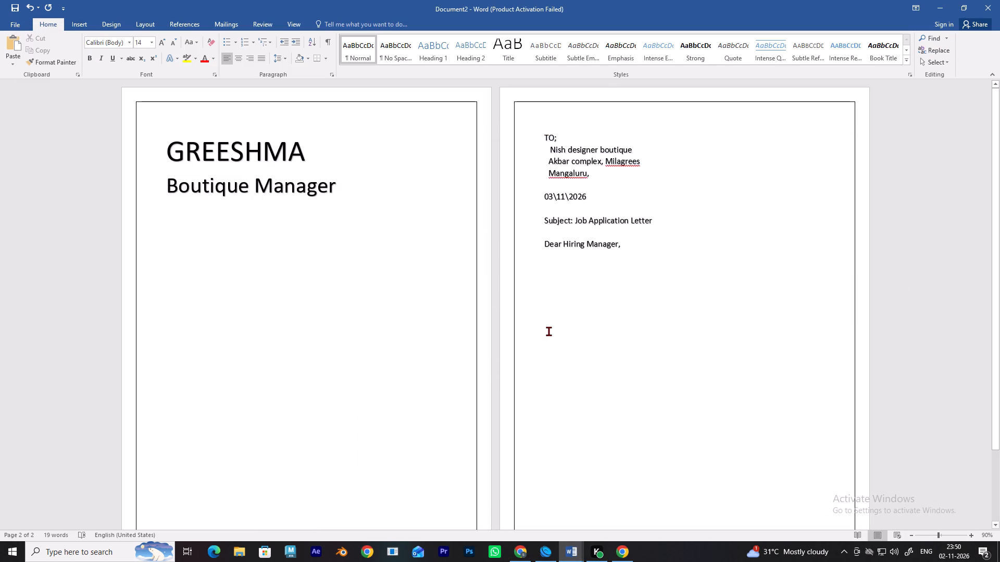
# Begin the letter body below the salutation with the word "I".
pyautogui.hotkey('shift', 'i')
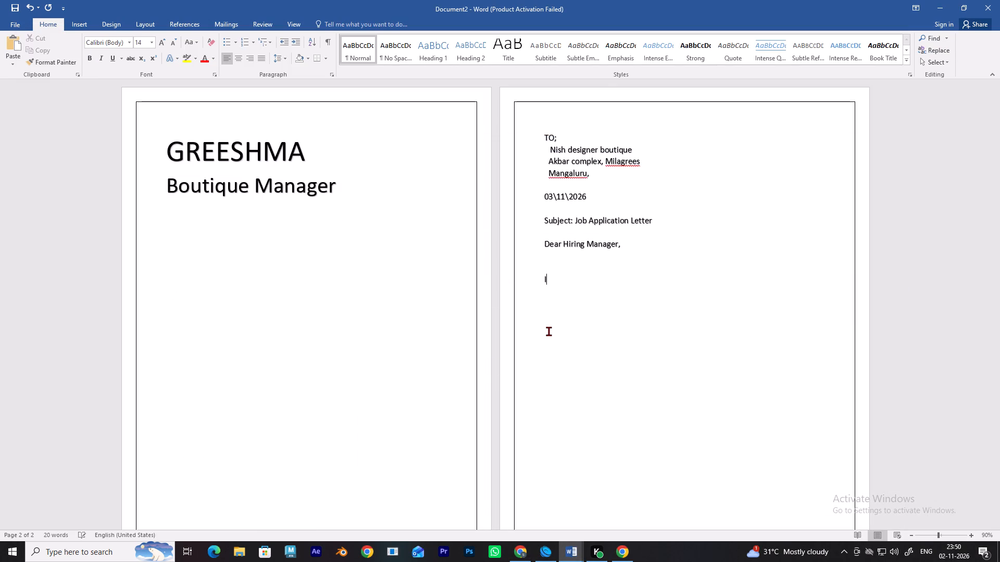
pyautogui.write('m')
pyautogui.press('space')
pyautogui.press('BackSpace')
pyautogui.press('BackSpace')
pyautogui.scroll(-1, 498, 386)
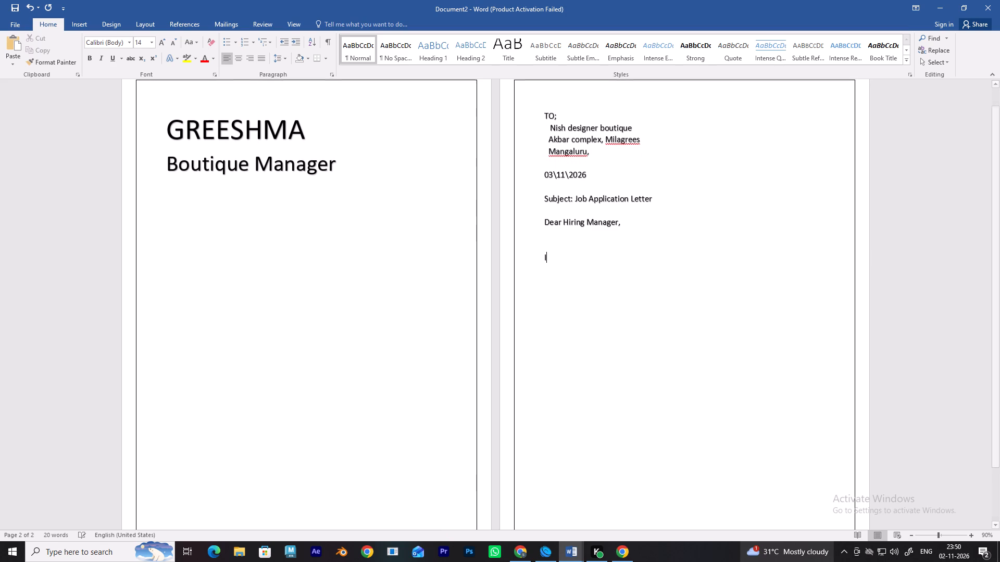
# Switch to Chrome to reread the "Job application letter for no experience" sample.
pyautogui.click(612, 552)
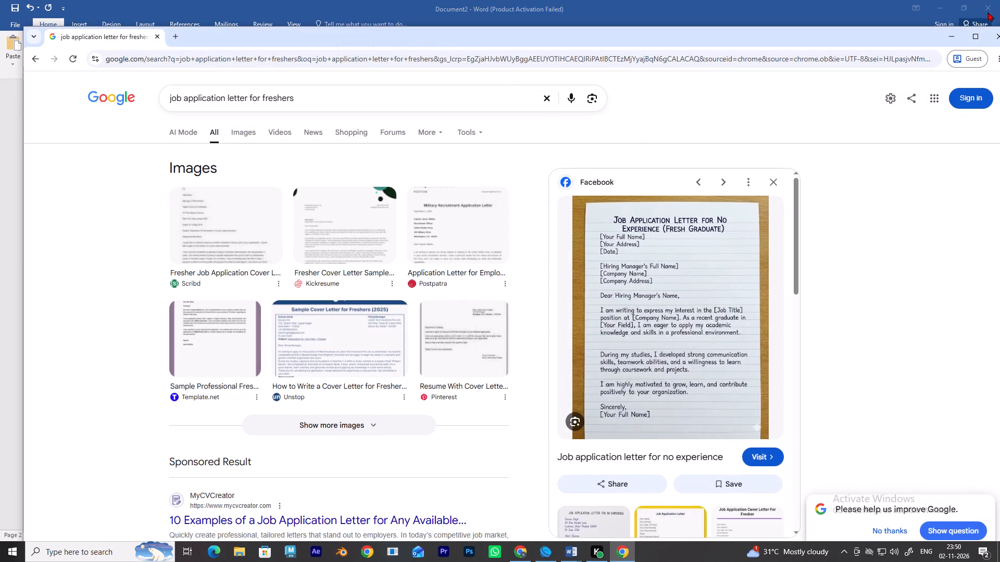
# Return to Word and continue the letter's opening sentence with "am writing to express my intrest in", checking the Chrome sample for wording.
pyautogui.click(952, 38)
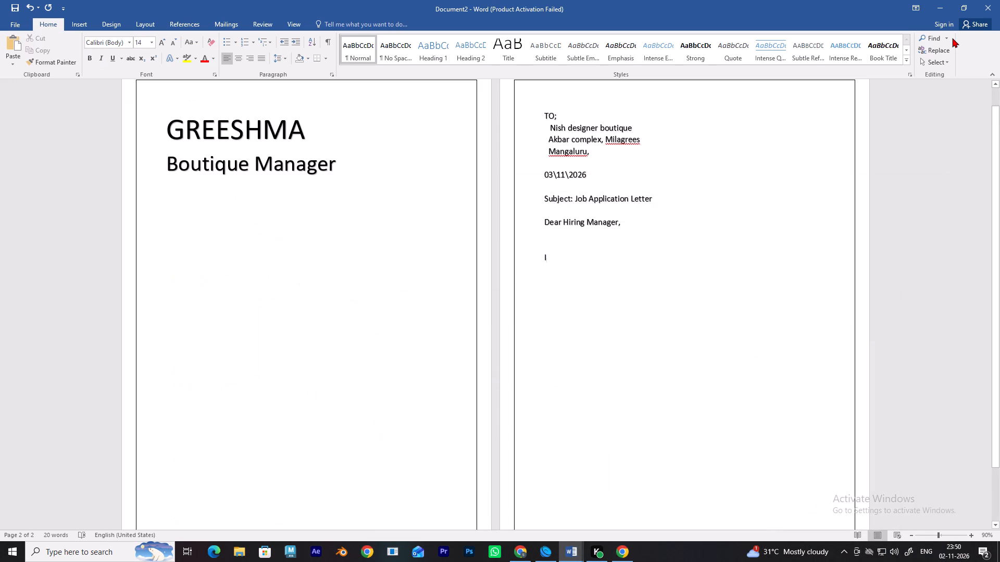
pyautogui.press('space')
pyautogui.write('am')
pyautogui.press('space')
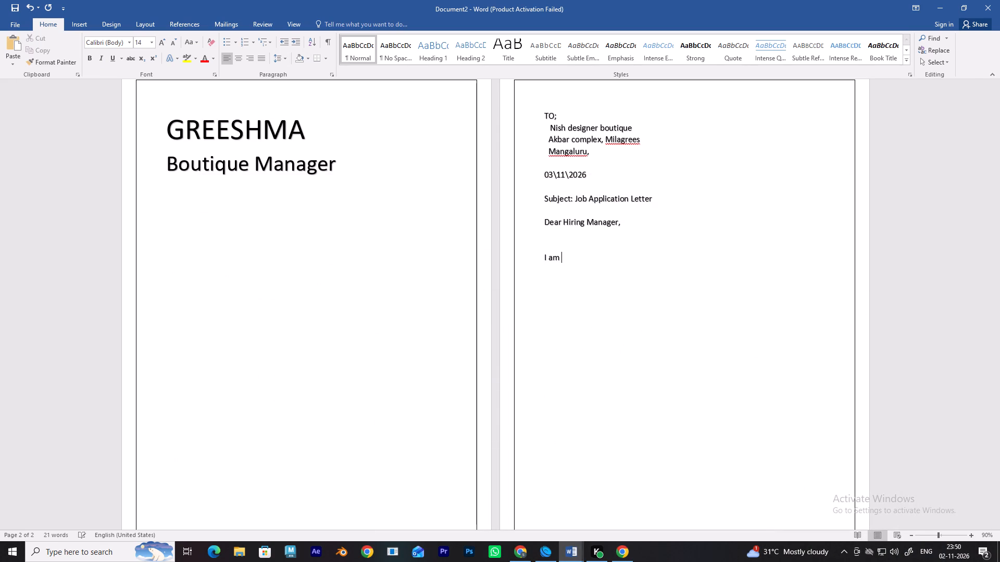
pyautogui.write('writting')
pyautogui.press('space')
pyautogui.click(616, 557)
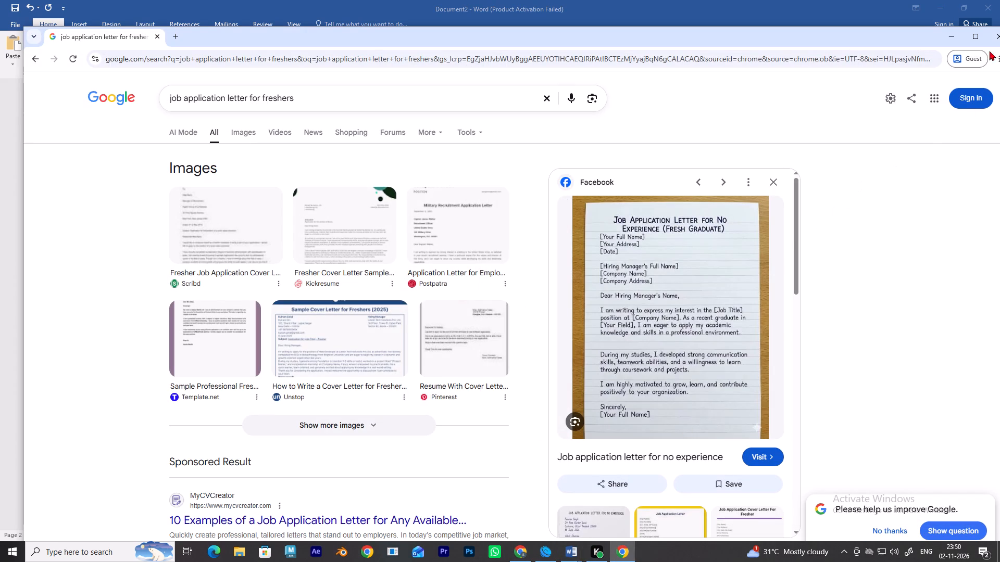
pyautogui.click(951, 41)
pyautogui.write('to express')
pyautogui.press('space')
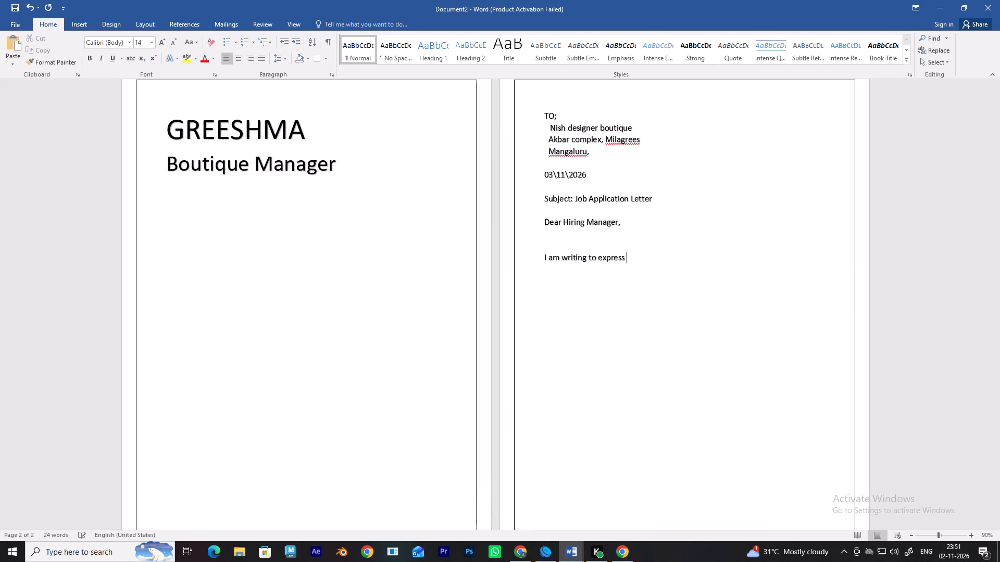
pyautogui.write('my intrest in')
pyautogui.press('space')
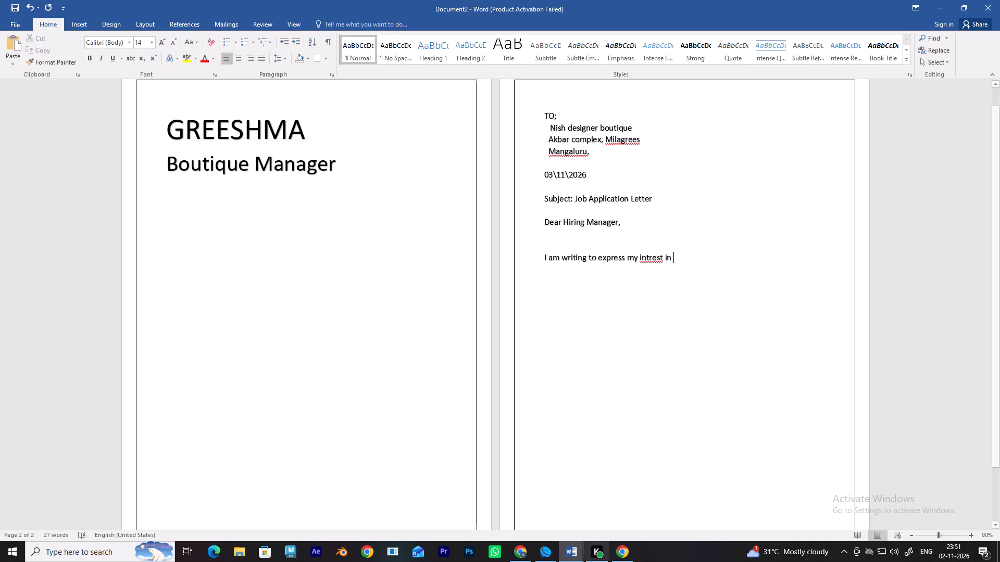
# Continue the letter's opening sentence in Word with "in the job boutique manager", checking the fresh-graduate sample in Chrome for wording.
pyautogui.click(619, 547)
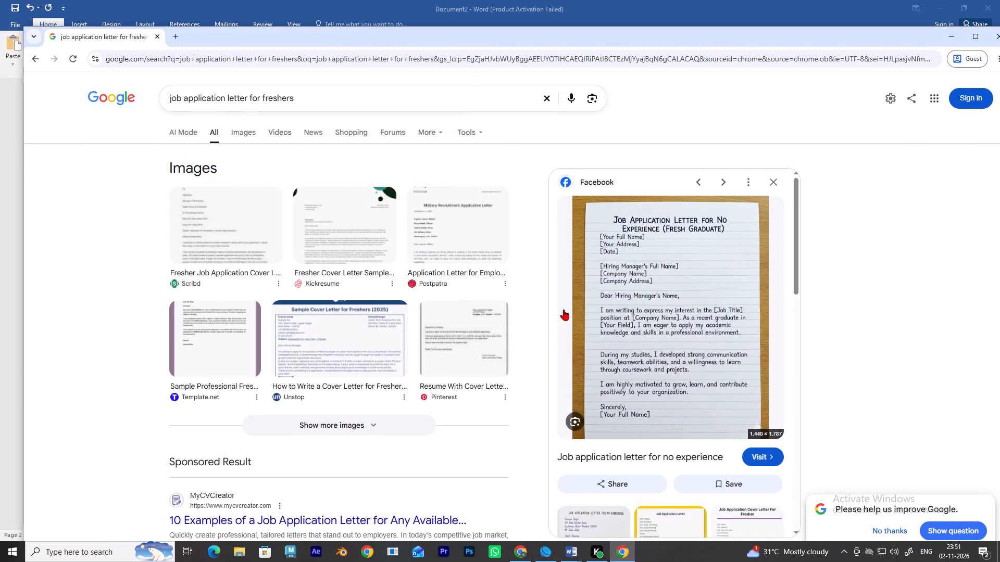
pyautogui.click(949, 37)
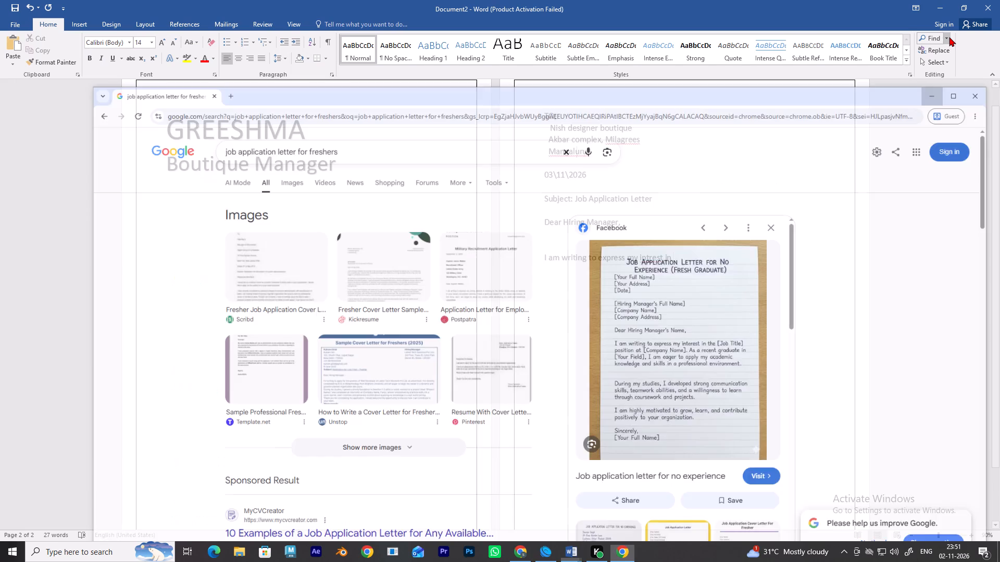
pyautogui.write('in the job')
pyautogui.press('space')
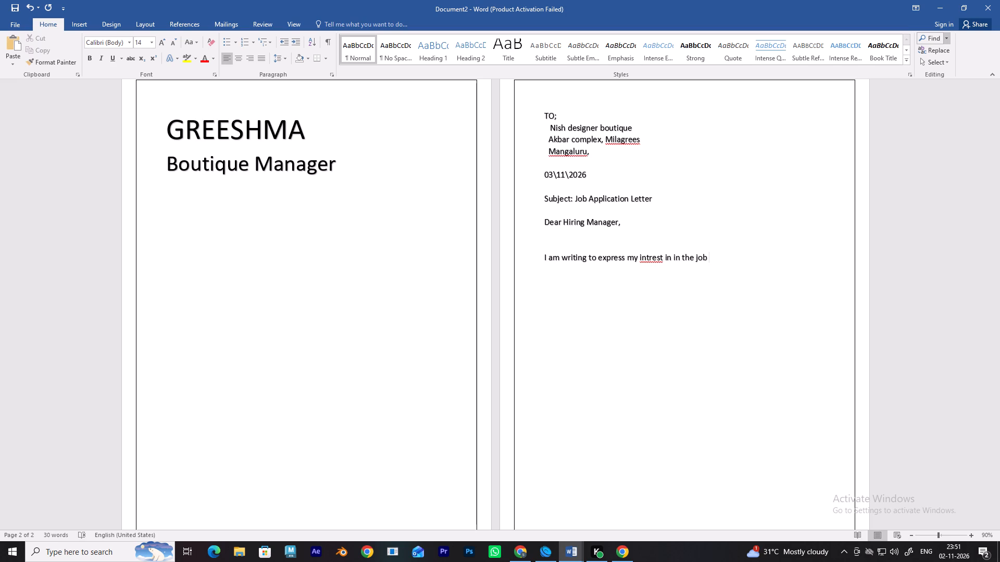
pyautogui.click(616, 552)
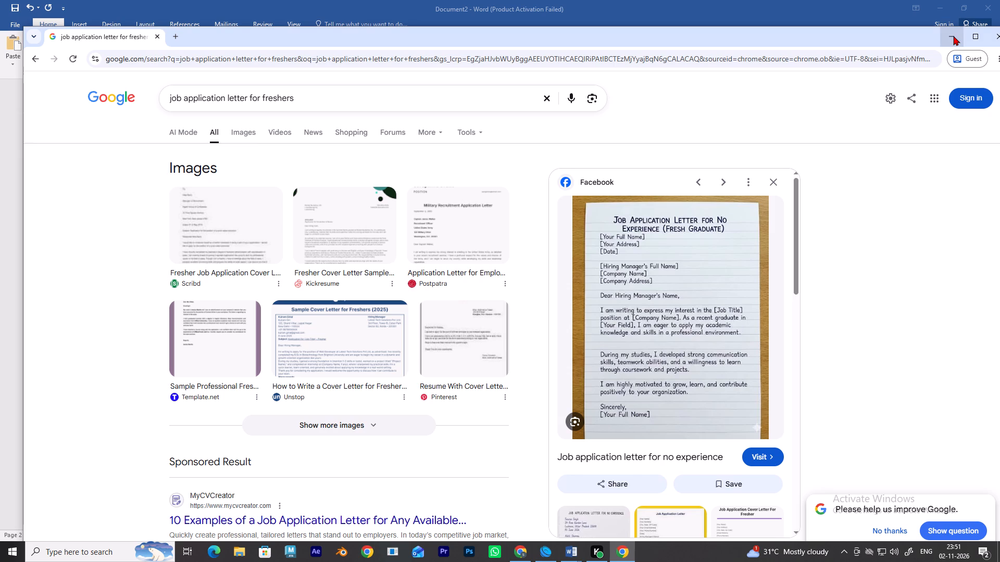
pyautogui.click(953, 36)
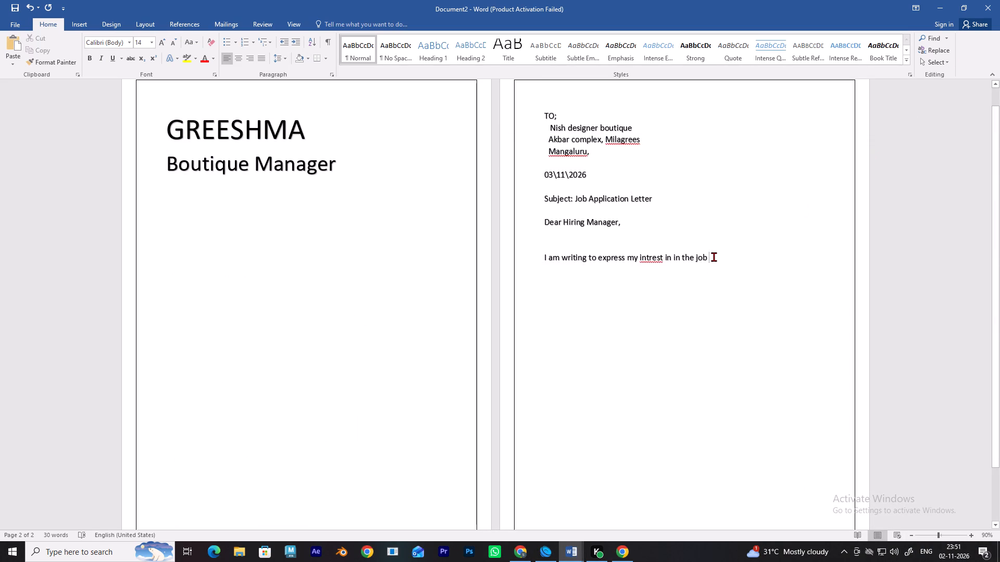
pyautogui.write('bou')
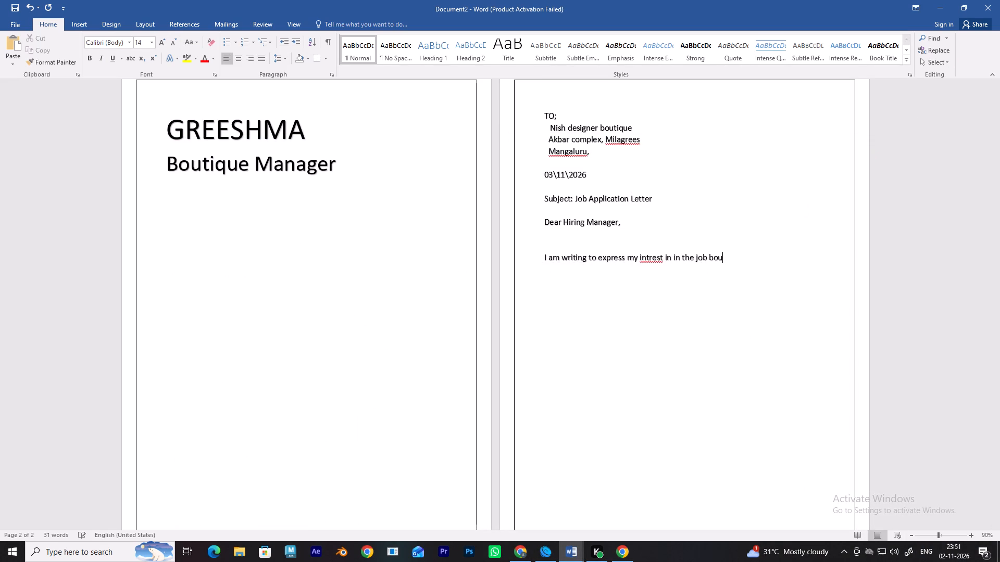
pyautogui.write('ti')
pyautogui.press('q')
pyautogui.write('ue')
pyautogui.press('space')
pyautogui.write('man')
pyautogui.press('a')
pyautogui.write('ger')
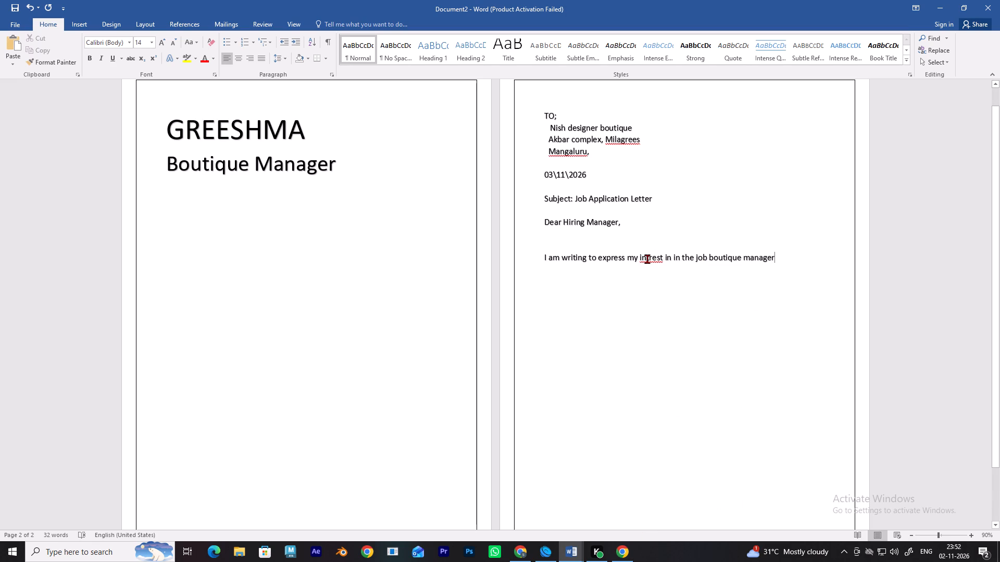
# Remove the duplicated "in" from the opening sentence so it reads "my intrest in the job boutique manager".
pyautogui.moveTo(639, 255); pyautogui.dragTo(657, 257)
pyautogui.moveTo(657, 257); pyautogui.dragTo(665, 257)
pyautogui.press('BackSpace')
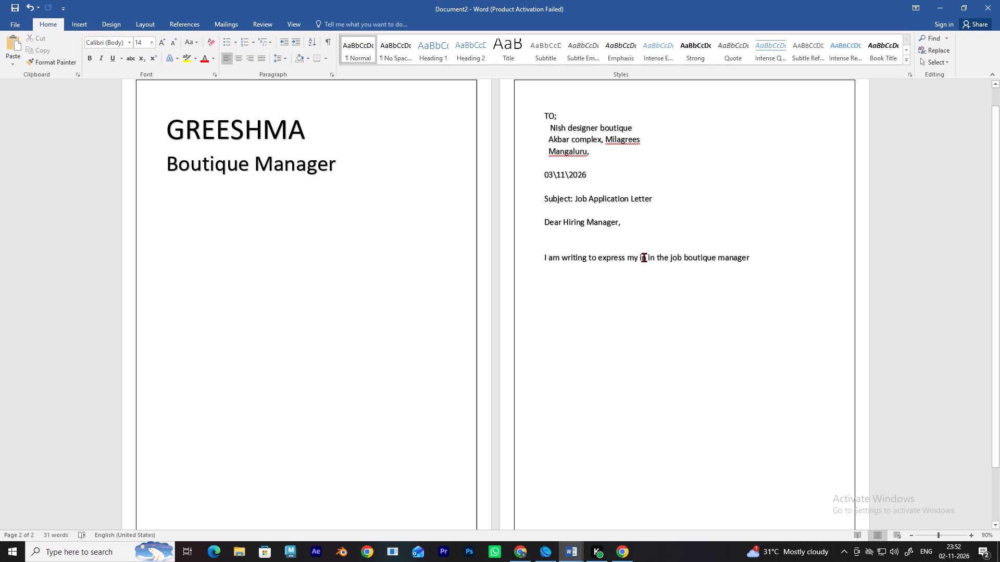
pyautogui.click(647, 258)
pyautogui.write('trest')
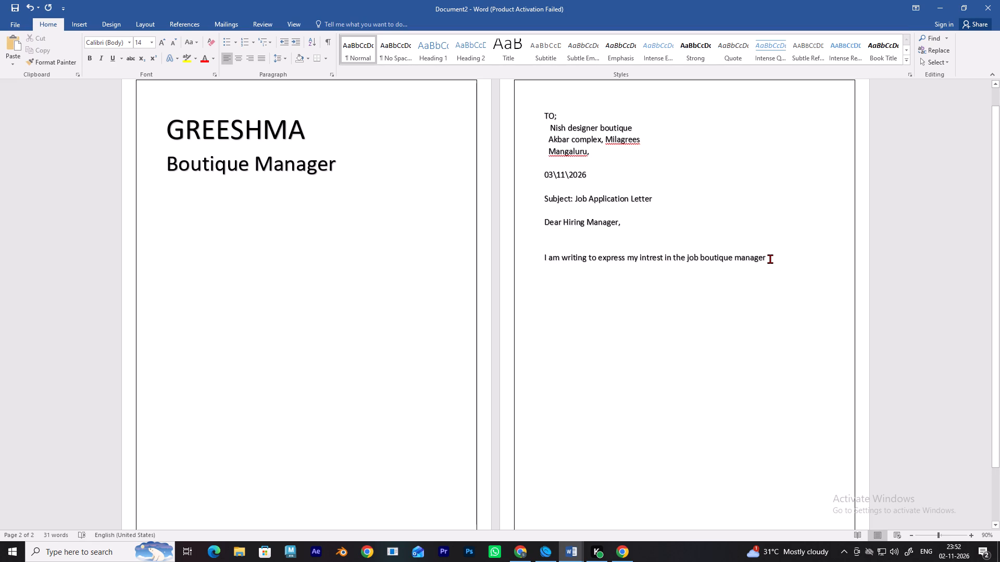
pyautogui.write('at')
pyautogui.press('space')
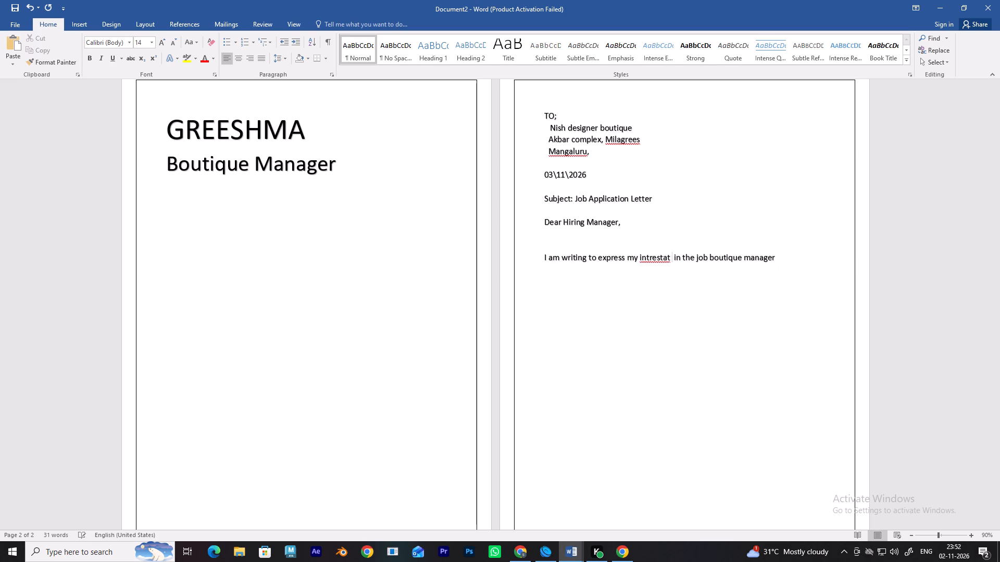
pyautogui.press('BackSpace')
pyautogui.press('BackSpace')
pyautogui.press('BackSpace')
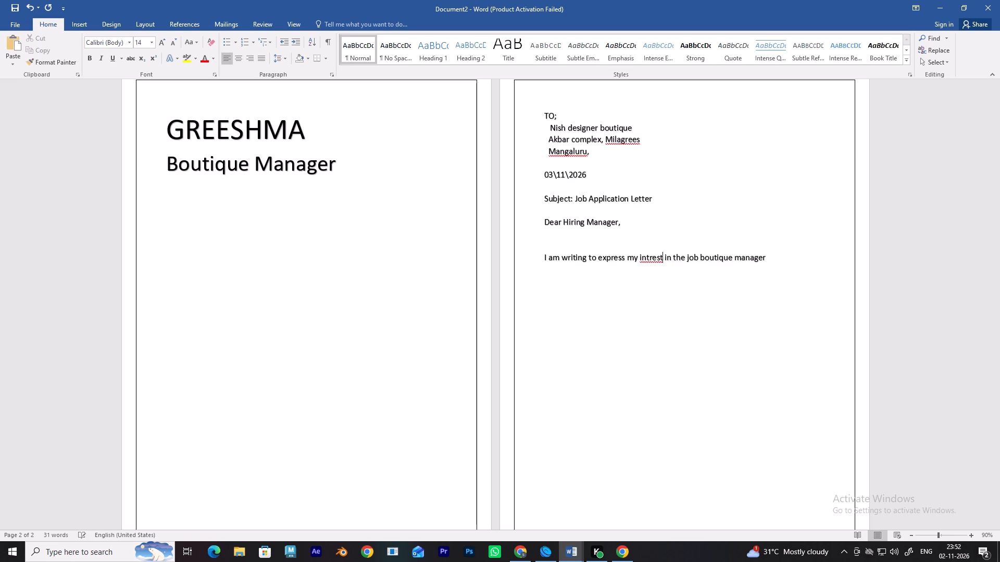
# Complete the opening sentence after "boutique manager" with "at your boutique.".
pyautogui.click(779, 261)
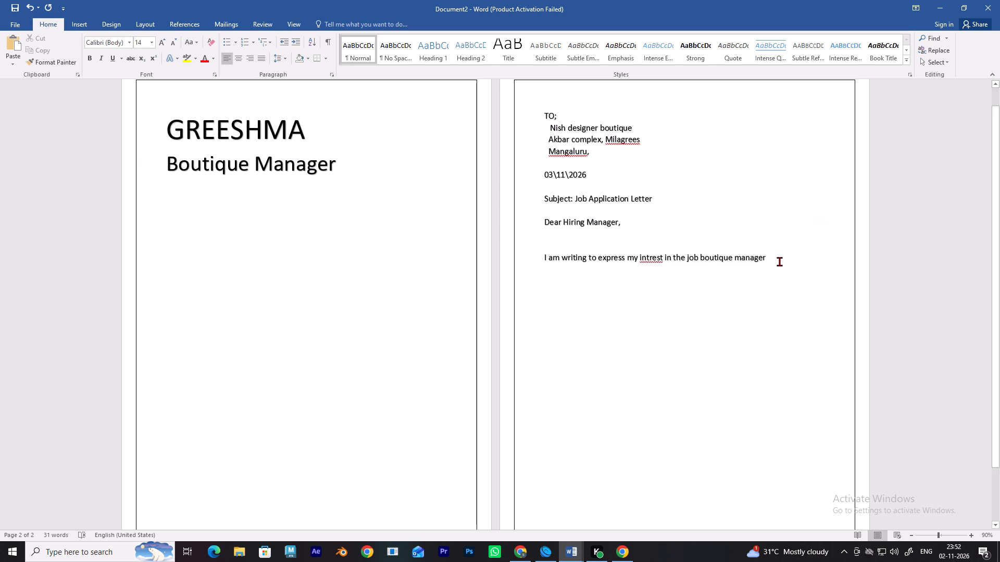
pyautogui.press('space')
pyautogui.write('at')
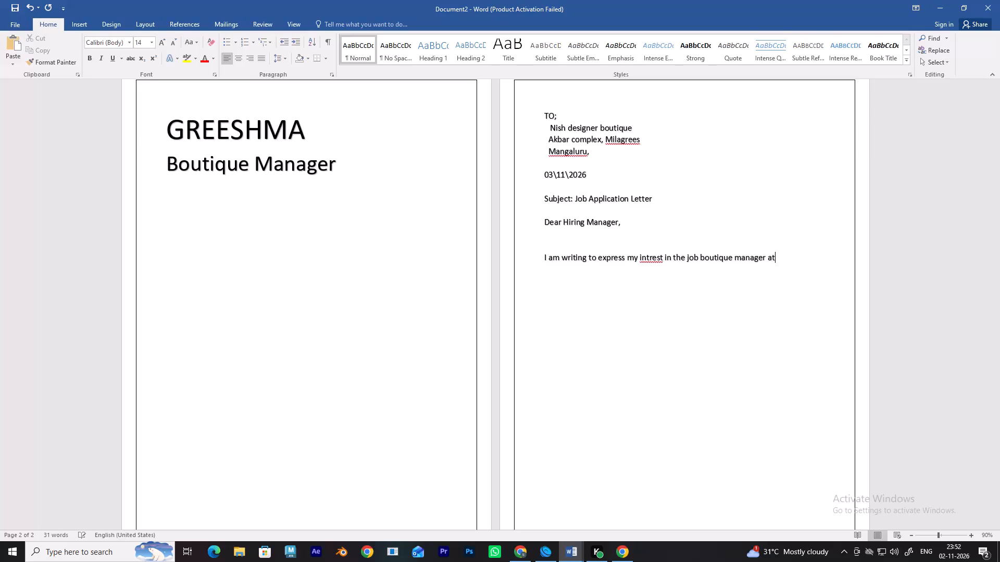
pyautogui.press('space')
pyautogui.write('your boutiqe')
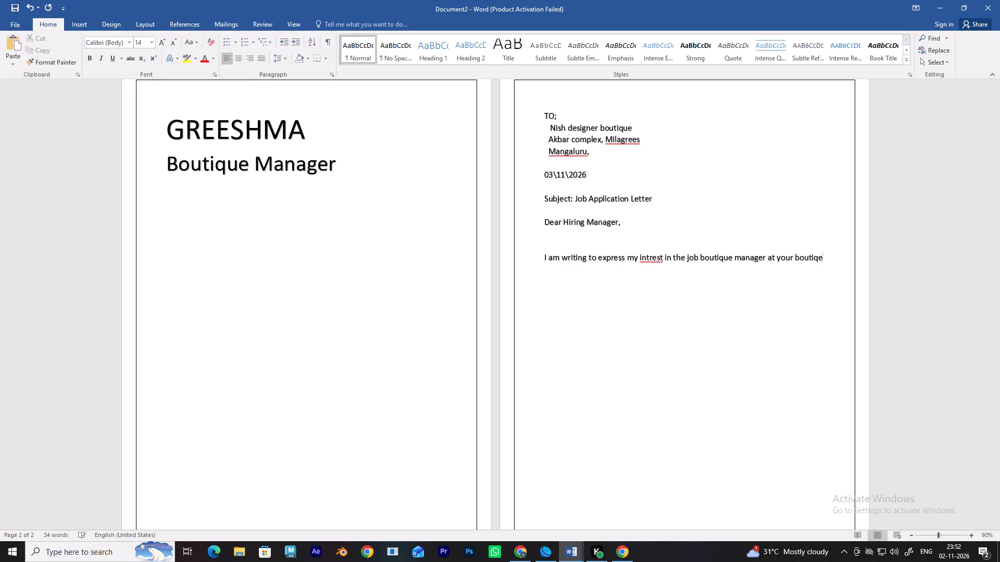
pyautogui.press('.')
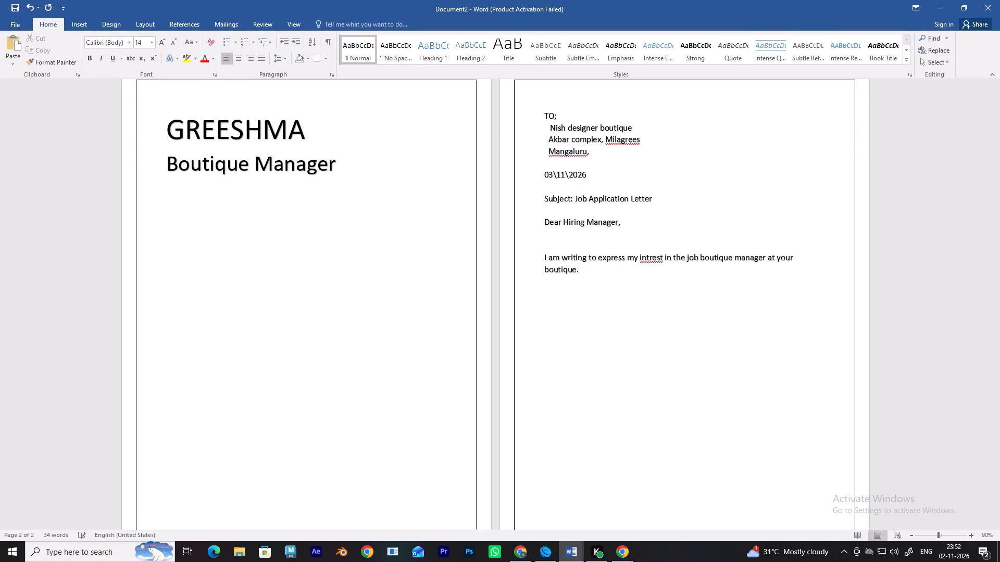
pyautogui.press('space')
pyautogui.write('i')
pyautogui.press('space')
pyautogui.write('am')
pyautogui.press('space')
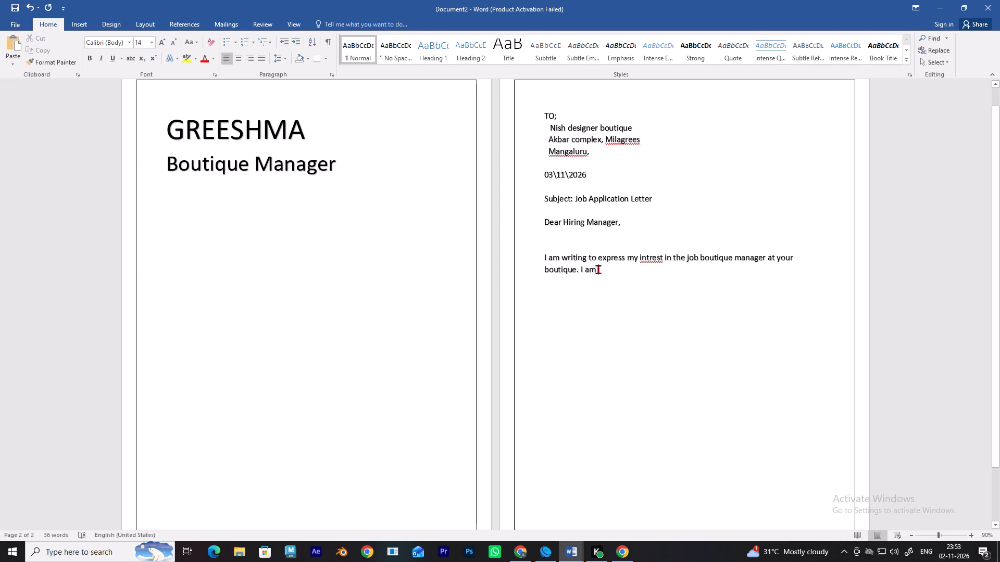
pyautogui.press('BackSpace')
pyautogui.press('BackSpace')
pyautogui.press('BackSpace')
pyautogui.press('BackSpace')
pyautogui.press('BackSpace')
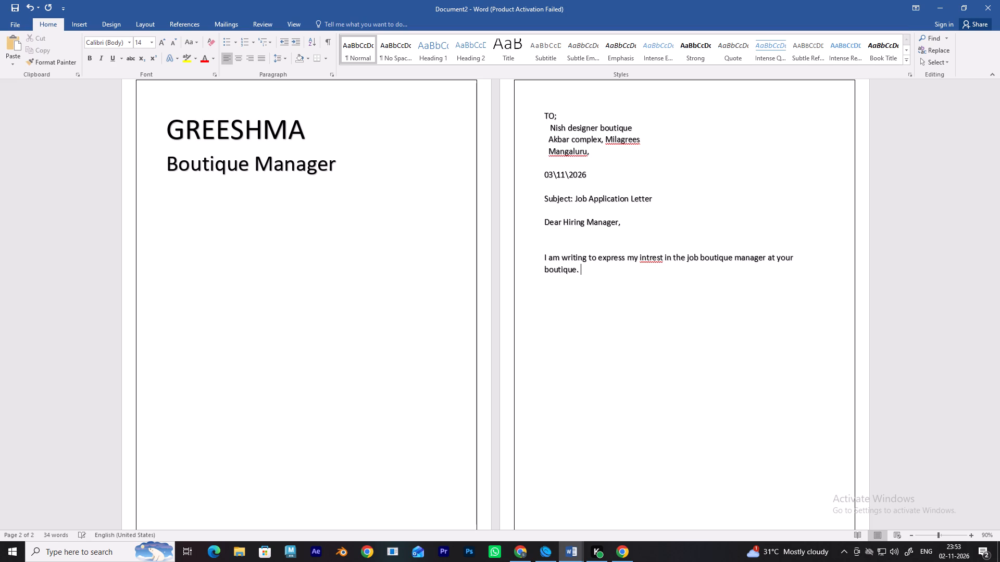
# Insert the introduction "I am Greeshma ." at the start of the body paragraph, before "I am writing".
pyautogui.click(542, 254)
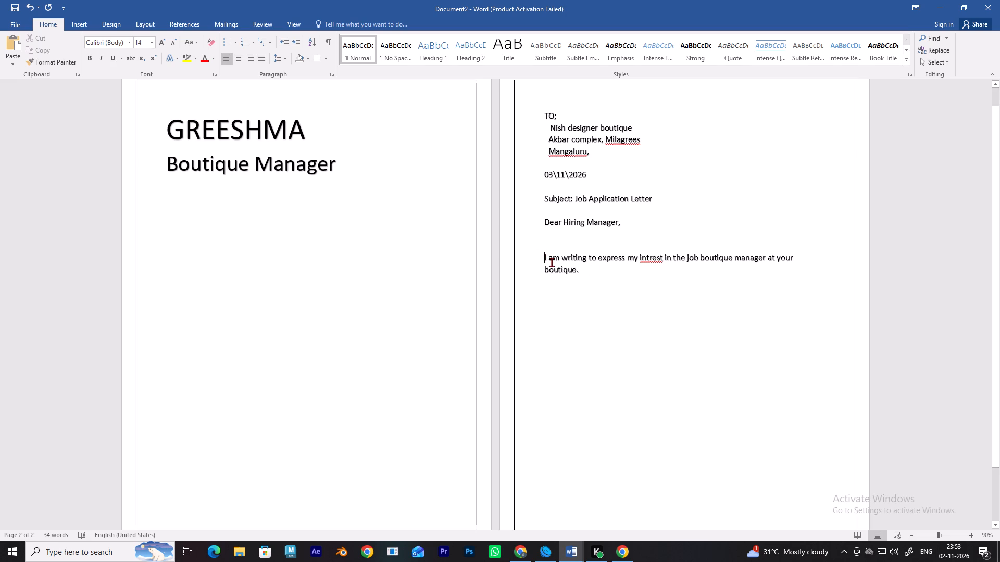
pyautogui.write('im')
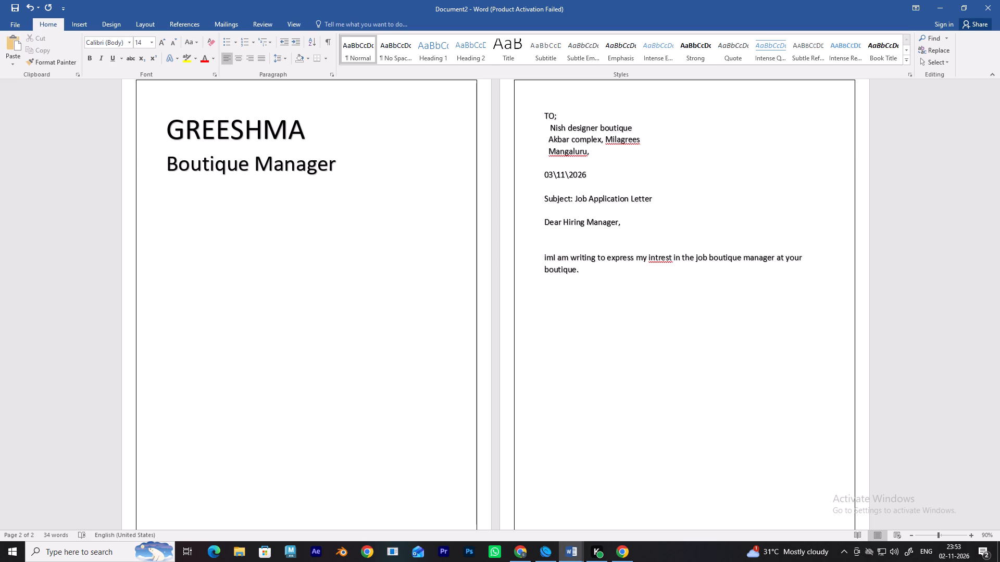
pyautogui.press('BackSpace')
pyautogui.press('BackSpace')
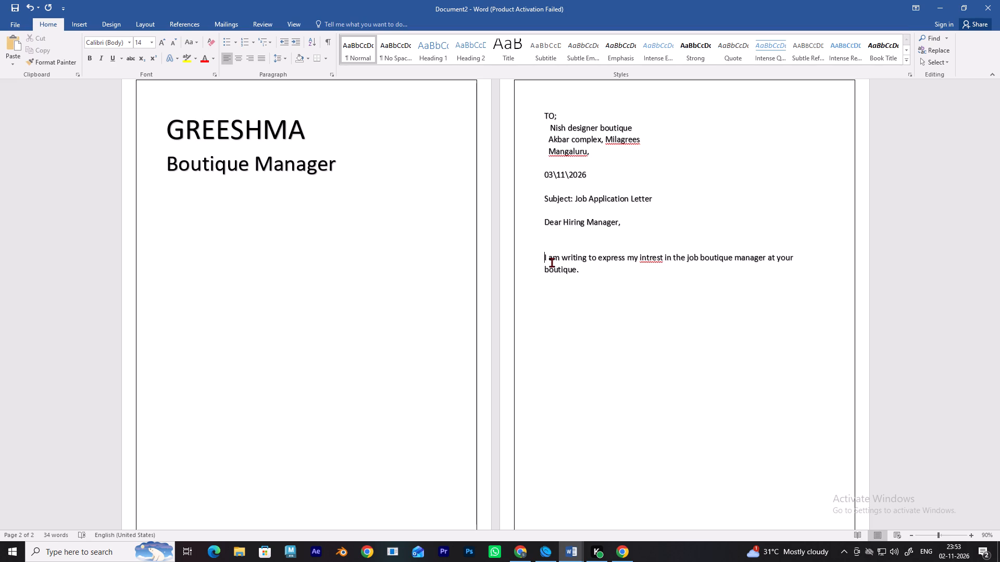
pyautogui.write('Im')
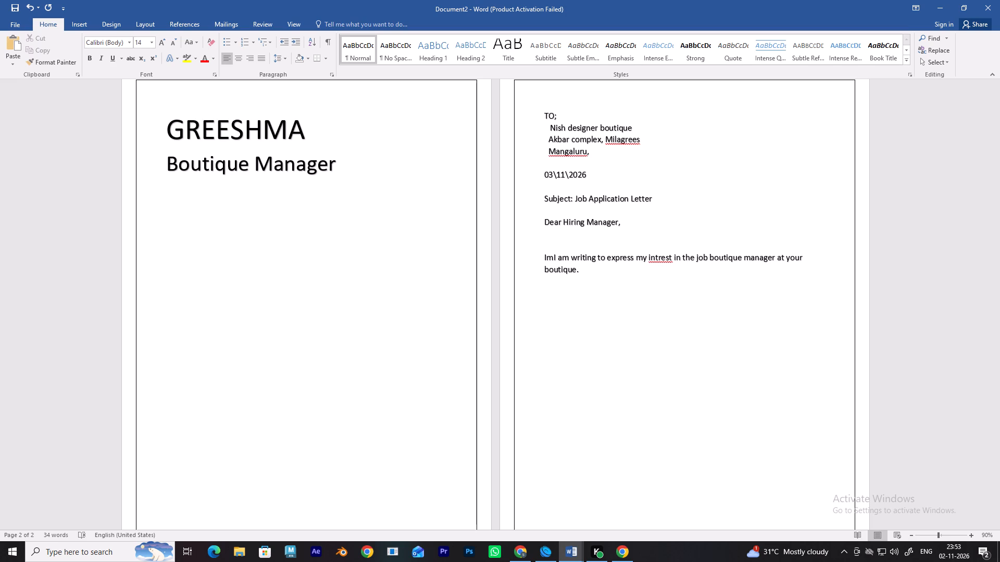
pyautogui.press('BackSpace')
pyautogui.press('space')
pyautogui.write('am')
pyautogui.press('space')
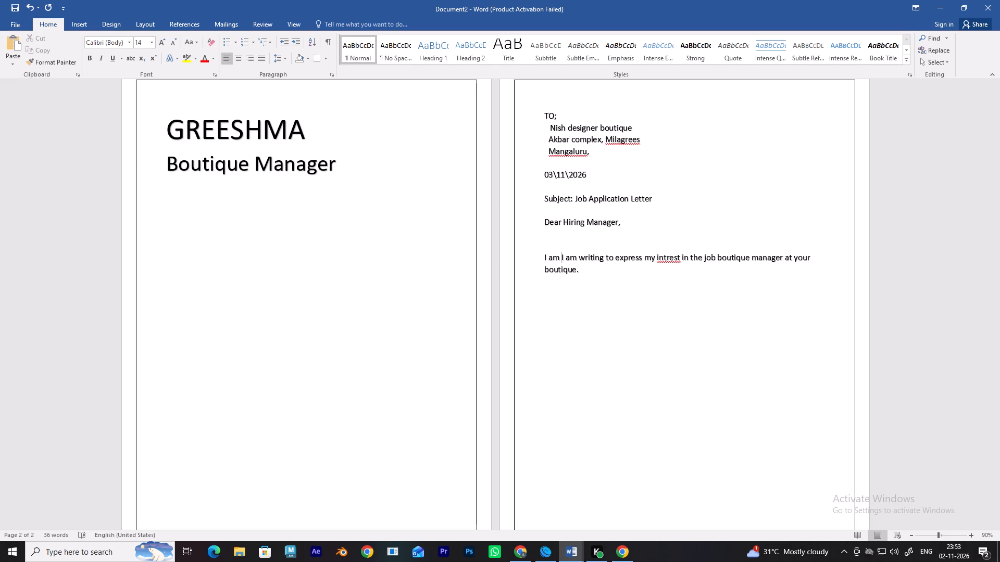
pyautogui.hotkey('shift', 'g')
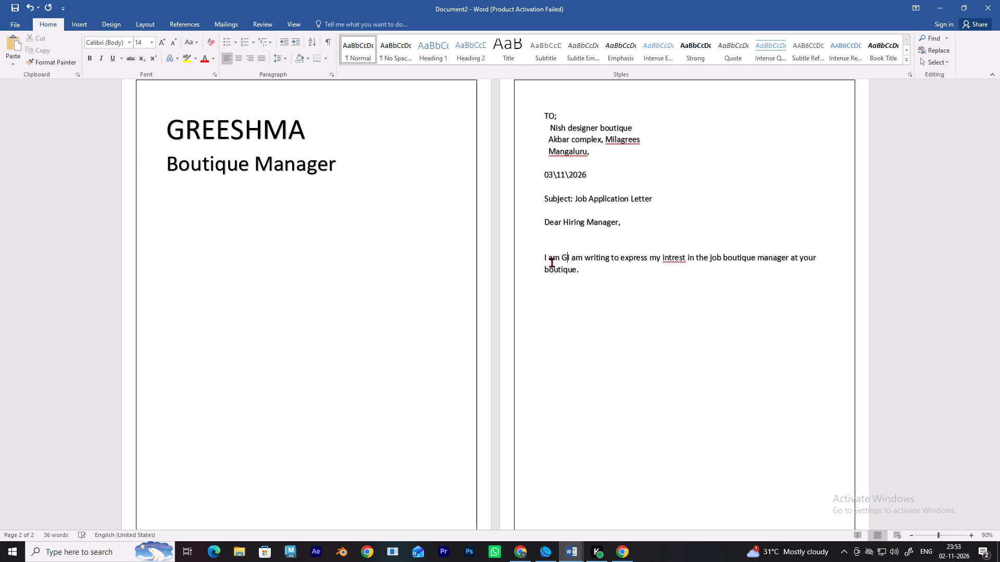
pyautogui.write('reesh')
pyautogui.press('space')
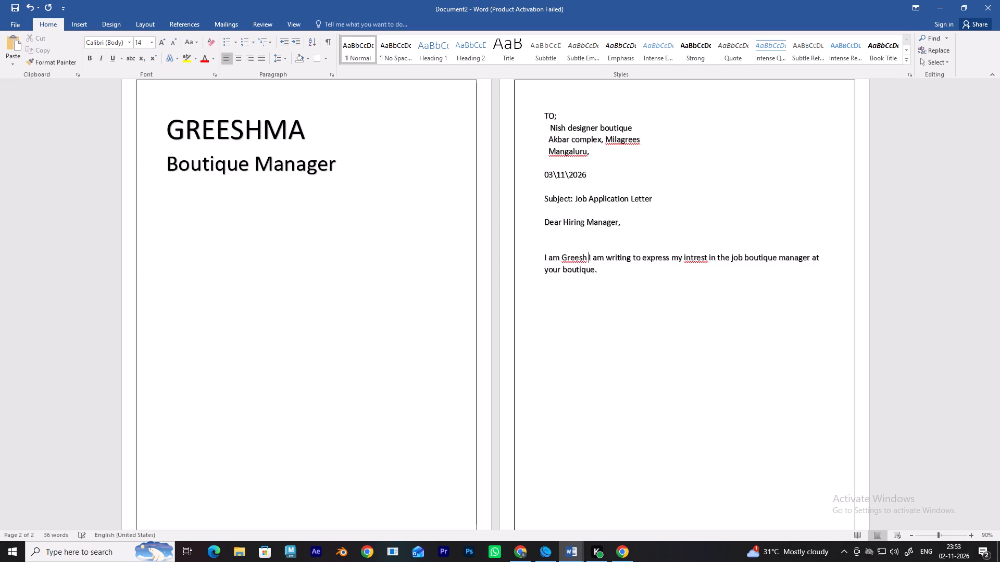
pyautogui.press('BackSpace')
pyautogui.write('ma')
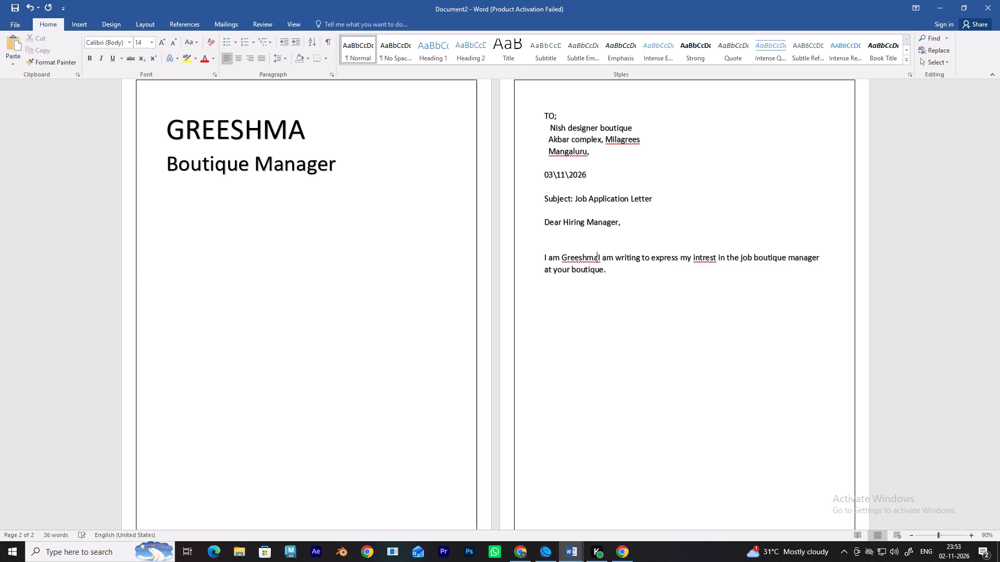
pyautogui.press('space')
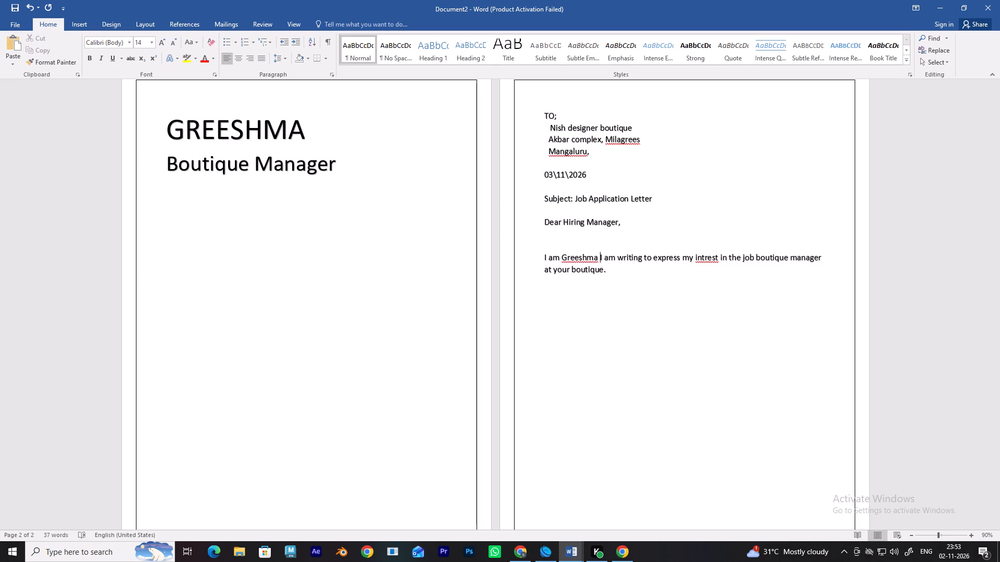
pyautogui.press('.')
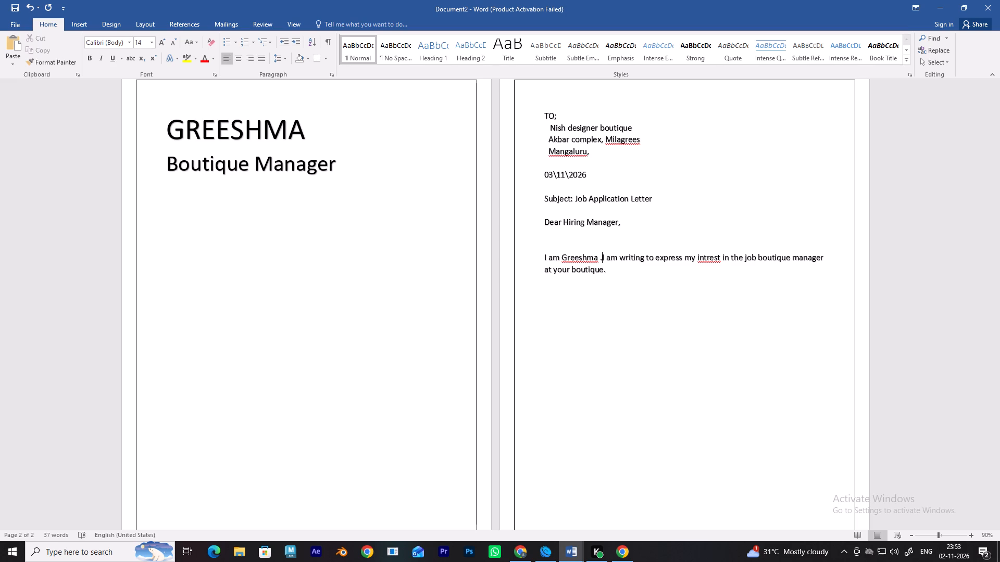
# Insert "i recently" after "I am Greeshma ." in the letter's body paragraph, before "I am writing".
pyautogui.write('i')
pyautogui.press('space')
pyautogui.write('recent')
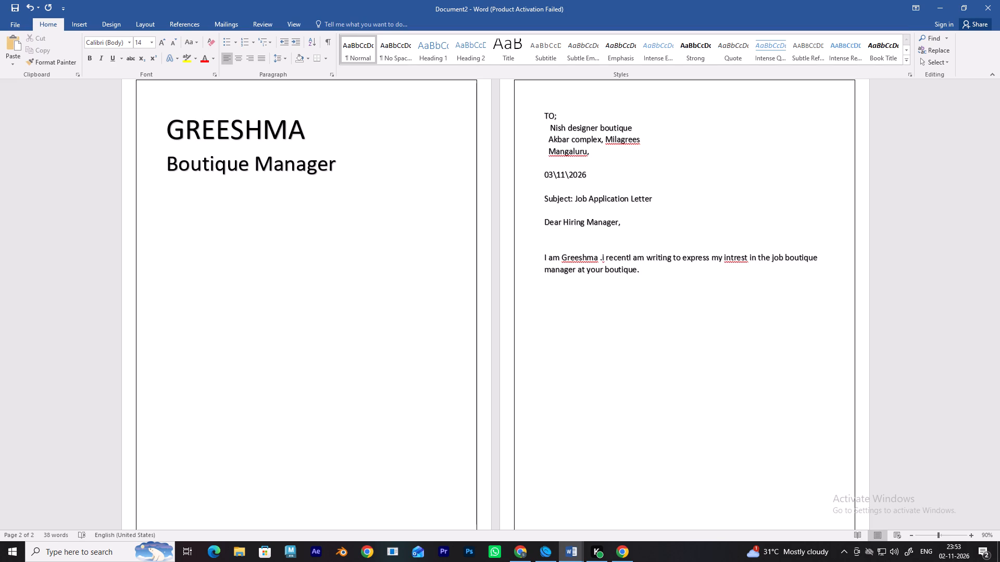
pyautogui.write('ly')
pyautogui.press('space')
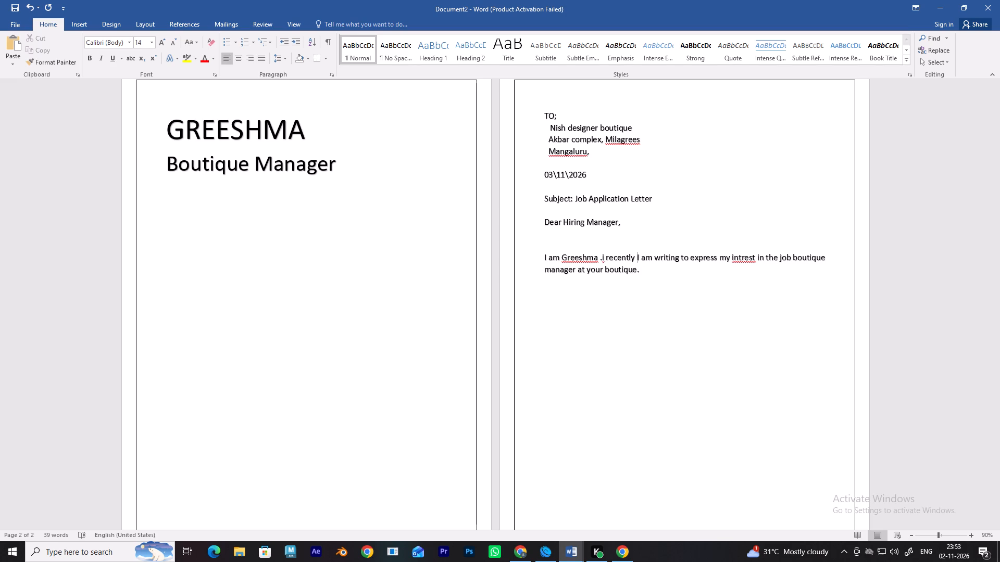
# Correct the spacing around the full stop after the name so the text reads "I am Greeshma. i recently".
pyautogui.click(602, 258)
pyautogui.press('space')
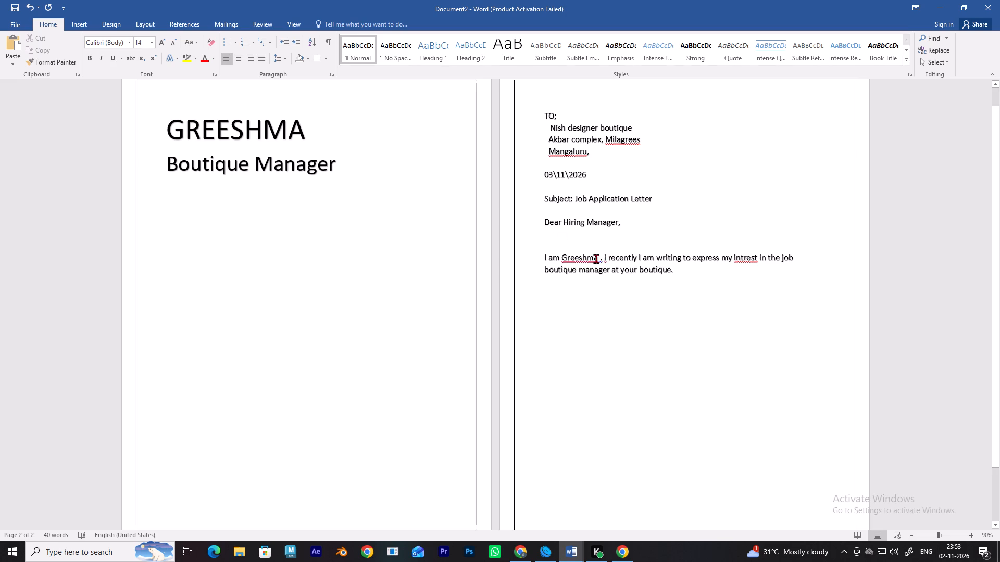
pyautogui.click(604, 258)
pyautogui.press('BackSpace')
pyautogui.press('BackSpace')
pyautogui.press('BackSpace')
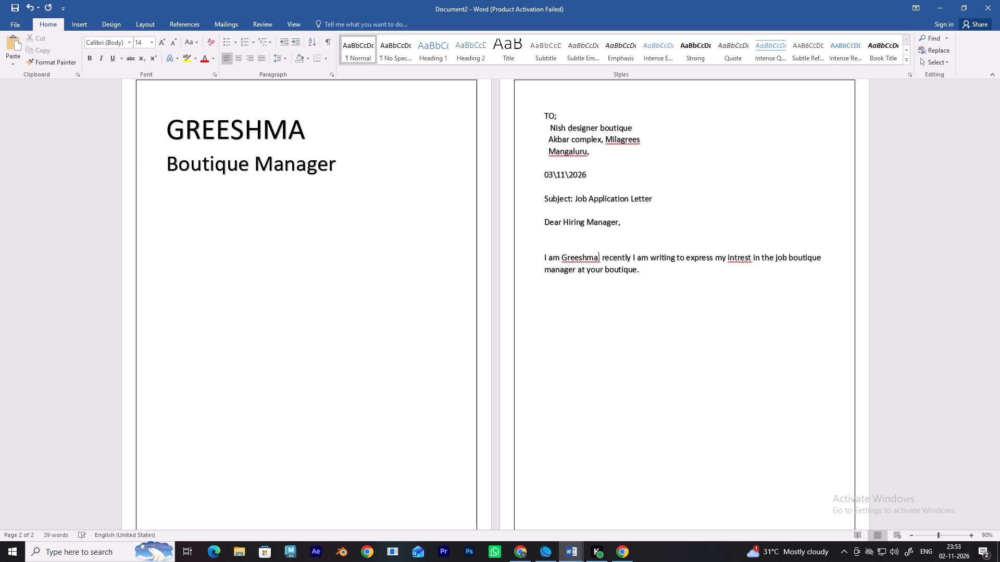
pyautogui.write('.')
pyautogui.press('space')
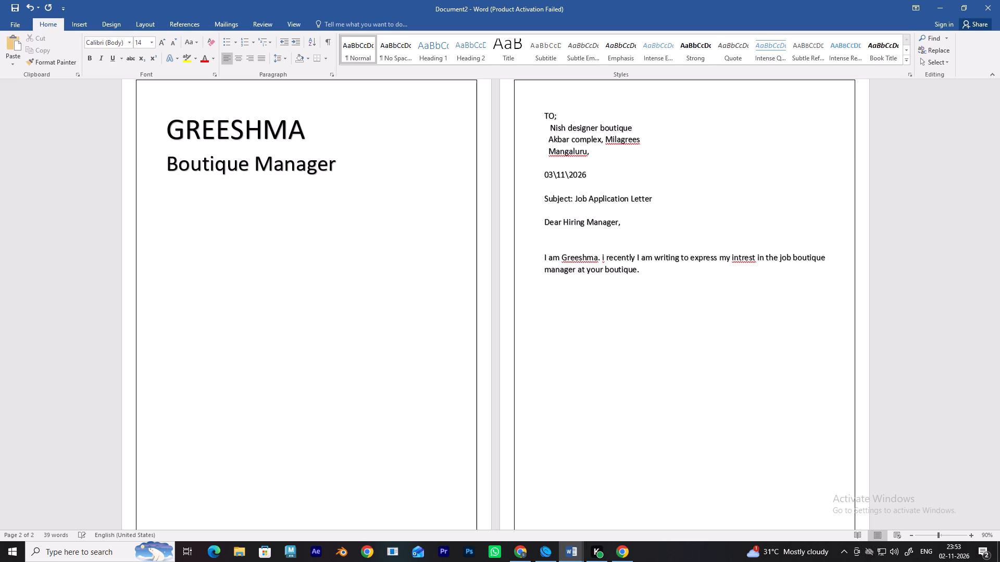
# Capitalise the "i" before "recently" so the second sentence starts with "I recently".
pyautogui.click(604, 260)
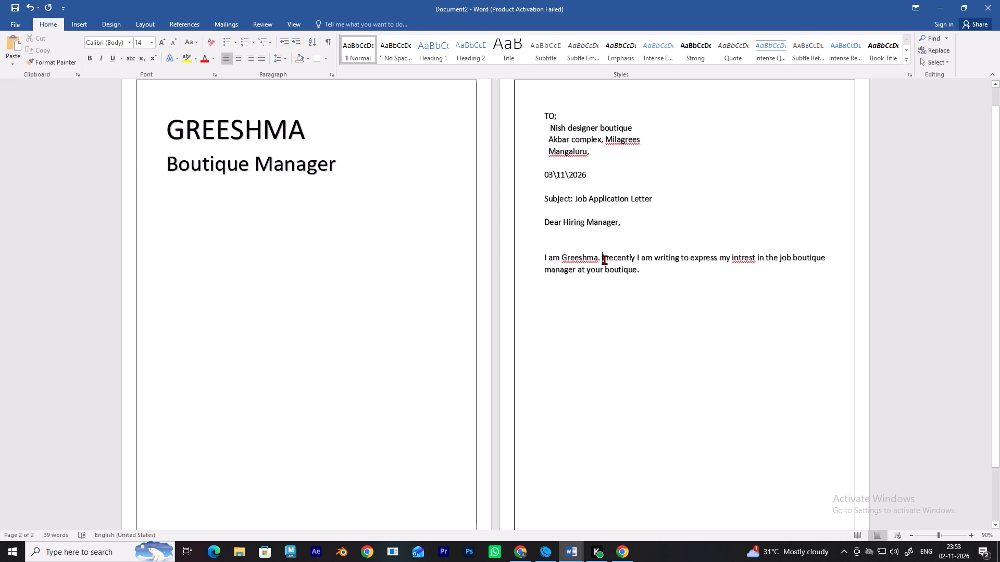
pyautogui.press('BackSpace')
pyautogui.press('i')
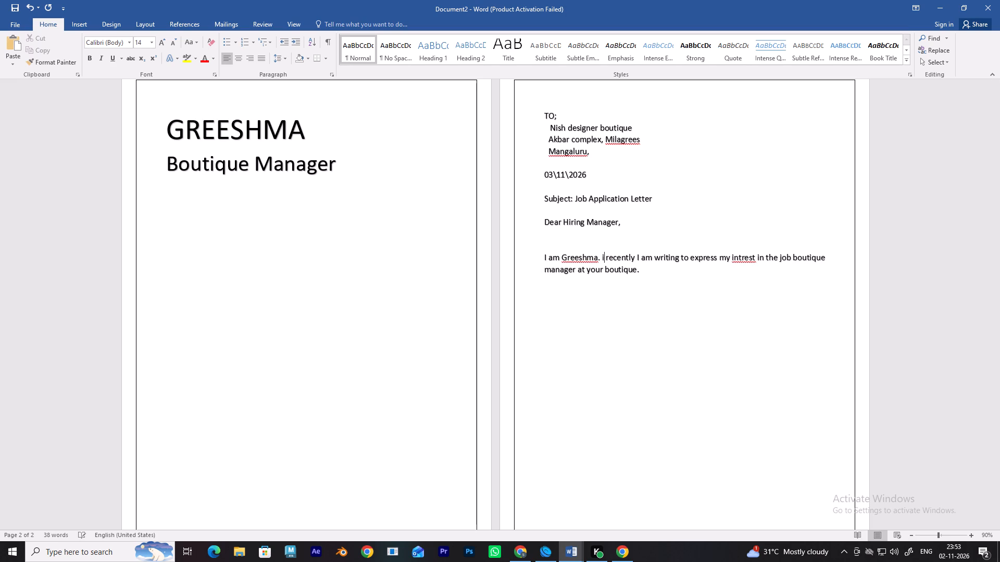
pyautogui.press('BackSpace')
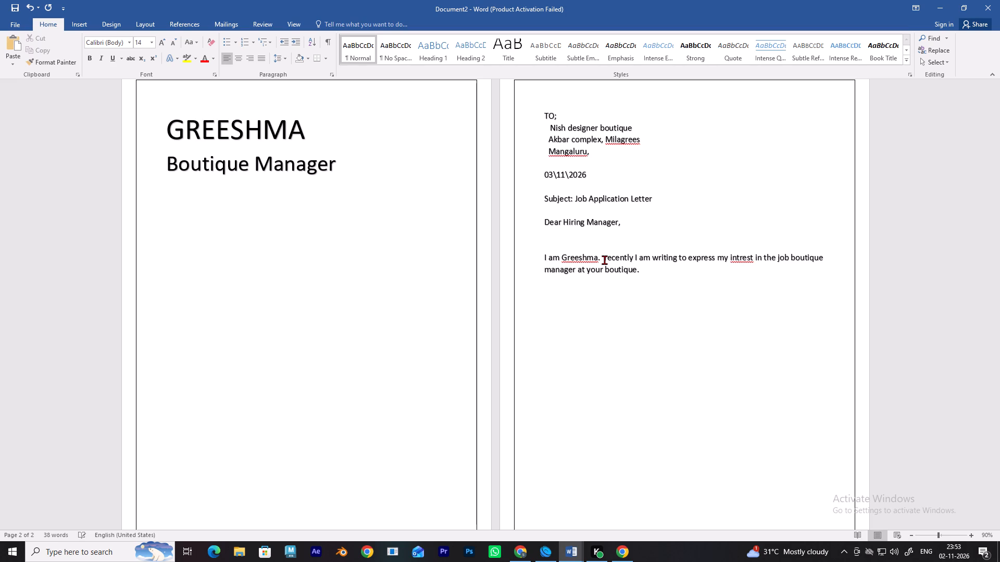
pyautogui.hotkey('shift', 'i')
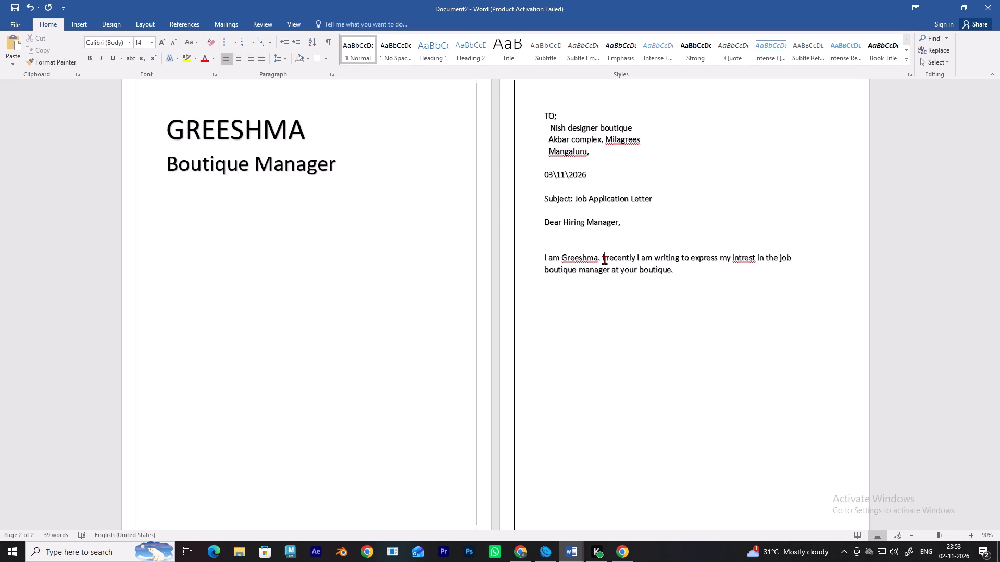
# Continue the second sentence after "I recently" with "completed my degree".
pyautogui.click(636, 254)
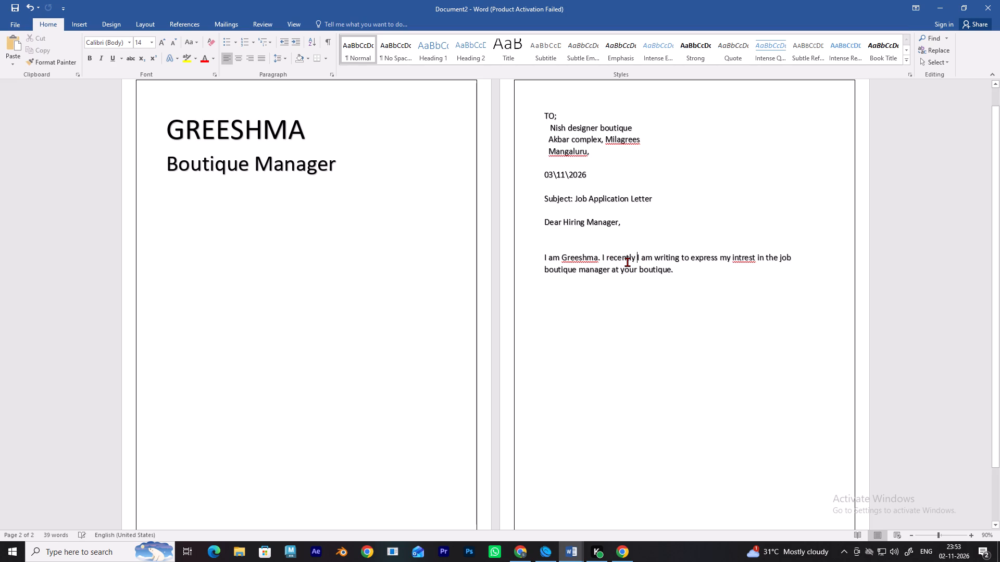
pyautogui.press('c')
pyautogui.write('ompleted')
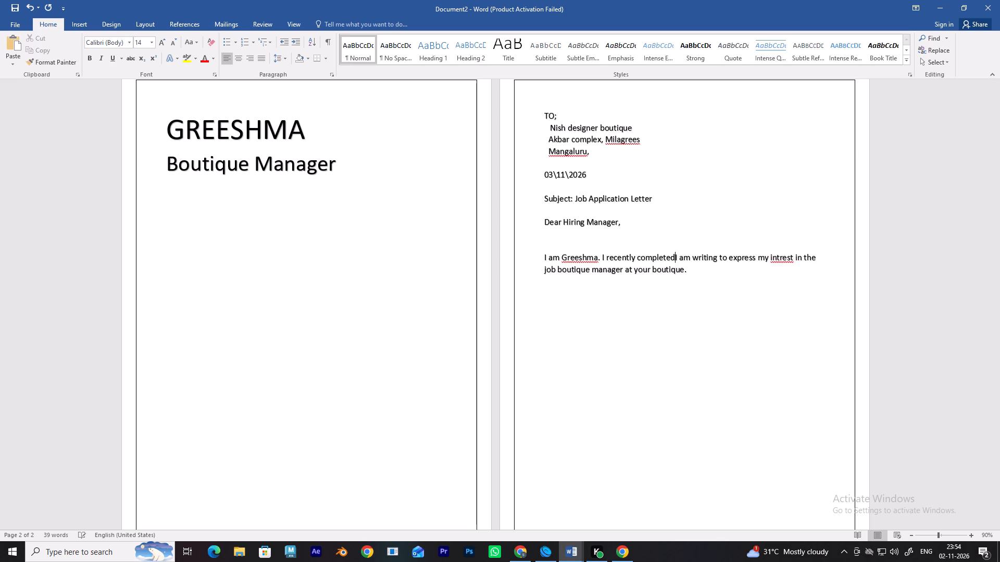
pyautogui.press('space')
pyautogui.write('my')
pyautogui.press('space')
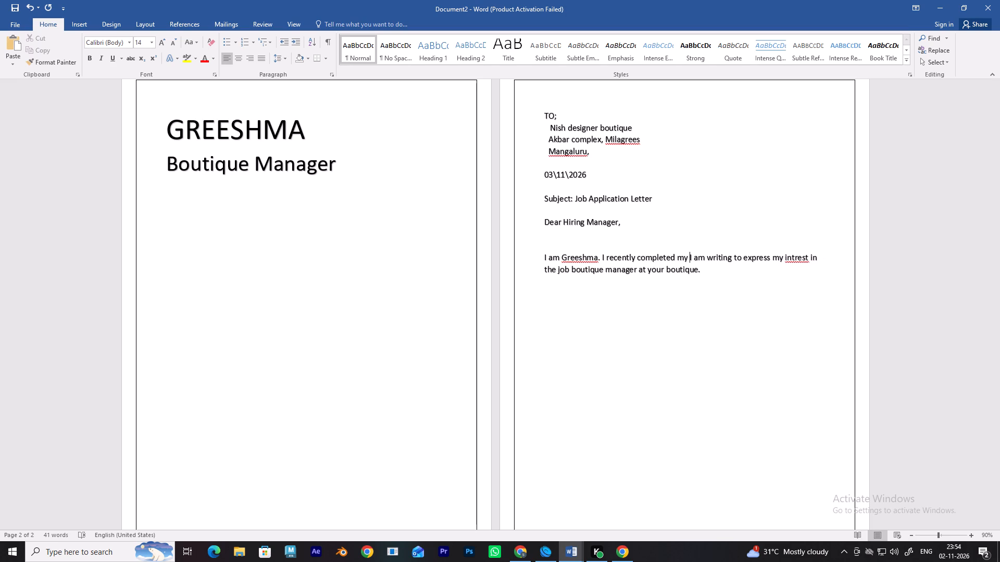
pyautogui.write('degree')
pyautogui.press('space')
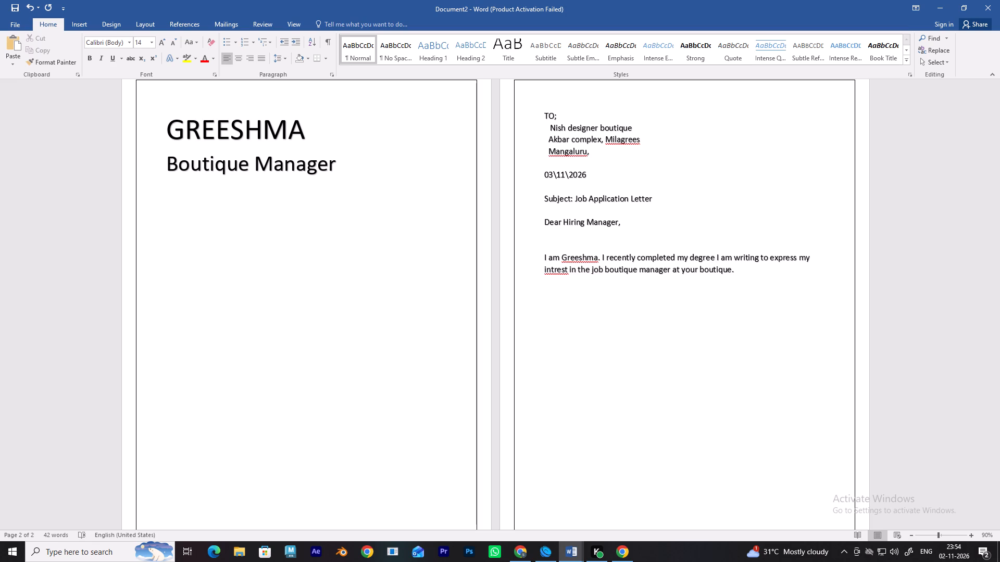
# Add the field of study "in BSc fashion design" after "completed my degree".
pyautogui.write('in')
pyautogui.press('space')
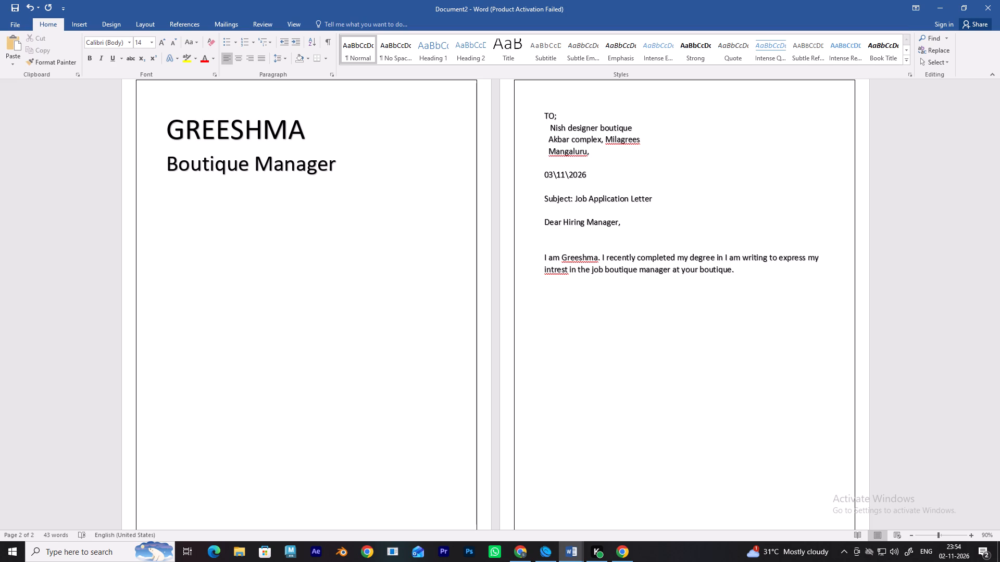
pyautogui.write('BSc')
pyautogui.press('space')
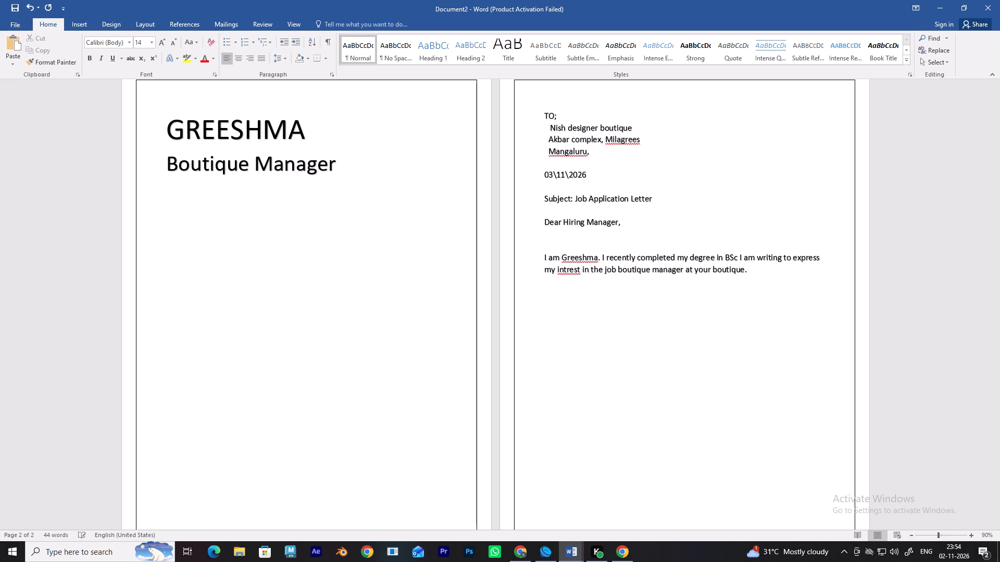
pyautogui.write('fashi')
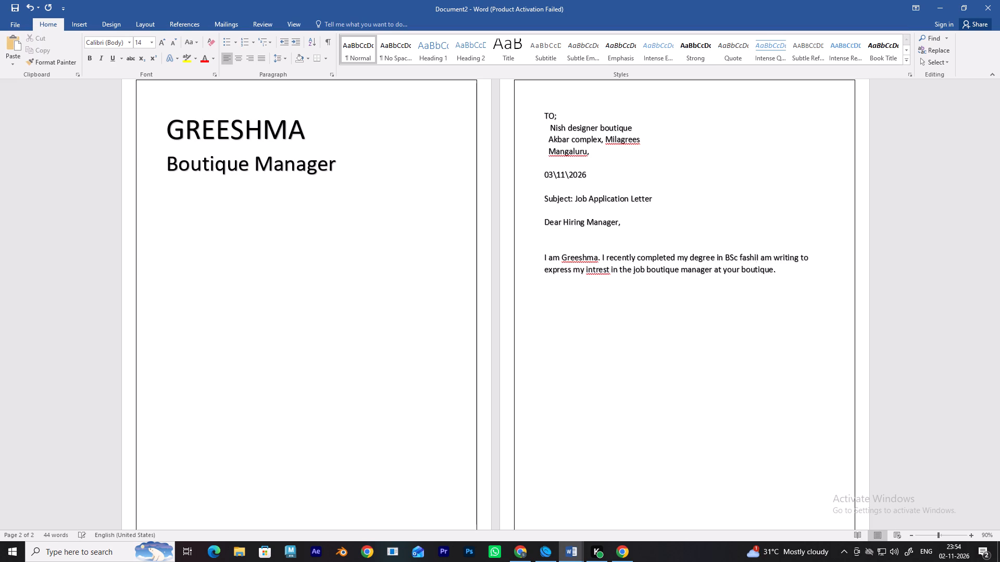
pyautogui.write('ob')
pyautogui.press('BackSpace')
pyautogui.write('n design')
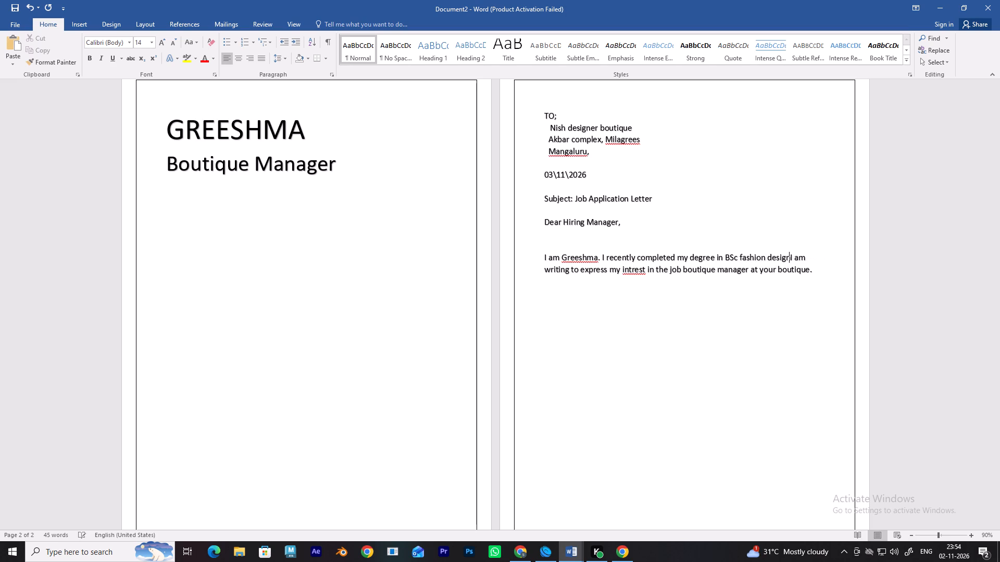
pyautogui.press('space')
# Add "at SCS F" after "fashion design", correcting the mistyped "atb" to "at".
pyautogui.write('atb')
pyautogui.press('space')
pyautogui.press('BackSpace')
pyautogui.press('space')
pyautogui.write('SCS')
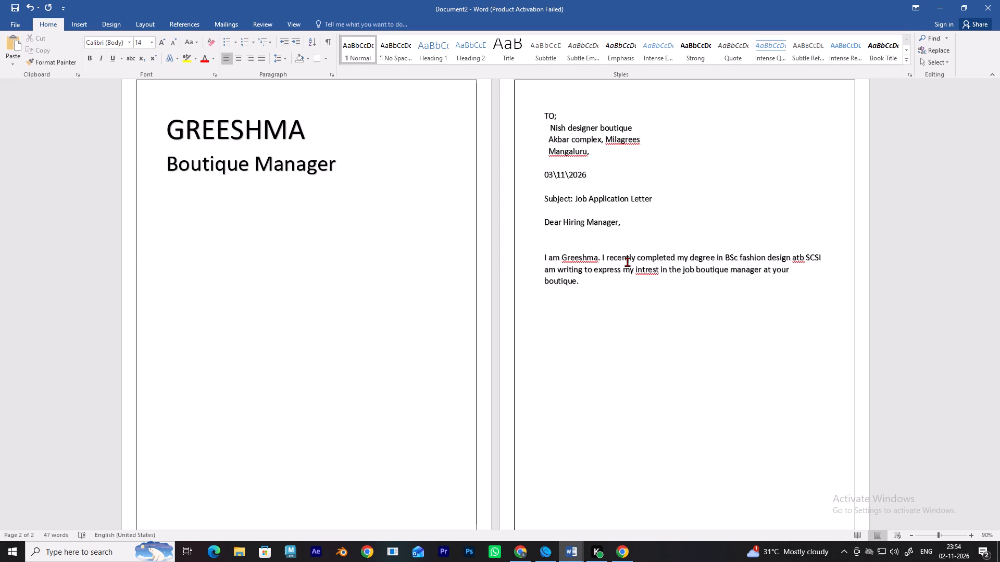
pyautogui.press('space')
pyautogui.write('F')
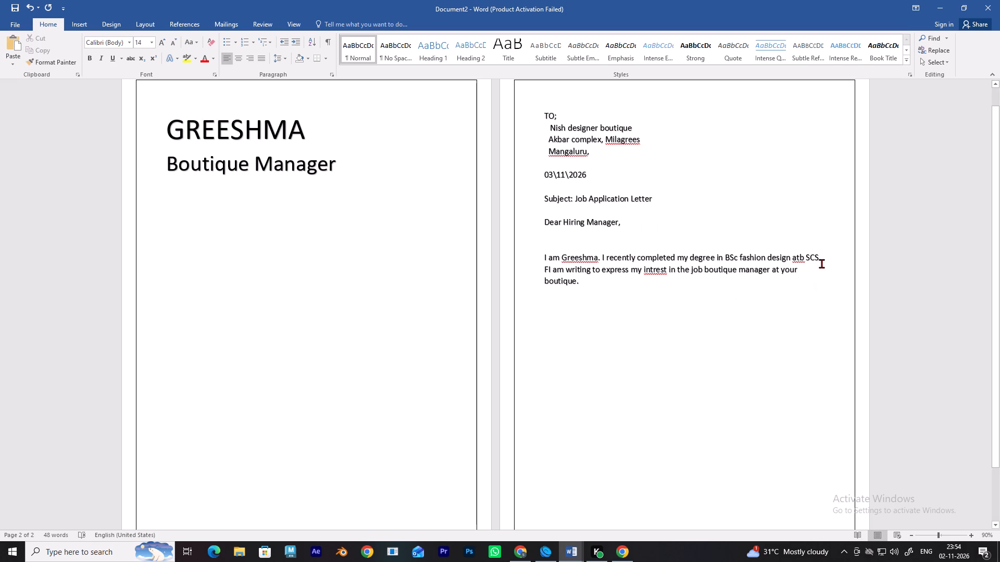
pyautogui.click(806, 258)
pyautogui.press('BackSpace')
pyautogui.press('BackSpace')
pyautogui.press('space')
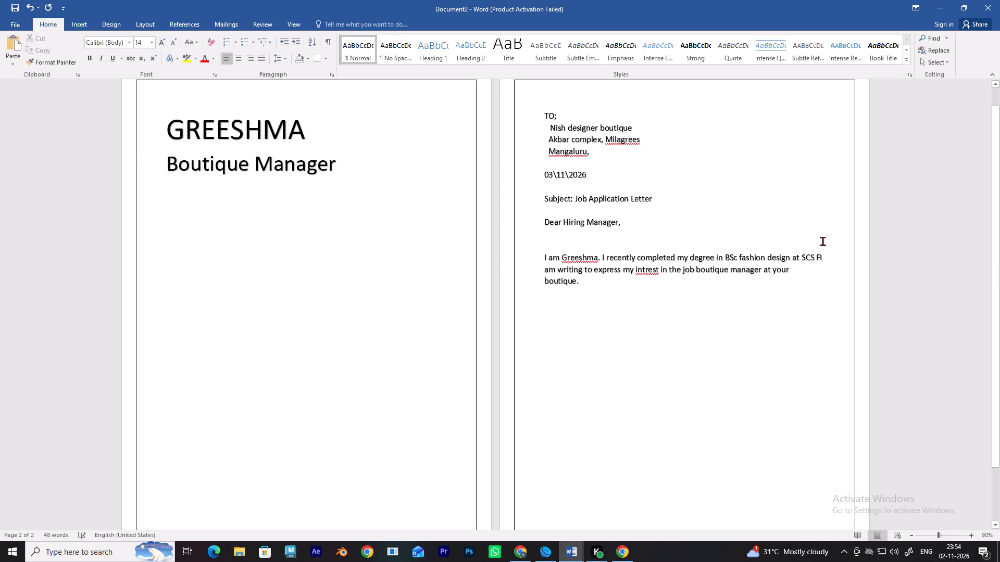
# Replace the "FI" after "SCS" with "first grade college.", correcting the misspelled "firswt" to "first".
pyautogui.click(828, 258)
pyautogui.press('BackSpace')
pyautogui.press('BackSpace')
pyautogui.press('BackSpace')
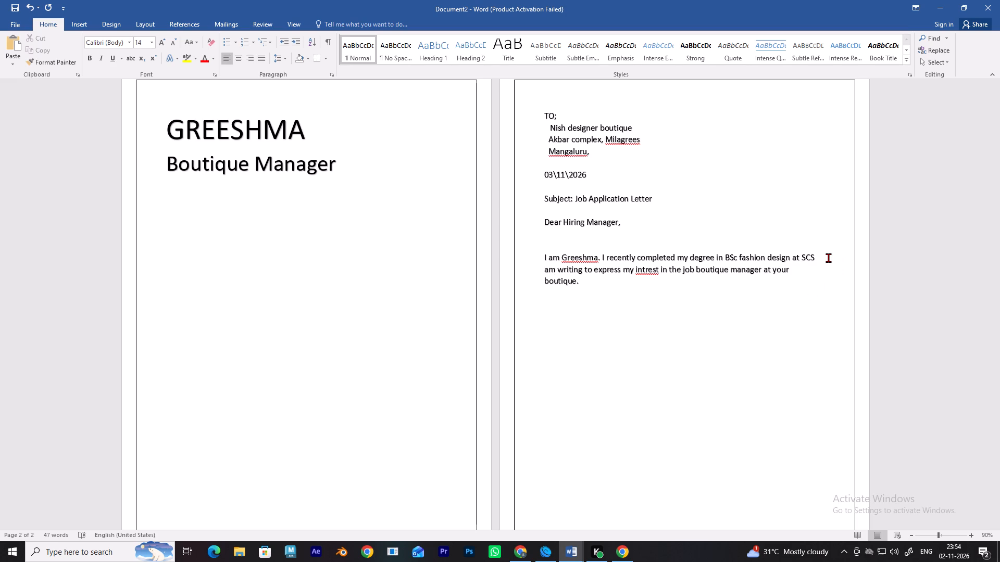
pyautogui.write('firswt grade college')
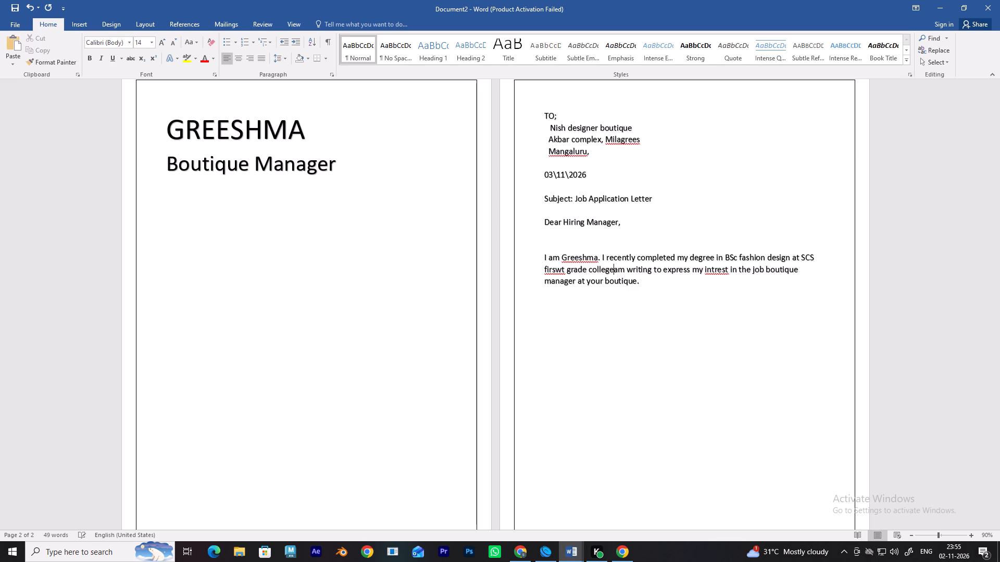
pyautogui.press('.')
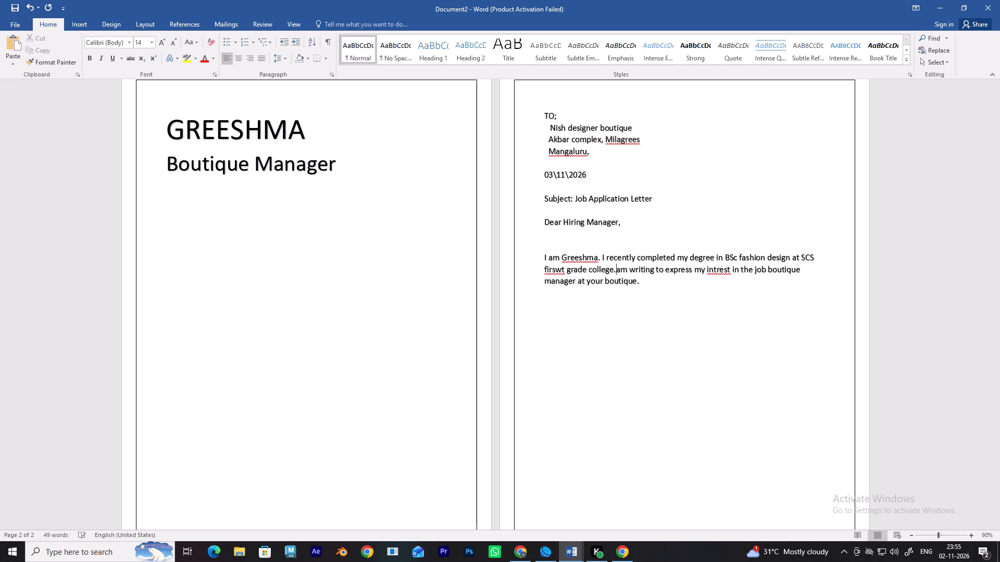
pyautogui.click(560, 271)
pyautogui.press('BackSpace')
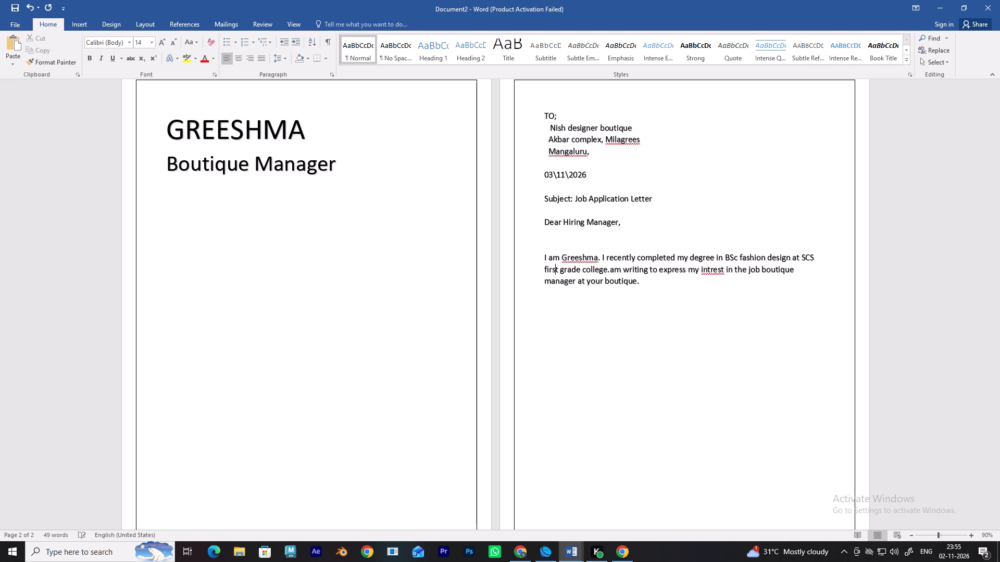
# Insert a space and a capital "I" after "first grade college." so the following sentence starts with "I am writing".
pyautogui.click(608, 268)
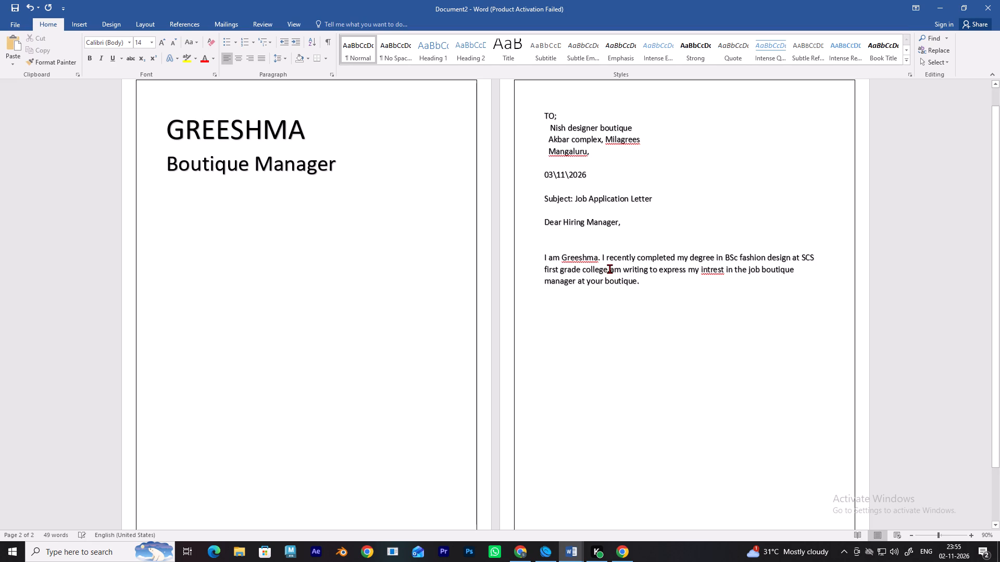
pyautogui.click(609, 269)
pyautogui.press('i')
pyautogui.press('BackSpace')
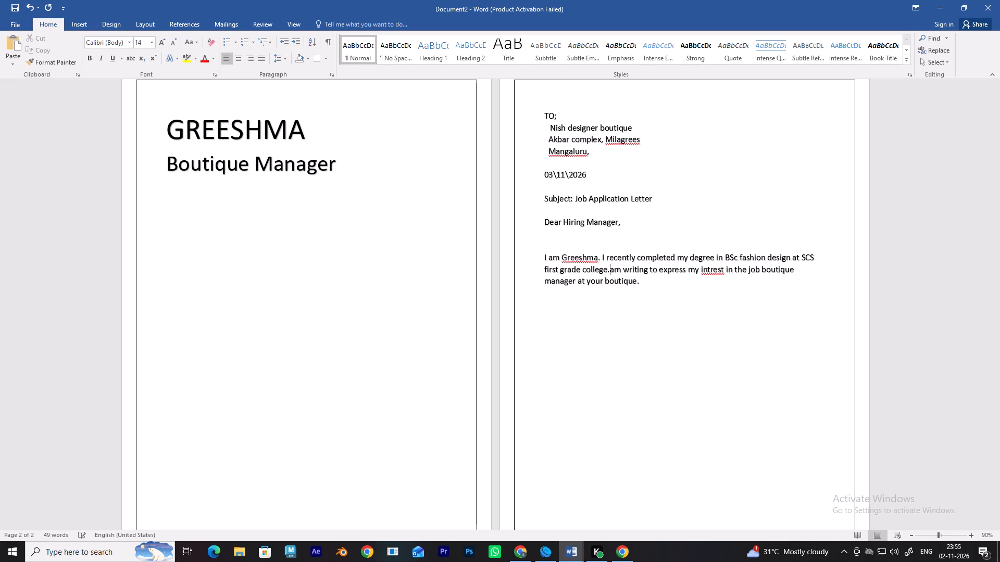
pyautogui.press('space')
pyautogui.write('i')
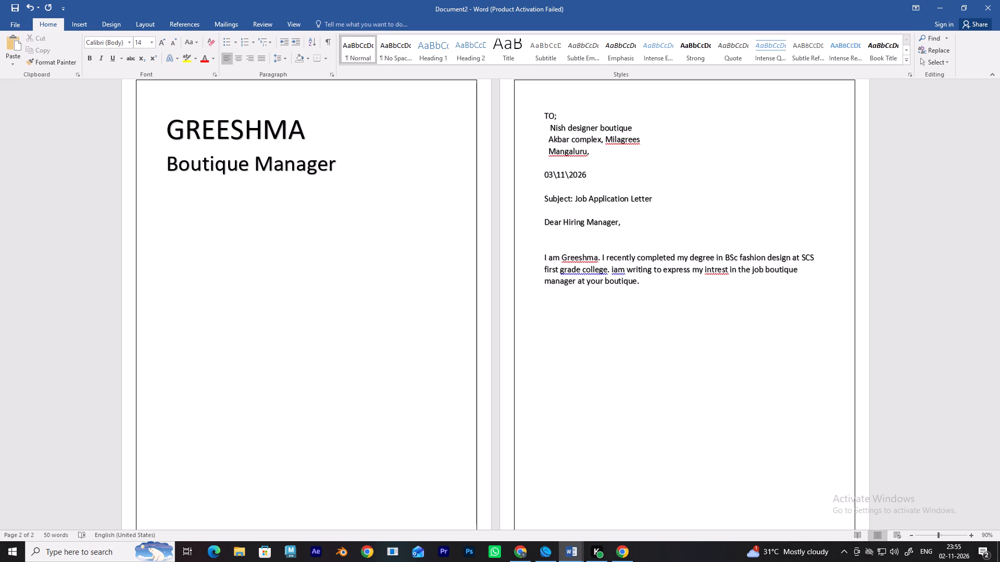
pyautogui.press('BackSpace')
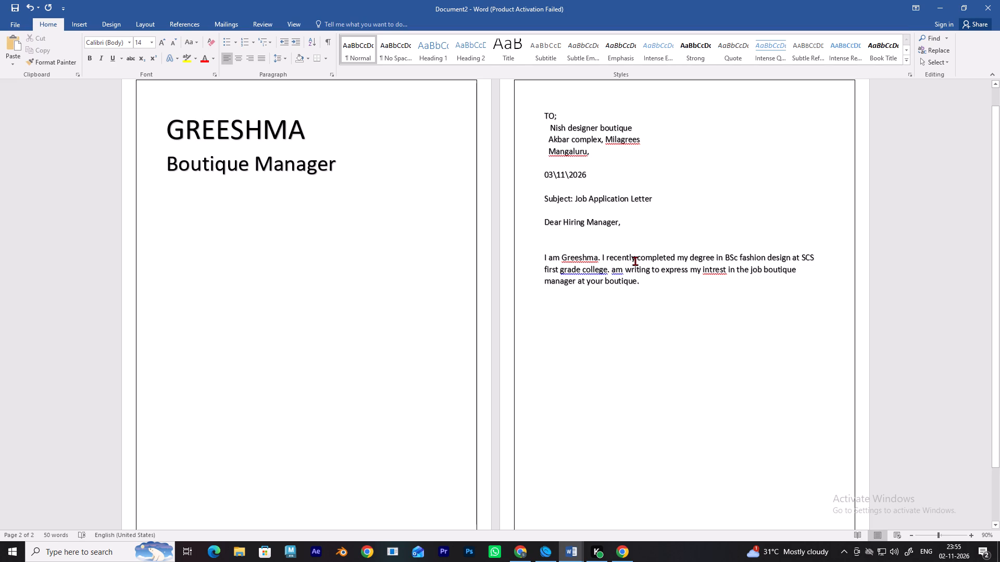
pyautogui.write('I')
pyautogui.press('space')
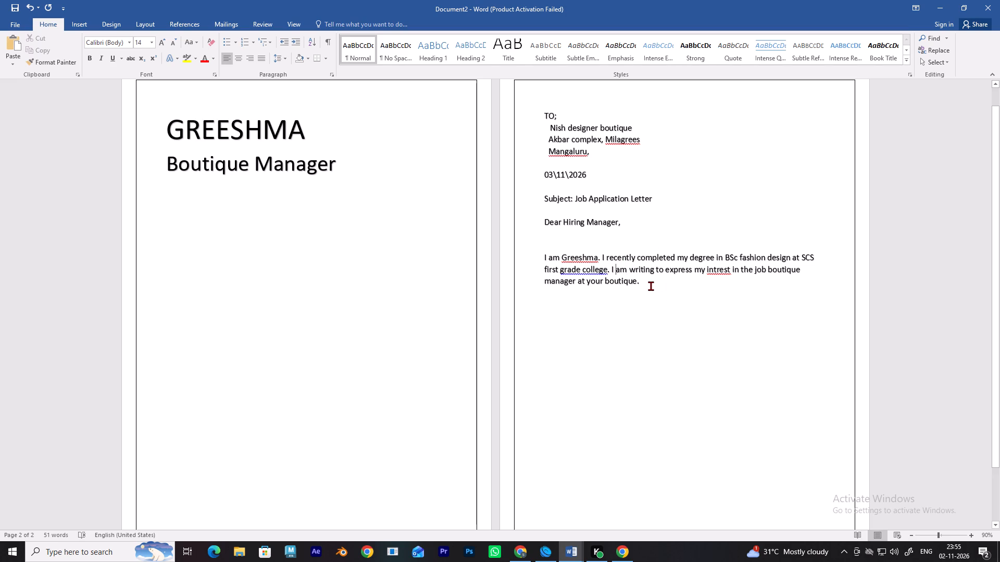
# Delete the "GREESHMA" and "Boutique Manager" heading lines from the first page.
pyautogui.click(648, 285)
pyautogui.moveTo(163, 122); pyautogui.dragTo(225, 141)
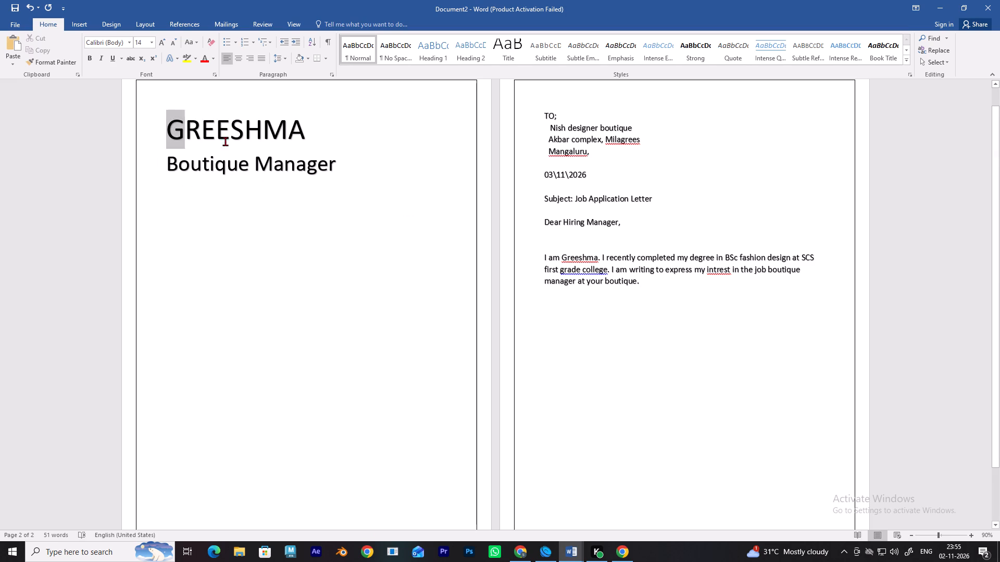
pyautogui.moveTo(225, 141); pyautogui.dragTo(297, 159)
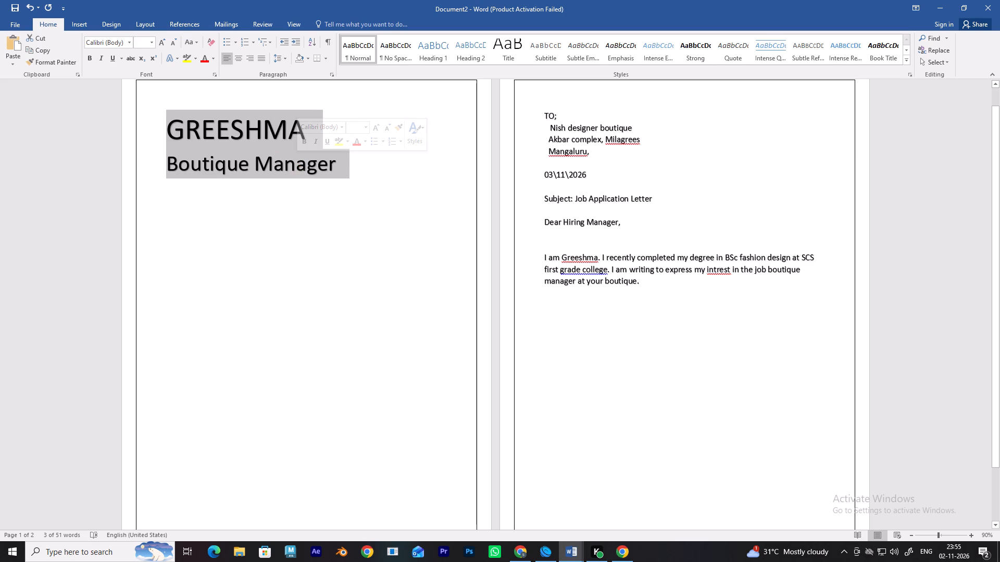
pyautogui.press('BackSpace')
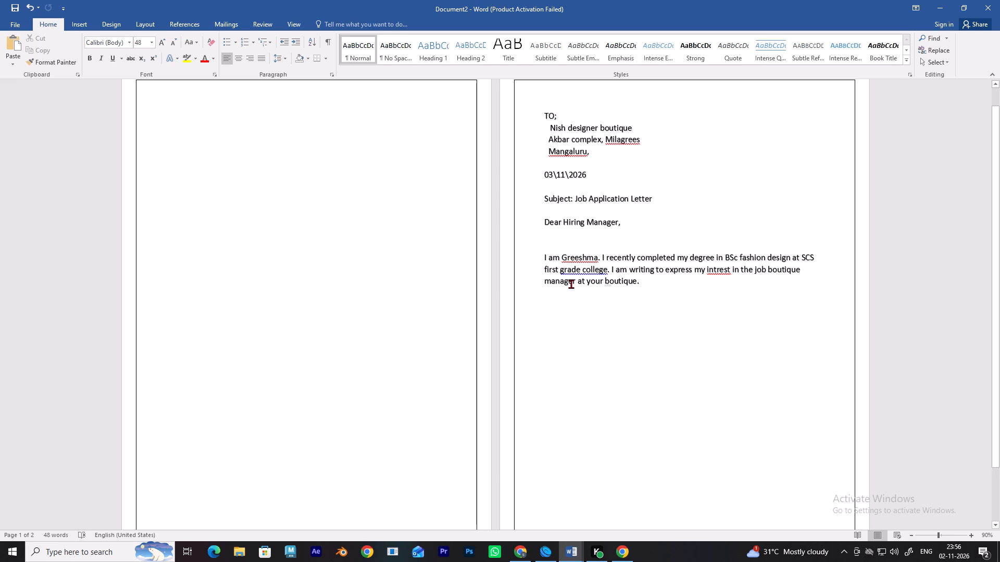
# Replace "manager" with "designer" in "the job boutique manager at your boutique".
pyautogui.moveTo(575, 279); pyautogui.dragTo(561, 282)
pyautogui.moveTo(561, 282); pyautogui.dragTo(534, 279)
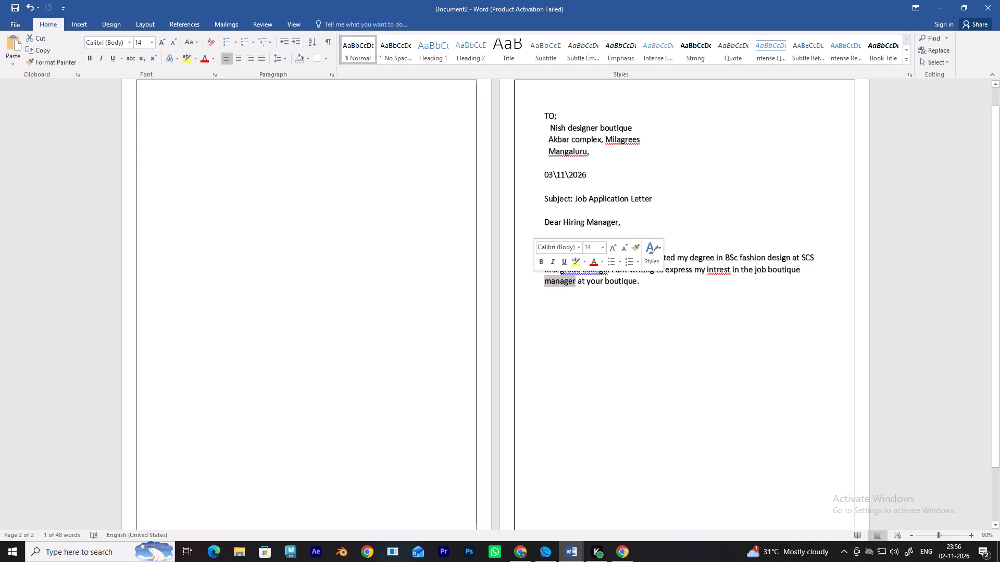
pyautogui.write('de')
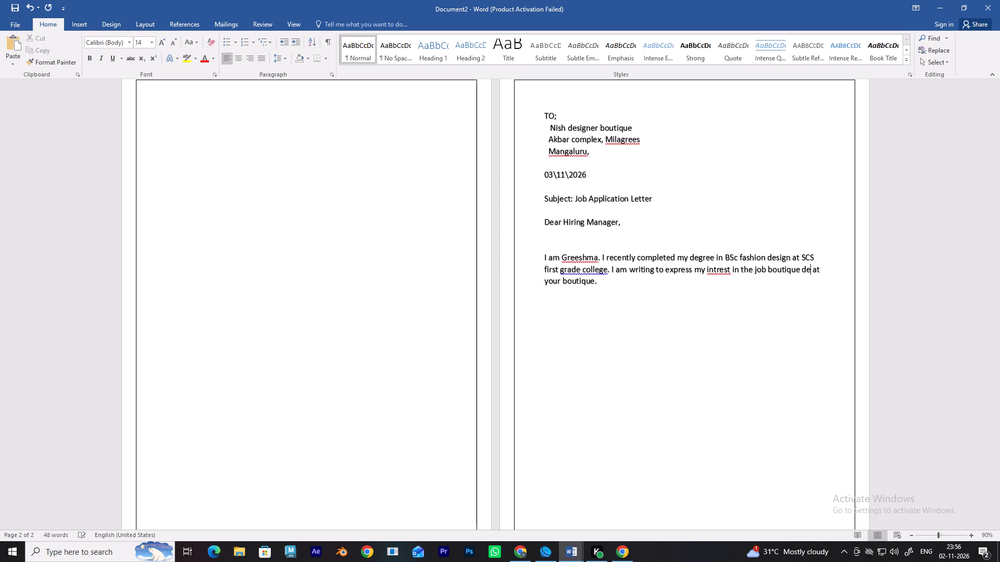
pyautogui.write('si')
pyautogui.write('gner')
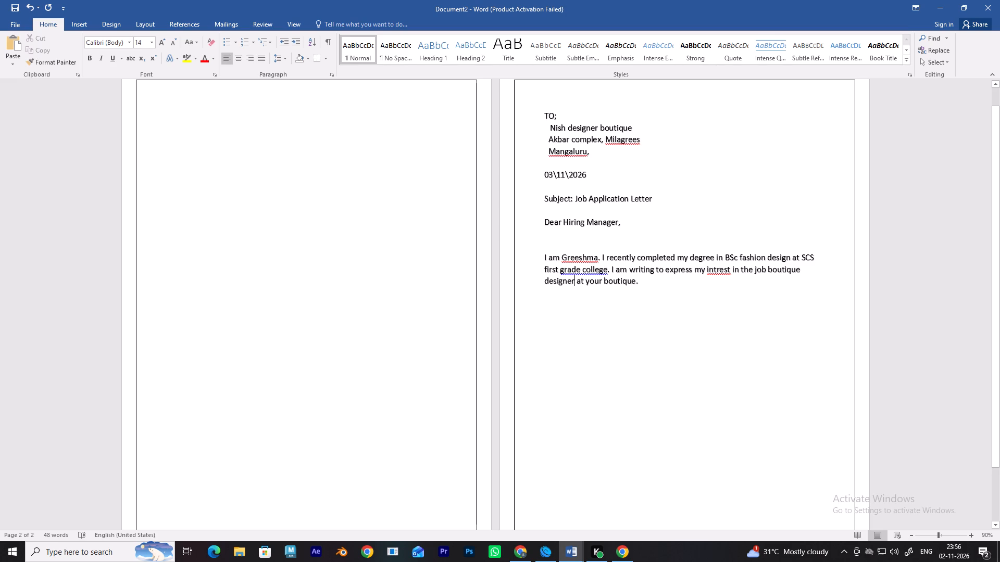
# Check the sample letter in Chrome and begin a new sentence with "I am" after "at your boutique.".
pyautogui.click(642, 283)
pyautogui.click(621, 554)
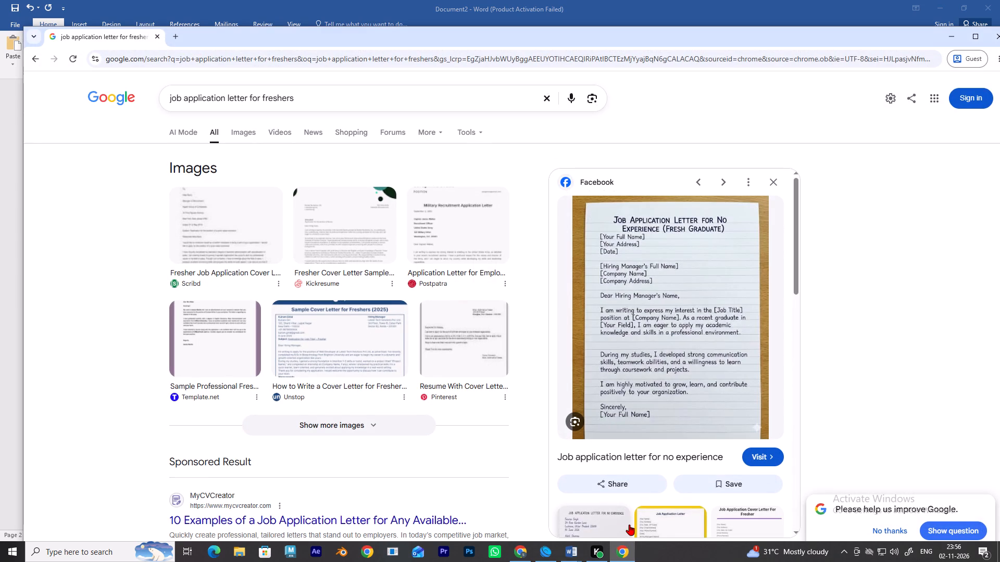
pyautogui.click(952, 34)
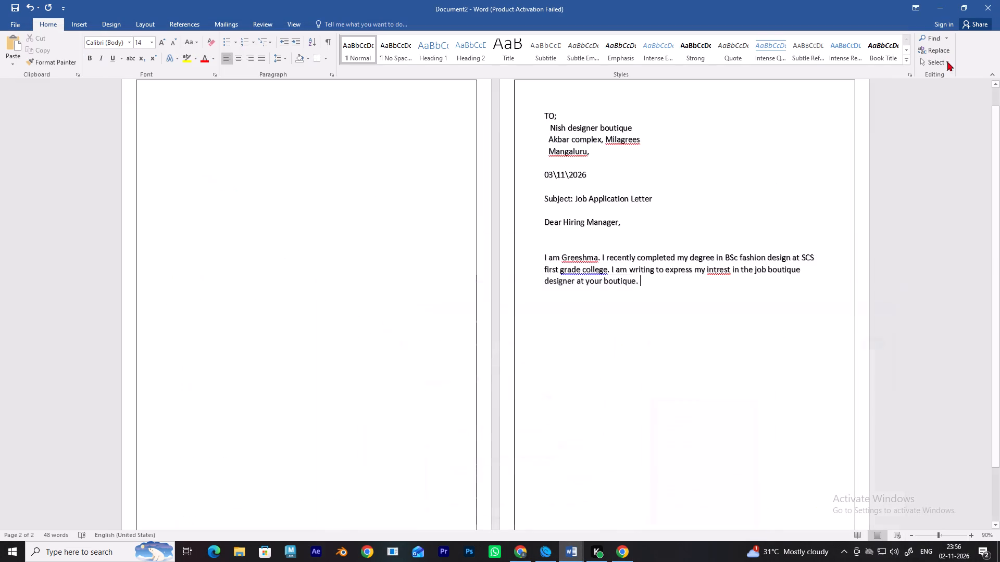
pyautogui.write('im')
pyautogui.press('space')
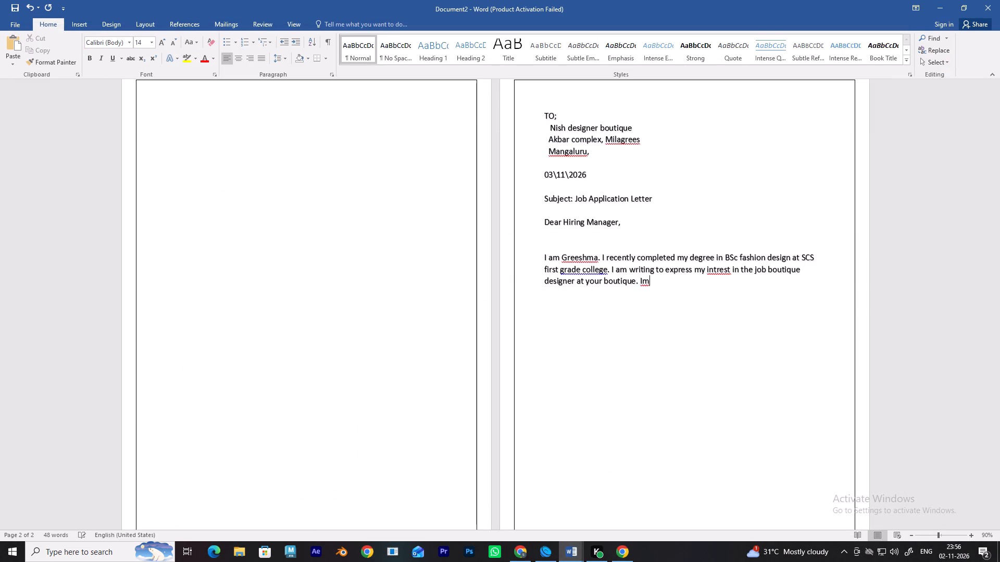
pyautogui.press('BackSpace')
pyautogui.press('BackSpace')
pyautogui.press('BackSpace')
pyautogui.write('i am')
pyautogui.press('space')
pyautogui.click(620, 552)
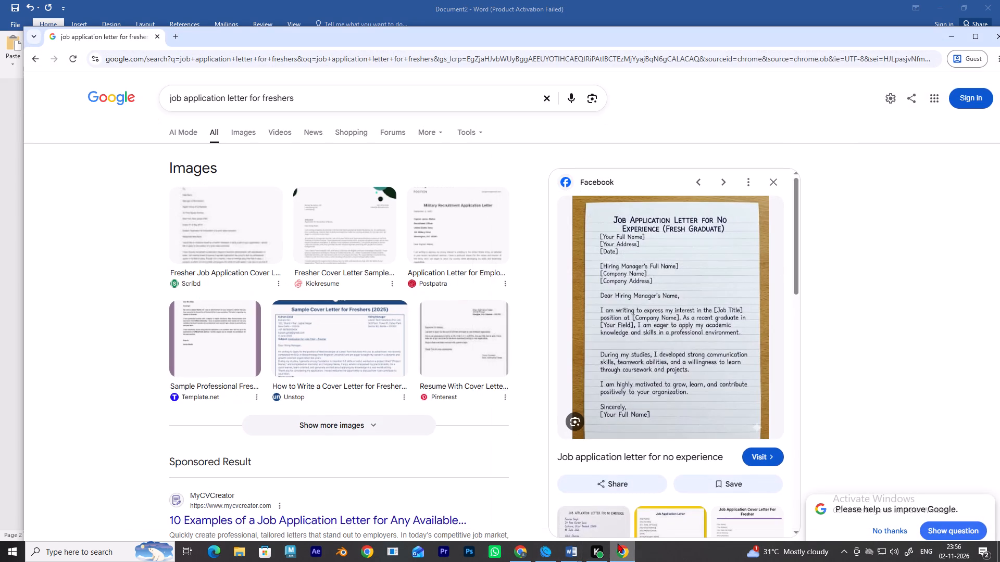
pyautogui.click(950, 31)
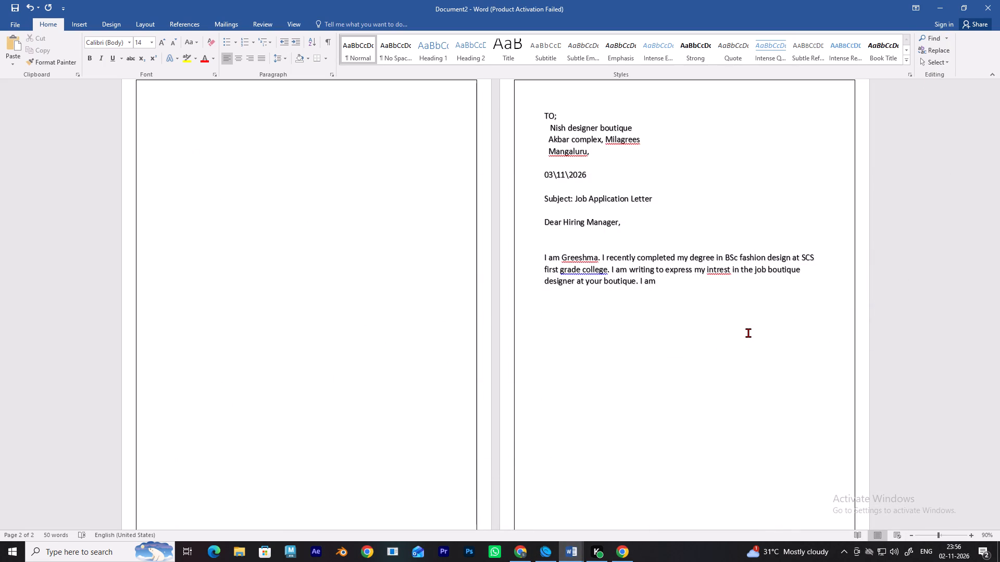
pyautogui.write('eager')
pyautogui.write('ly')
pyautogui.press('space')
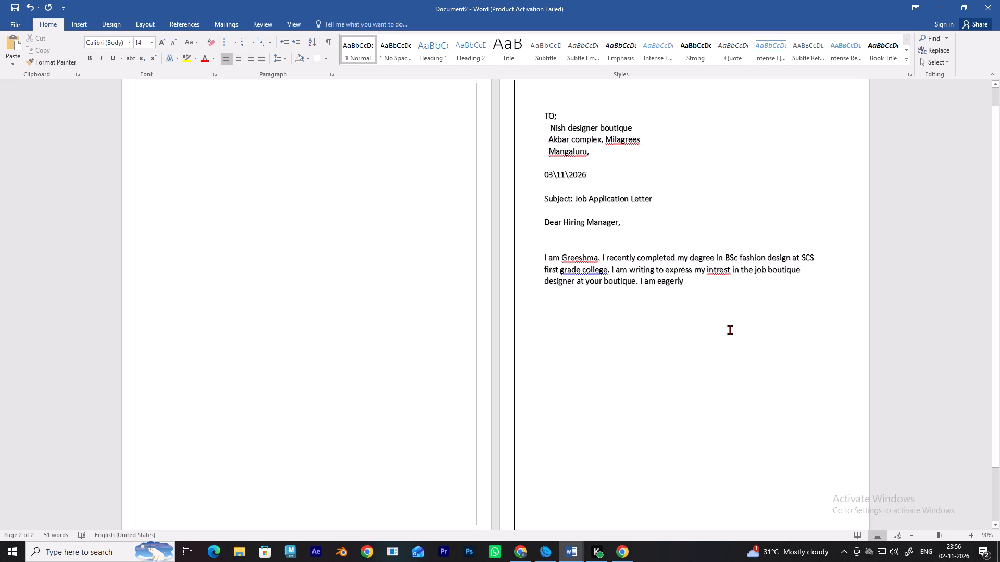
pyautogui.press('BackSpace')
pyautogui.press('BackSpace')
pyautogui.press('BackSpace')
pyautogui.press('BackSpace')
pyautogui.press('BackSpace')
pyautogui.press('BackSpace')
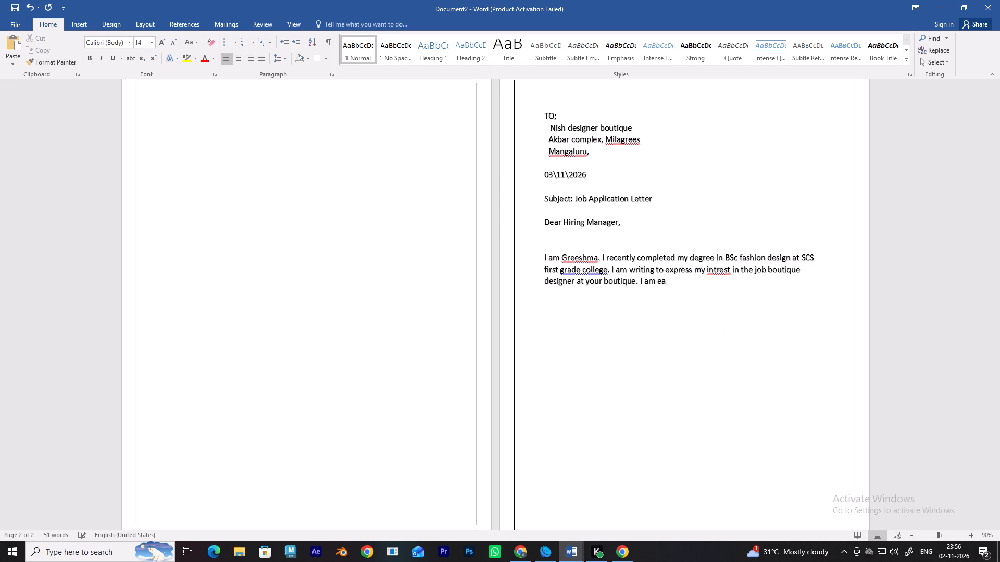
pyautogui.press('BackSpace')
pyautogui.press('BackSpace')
# Continue the sentence after "I am" with "ready to apply my degree knowledge", correcting the mistyped "degfree" to "degree".
pyautogui.write('ready to applu')
pyautogui.press('BackSpace')
pyautogui.write('y my')
pyautogui.press('space')
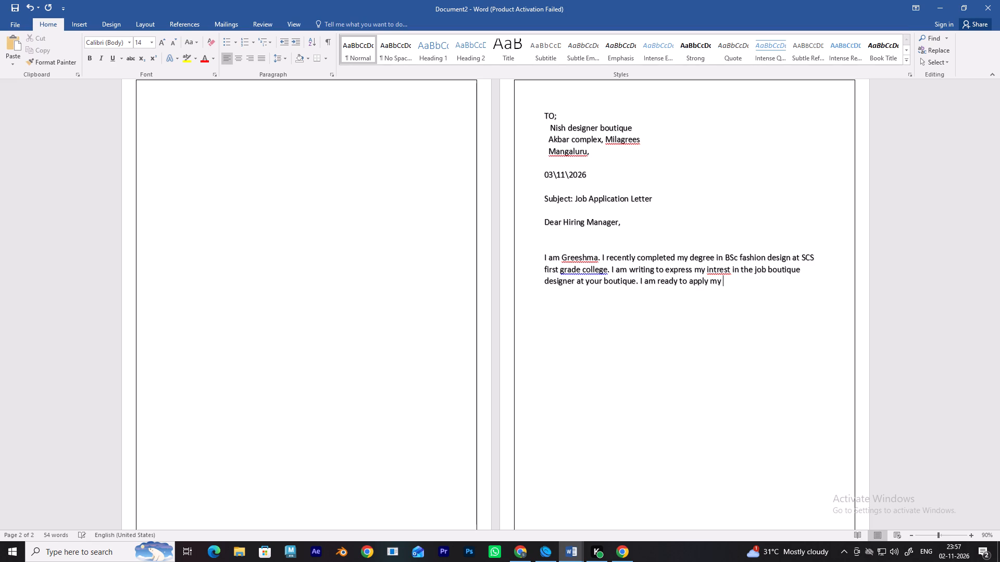
pyautogui.press('d')
pyautogui.write('egfree')
pyautogui.press('space')
pyautogui.write('know')
pyautogui.write('ledge')
pyautogui.press('space')
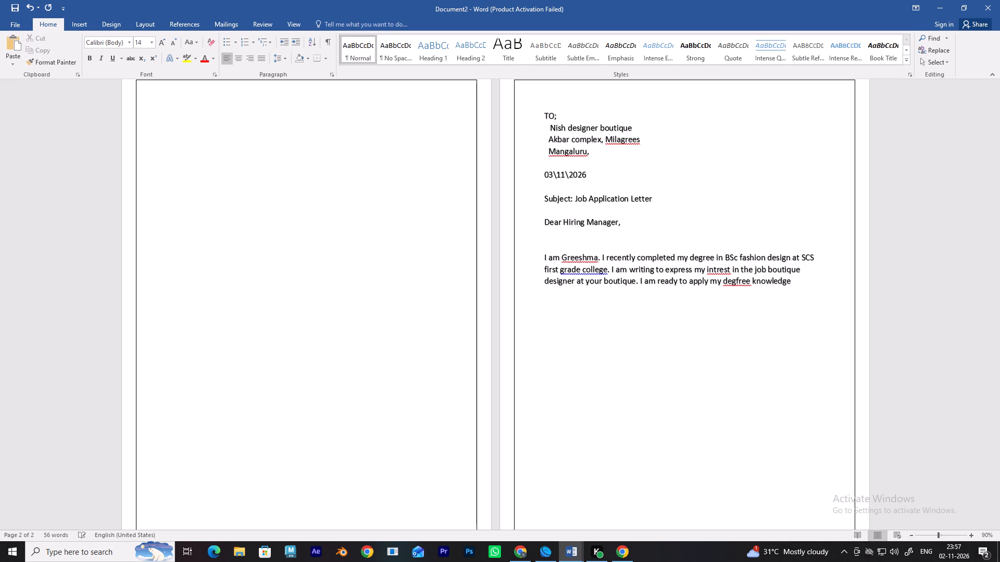
pyautogui.click(741, 279)
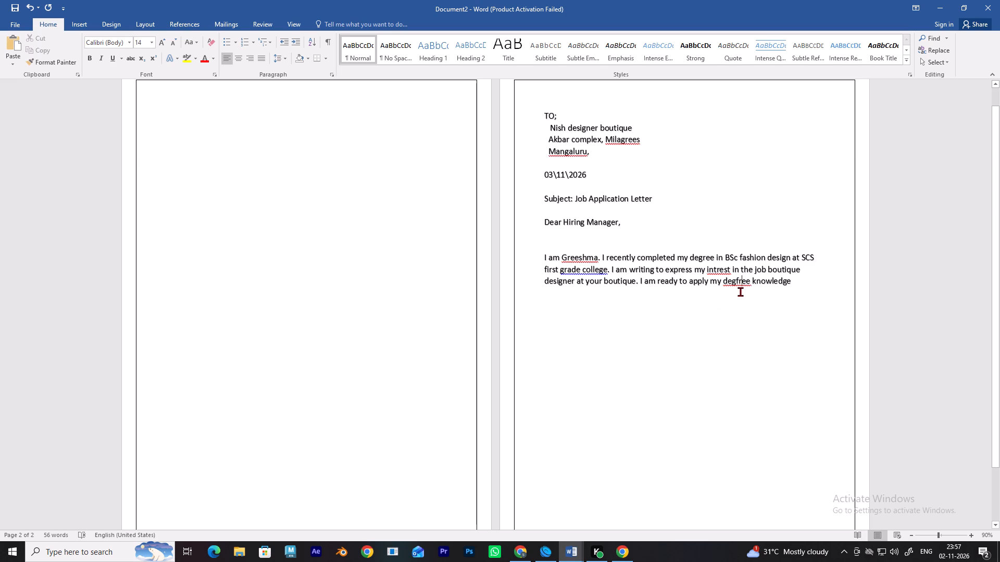
pyautogui.press('BackSpace')
pyautogui.press('BackSpace')
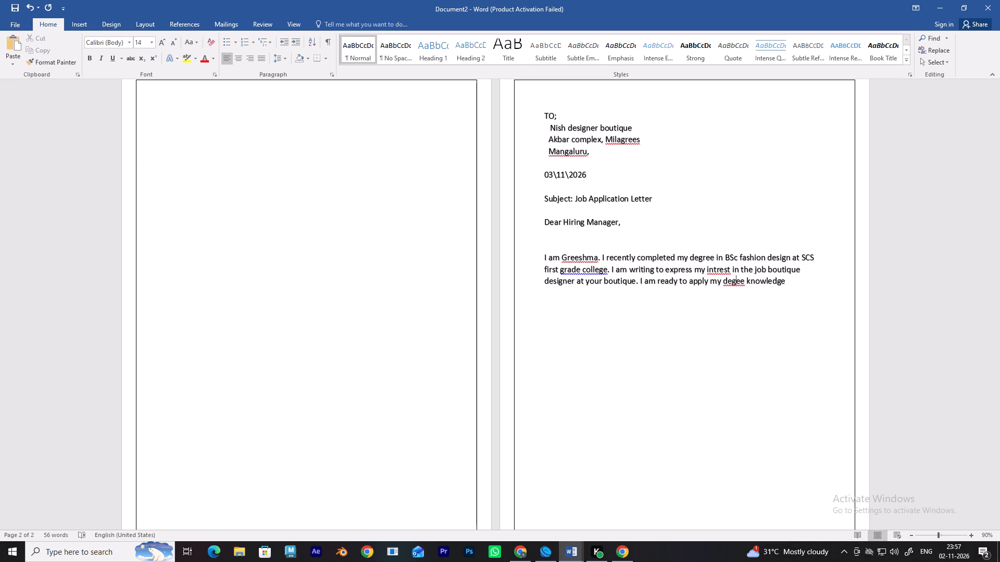
pyautogui.press('r')
# Check the sample letter in Chrome and delete "degree" from "apply my degree knowledge" in the Word letter.
pyautogui.click(618, 548)
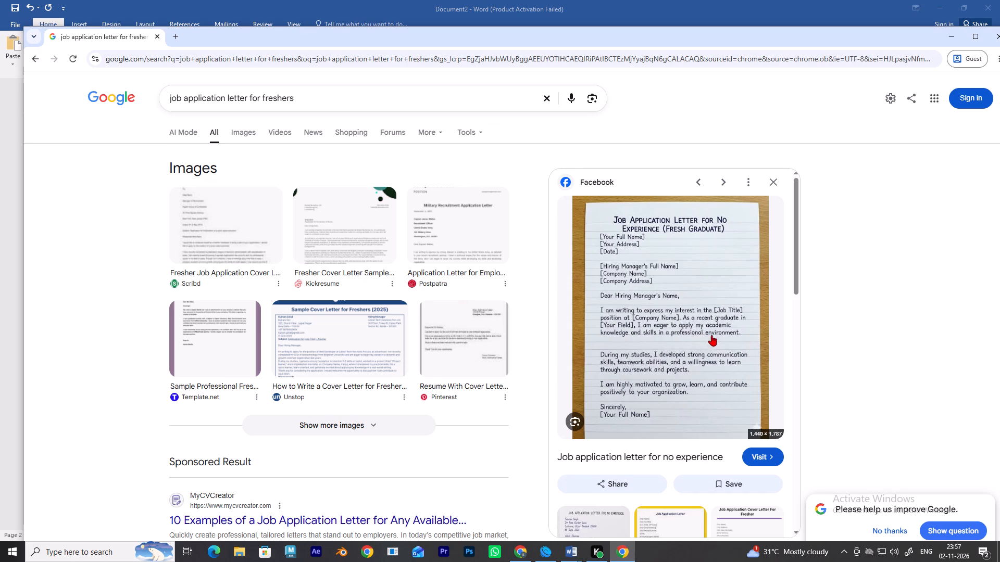
pyautogui.click(949, 33)
pyautogui.click(747, 283)
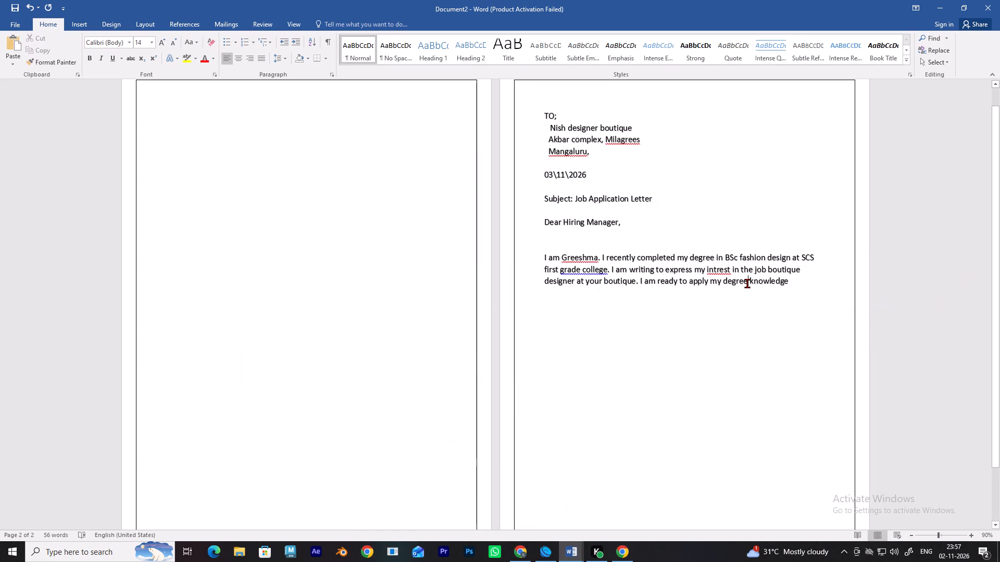
pyautogui.press('BackSpace')
pyautogui.press('BackSpace')
pyautogui.press('BackSpace')
pyautogui.press('BackSpace')
pyautogui.press('BackSpace')
pyautogui.press('BackSpace')
pyautogui.press('BackSpace')
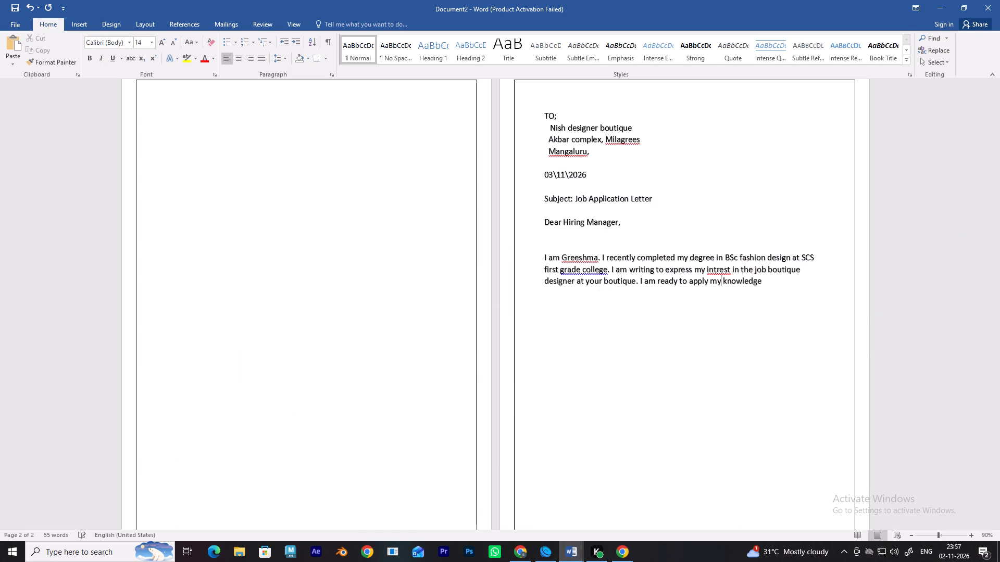
# Consult the sample letter in Chrome again and continue the sentence after "knowledge" with "and skills".
pyautogui.click(771, 286)
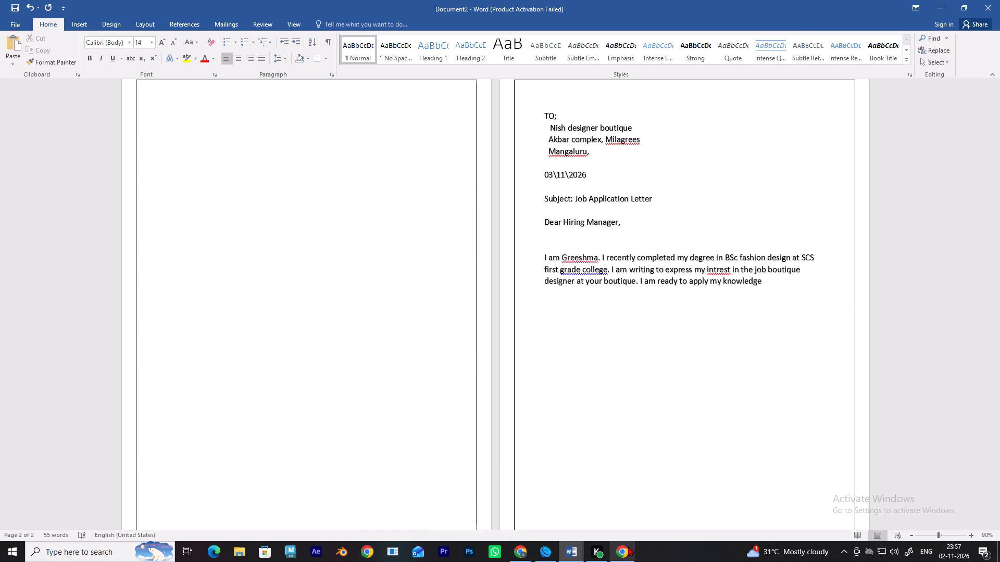
pyautogui.click(624, 548)
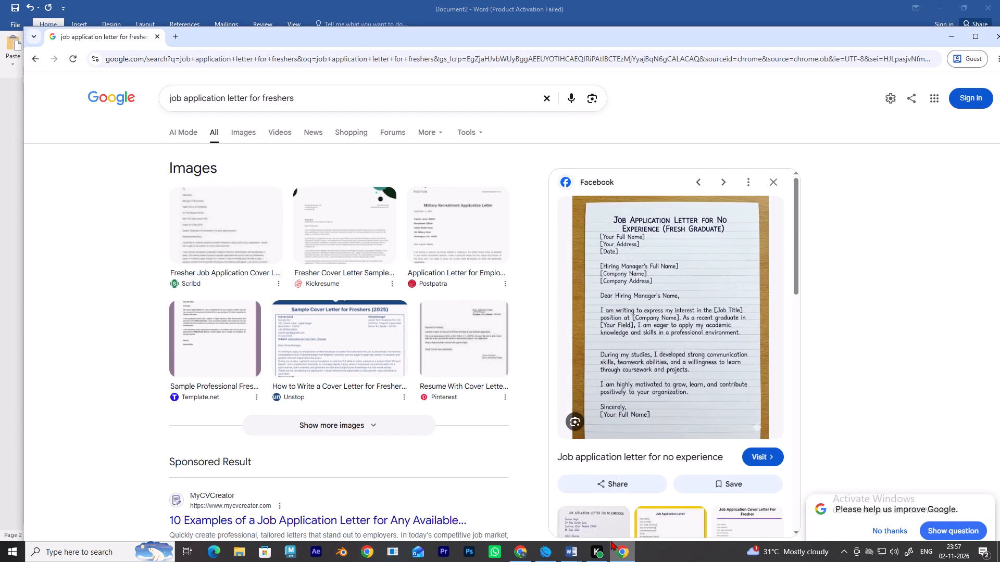
pyautogui.click(946, 36)
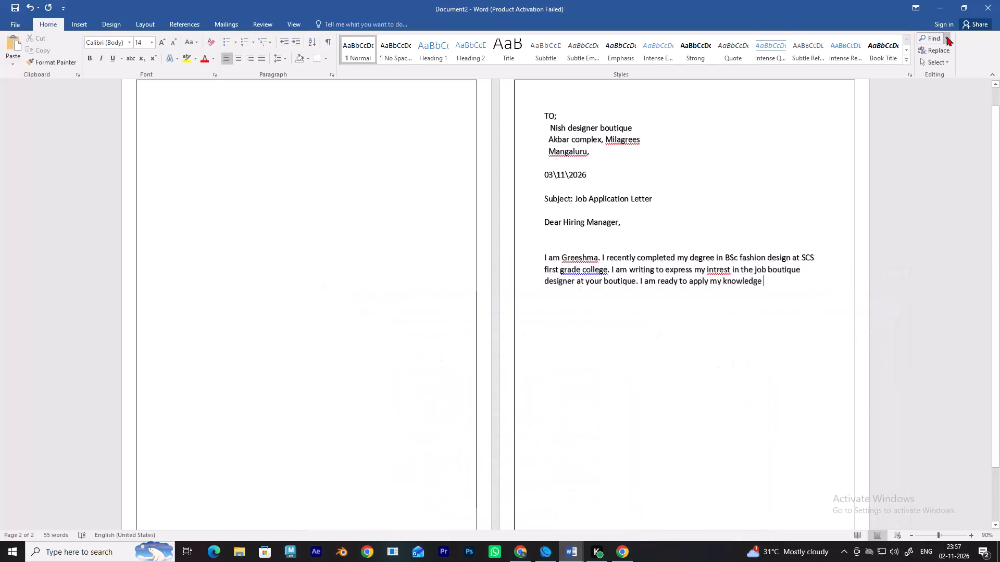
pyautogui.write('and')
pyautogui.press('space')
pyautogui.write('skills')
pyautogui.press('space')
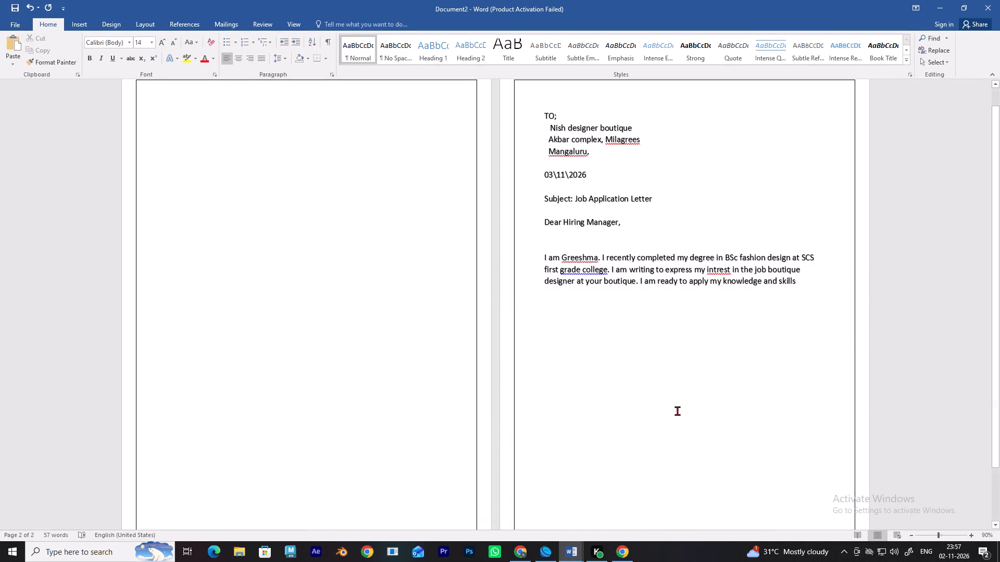
# Check the sample letter in Chrome for the wording that follows "knowledge and skills" and return to the Word letter.
pyautogui.click(622, 551)
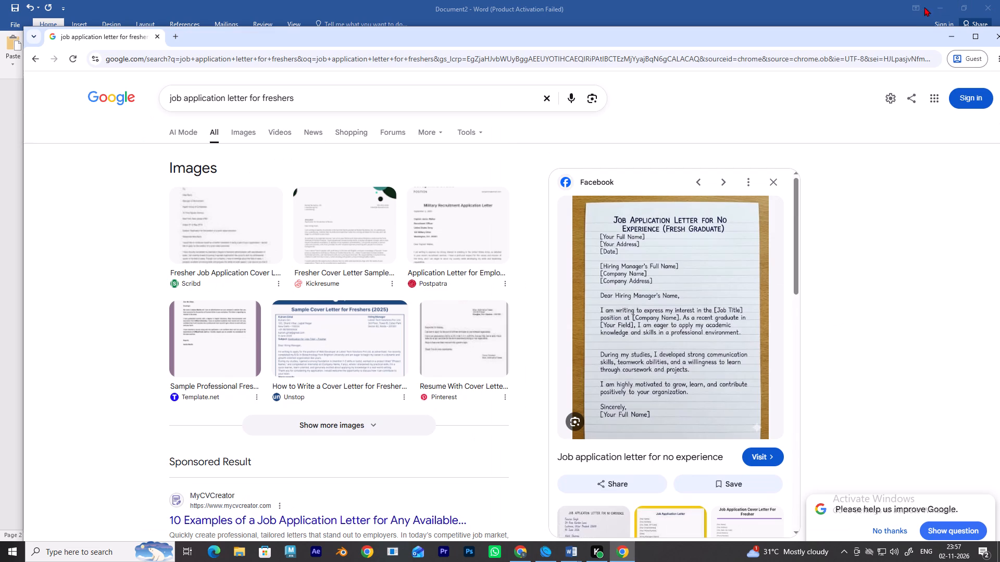
pyautogui.click(944, 32)
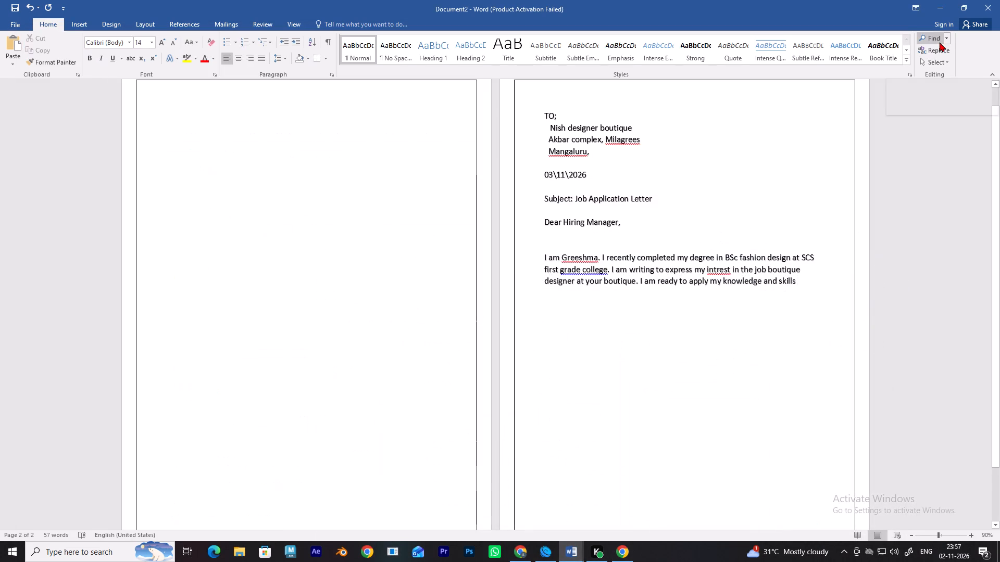
# Continue the sentence after "knowledge and skills" with "in a professional environment", correcting the misspelled "proffesionaln" to "professional".
pyautogui.write('in a')
pyautogui.press('space')
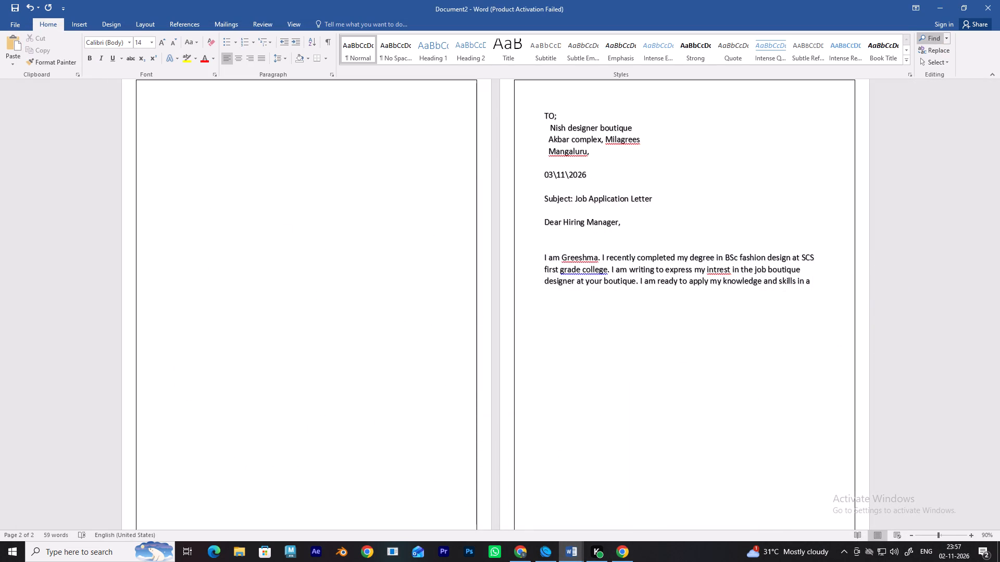
pyautogui.write('proffesionaln en')
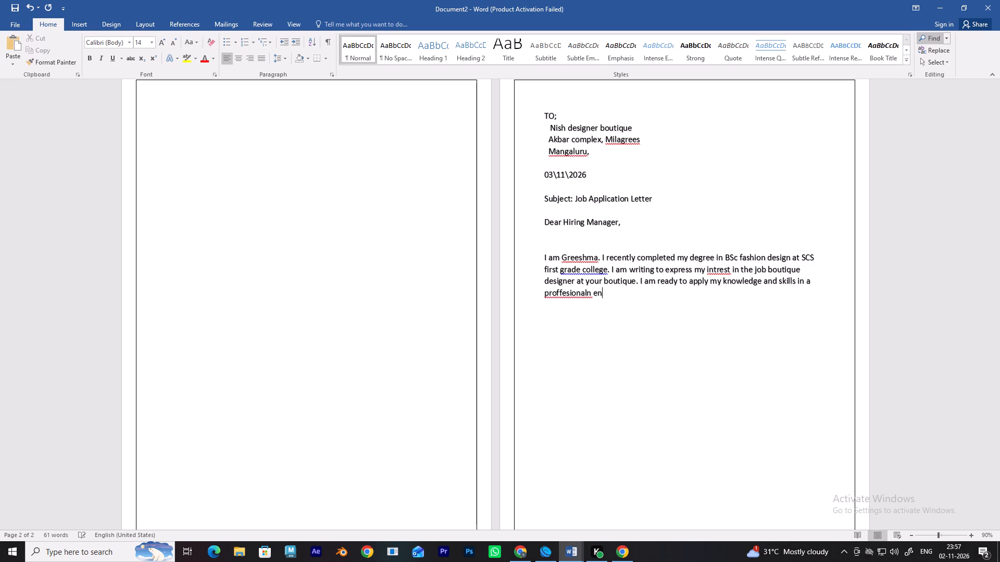
pyautogui.write('vironment')
pyautogui.click(592, 291)
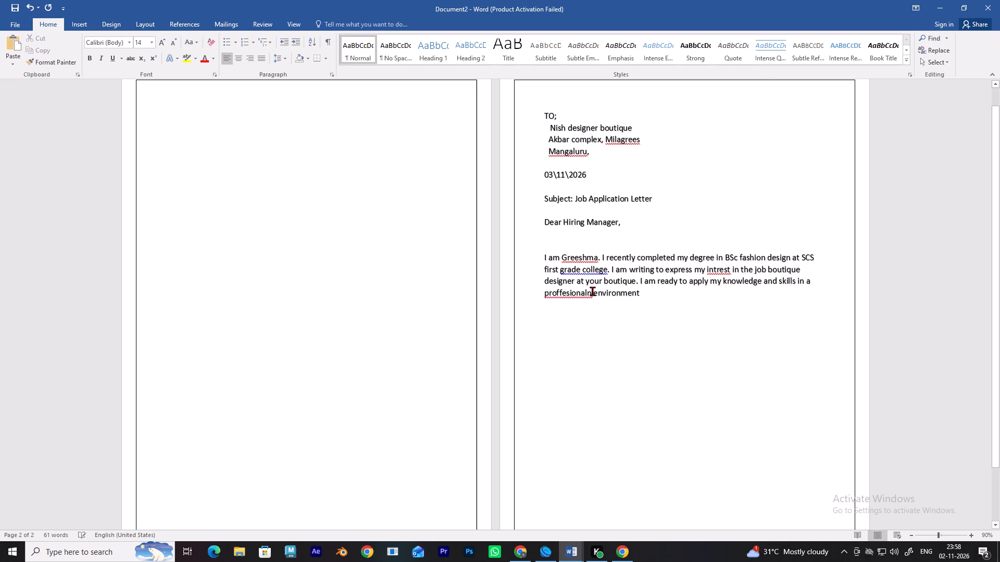
pyautogui.press('BackSpace')
pyautogui.click(568, 290)
pyautogui.press('s')
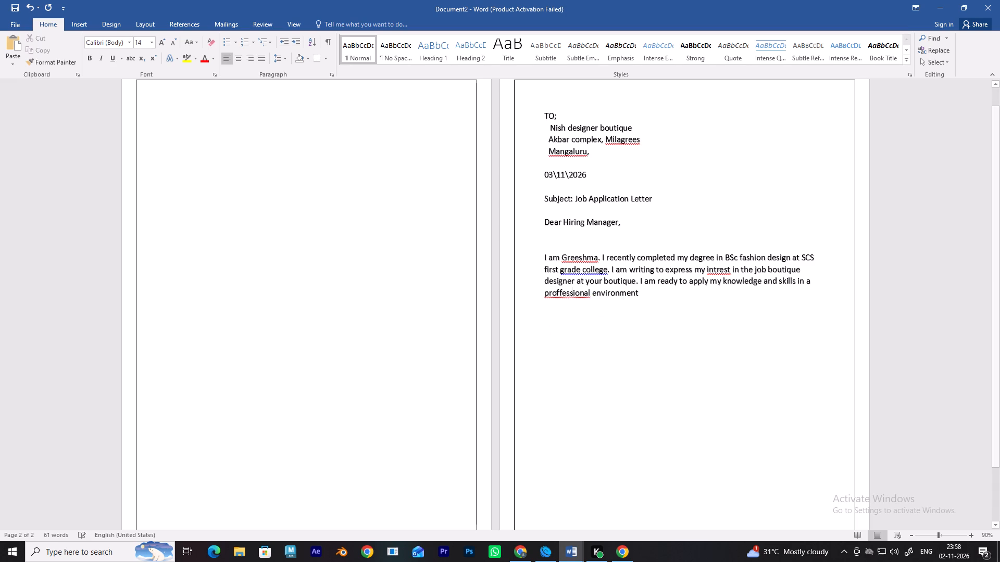
# End the sentence after "environment" with a period and start a new paragraph, leaving a blank line below the first one.
pyautogui.click(590, 292)
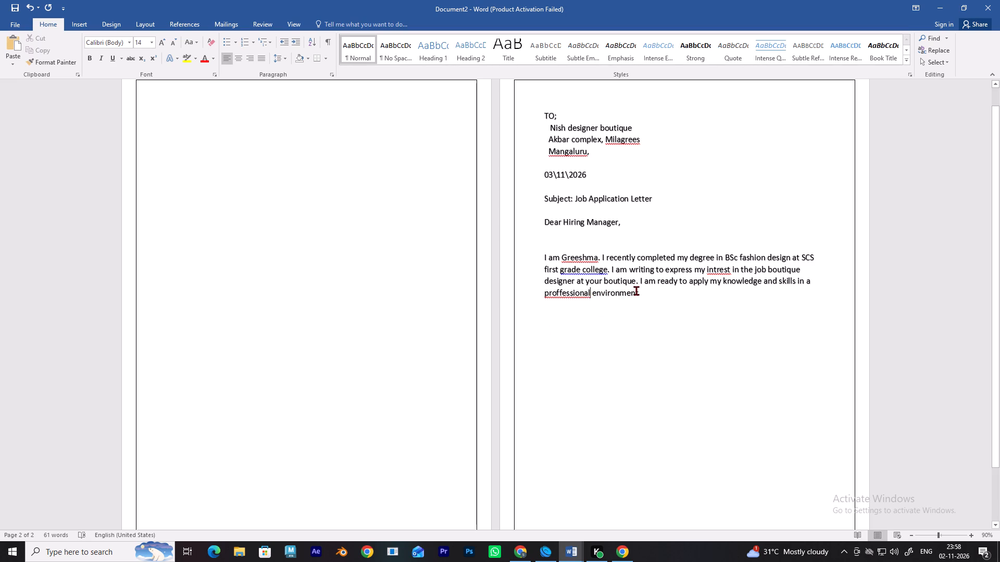
pyautogui.click(639, 290)
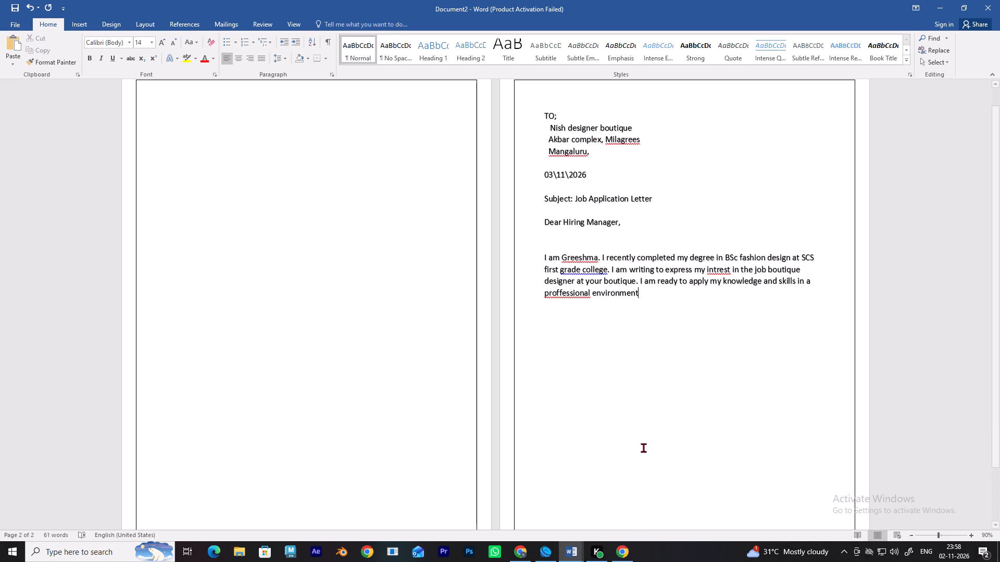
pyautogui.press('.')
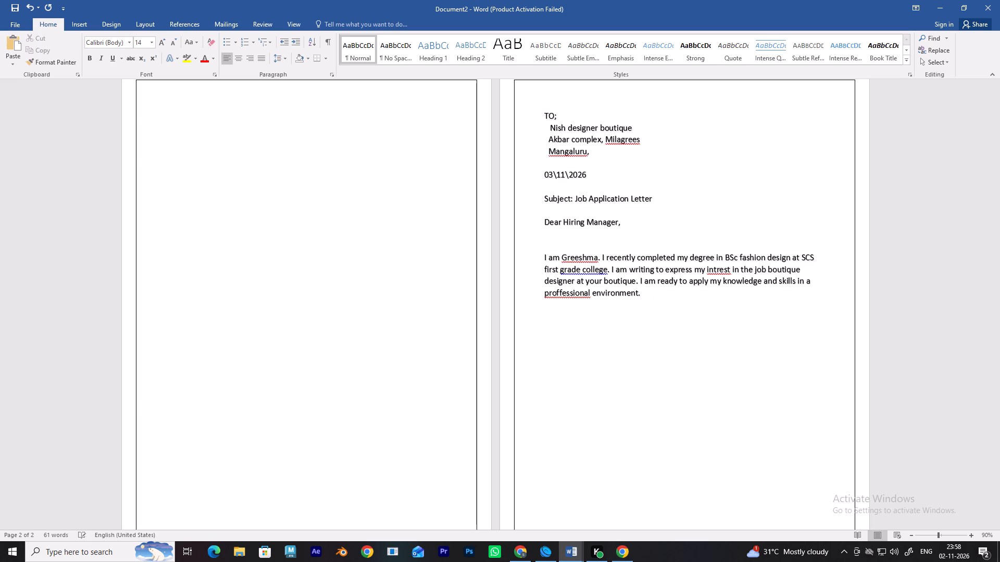
pyautogui.press('Return')
pyautogui.press('Return')
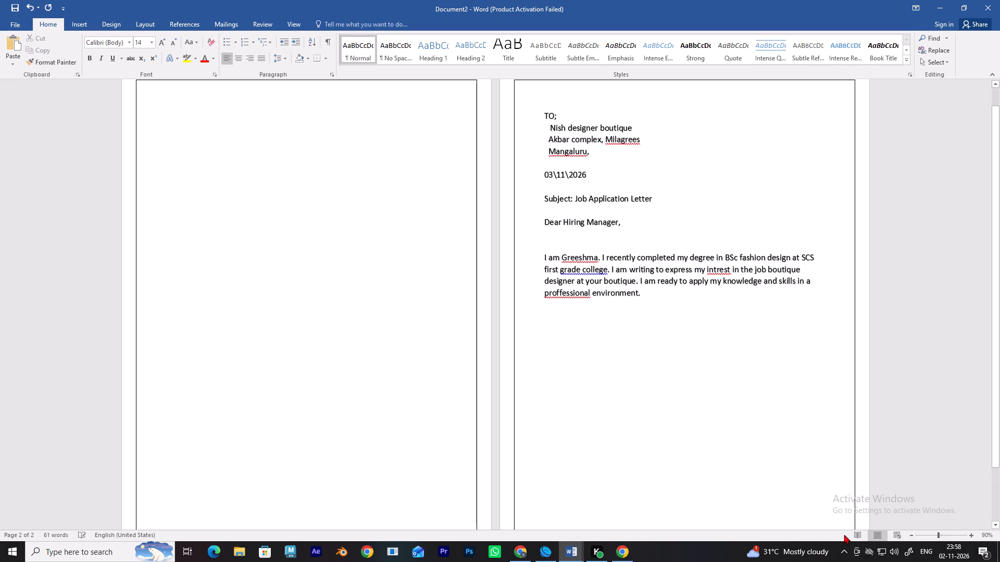
# Check the sample letter in Chrome and correct the misspelled "proffessional" to "professional" in the letter's first paragraph.
pyautogui.click(622, 553)
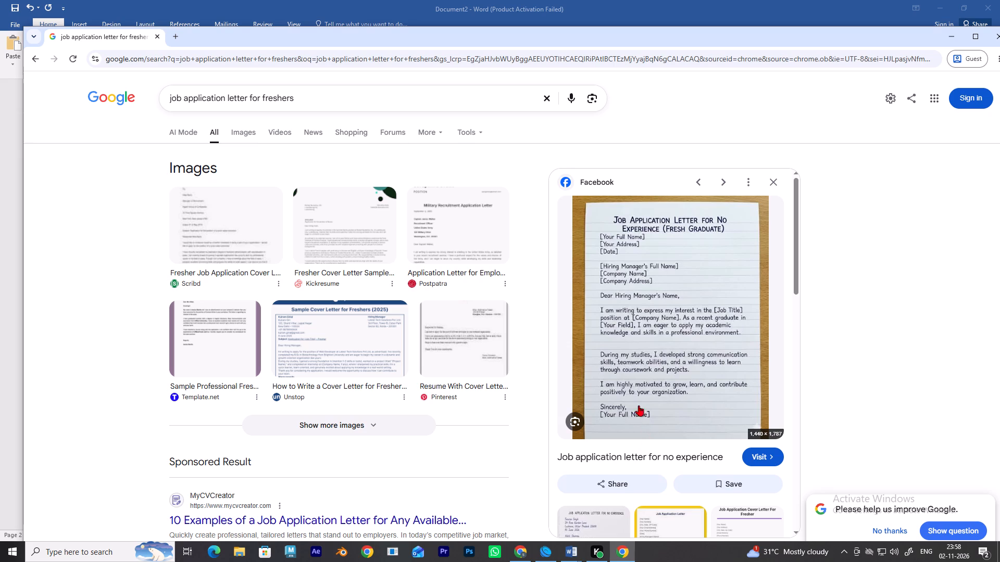
pyautogui.click(952, 33)
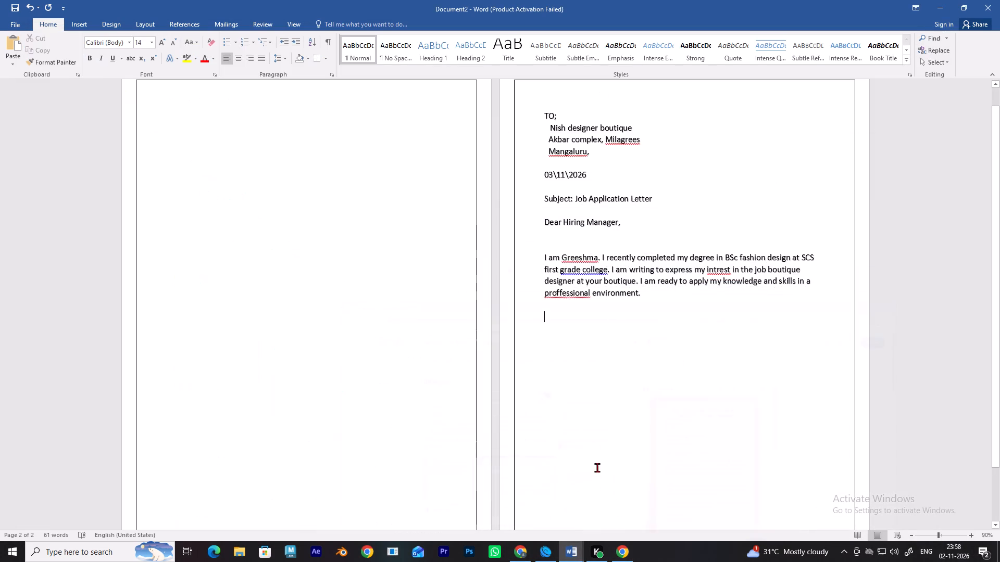
pyautogui.click(561, 292)
pyautogui.press('BackSpace')
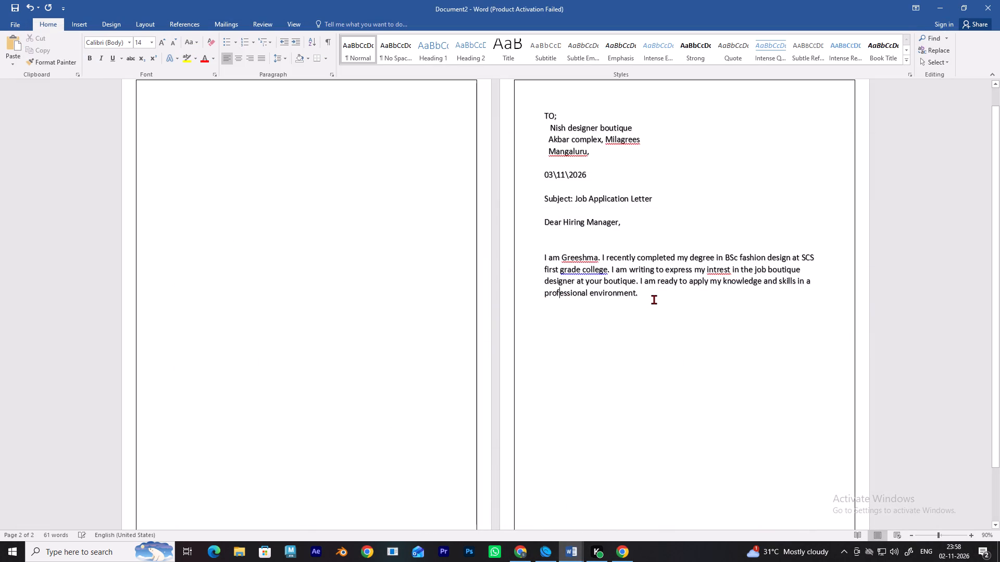
# Check the sample letter in Chrome and begin the second paragraph, one blank line below the first, with "During my studies I".
pyautogui.moveTo(646, 299); pyautogui.dragTo(621, 310)
pyautogui.click(552, 335)
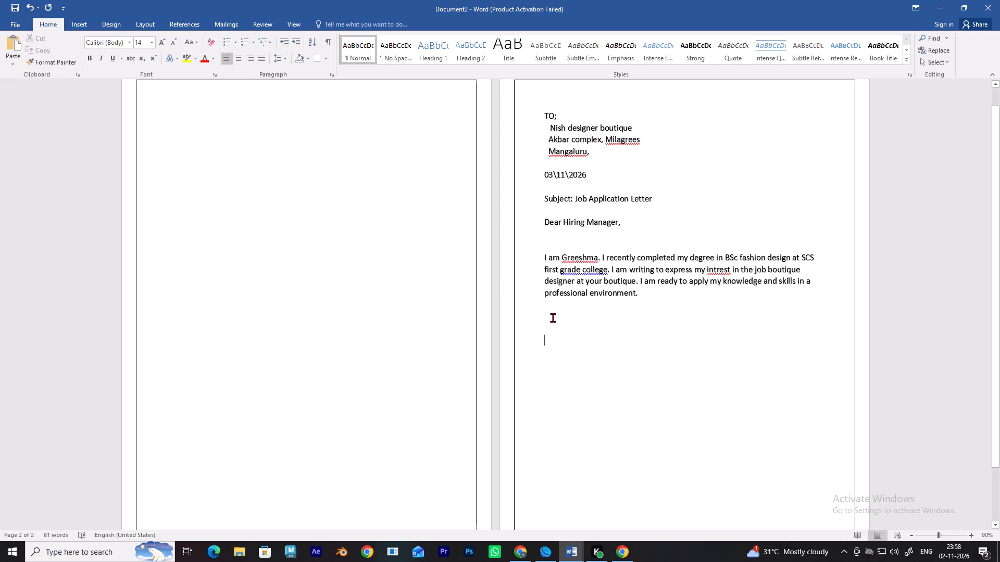
pyautogui.click(553, 317)
pyautogui.click(629, 549)
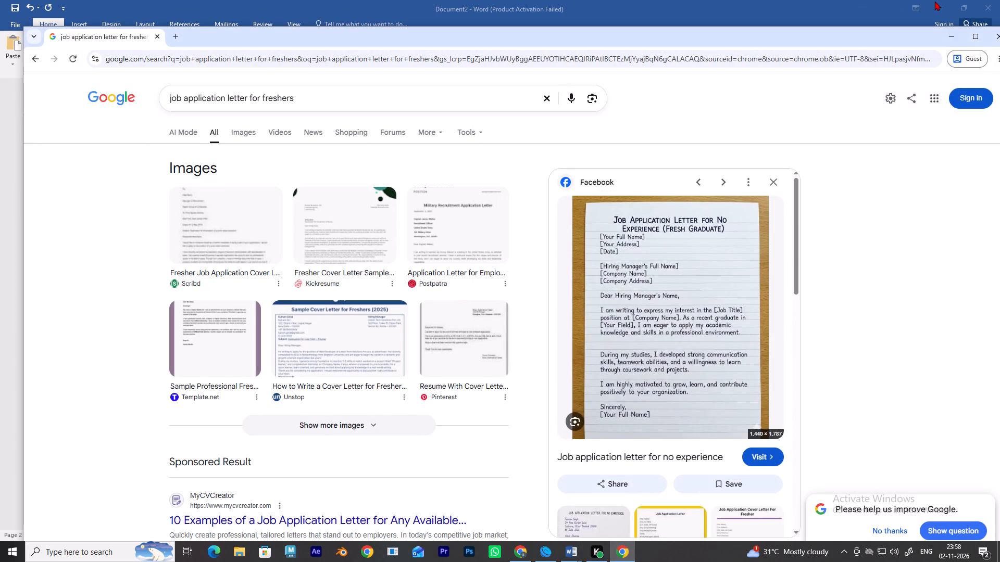
pyautogui.click(951, 35)
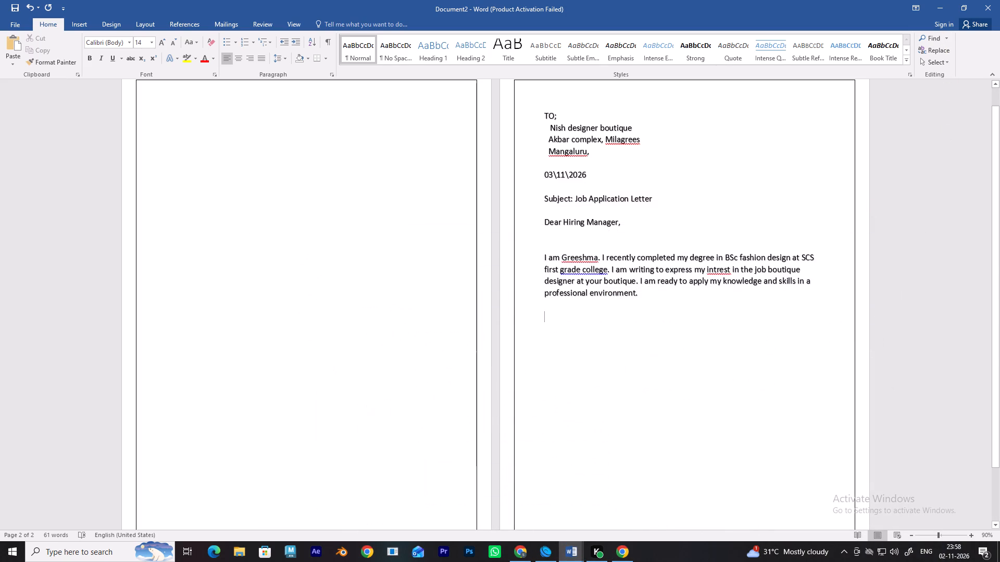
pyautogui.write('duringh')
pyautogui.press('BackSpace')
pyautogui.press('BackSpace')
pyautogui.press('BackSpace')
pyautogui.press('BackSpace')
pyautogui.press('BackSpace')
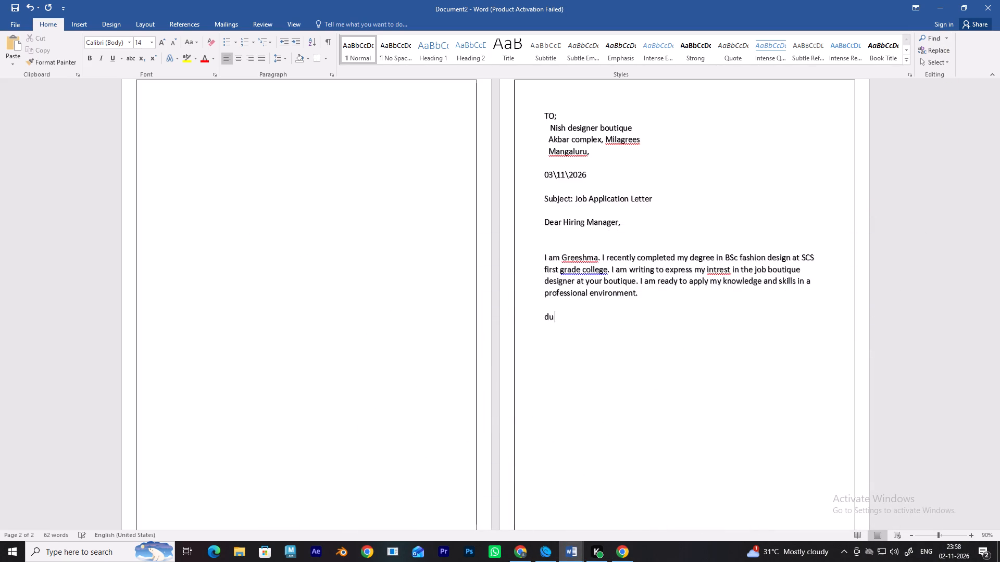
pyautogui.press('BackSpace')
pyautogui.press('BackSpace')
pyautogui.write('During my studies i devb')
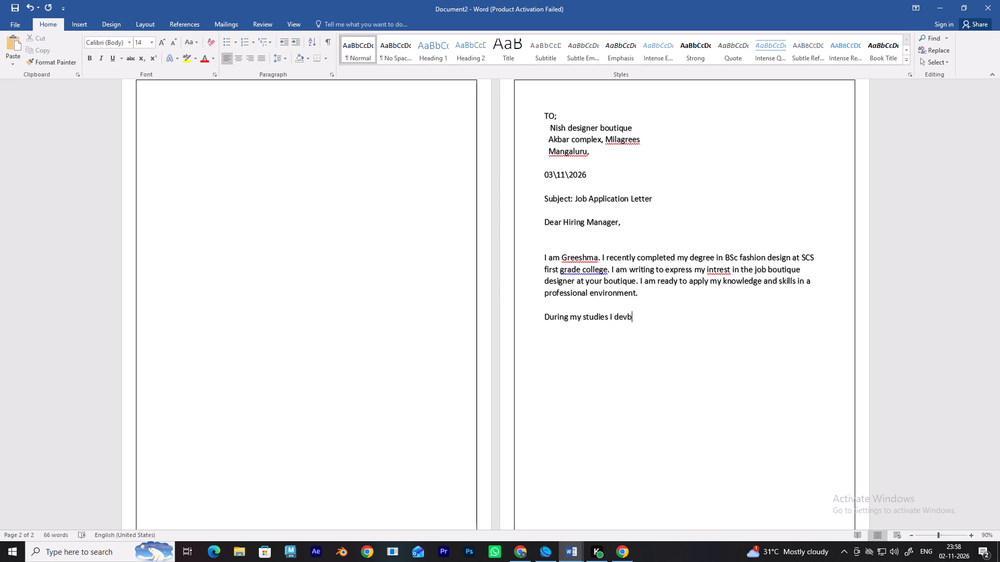
# Continue the second paragraph after "During my studies I" by completing the word "developed".
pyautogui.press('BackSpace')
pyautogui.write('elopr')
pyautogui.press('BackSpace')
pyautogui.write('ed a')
# Continue the second paragraph's sentence after "During my studies I" with "developed strong communication".
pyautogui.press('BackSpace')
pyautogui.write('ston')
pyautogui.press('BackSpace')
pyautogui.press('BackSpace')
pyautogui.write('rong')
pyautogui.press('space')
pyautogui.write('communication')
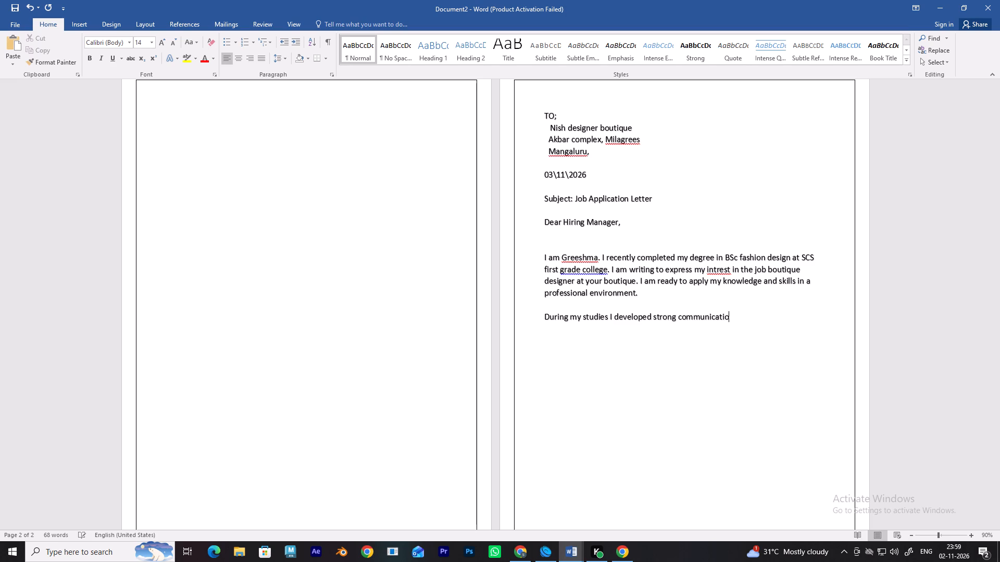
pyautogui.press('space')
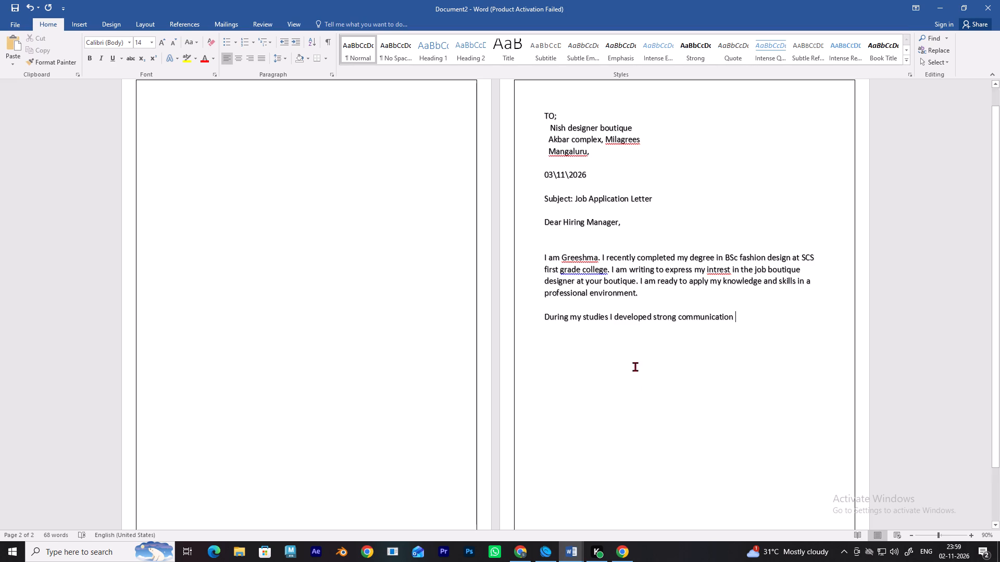
# Compare with the sample letter in Chrome and continue the sentence after "strong communication" with "skills, team work and".
pyautogui.click(619, 545)
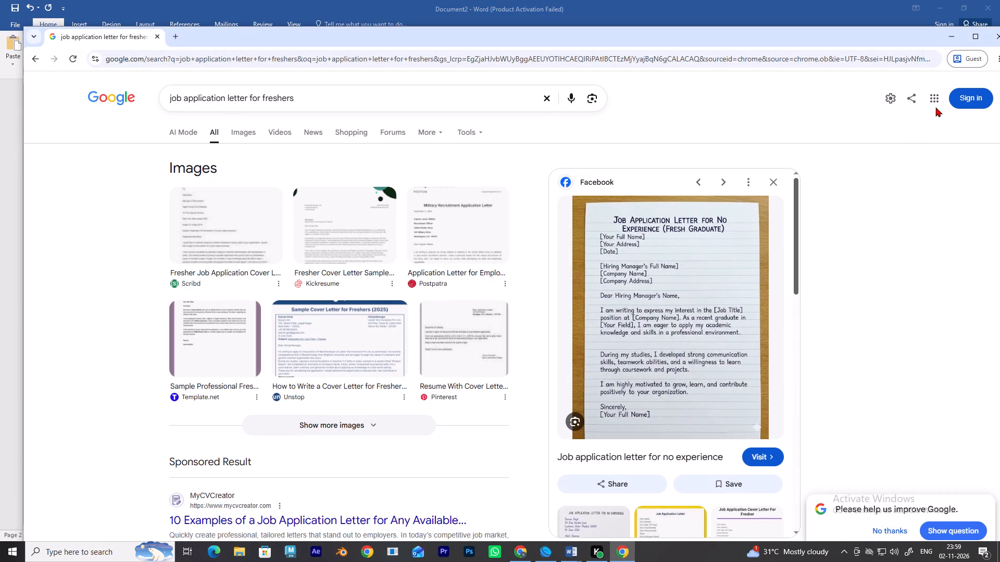
pyautogui.click(953, 37)
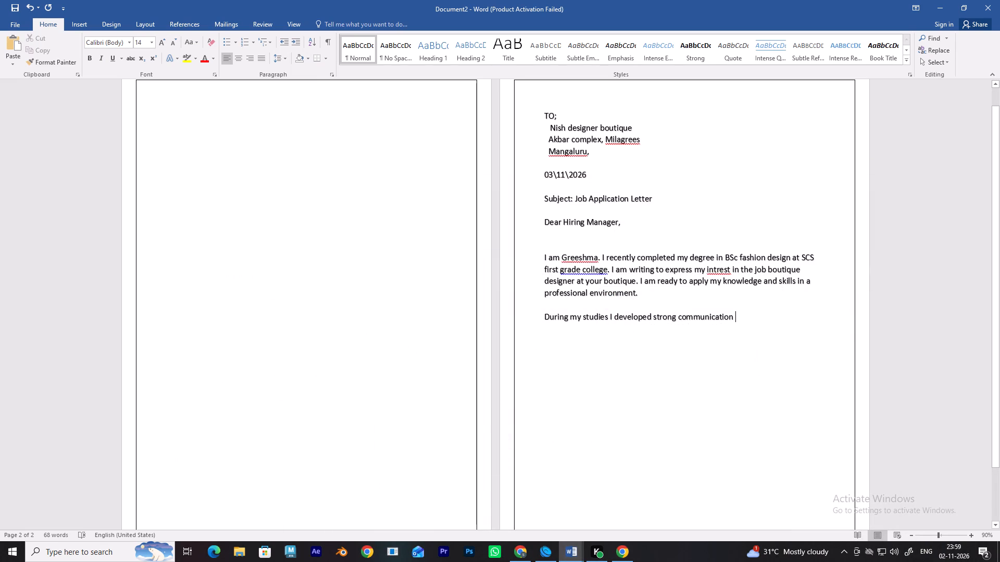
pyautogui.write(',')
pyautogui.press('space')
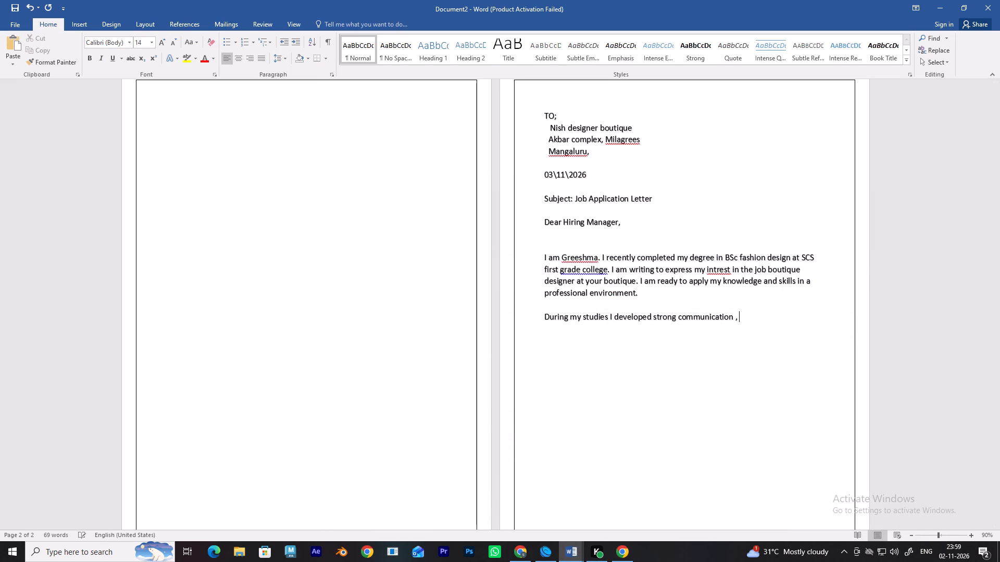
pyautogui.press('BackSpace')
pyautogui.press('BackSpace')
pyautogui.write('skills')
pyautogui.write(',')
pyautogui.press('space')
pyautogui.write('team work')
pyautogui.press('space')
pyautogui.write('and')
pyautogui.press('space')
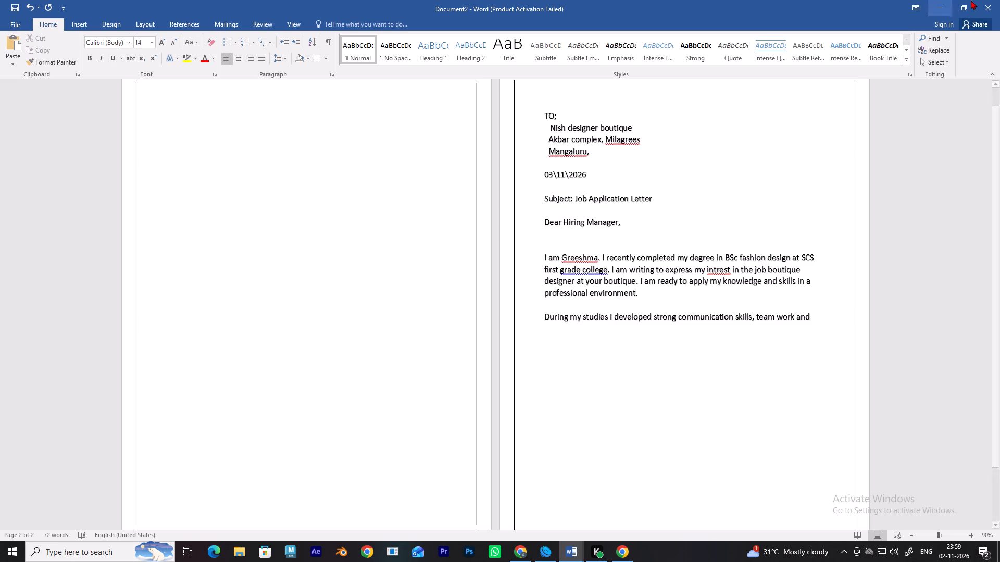
pyautogui.click(935, 0)
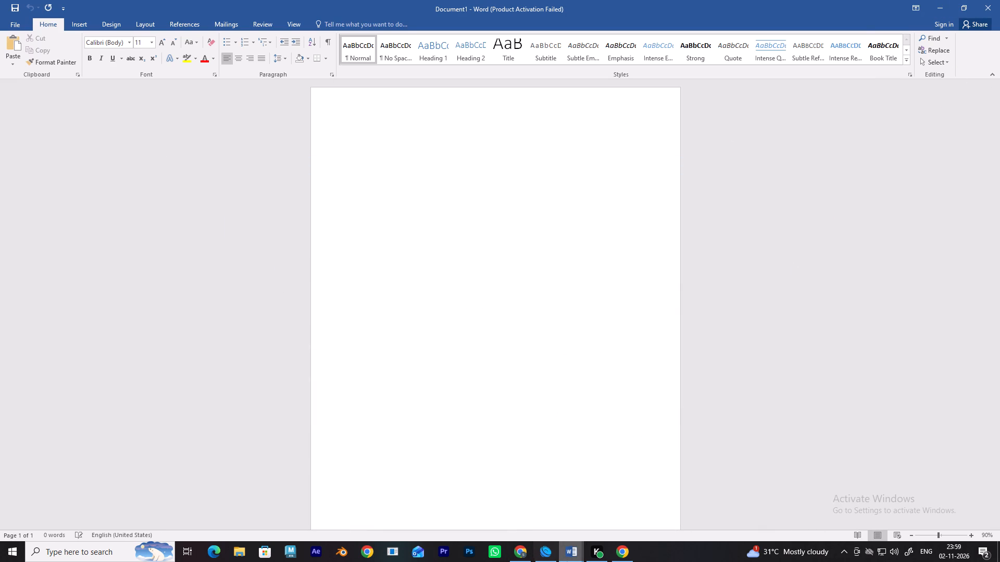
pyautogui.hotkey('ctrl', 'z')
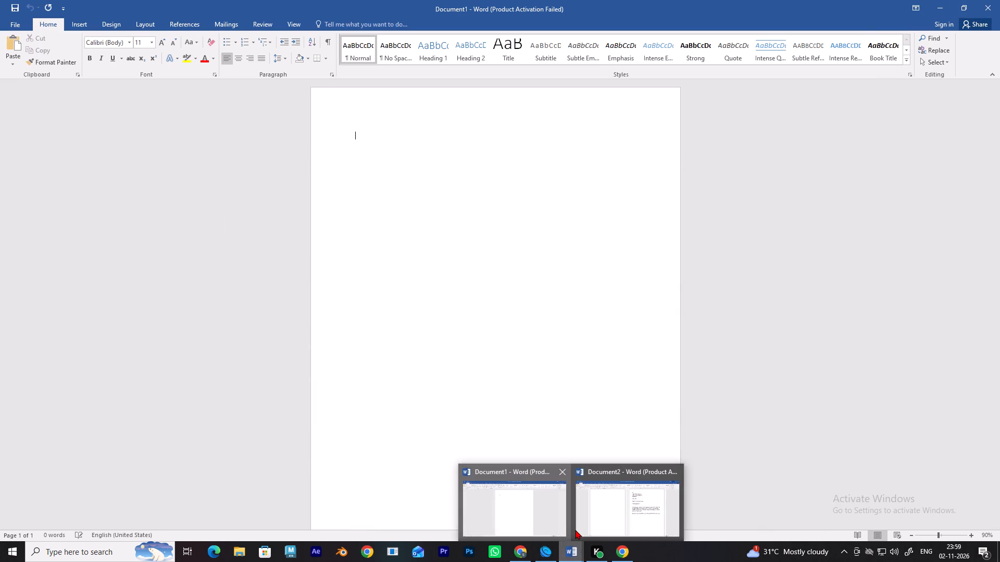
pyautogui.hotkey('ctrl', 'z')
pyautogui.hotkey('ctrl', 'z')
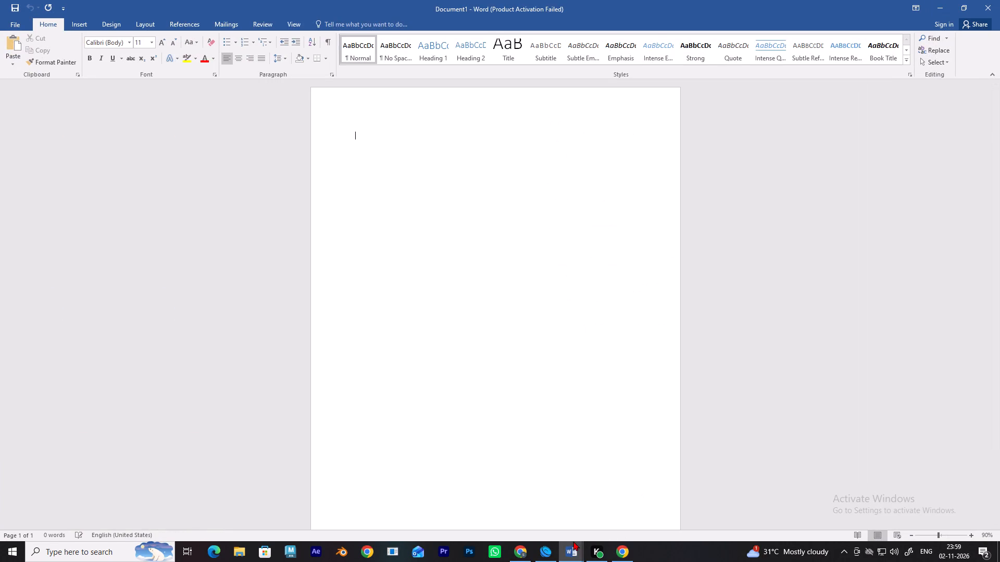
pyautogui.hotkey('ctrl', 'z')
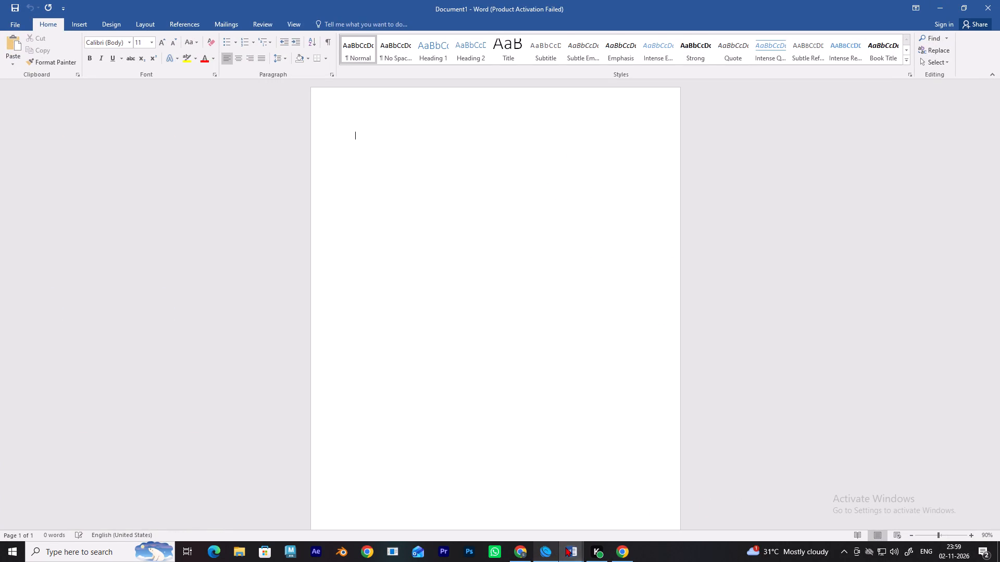
# Return to the letter in Document2, compare it with the Chrome sample, and replace the trailing "and" after "team work" with a full stop.
pyautogui.click(567, 547)
pyautogui.click(630, 522)
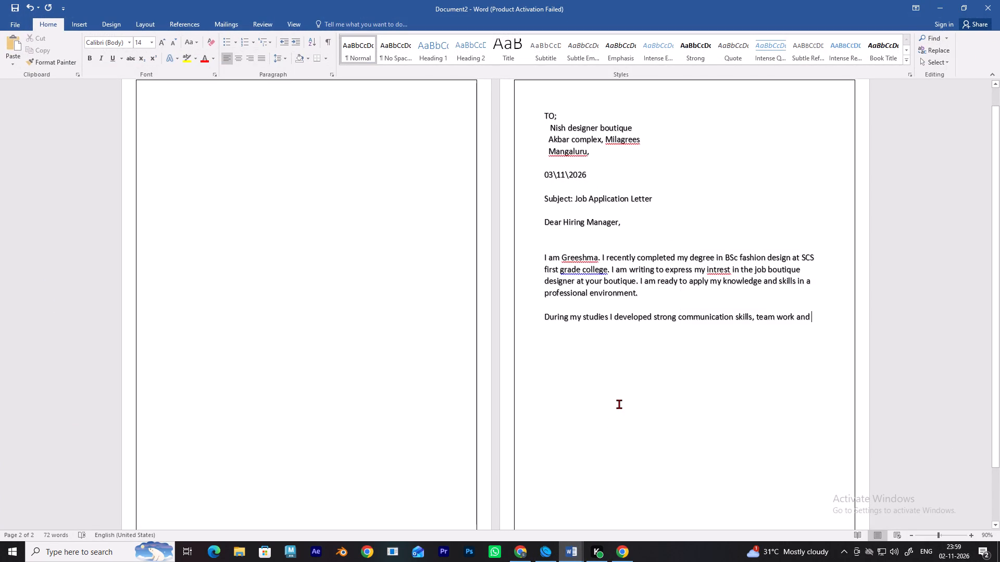
pyautogui.click(618, 543)
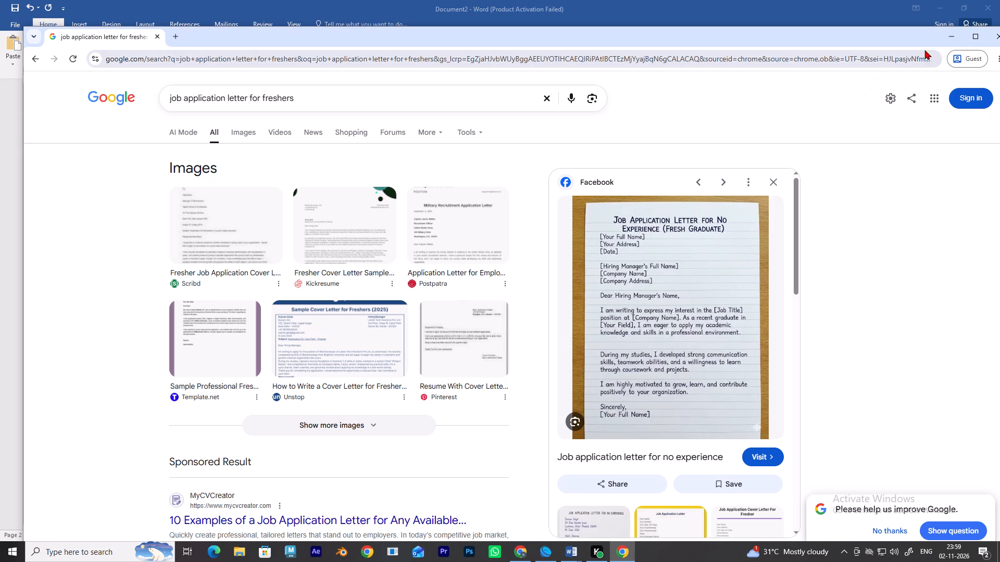
pyautogui.click(948, 39)
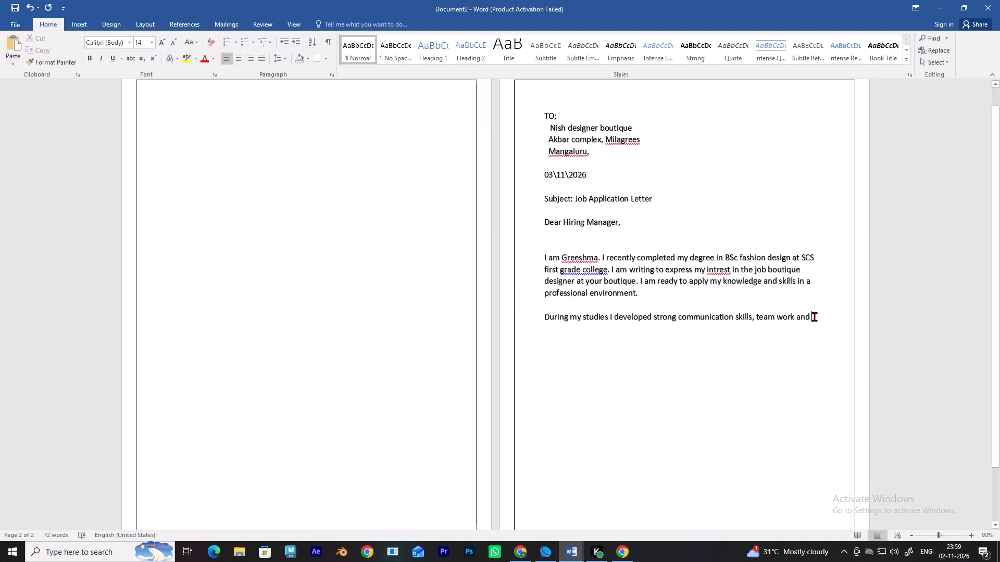
pyautogui.press('BackSpace')
pyautogui.press('BackSpace')
pyautogui.press('BackSpace')
pyautogui.press('BackSpace')
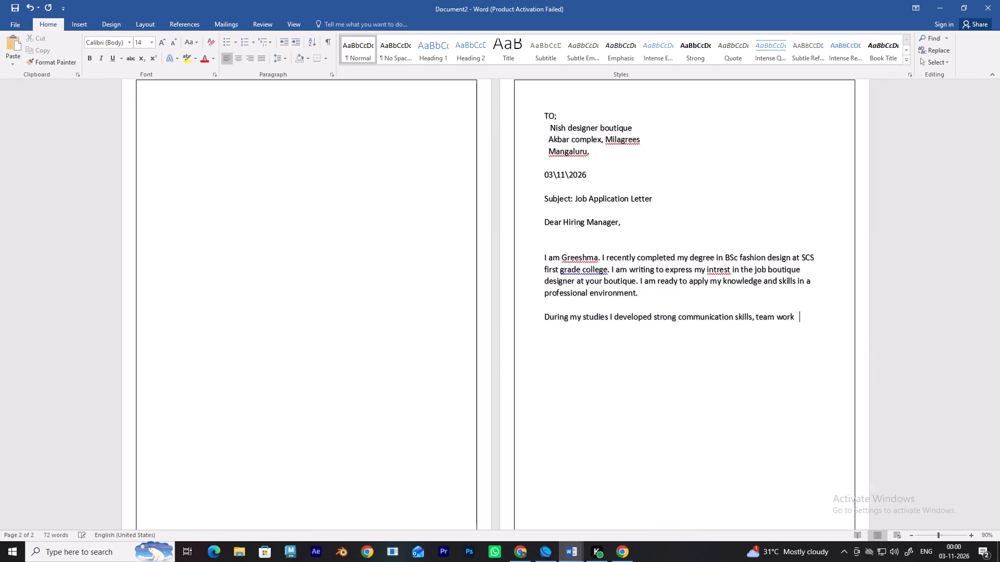
pyautogui.press('BackSpace')
pyautogui.press('.')
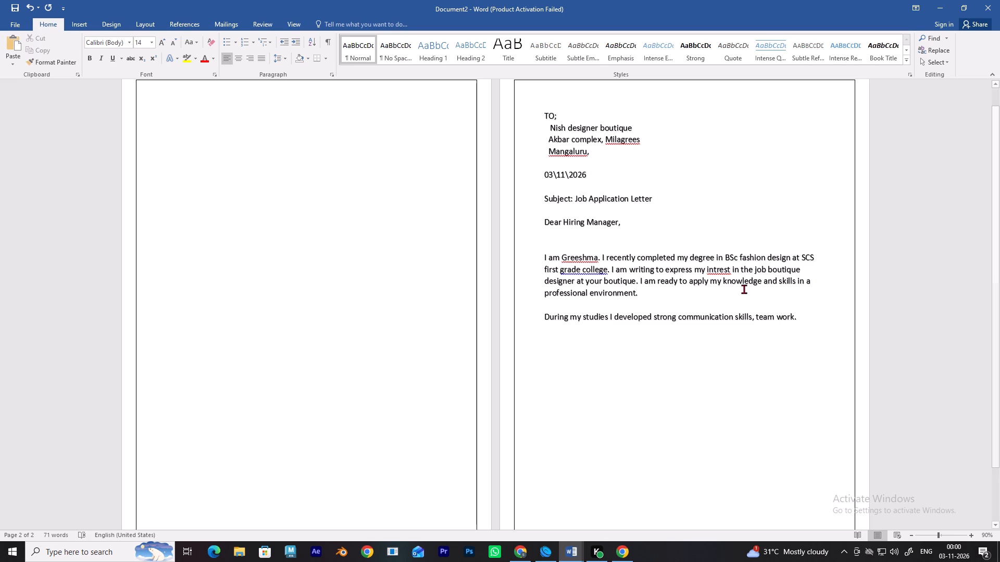
# Replace the comma between "communication skills" and "team work" with "and".
pyautogui.click(755, 314)
pyautogui.press('BackSpace')
pyautogui.press('BackSpace')
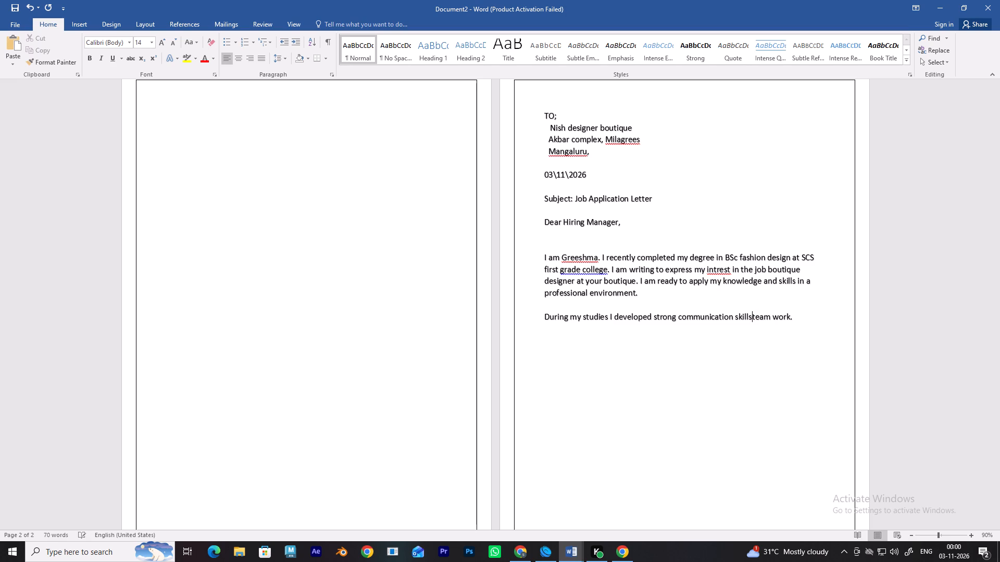
pyautogui.press('space')
pyautogui.write('and')
pyautogui.press('space')
# Check the sample letter in Chrome and begin a new sentence after "team work." with "I am highly motivated", correcting the misspelled "higly".
pyautogui.click(812, 316)
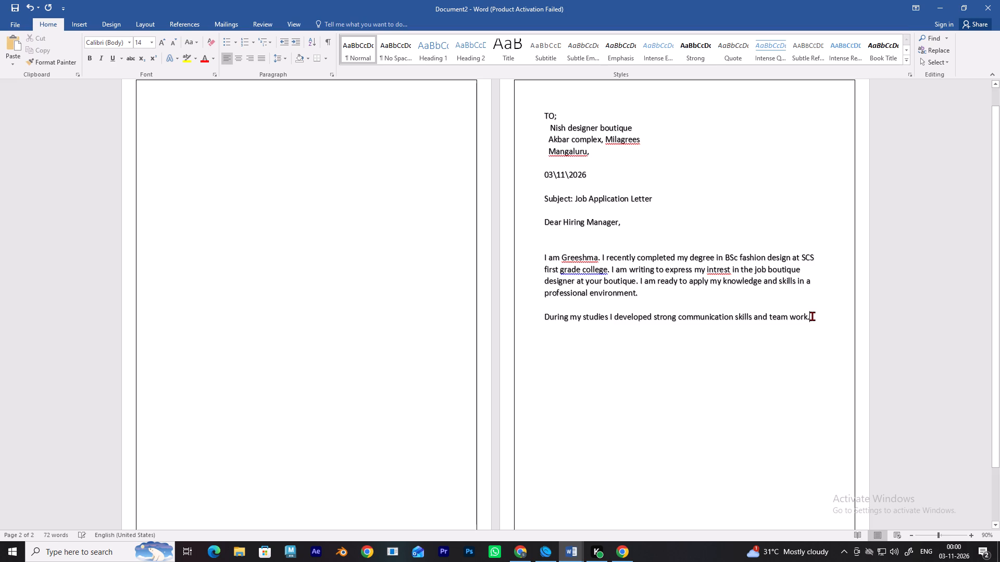
pyautogui.click(622, 549)
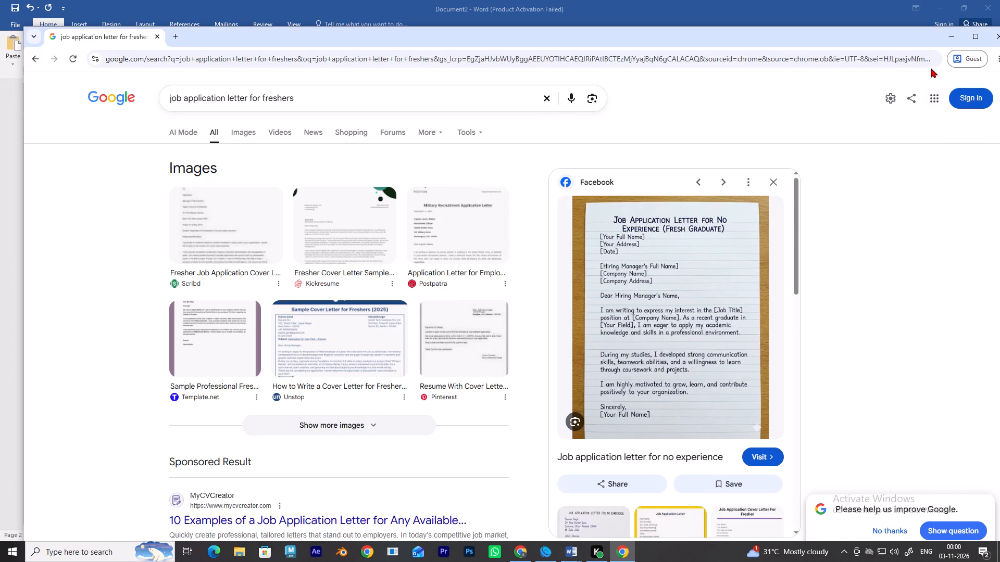
pyautogui.click(951, 35)
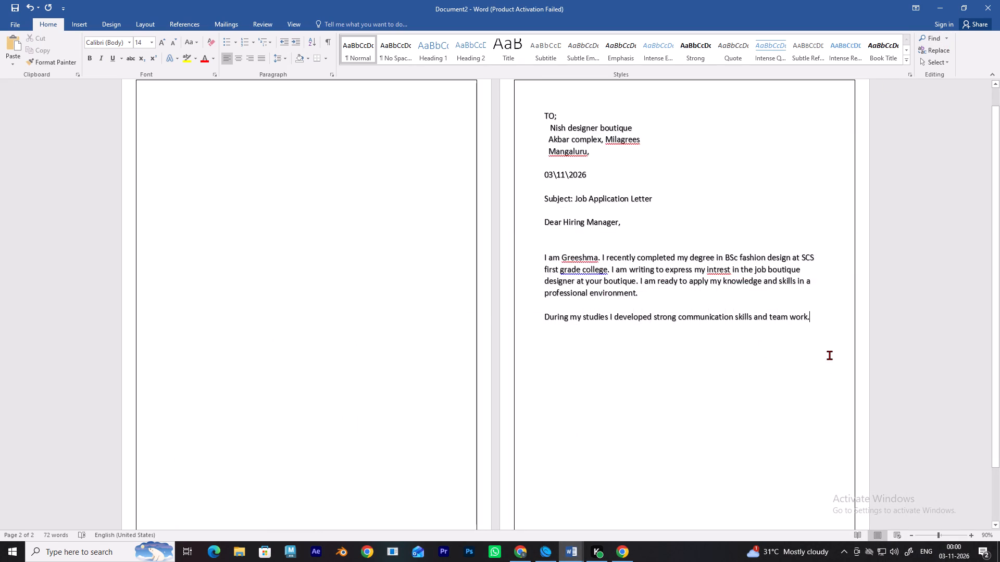
pyautogui.press('space')
pyautogui.write('I')
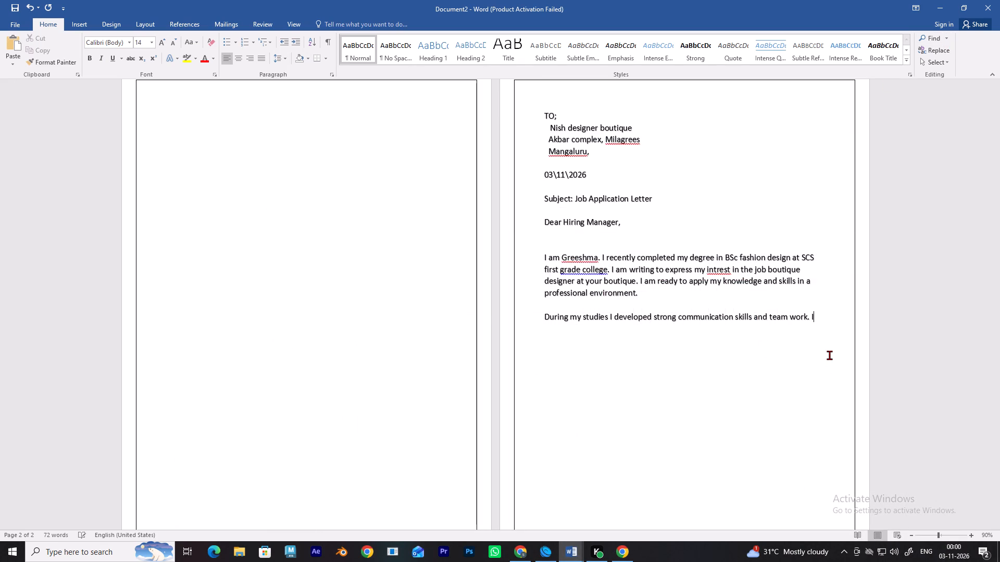
pyautogui.press('space')
pyautogui.write('am')
pyautogui.press('space')
pyautogui.write('higly')
pyautogui.press('space')
pyautogui.press('BackSpace')
pyautogui.press('BackSpace')
pyautogui.press('BackSpace')
pyautogui.write('hly')
pyautogui.press('space')
pyautogui.write('motivated')
pyautogui.press('space')
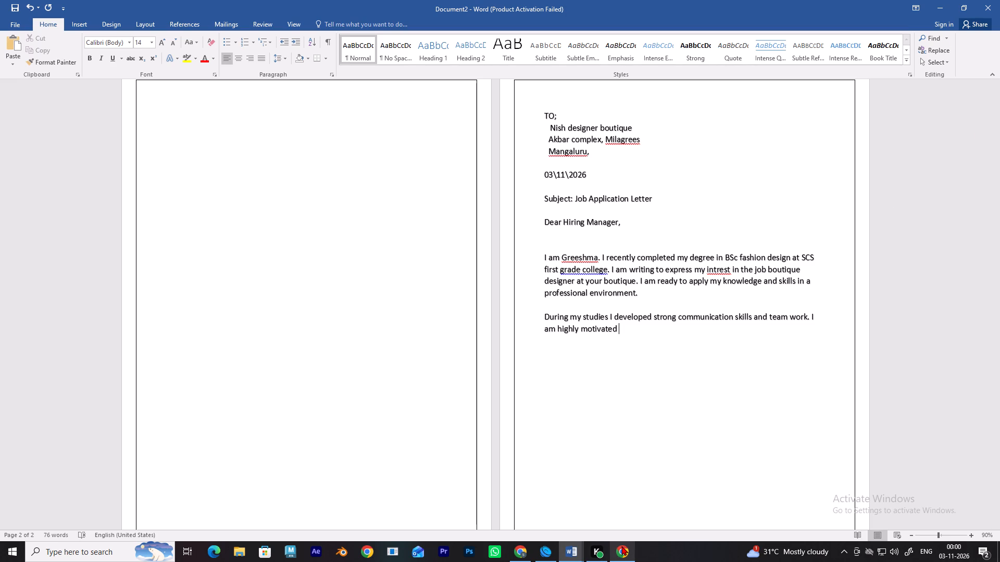
# Check the sample letter in Chrome and continue the sentence after "highly motivated" with "to grow learn".
pyautogui.click(646, 512)
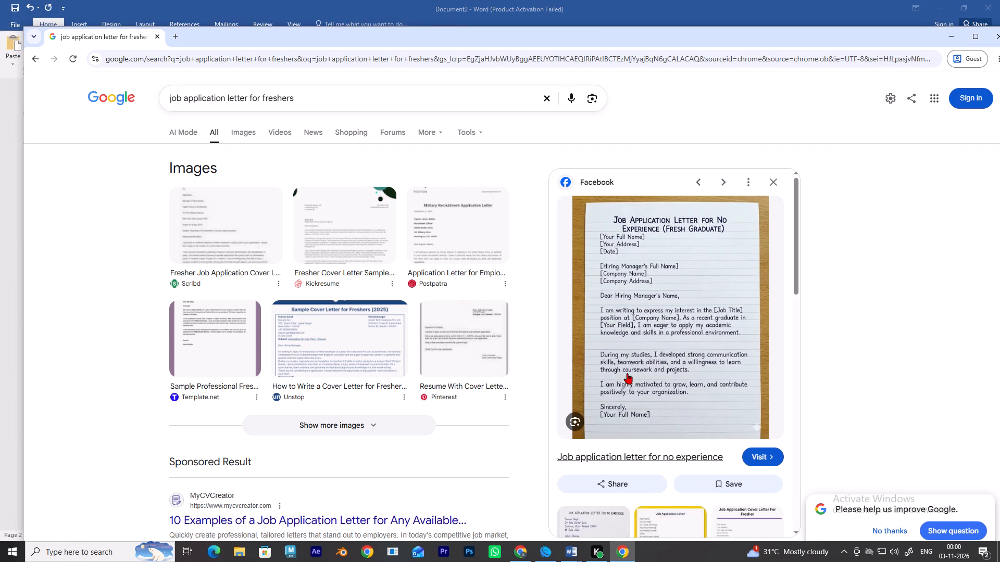
pyautogui.click(951, 36)
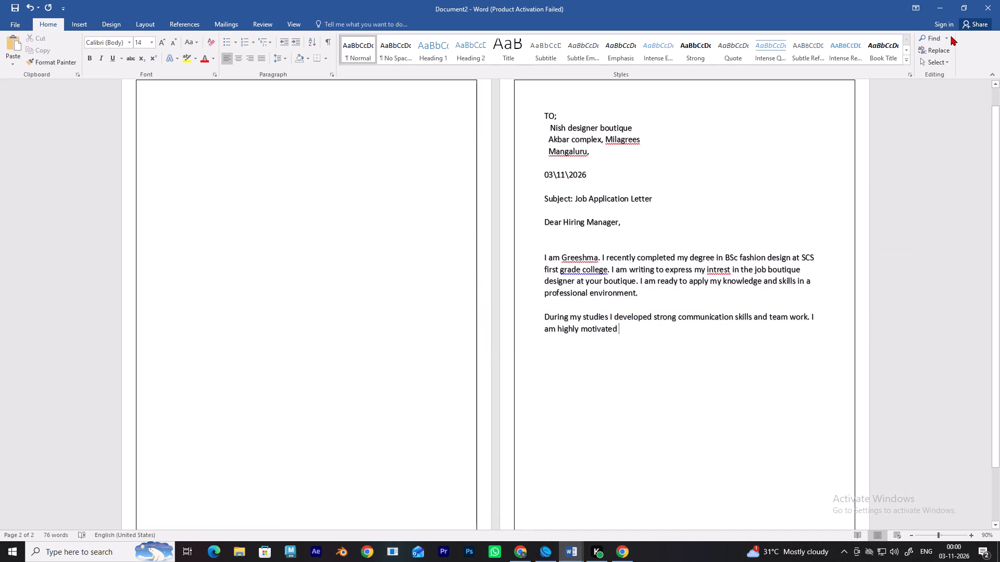
pyautogui.write('to grow learn')
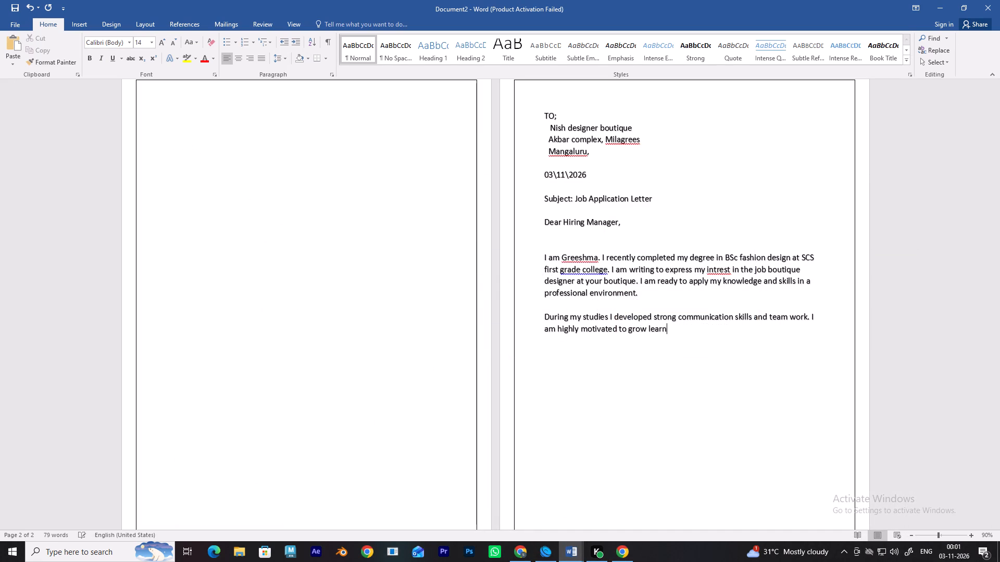
pyautogui.press('space')
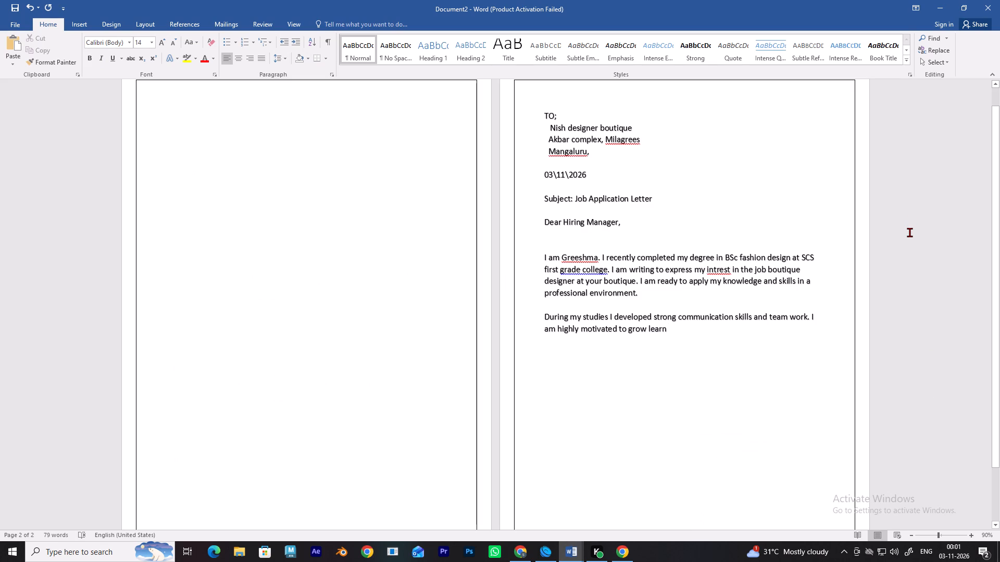
# Finish the sentence after "to grow learn" with "and contribute.", correcting the misspelled "contriburte" to "contribute".
pyautogui.write('and contrin')
pyautogui.press('BackSpace')
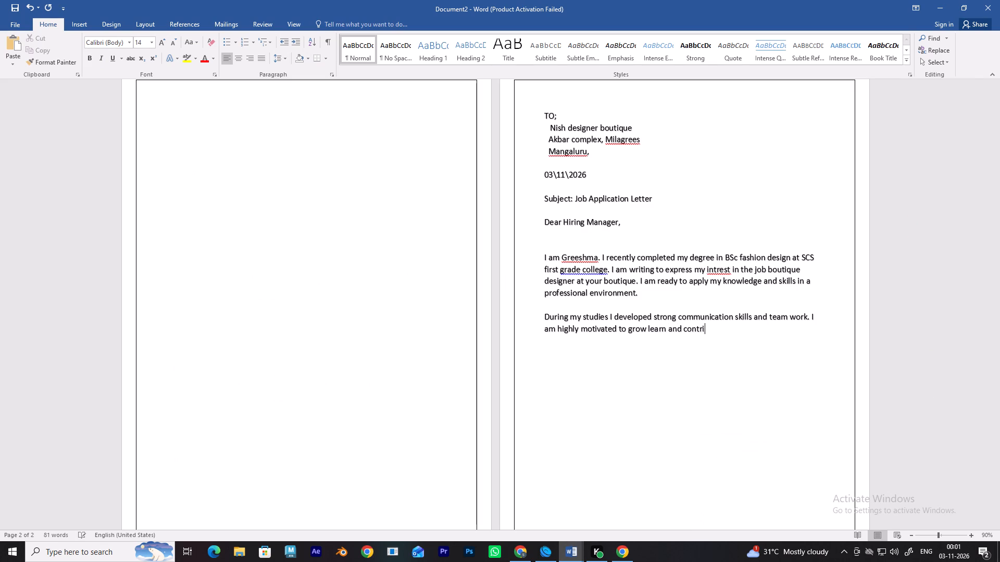
pyautogui.write('burte')
pyautogui.press('space')
pyautogui.press('BackSpace')
pyautogui.press('BackSpace')
pyautogui.press('BackSpace')
pyautogui.press('BackSpace')
pyautogui.press('BackSpace')
pyautogui.press('BackSpace')
pyautogui.press('BackSpace')
pyautogui.press('BackSpace')
pyautogui.press('BackSpace')
pyautogui.press('BackSpace')
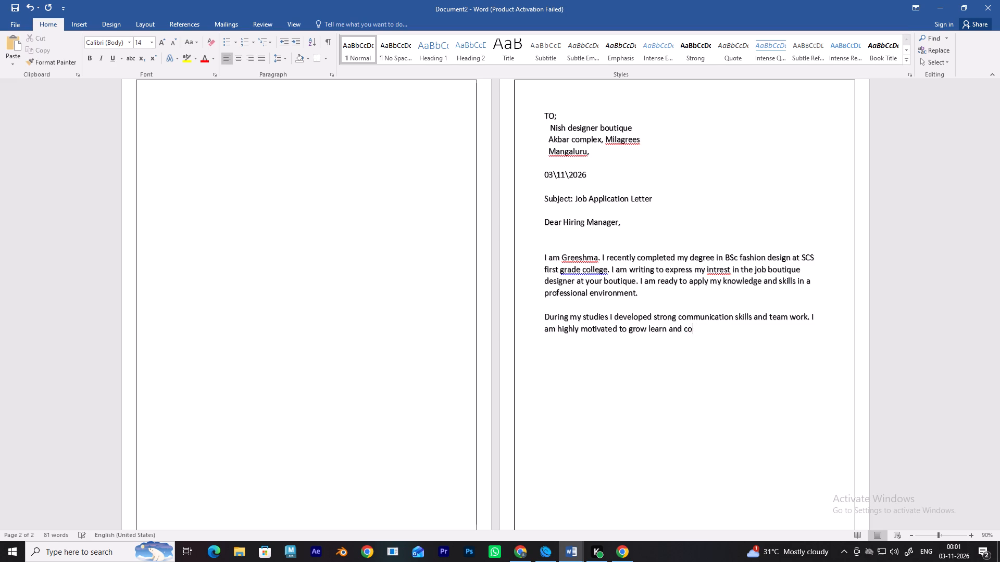
pyautogui.press('BackSpace')
pyautogui.press('BackSpace')
pyautogui.write('contri')
pyautogui.write('bute')
pyautogui.press('space')
pyautogui.press('BackSpace')
pyautogui.press('.')
pyautogui.press('space')
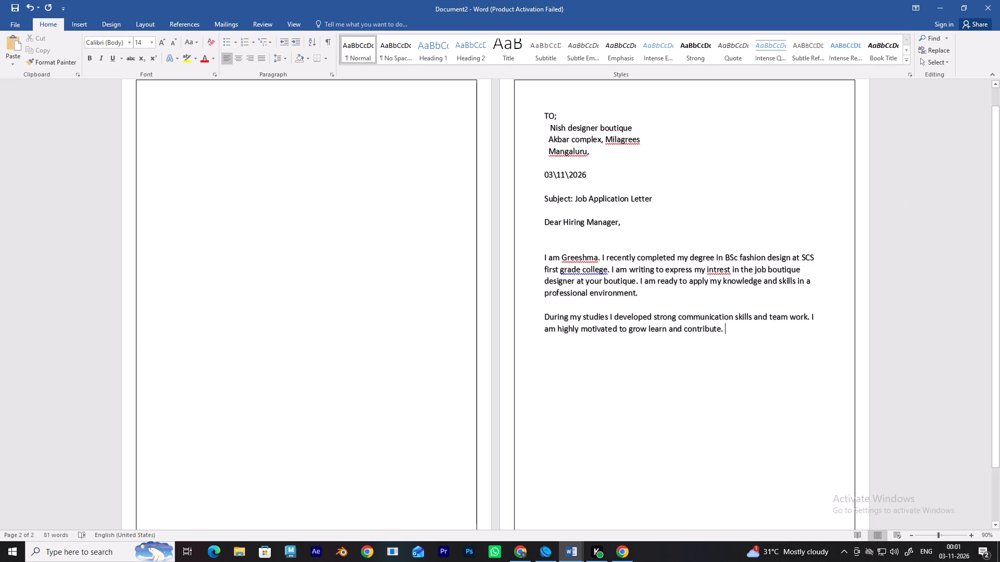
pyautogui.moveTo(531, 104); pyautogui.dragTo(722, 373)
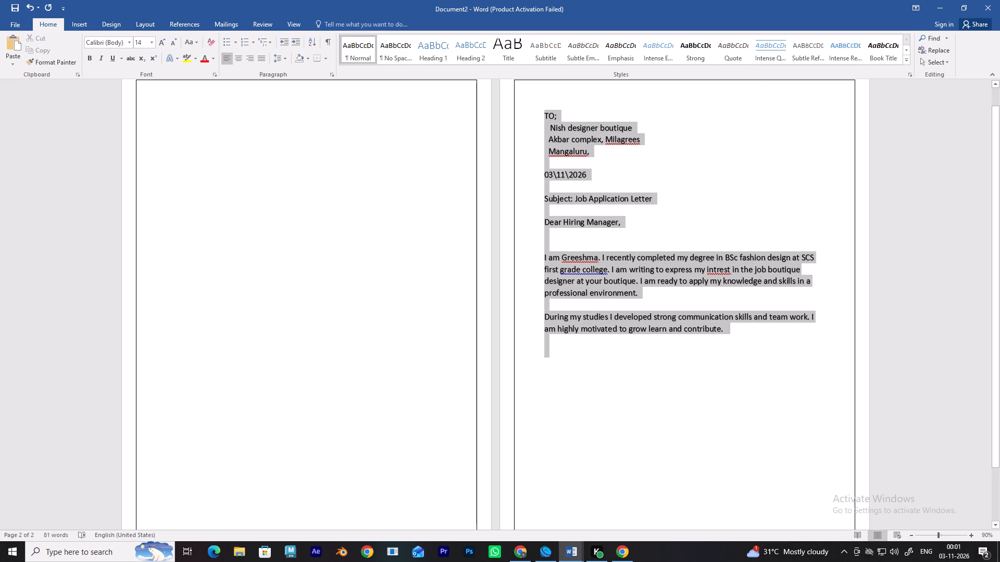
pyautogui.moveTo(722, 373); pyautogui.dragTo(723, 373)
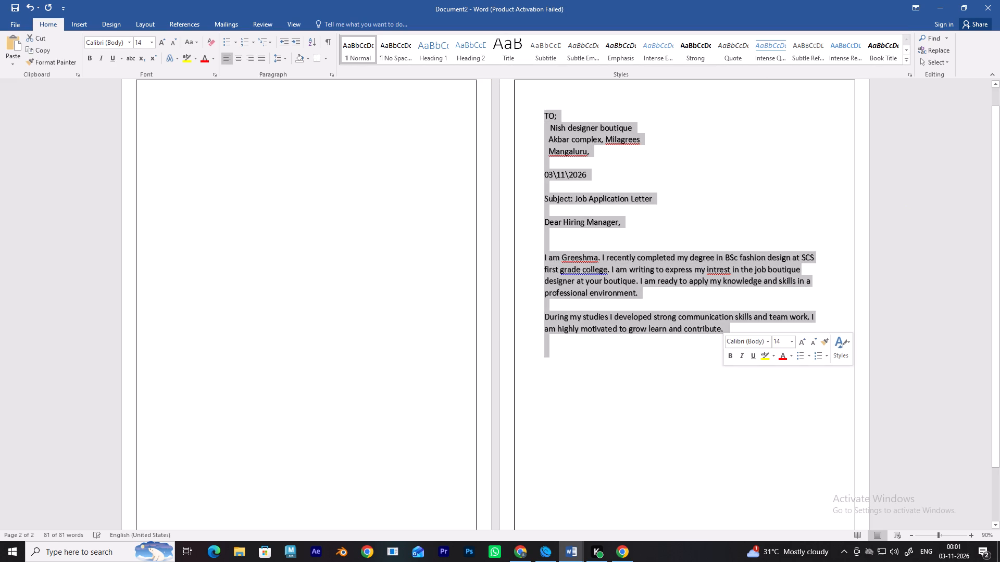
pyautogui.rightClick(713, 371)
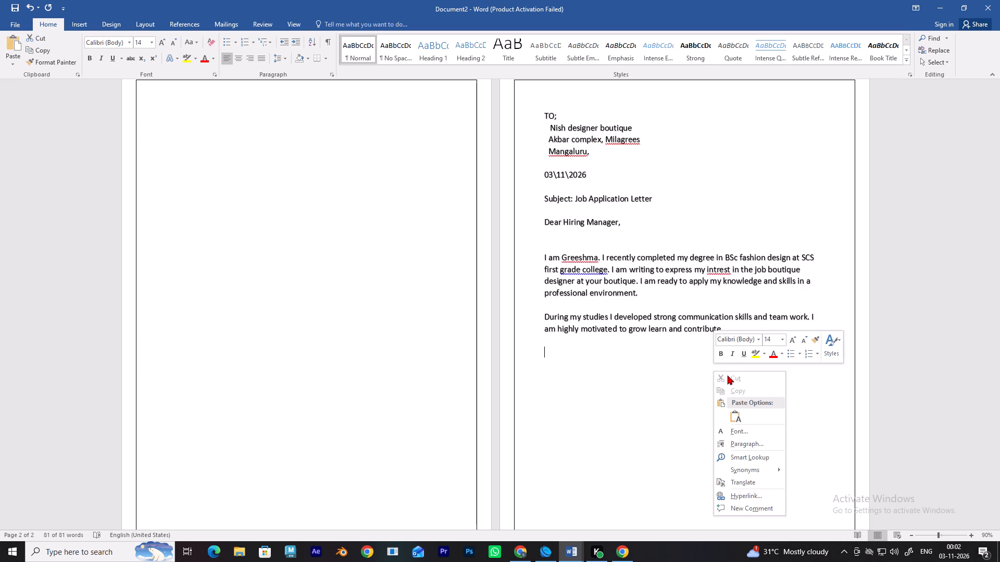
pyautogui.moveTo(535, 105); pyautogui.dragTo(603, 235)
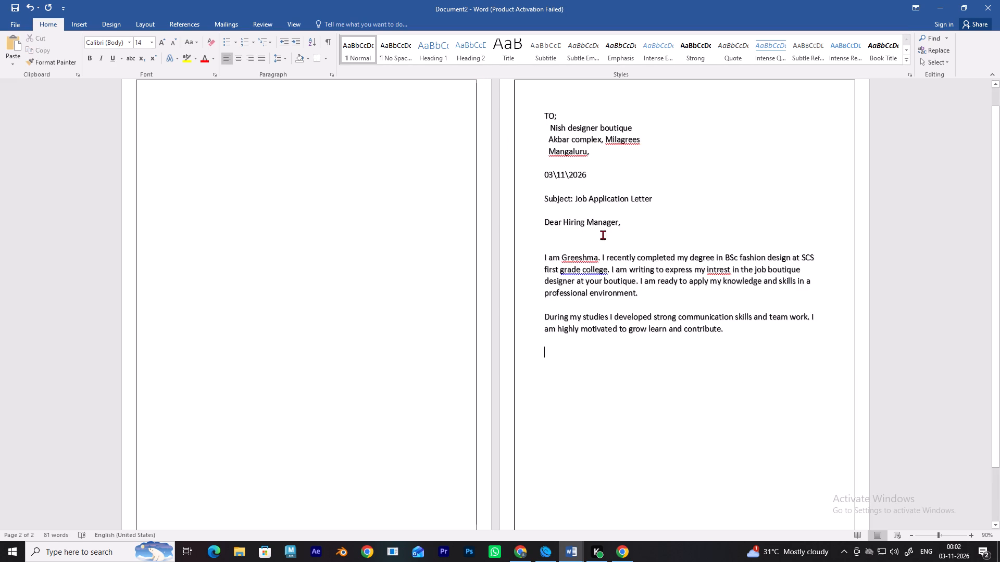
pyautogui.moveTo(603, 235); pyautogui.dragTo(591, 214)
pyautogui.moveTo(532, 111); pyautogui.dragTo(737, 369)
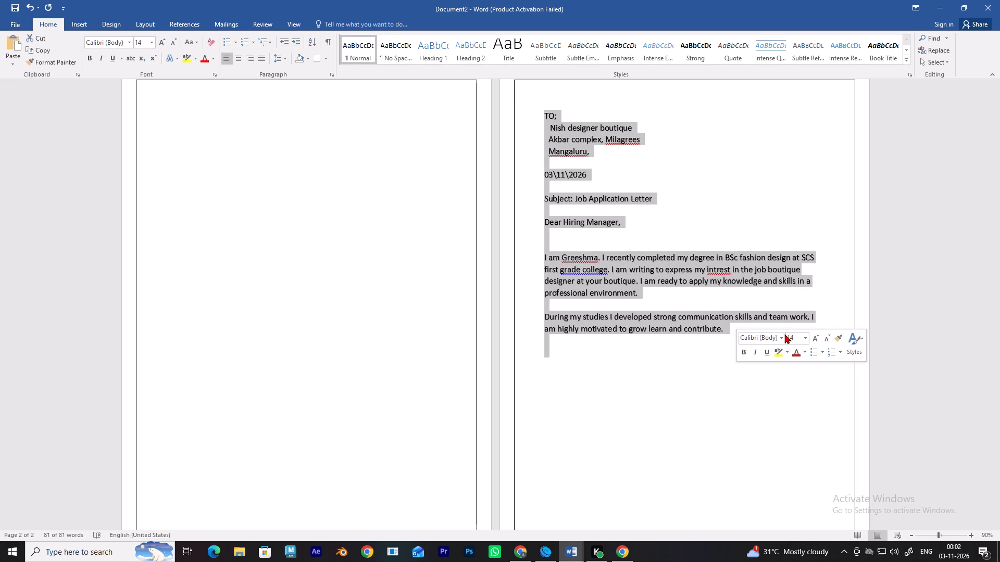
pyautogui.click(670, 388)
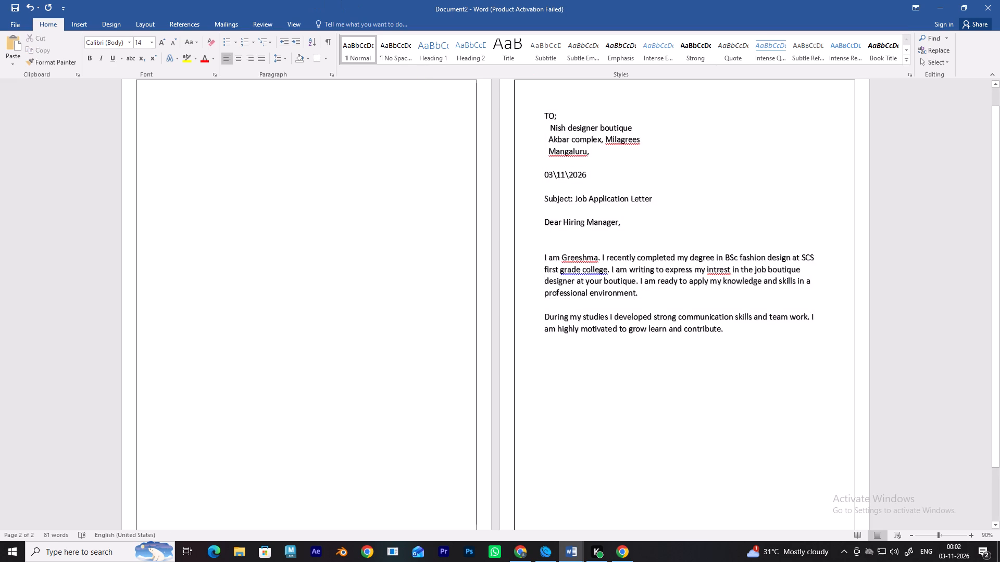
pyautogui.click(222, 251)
# Start a new line below "grow learn and contribute." with "I attached my cv", correcting the misspelled "attaced" to "attached".
pyautogui.hotkey('ctrl', 'z')
pyautogui.press('Return')
pyautogui.press('Return')
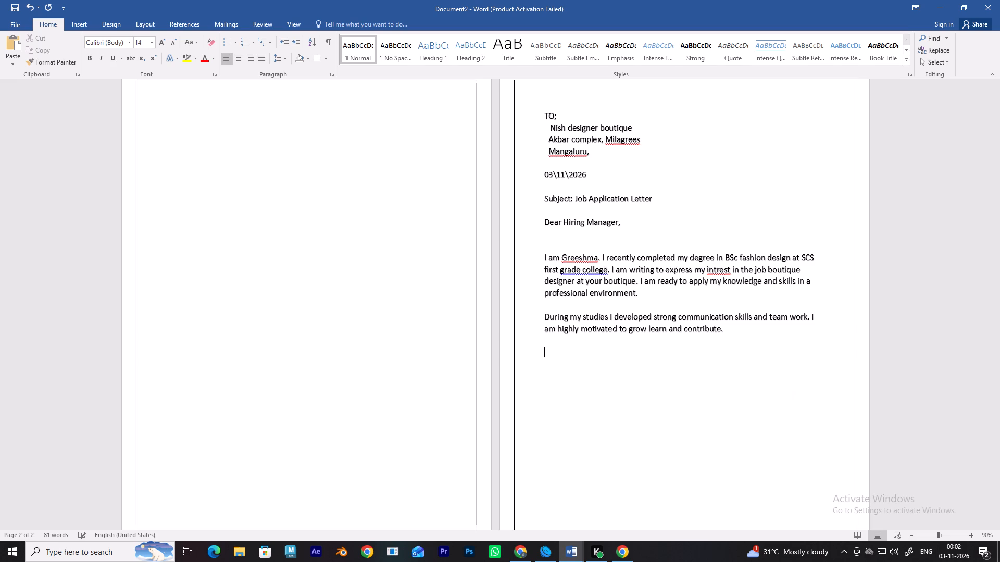
pyautogui.click(732, 335)
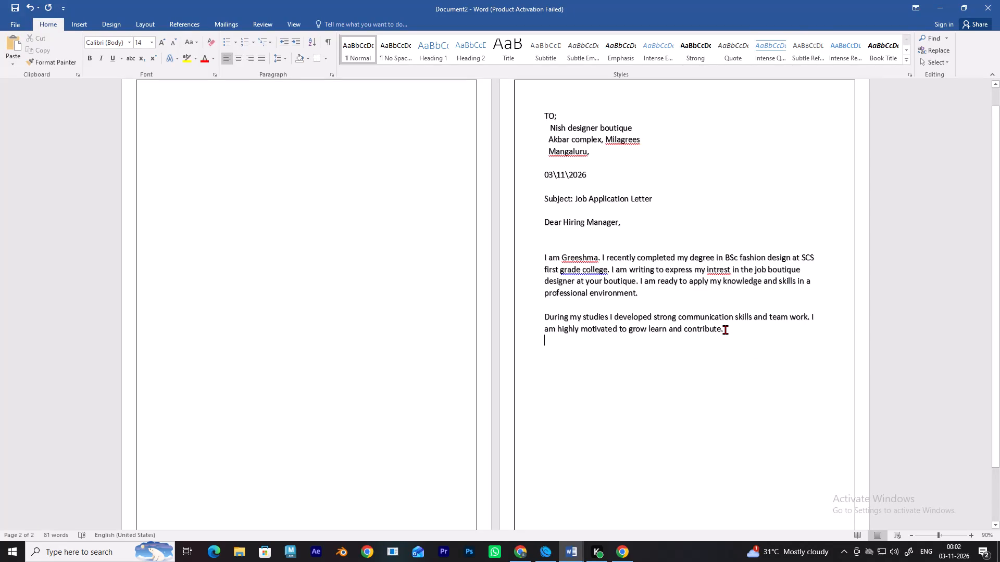
pyautogui.press('space')
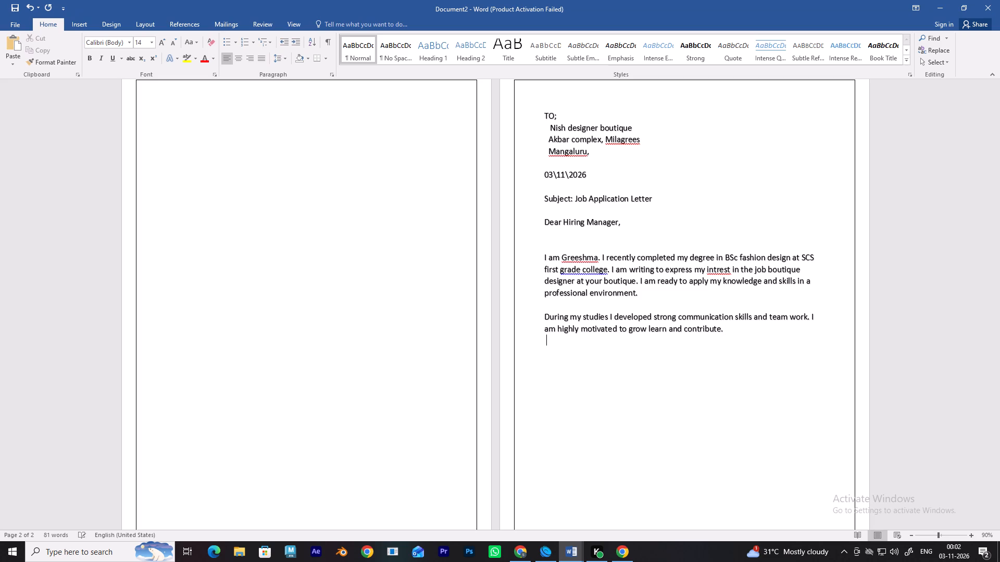
pyautogui.write('I attac')
pyautogui.write('ed')
pyautogui.press('space')
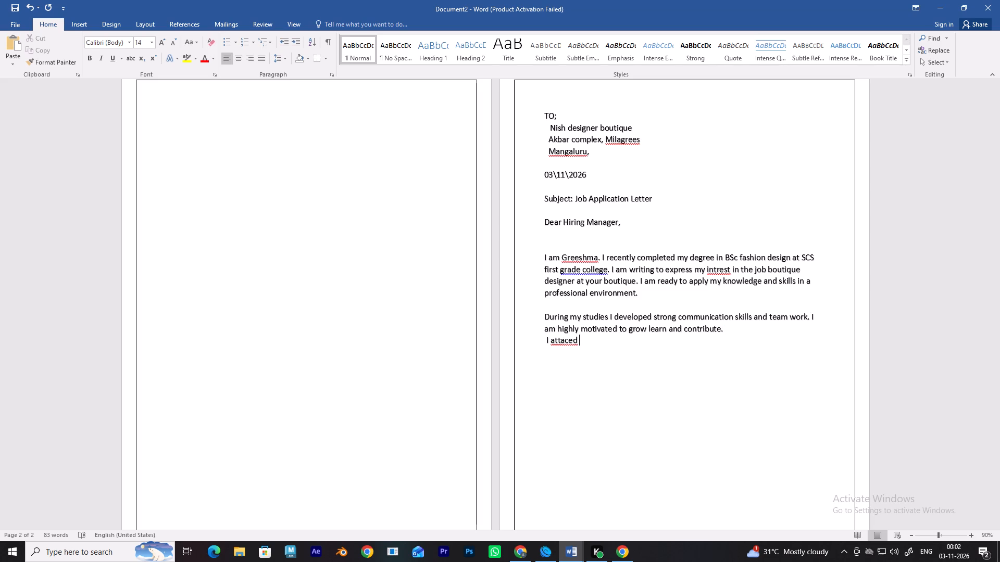
pyautogui.press('BackSpace')
pyautogui.press('BackSpace')
pyautogui.press('BackSpace')
pyautogui.press('j')
pyautogui.press('BackSpace')
pyautogui.write('hed my cv')
pyautogui.press('space')
# Continue the line after "I attached my cv" with "at the end of the letter".
pyautogui.write('at the end of the lee')
pyautogui.press('BackSpace')
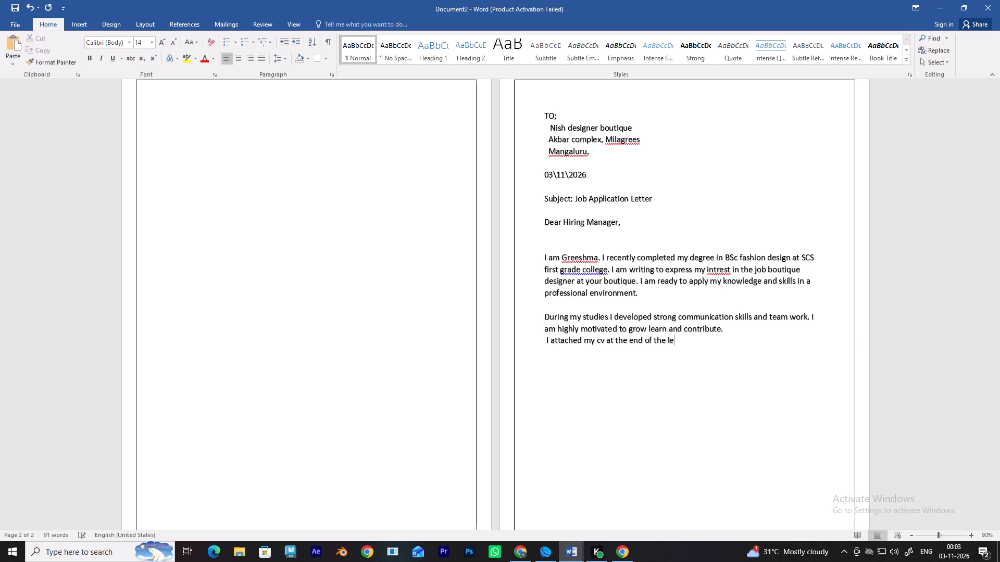
pyautogui.write('tter')
pyautogui.press('space')
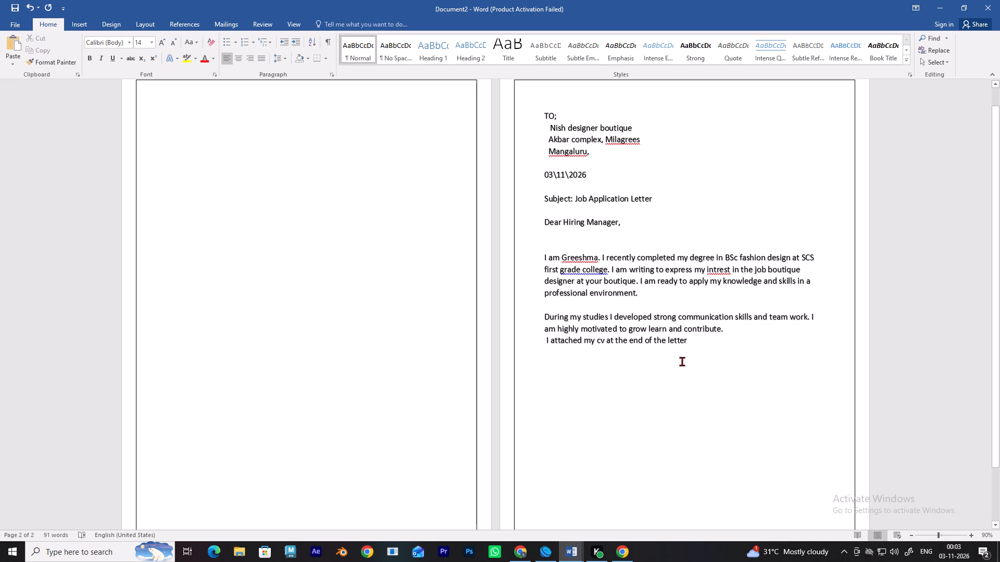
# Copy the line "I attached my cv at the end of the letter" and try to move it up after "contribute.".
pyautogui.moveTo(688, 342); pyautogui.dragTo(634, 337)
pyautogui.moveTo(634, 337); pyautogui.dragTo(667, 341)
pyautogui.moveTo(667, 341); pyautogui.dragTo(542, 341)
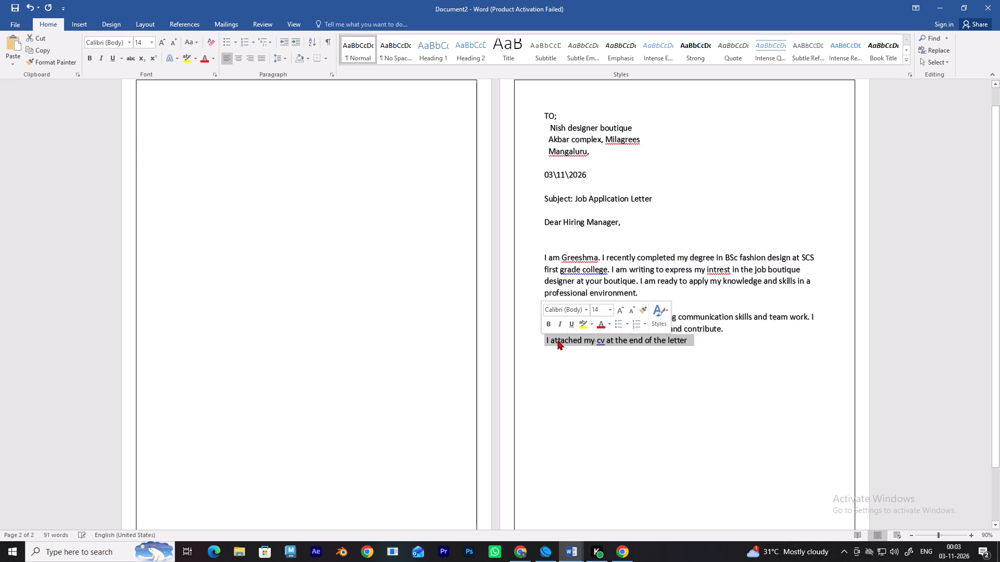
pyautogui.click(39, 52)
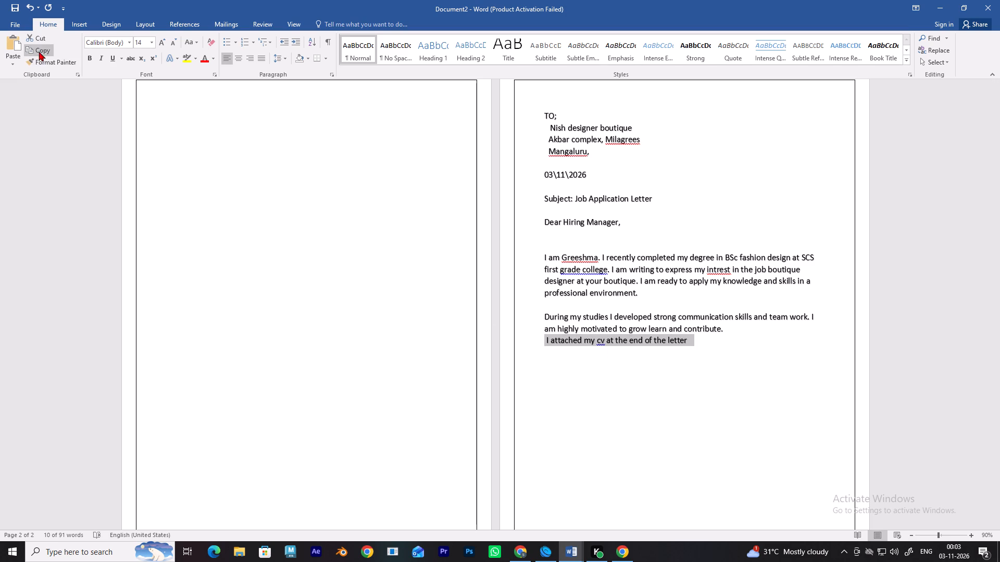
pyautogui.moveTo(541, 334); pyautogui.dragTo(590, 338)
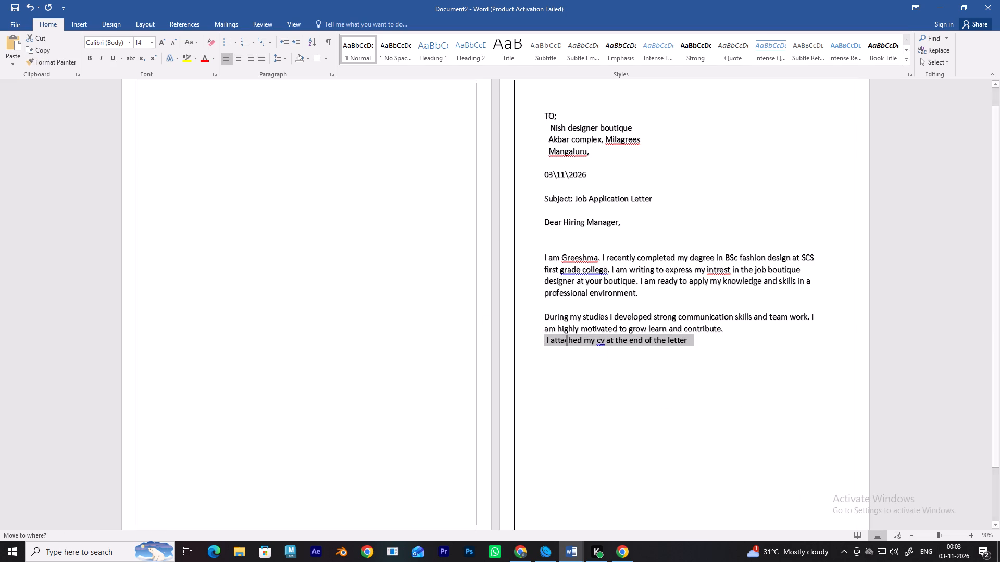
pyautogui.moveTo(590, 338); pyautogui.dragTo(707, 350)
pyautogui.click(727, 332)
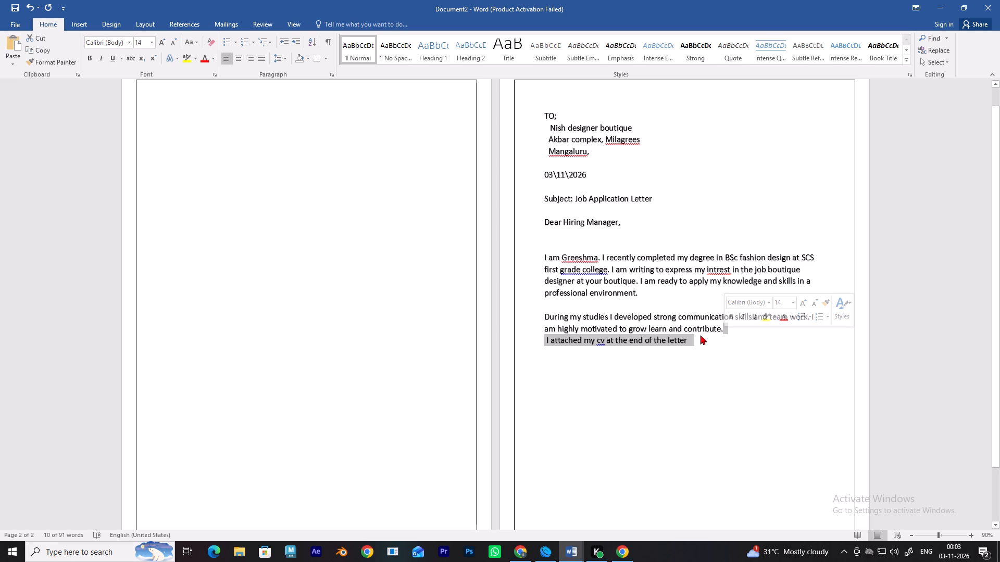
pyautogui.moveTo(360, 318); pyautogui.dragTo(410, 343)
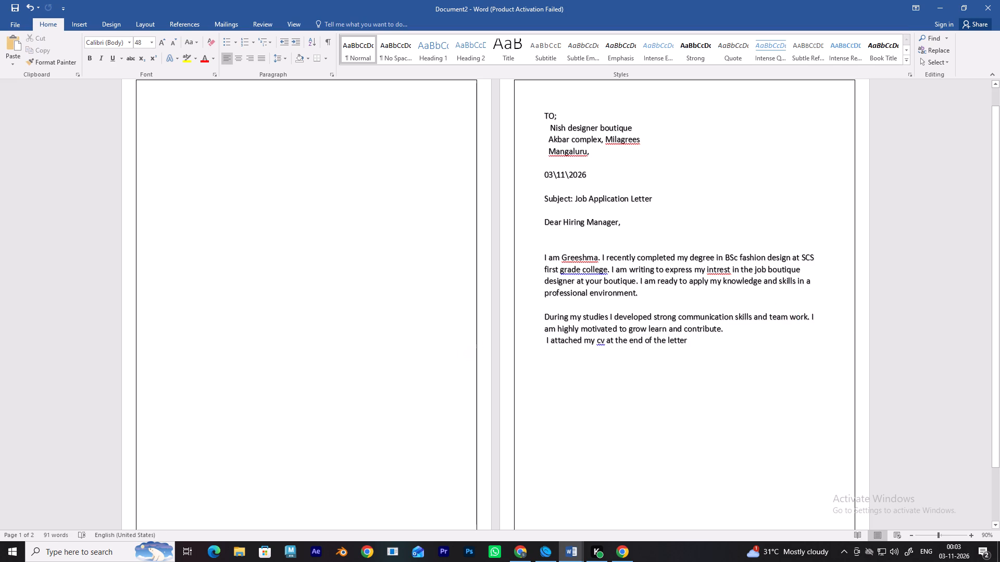
# Join the "I attached my cv" line to the preceding paragraph directly after "contribute.", keeping a single period between the sentences.
pyautogui.click(540, 338)
pyautogui.press('BackSpace')
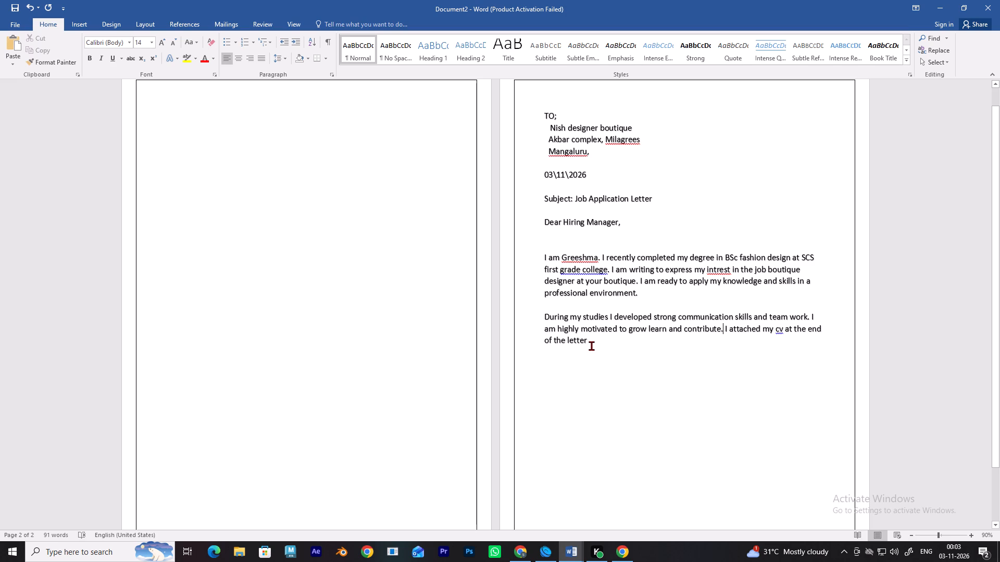
pyautogui.press('.')
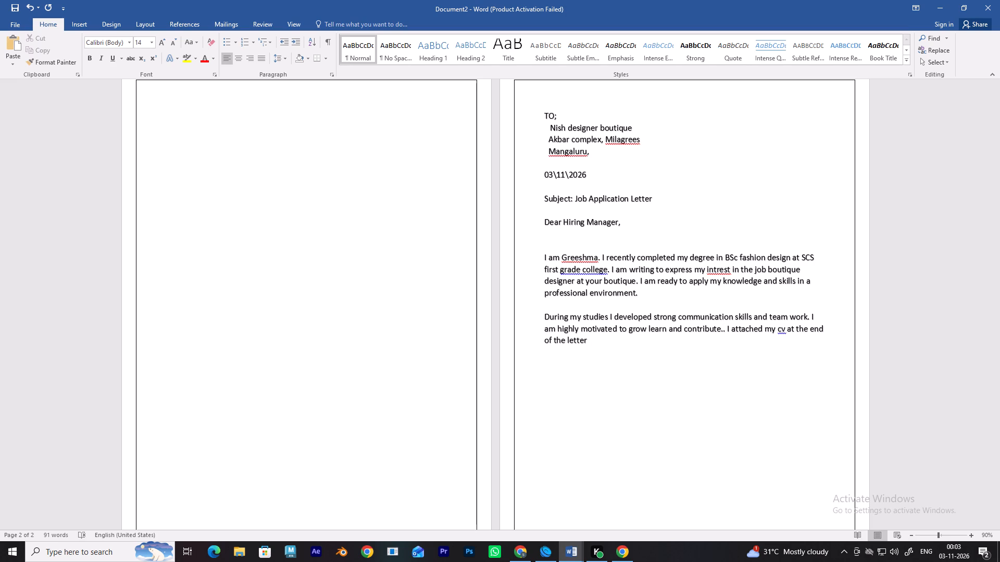
pyautogui.press('.')
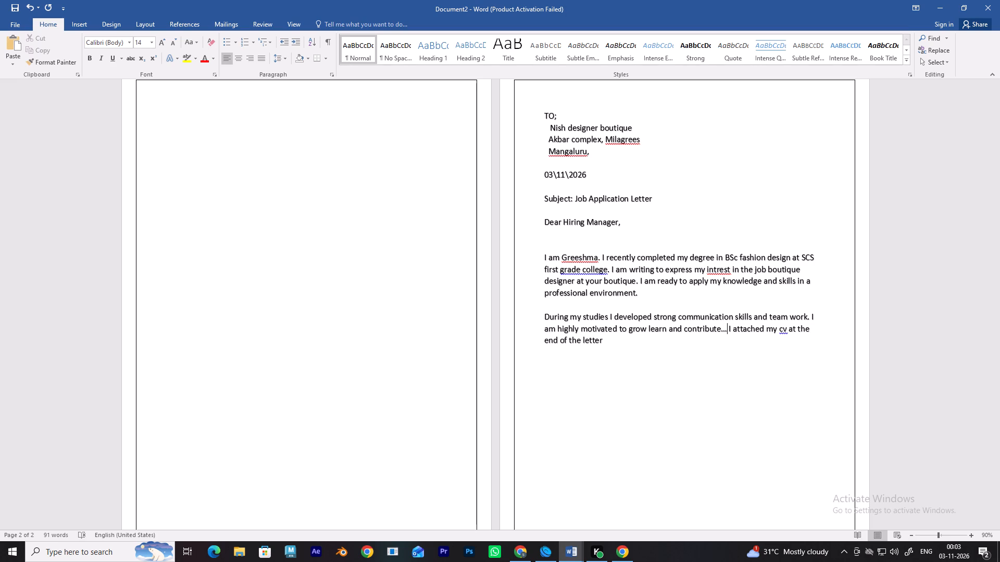
pyautogui.press('BackSpace')
pyautogui.press('BackSpace')
pyautogui.press('BackSpace')
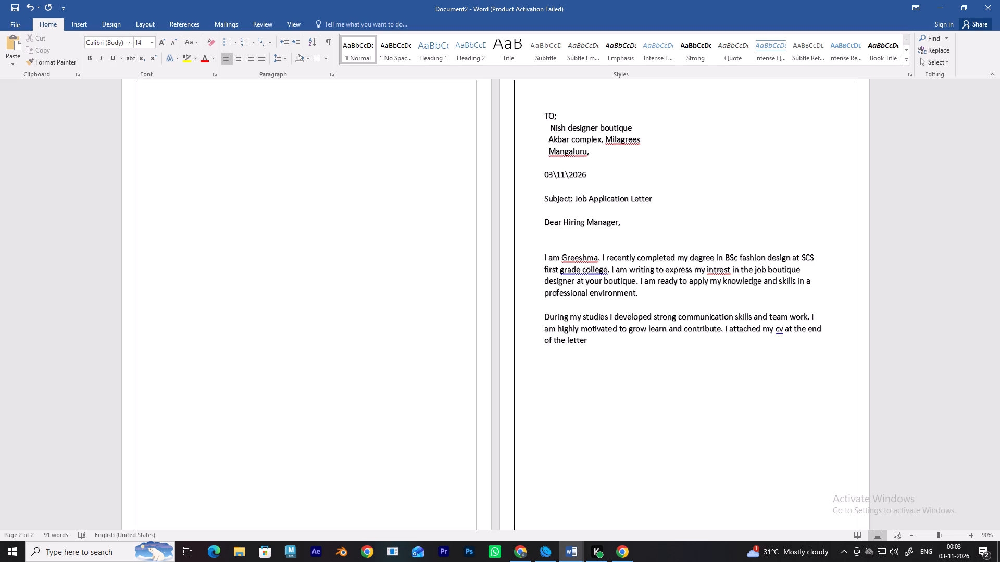
# Capitalize "cv" as "CV" in the sentence "I attached my cv at the end of the letter".
pyautogui.click(601, 341)
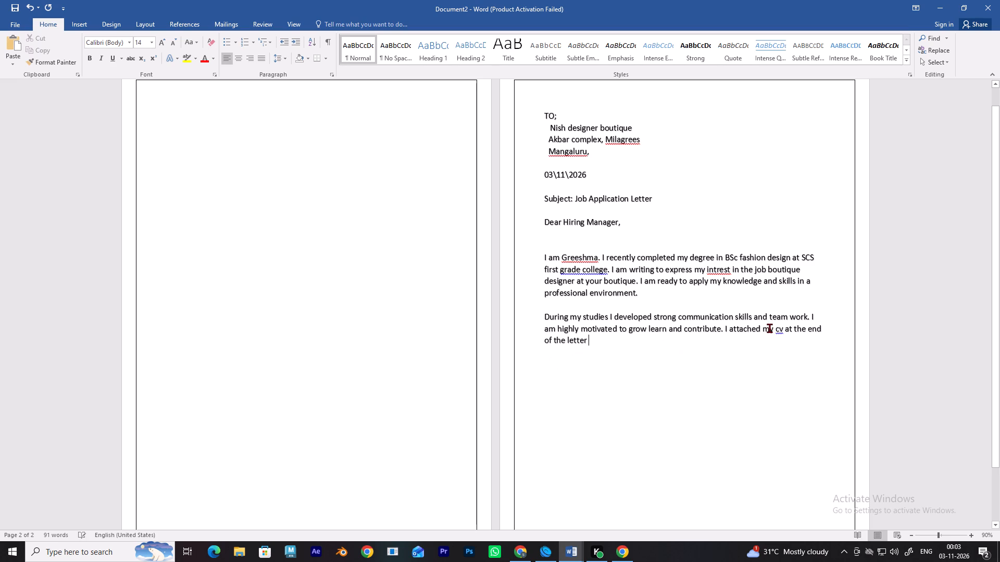
pyautogui.click(785, 329)
pyautogui.press('BackSpace')
pyautogui.press('BackSpace')
pyautogui.press('BackSpace')
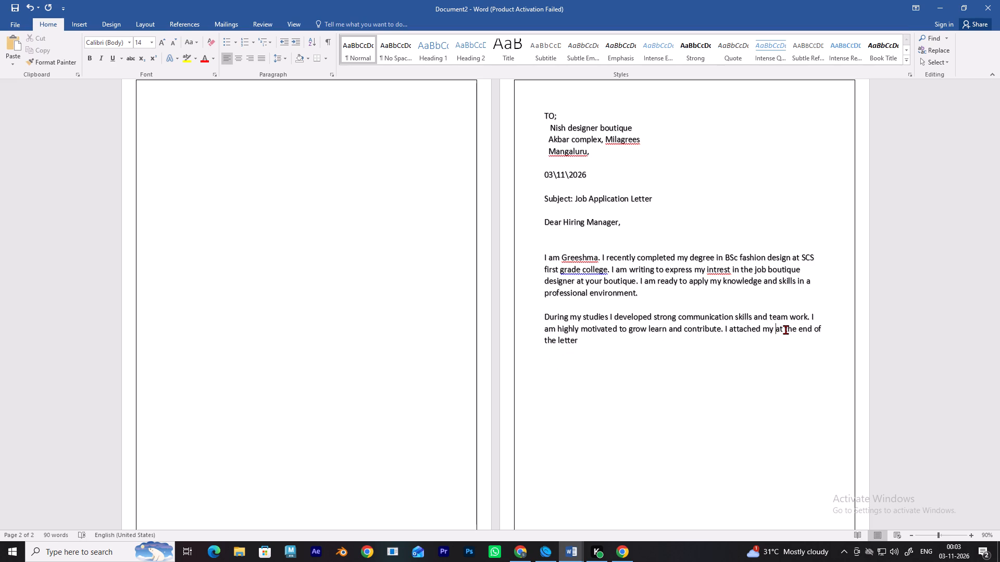
pyautogui.write('CV')
pyautogui.press('space')
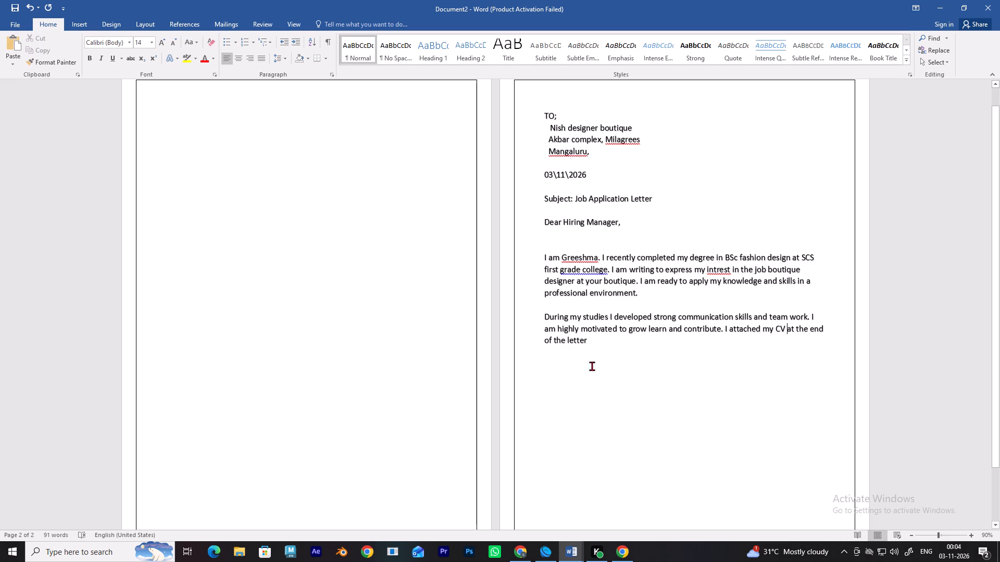
# Add a period at the end of the sentence, after "the end of the letter".
pyautogui.click(593, 337)
pyautogui.write('.')
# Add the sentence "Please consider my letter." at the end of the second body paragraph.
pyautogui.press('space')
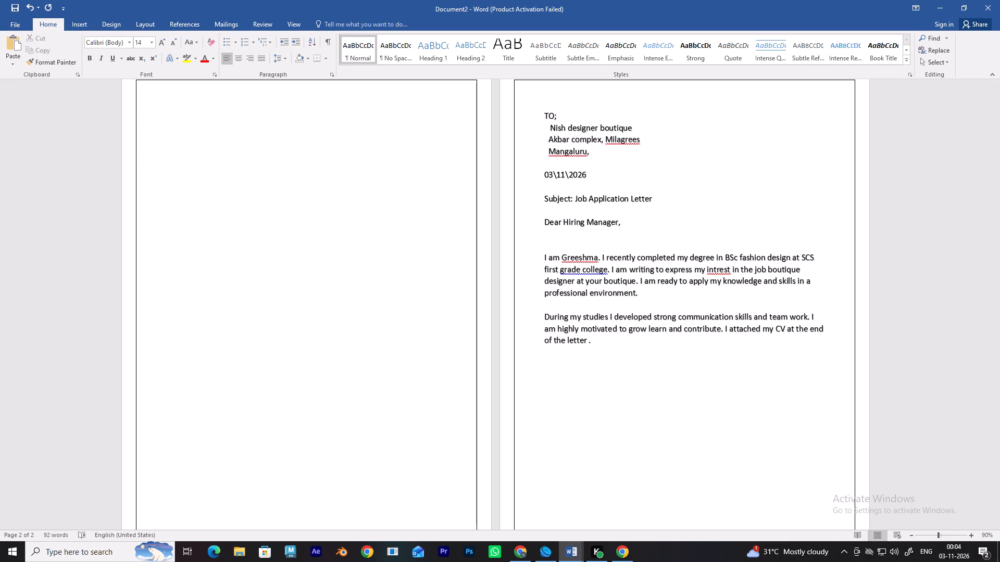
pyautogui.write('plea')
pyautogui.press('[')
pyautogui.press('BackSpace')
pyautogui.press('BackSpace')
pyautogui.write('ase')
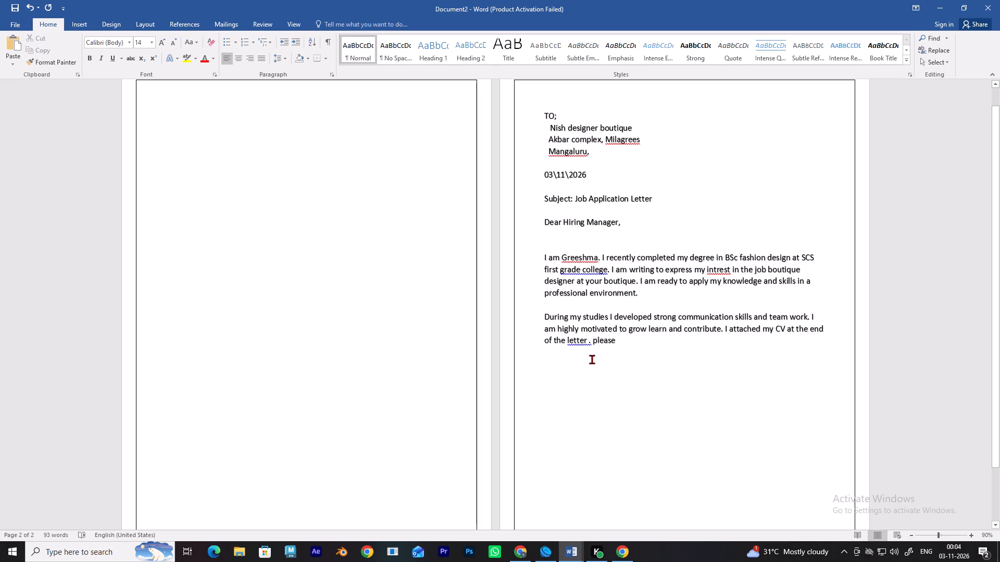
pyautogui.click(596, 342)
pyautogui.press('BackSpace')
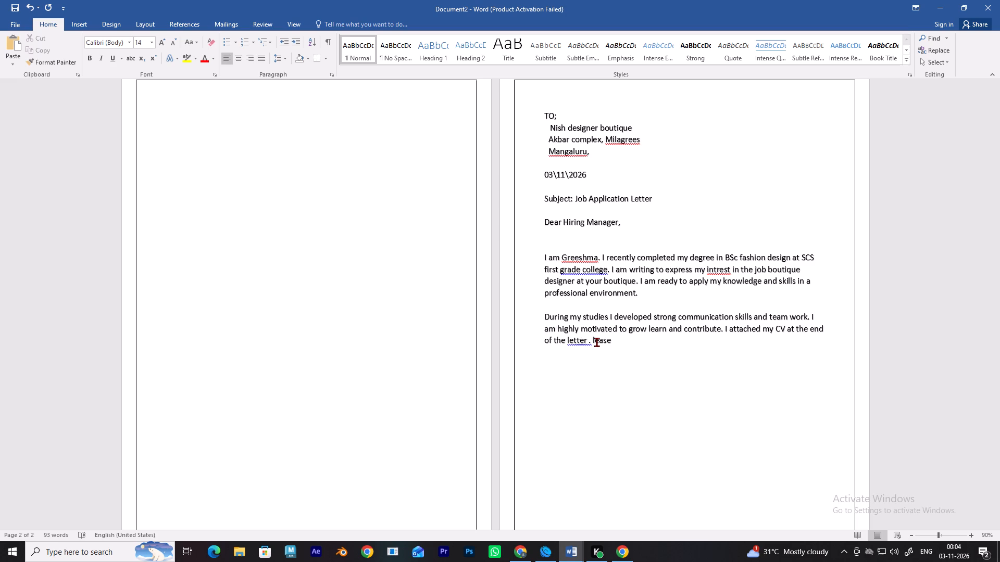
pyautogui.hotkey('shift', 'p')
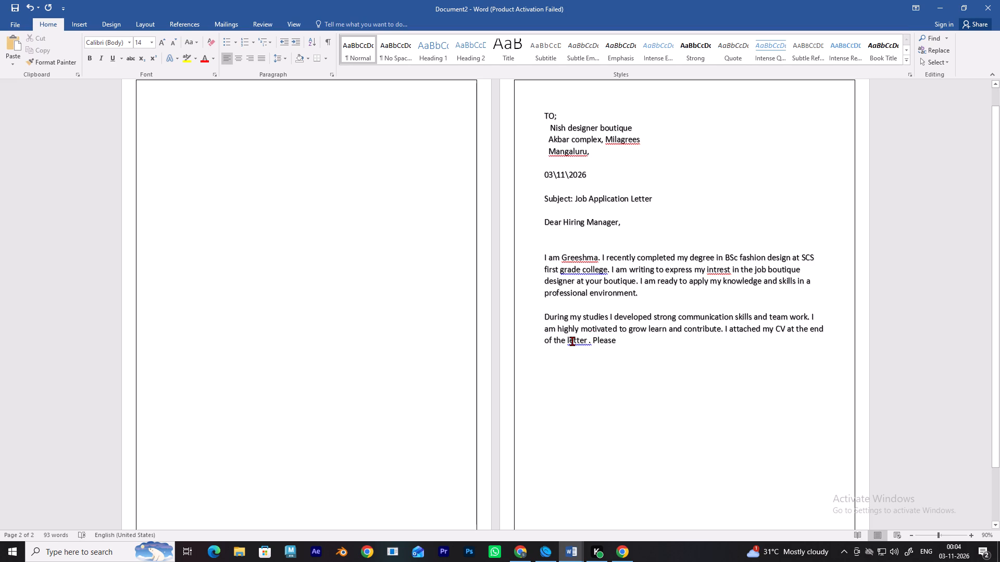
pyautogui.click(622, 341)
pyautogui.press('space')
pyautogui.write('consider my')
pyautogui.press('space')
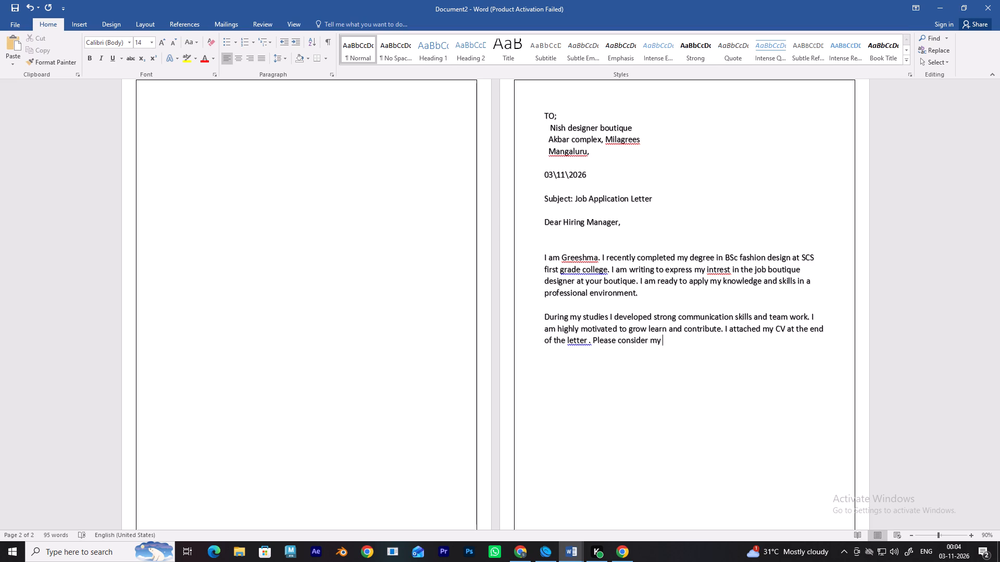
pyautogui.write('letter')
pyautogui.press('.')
# Add the closing line "Thank you for your valuable insight." as a separate paragraph, leaving one blank line above it.
pyautogui.press('Return')
pyautogui.press('Return')
pyautogui.write('thank')
pyautogui.press('space')
pyautogui.write('you')
pyautogui.press('space')
pyautogui.write('for your')
pyautogui.press('space')
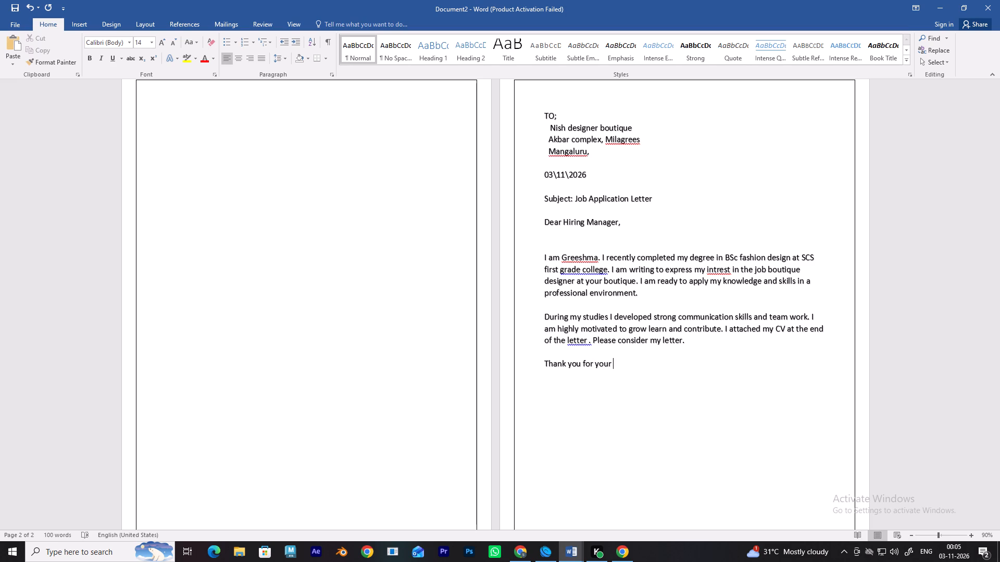
pyautogui.write('valuable insight')
pyautogui.press('.')
# Add the sign-off "Sincearly," after a blank line, with the applicant's first name on the line directly below.
pyautogui.press('Return')
pyautogui.press('Return')
pyautogui.press('s')
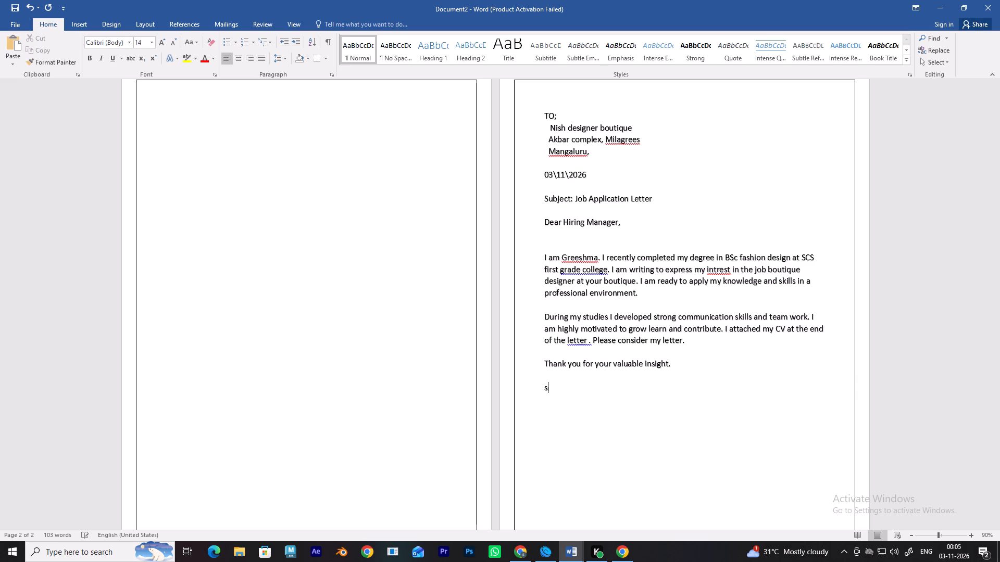
pyautogui.press('BackSpace')
pyautogui.write('Sinc')
pyautogui.write('eartly')
pyautogui.press('BackSpace')
pyautogui.press('BackSpace')
pyautogui.press('BackSpace')
pyautogui.write('lu')
pyautogui.press('BackSpace')
pyautogui.press('y')
pyautogui.press(';')
pyautogui.press('BackSpace')
pyautogui.press('.')
pyautogui.press('BackSpace')
pyautogui.press(',')
pyautogui.press('Return')
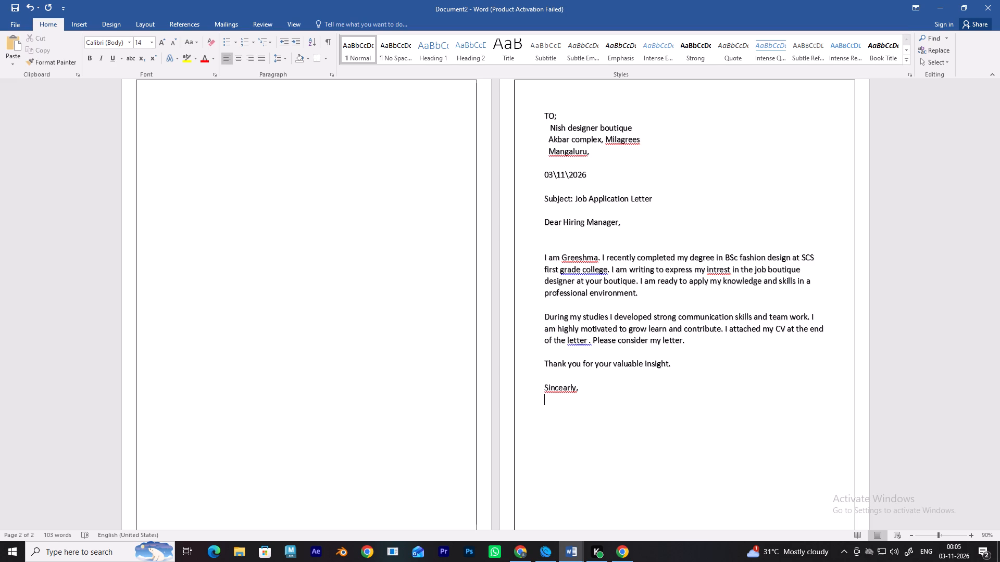
pyautogui.write('Greeshma')
# Reword the thank-you line above the sign-off as "Thank you for consideration.".
pyautogui.click(675, 365)
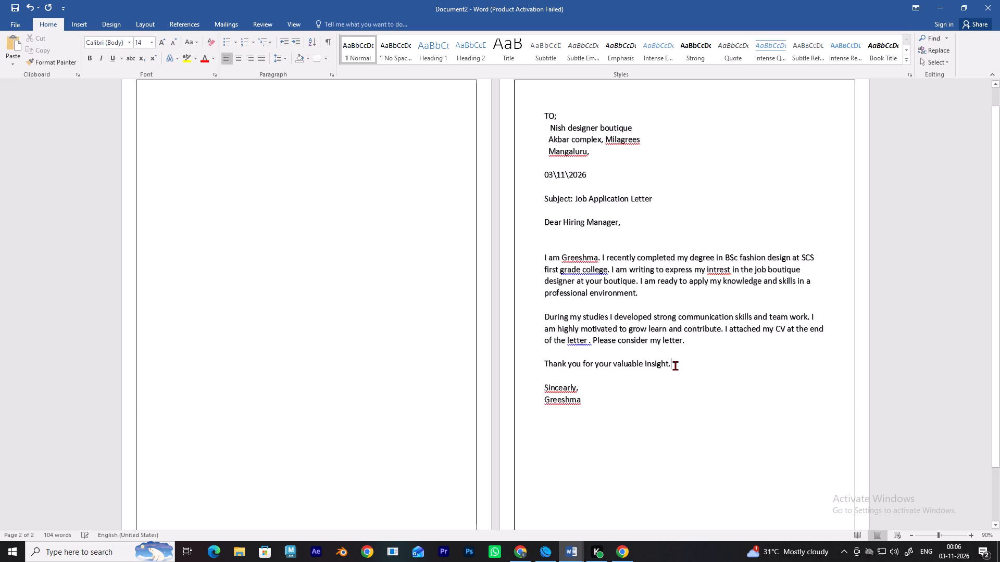
pyautogui.press('BackSpace')
pyautogui.press('BackSpace')
pyautogui.press('BackSpace')
pyautogui.press('BackSpace')
pyautogui.press('BackSpace')
pyautogui.press('BackSpace')
pyautogui.press('BackSpace')
pyautogui.press('BackSpace')
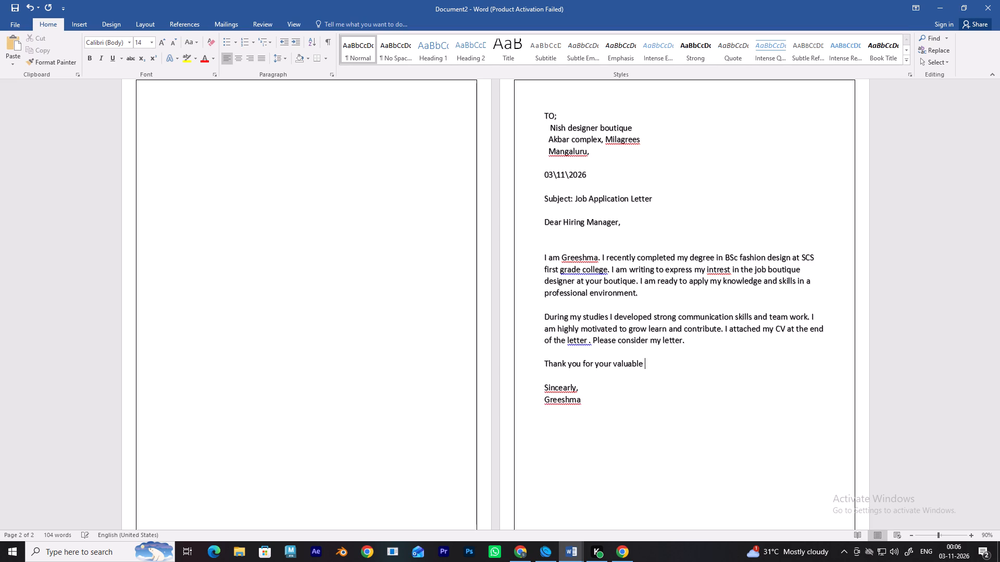
pyautogui.press('BackSpace')
pyautogui.press('BackSpace')
pyautogui.press('BackSpace')
pyautogui.press('BackSpace')
pyautogui.press('BackSpace')
pyautogui.press('BackSpace')
pyautogui.press('BackSpace')
pyautogui.press('BackSpace')
pyautogui.press('BackSpace')
pyautogui.press('BackSpace')
pyautogui.press('BackSpace')
pyautogui.press('BackSpace')
pyautogui.press('BackSpace')
pyautogui.press('BackSpace')
pyautogui.write('con')
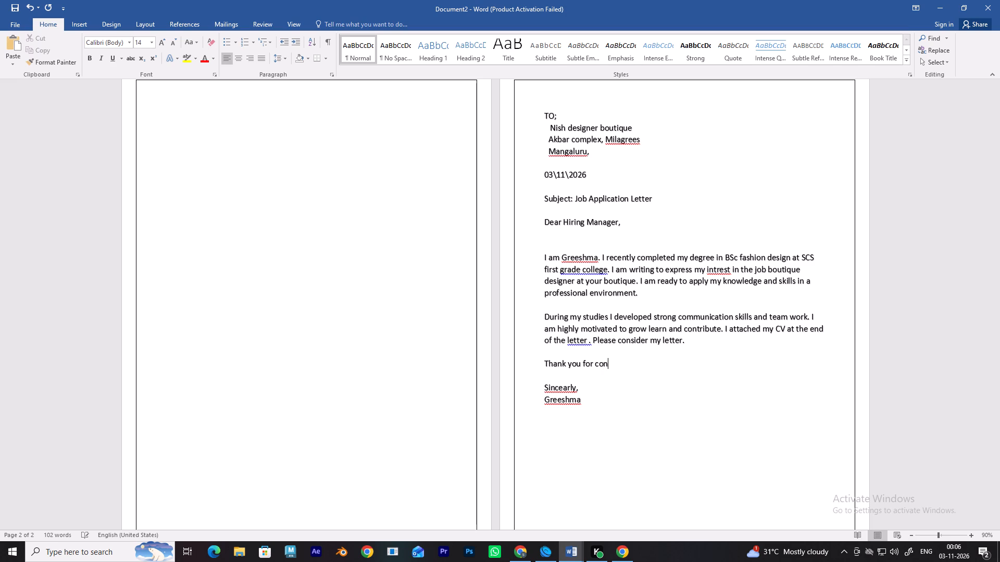
pyautogui.write('sideration')
pyautogui.press('space')
pyautogui.press('BackSpace')
pyautogui.press('.')
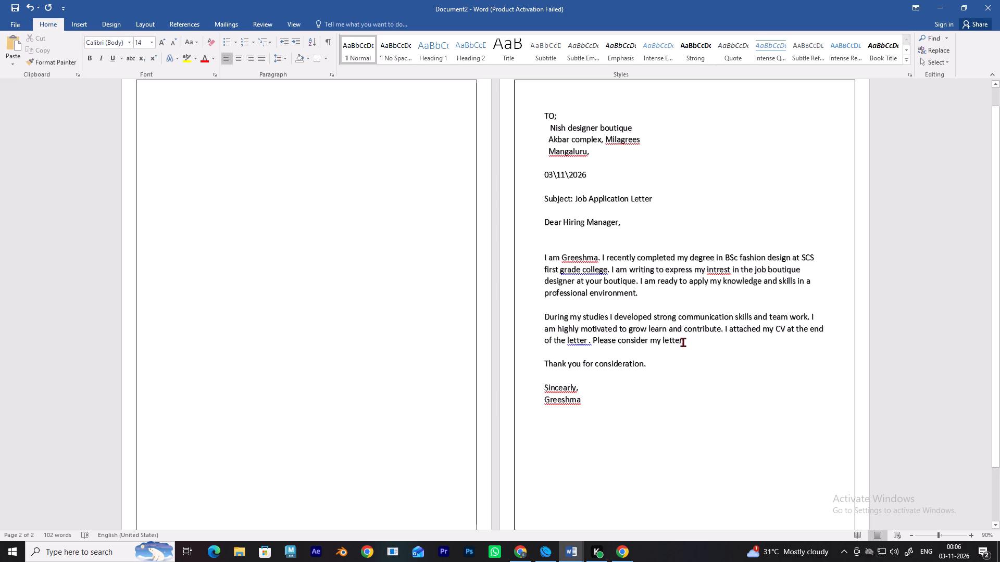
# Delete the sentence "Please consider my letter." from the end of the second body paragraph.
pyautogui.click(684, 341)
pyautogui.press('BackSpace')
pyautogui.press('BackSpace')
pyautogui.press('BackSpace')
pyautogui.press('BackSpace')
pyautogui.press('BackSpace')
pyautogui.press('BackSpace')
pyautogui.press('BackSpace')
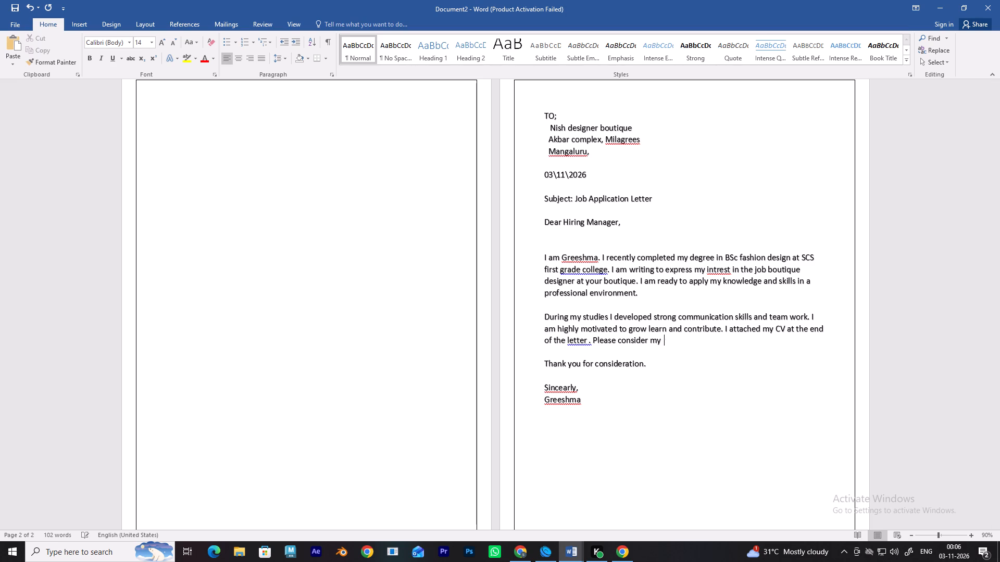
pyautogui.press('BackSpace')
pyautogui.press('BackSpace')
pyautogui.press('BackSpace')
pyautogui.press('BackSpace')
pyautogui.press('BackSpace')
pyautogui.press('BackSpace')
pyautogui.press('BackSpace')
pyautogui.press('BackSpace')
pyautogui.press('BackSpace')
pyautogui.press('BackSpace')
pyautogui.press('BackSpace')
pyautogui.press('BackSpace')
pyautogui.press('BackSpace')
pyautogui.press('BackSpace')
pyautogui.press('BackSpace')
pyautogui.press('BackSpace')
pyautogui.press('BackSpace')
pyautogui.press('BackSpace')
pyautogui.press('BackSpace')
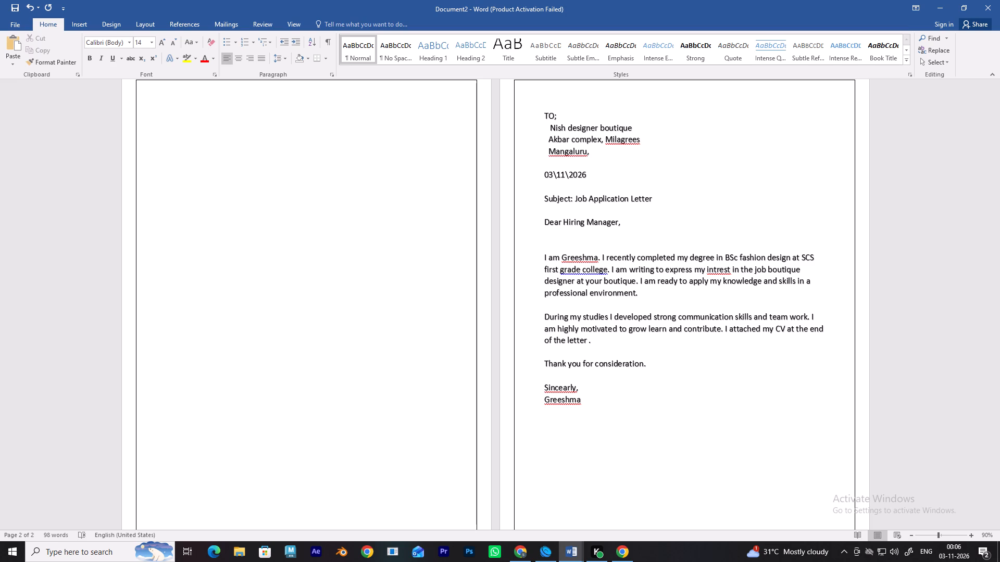
# Extend the final sentence of the second body paragraph so it ends "of the letter and consider my letter.".
pyautogui.press('BackSpace')
pyautogui.press('BackSpace')
pyautogui.write('and consider')
pyautogui.press('space')
pyautogui.write('my lk')
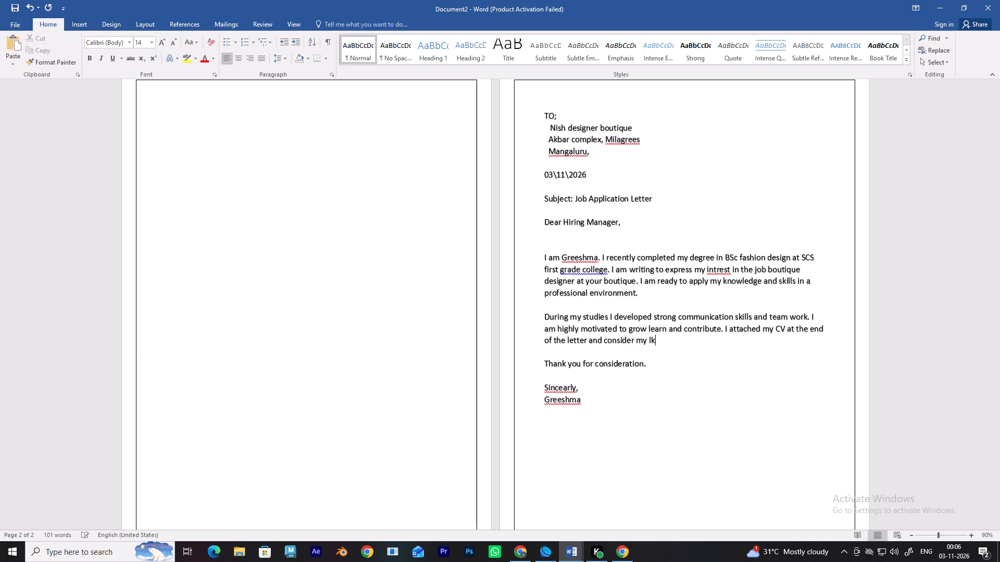
pyautogui.press('=')
pyautogui.press('BackSpace')
pyautogui.press('BackSpace')
pyautogui.press('BackSpace')
pyautogui.write('letter')
pyautogui.press('.')
# Add the sentence "I will look forword to your reply." to the end of the second body paragraph.
pyautogui.write('ill')
pyautogui.press('BackSpace')
pyautogui.press('BackSpace')
pyautogui.press('BackSpace')
pyautogui.press('space')
pyautogui.write('I')
pyautogui.press('space')
pyautogui.write('will look fortword tyo you')
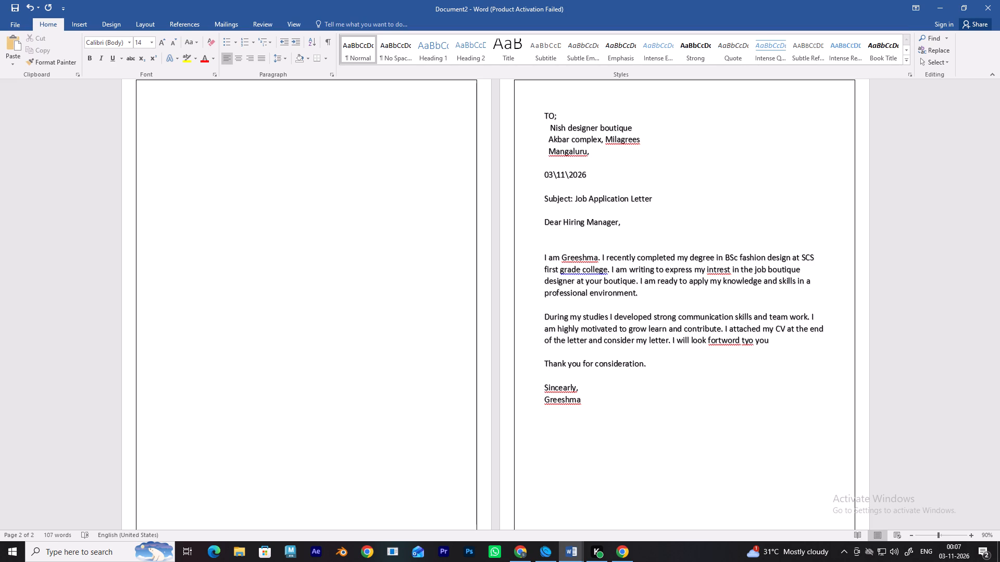
pyautogui.press('BackSpace')
pyautogui.press('BackSpace')
pyautogui.press('BackSpace')
pyautogui.press('BackSpace')
pyautogui.press('BackSpace')
pyautogui.press('BackSpace')
pyautogui.write('o')
pyautogui.press('space')
pyautogui.click(721, 339)
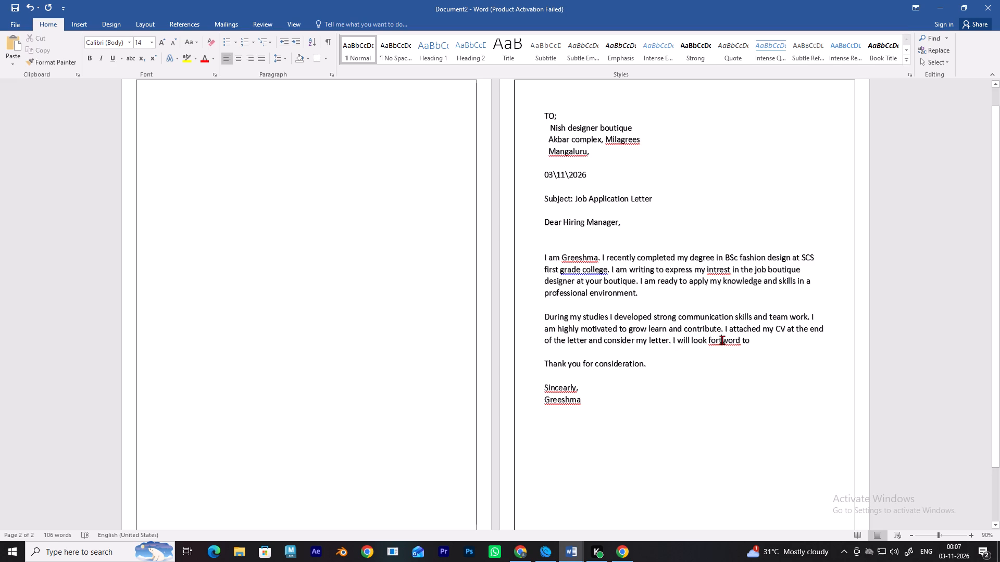
pyautogui.press('BackSpace')
pyautogui.click(756, 344)
pyautogui.write('you')
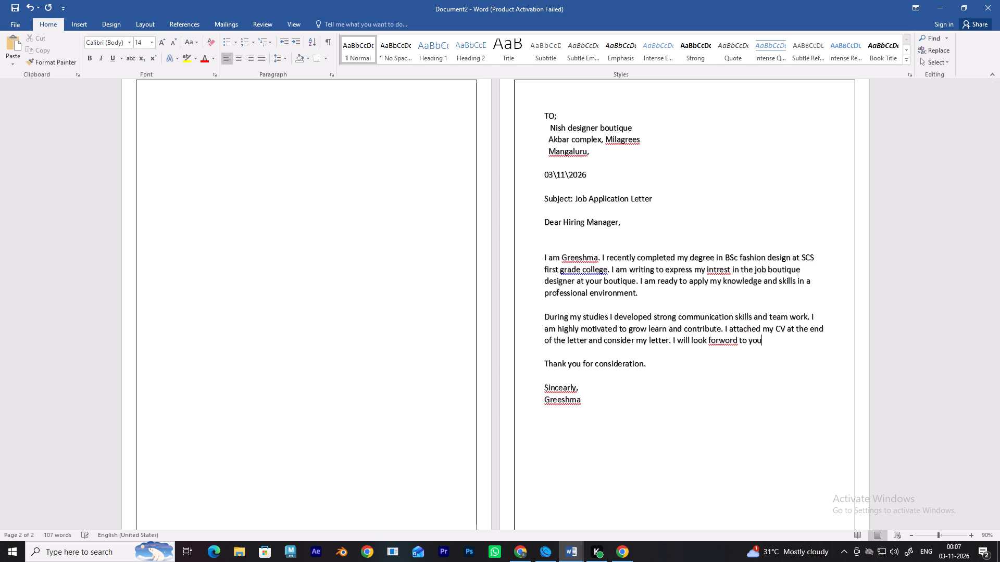
pyautogui.write('r reply')
pyautogui.press('.')
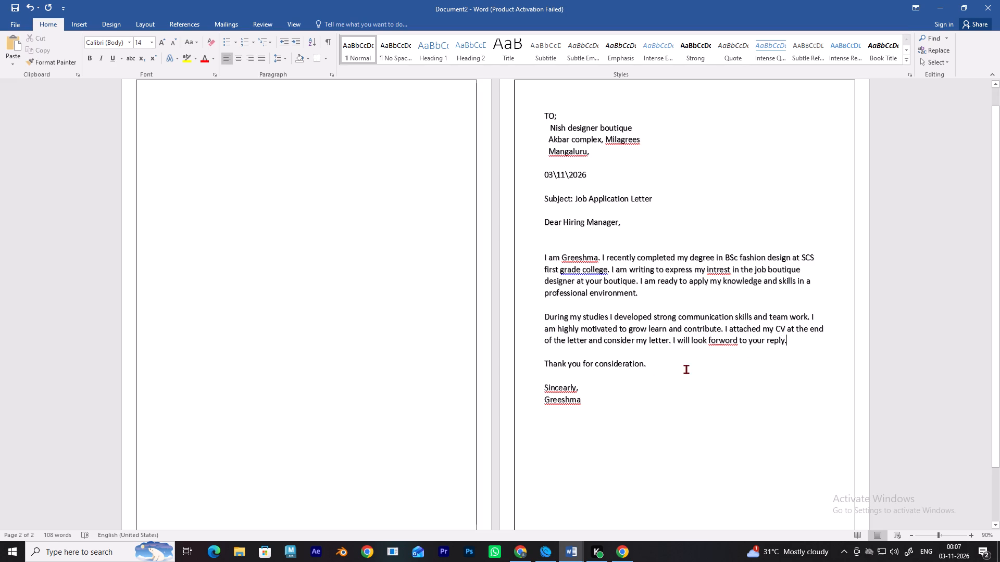
pyautogui.click(659, 361)
pyautogui.click(590, 404)
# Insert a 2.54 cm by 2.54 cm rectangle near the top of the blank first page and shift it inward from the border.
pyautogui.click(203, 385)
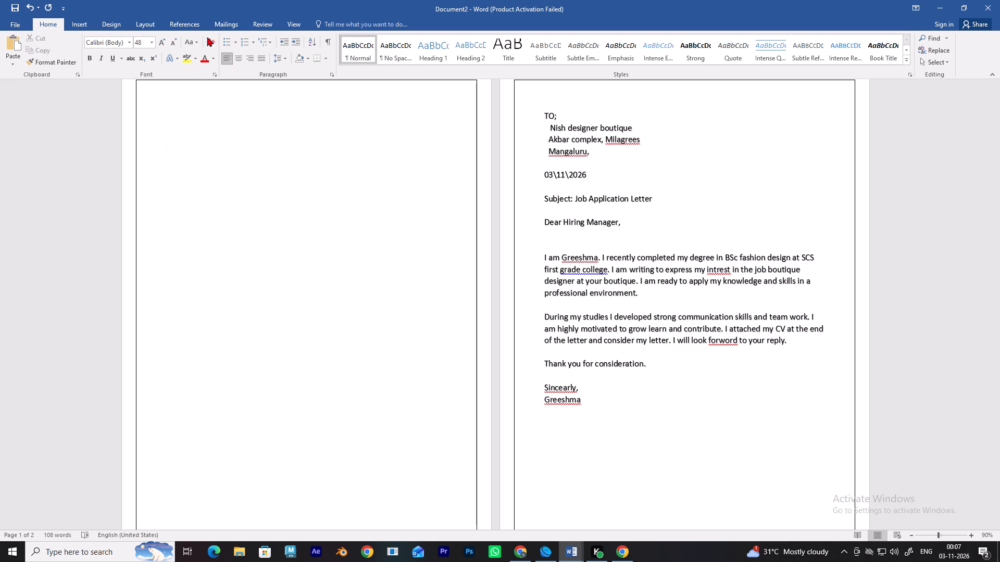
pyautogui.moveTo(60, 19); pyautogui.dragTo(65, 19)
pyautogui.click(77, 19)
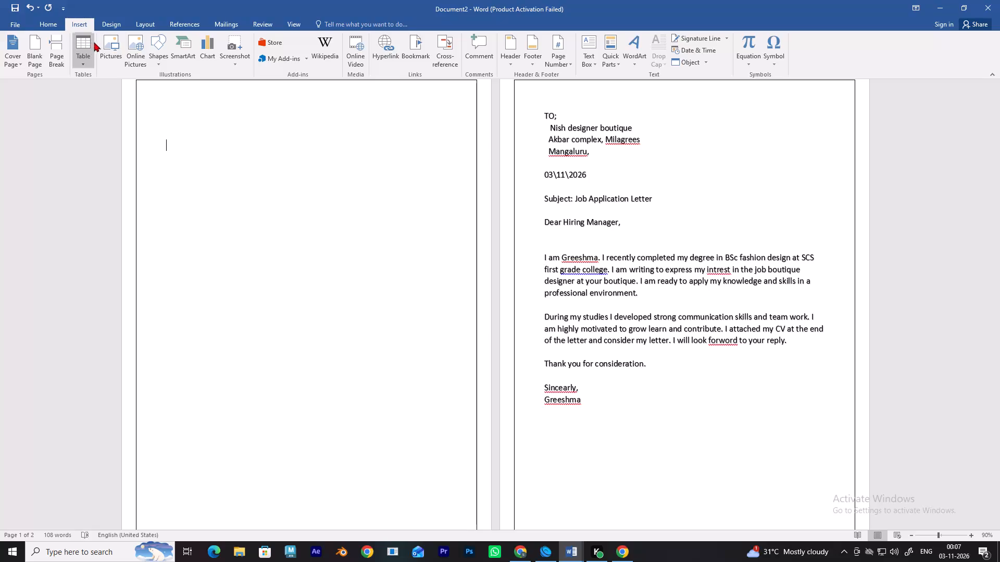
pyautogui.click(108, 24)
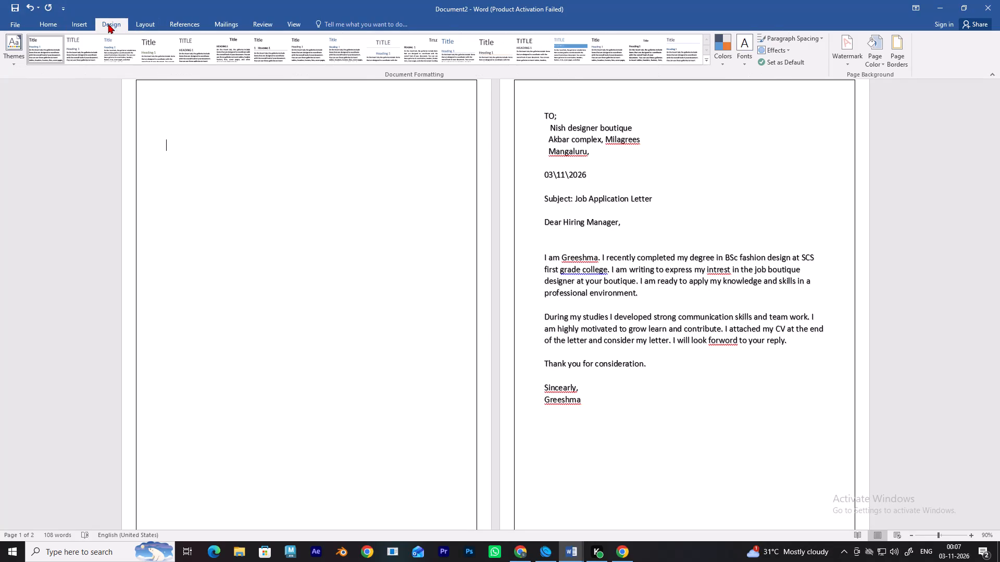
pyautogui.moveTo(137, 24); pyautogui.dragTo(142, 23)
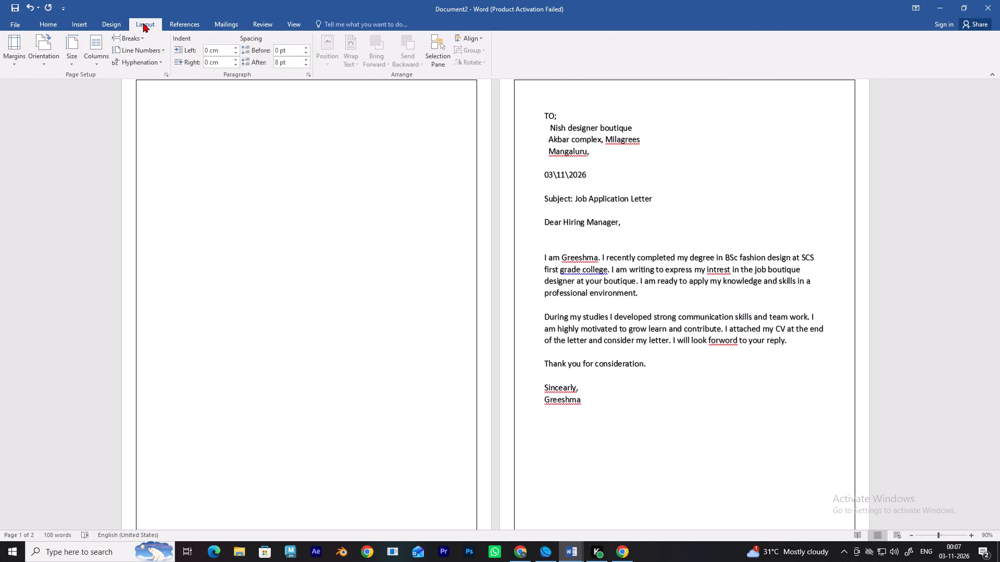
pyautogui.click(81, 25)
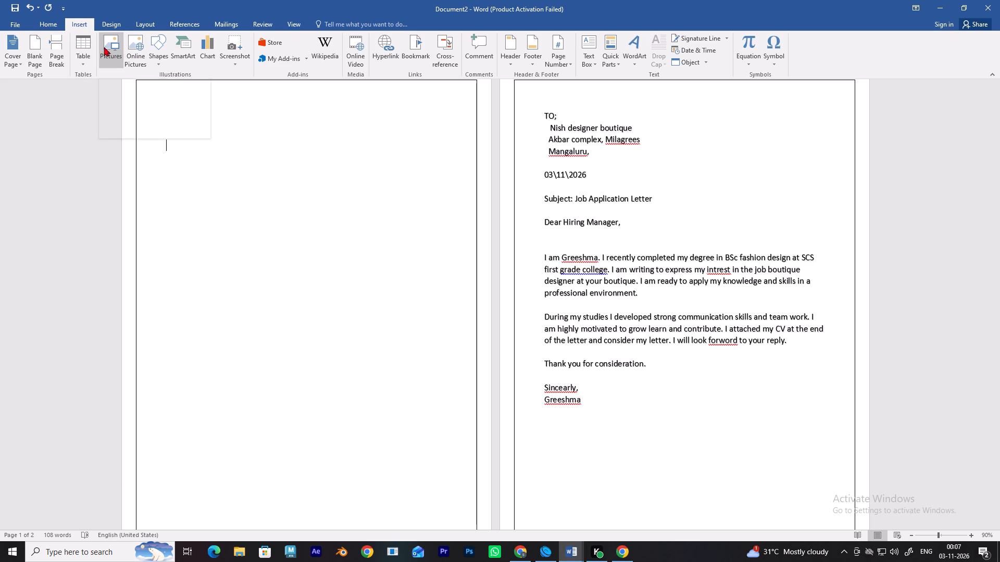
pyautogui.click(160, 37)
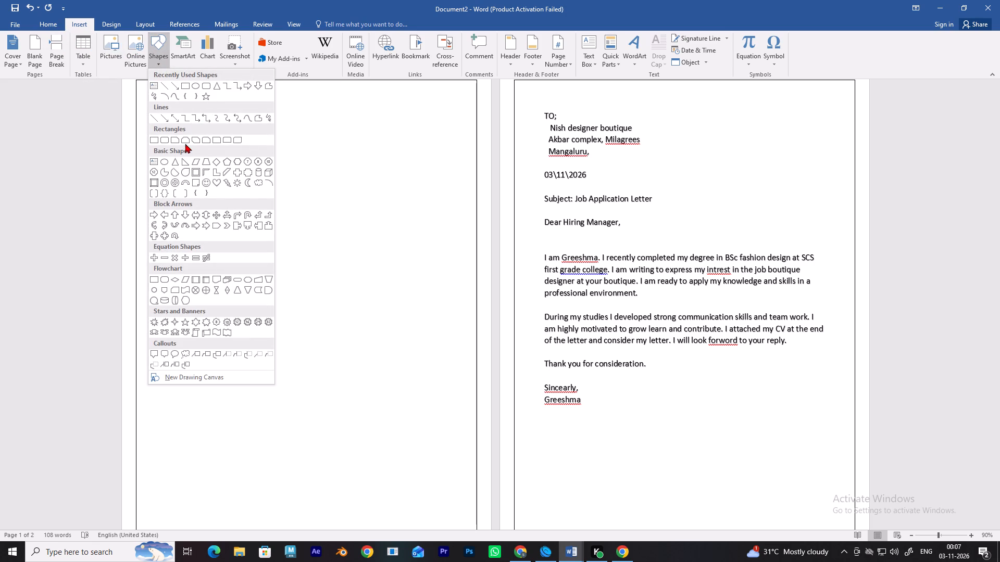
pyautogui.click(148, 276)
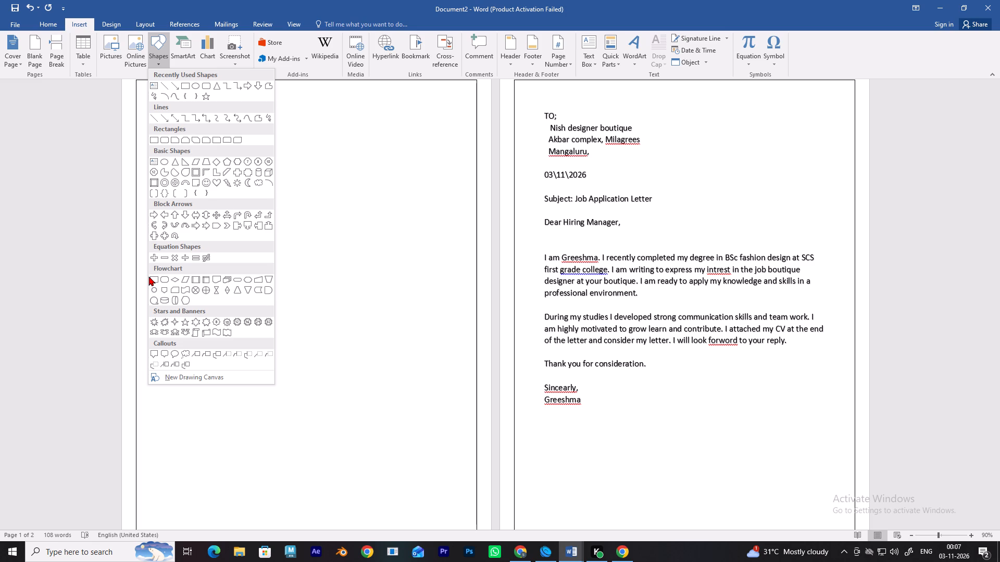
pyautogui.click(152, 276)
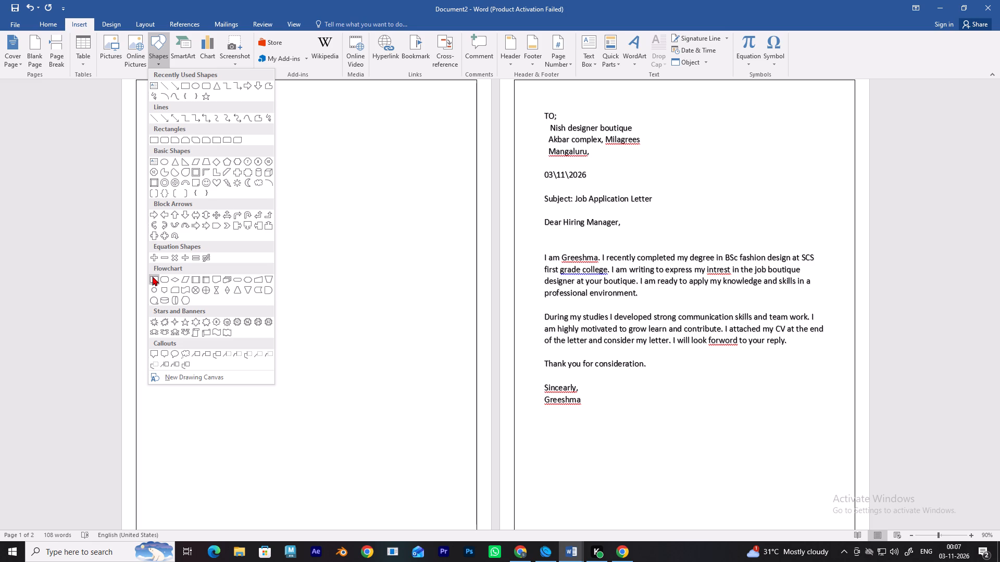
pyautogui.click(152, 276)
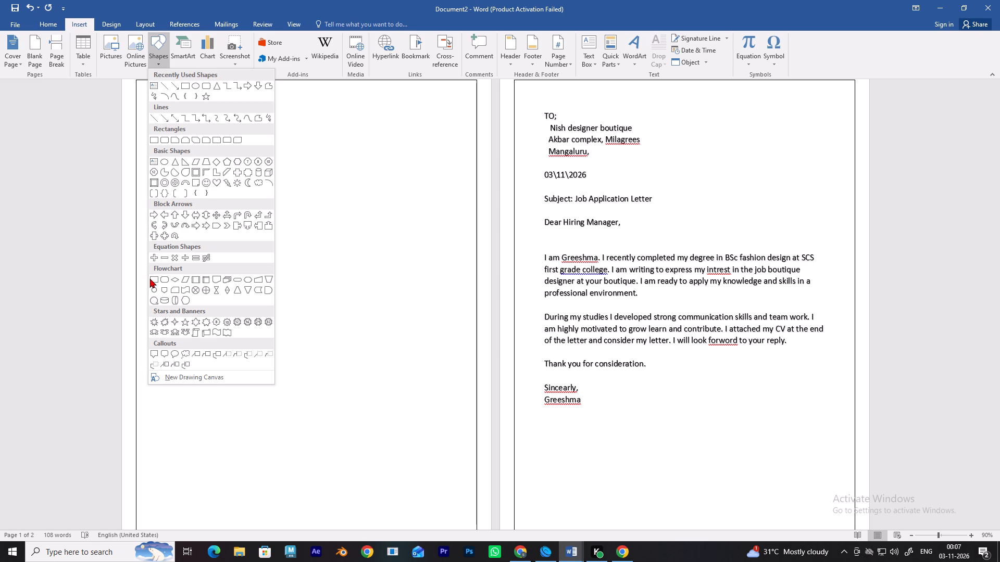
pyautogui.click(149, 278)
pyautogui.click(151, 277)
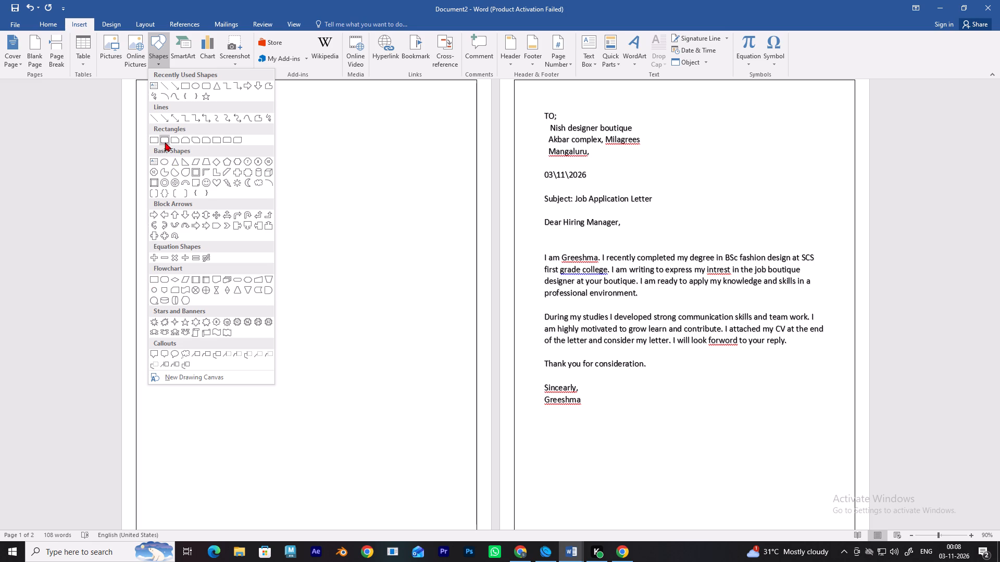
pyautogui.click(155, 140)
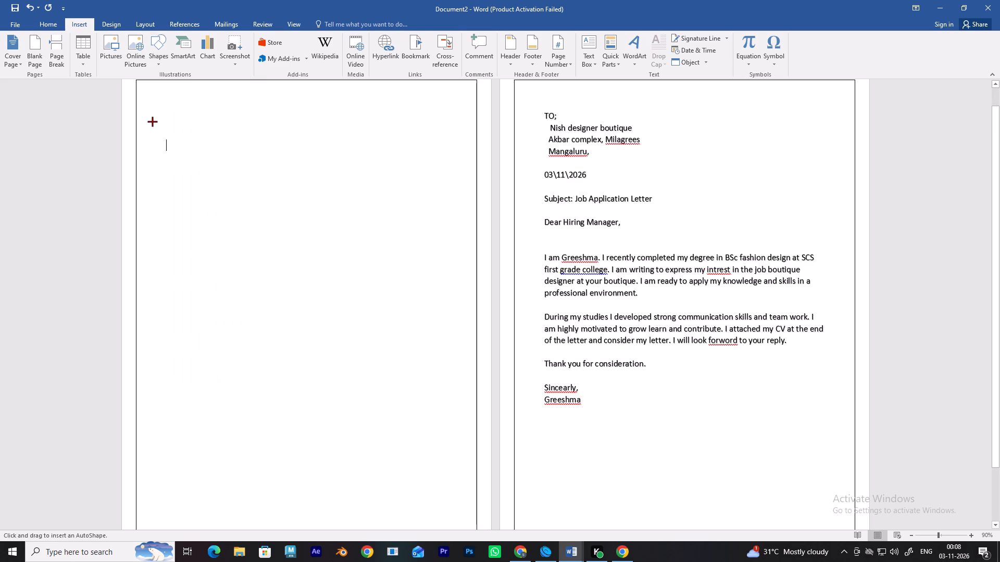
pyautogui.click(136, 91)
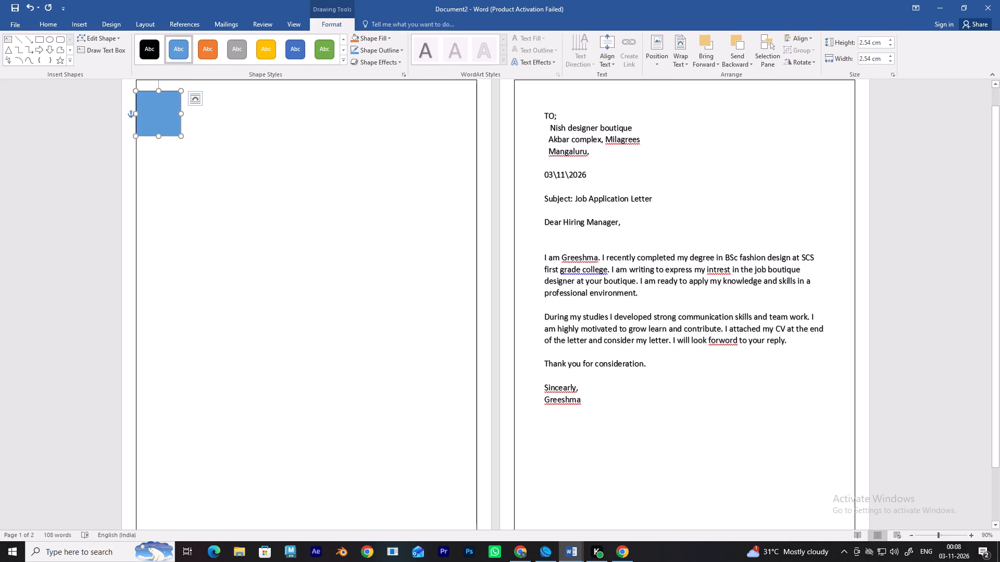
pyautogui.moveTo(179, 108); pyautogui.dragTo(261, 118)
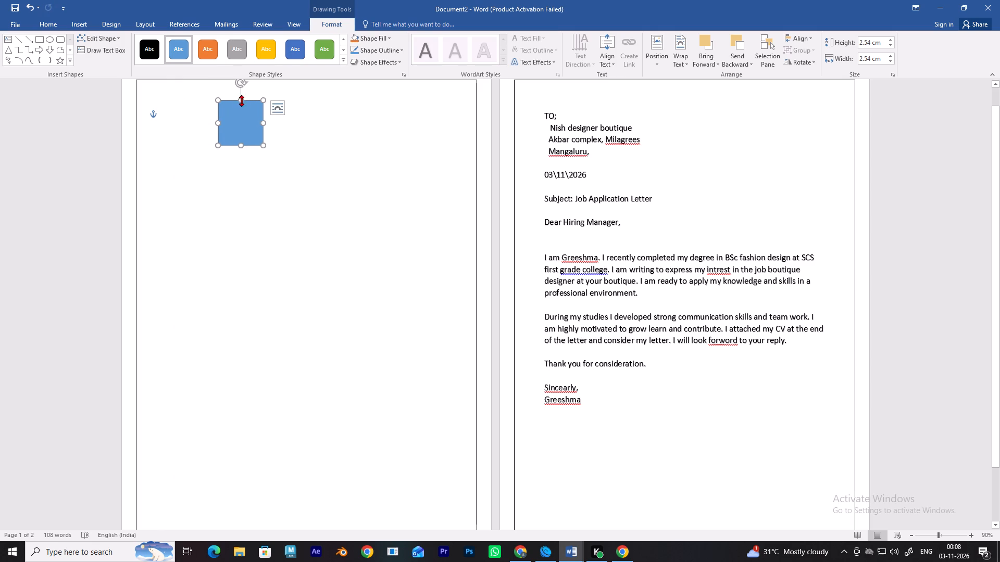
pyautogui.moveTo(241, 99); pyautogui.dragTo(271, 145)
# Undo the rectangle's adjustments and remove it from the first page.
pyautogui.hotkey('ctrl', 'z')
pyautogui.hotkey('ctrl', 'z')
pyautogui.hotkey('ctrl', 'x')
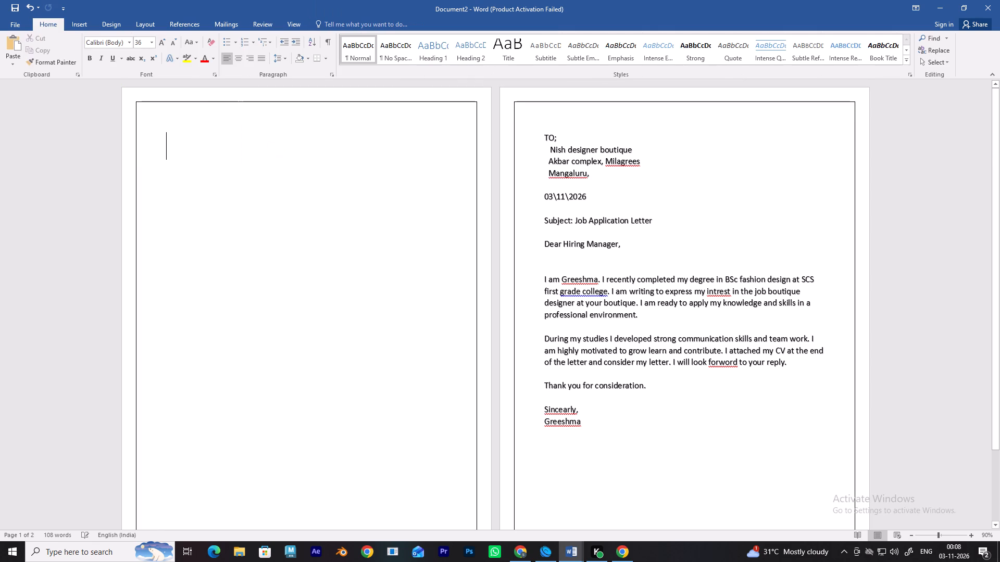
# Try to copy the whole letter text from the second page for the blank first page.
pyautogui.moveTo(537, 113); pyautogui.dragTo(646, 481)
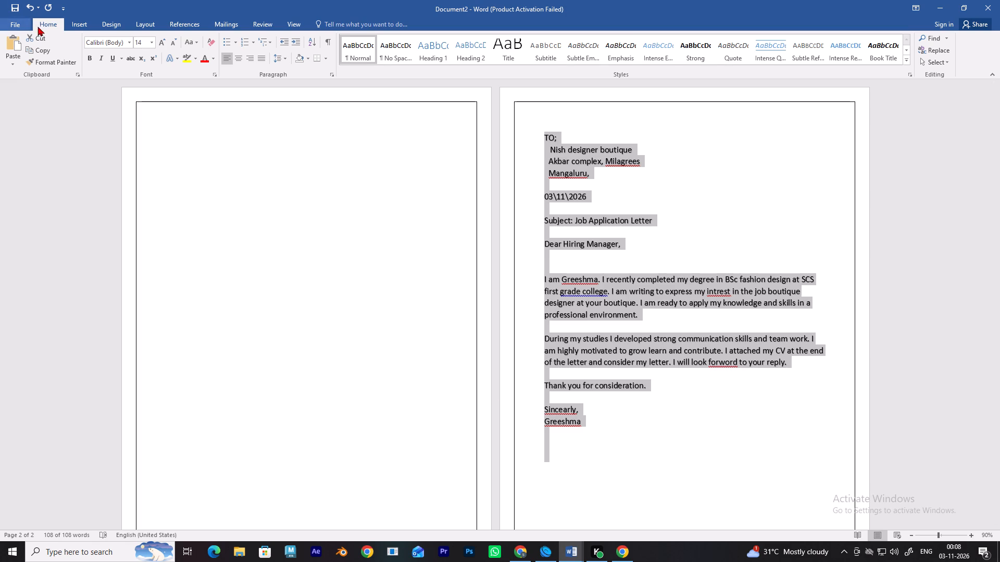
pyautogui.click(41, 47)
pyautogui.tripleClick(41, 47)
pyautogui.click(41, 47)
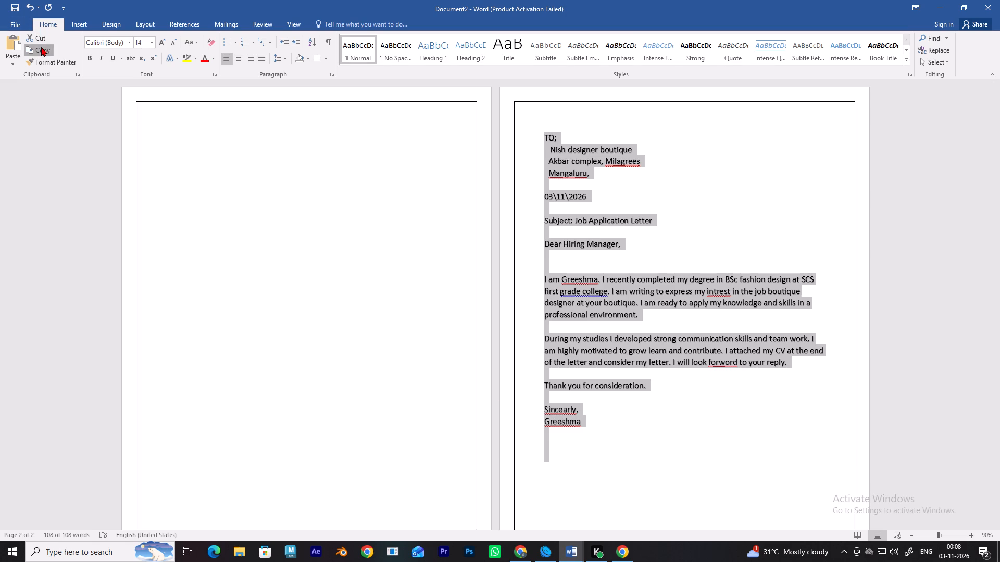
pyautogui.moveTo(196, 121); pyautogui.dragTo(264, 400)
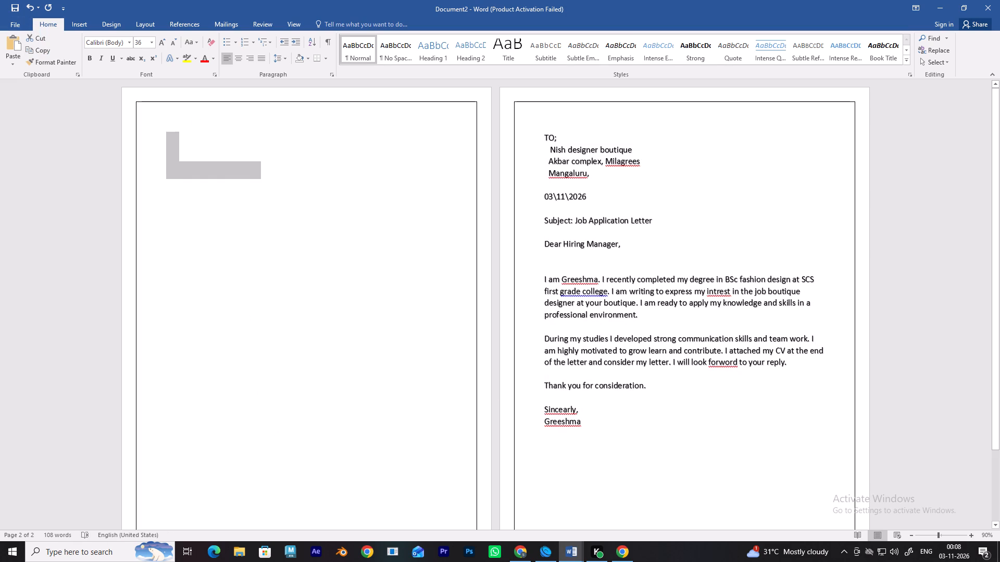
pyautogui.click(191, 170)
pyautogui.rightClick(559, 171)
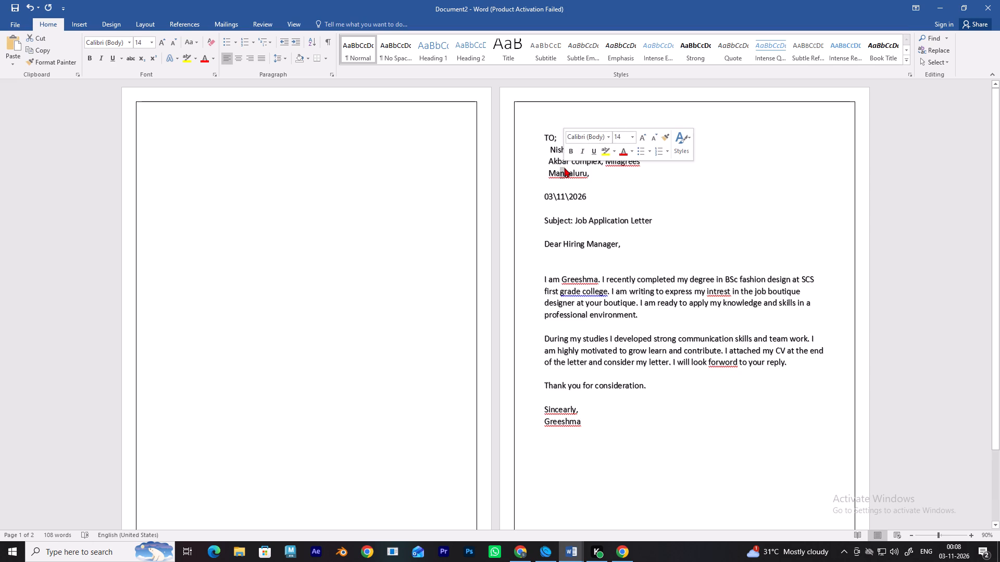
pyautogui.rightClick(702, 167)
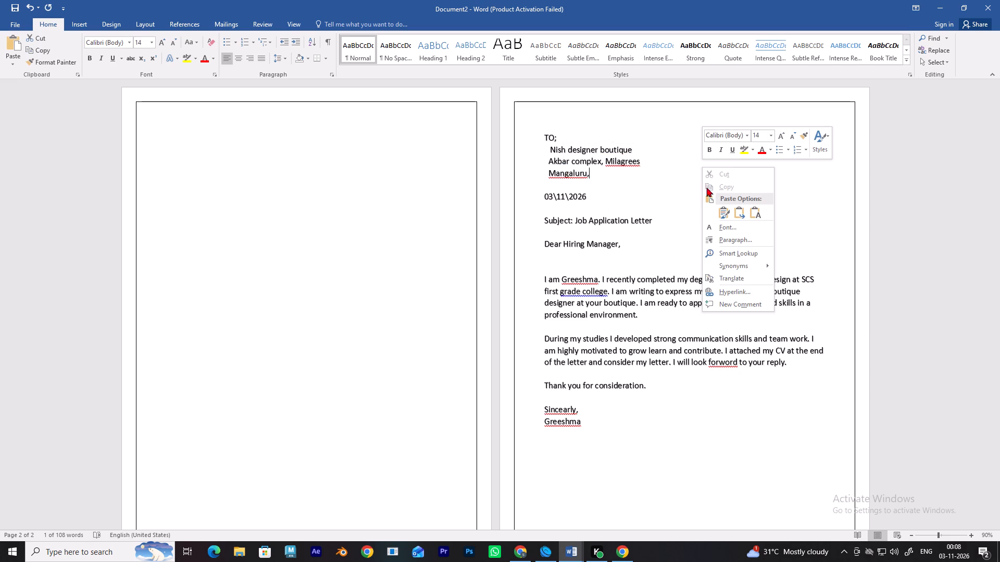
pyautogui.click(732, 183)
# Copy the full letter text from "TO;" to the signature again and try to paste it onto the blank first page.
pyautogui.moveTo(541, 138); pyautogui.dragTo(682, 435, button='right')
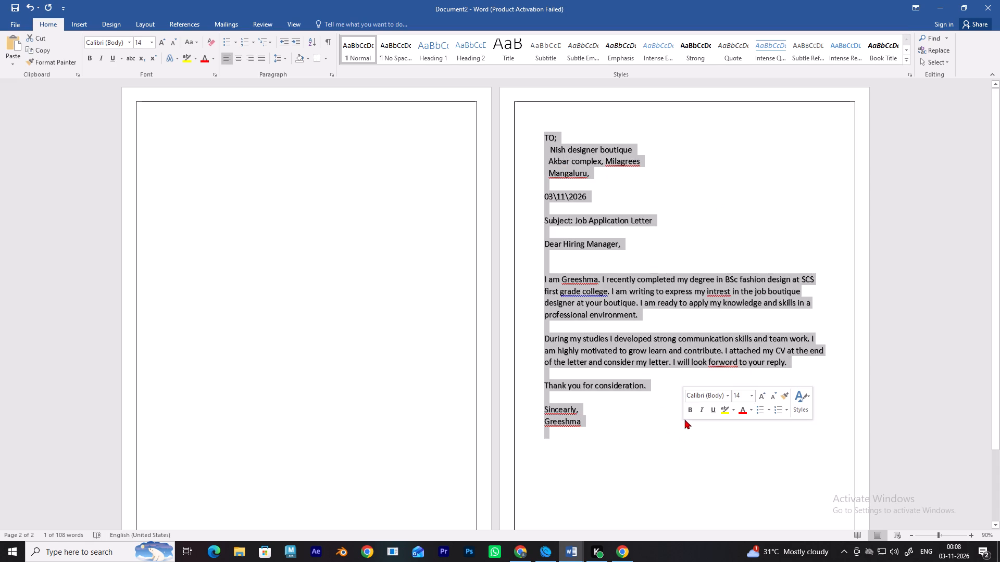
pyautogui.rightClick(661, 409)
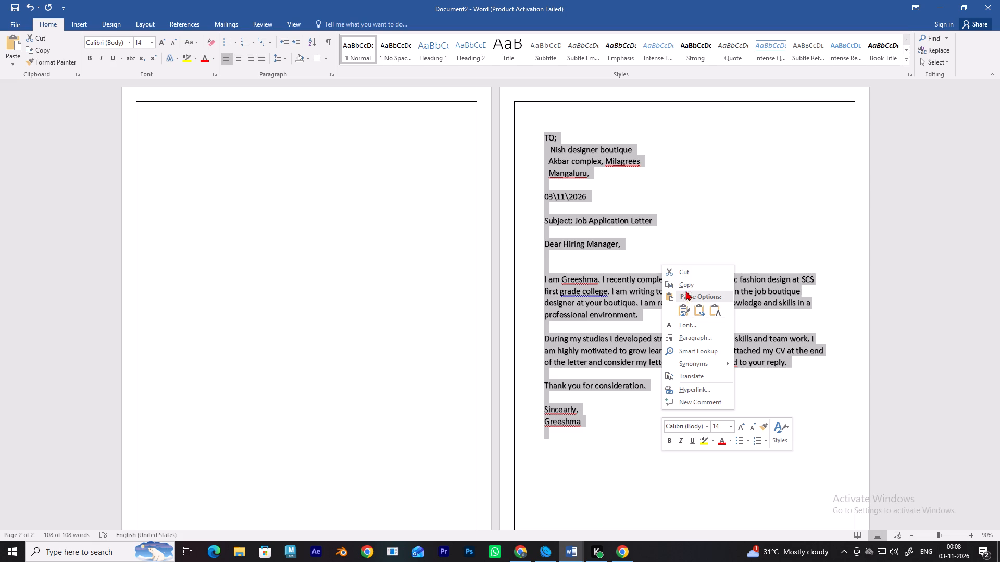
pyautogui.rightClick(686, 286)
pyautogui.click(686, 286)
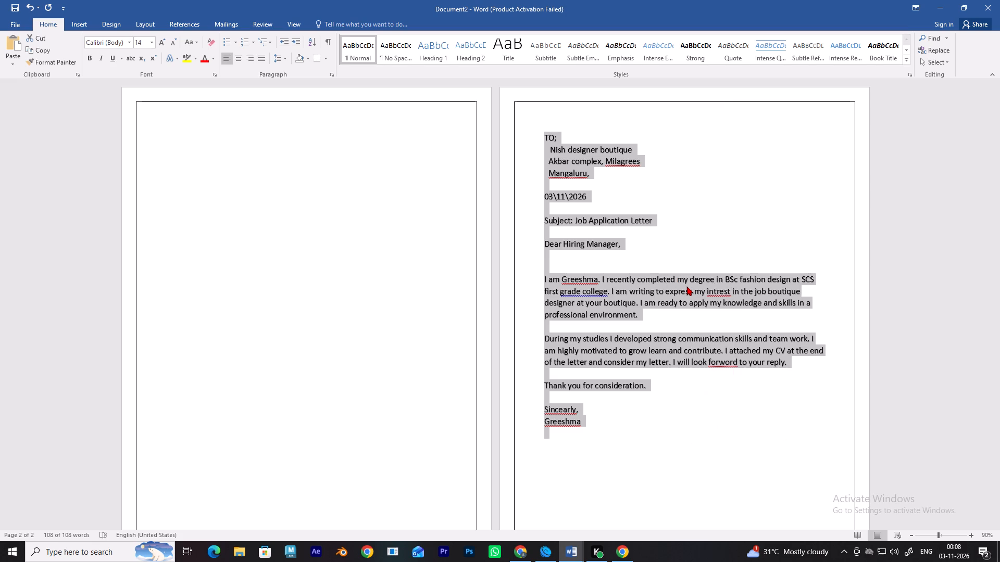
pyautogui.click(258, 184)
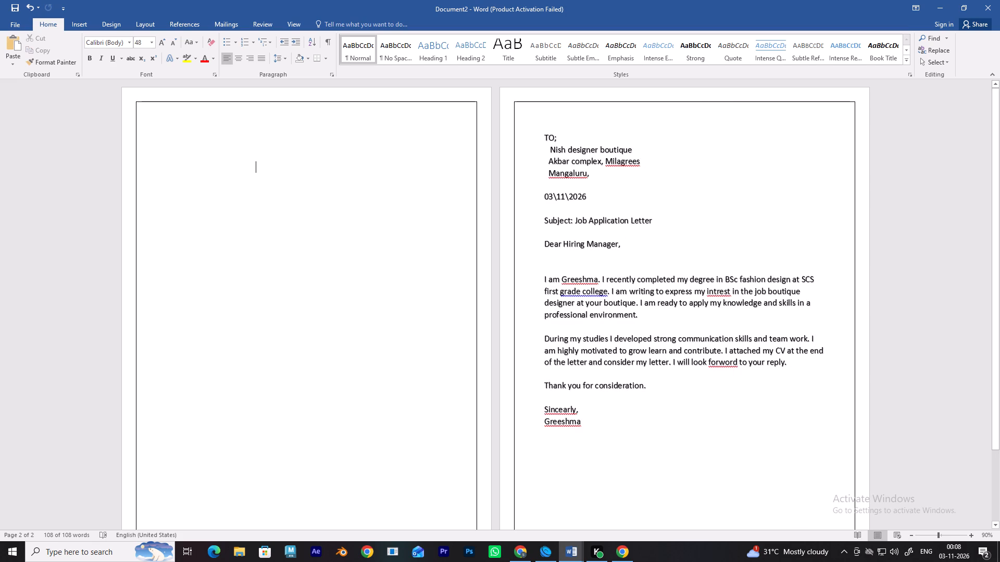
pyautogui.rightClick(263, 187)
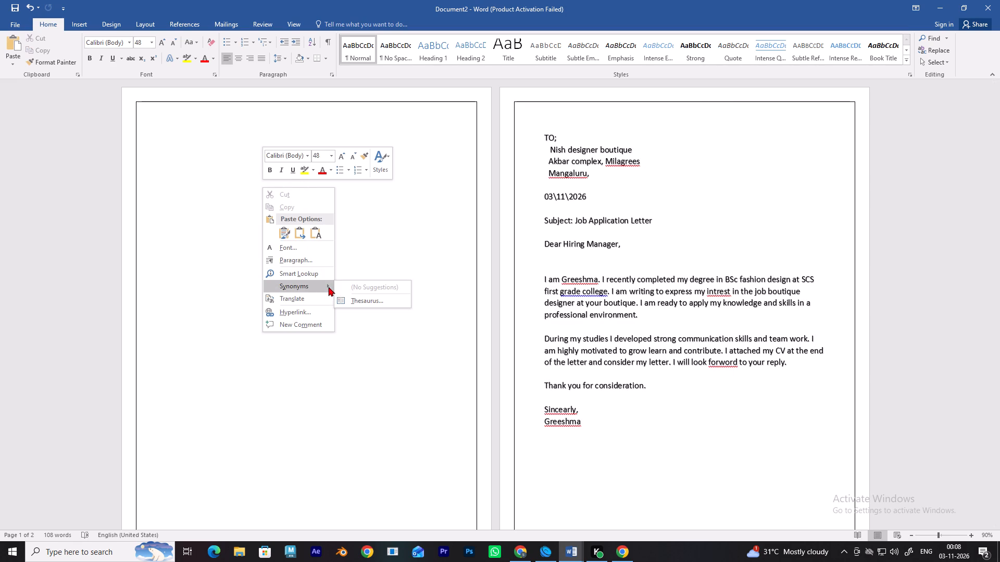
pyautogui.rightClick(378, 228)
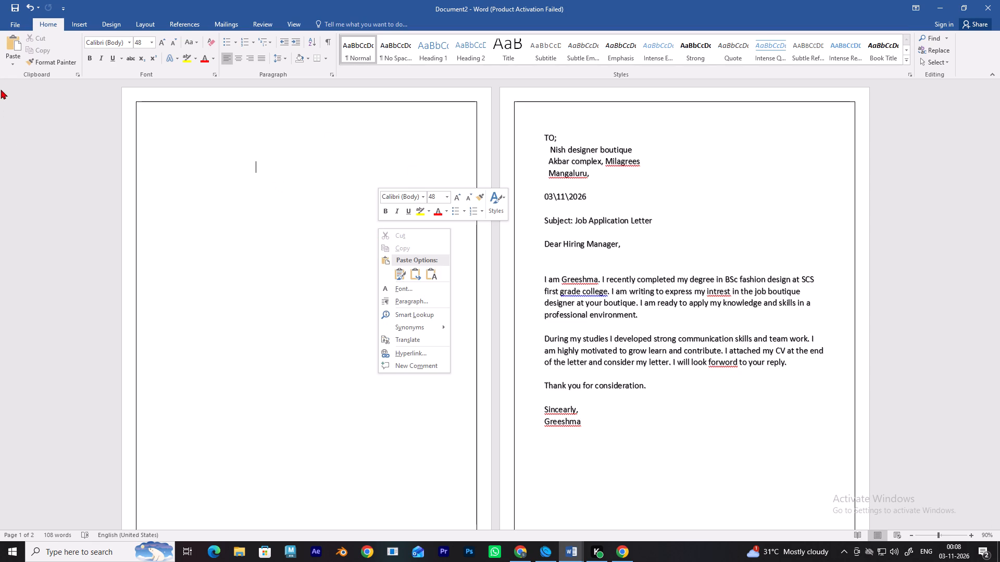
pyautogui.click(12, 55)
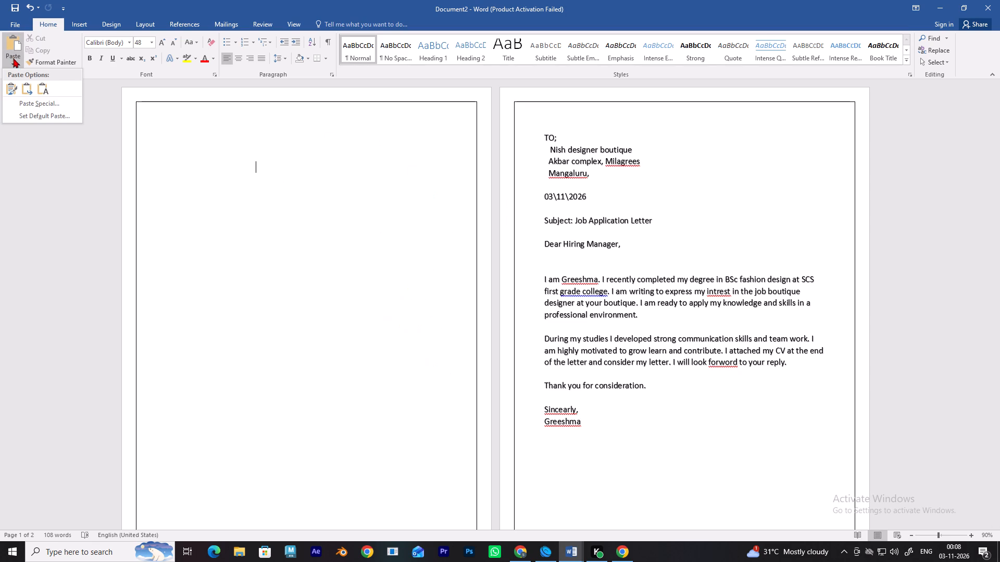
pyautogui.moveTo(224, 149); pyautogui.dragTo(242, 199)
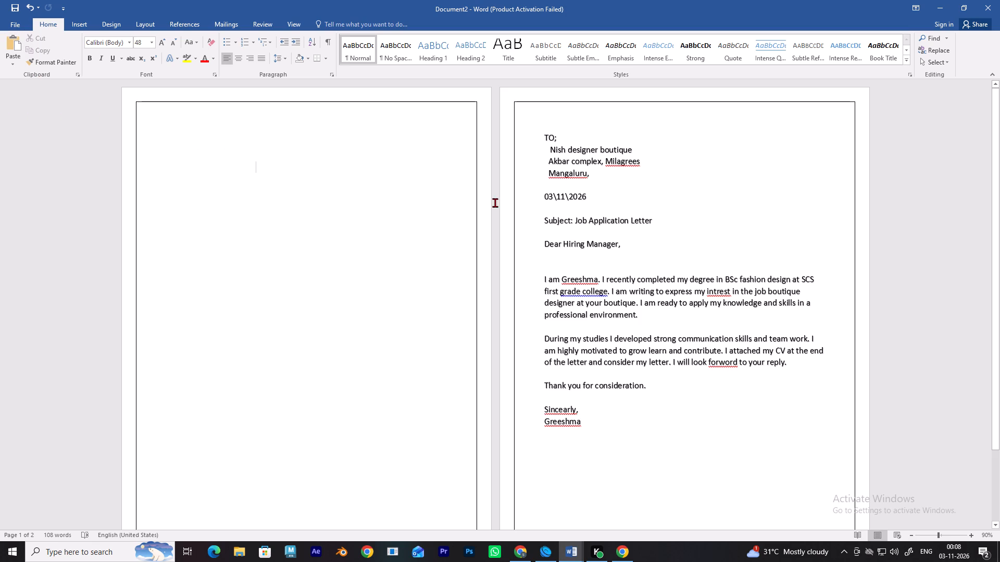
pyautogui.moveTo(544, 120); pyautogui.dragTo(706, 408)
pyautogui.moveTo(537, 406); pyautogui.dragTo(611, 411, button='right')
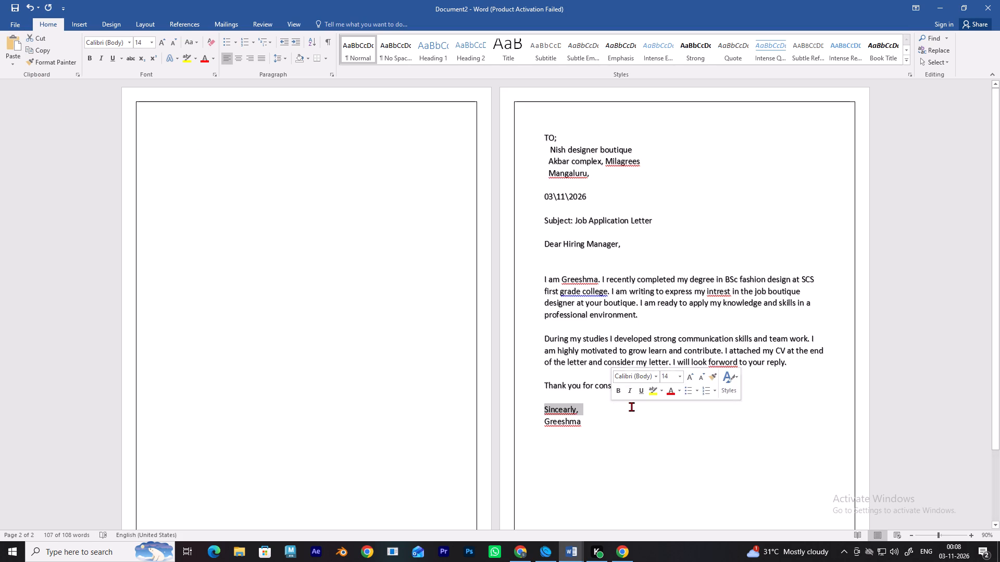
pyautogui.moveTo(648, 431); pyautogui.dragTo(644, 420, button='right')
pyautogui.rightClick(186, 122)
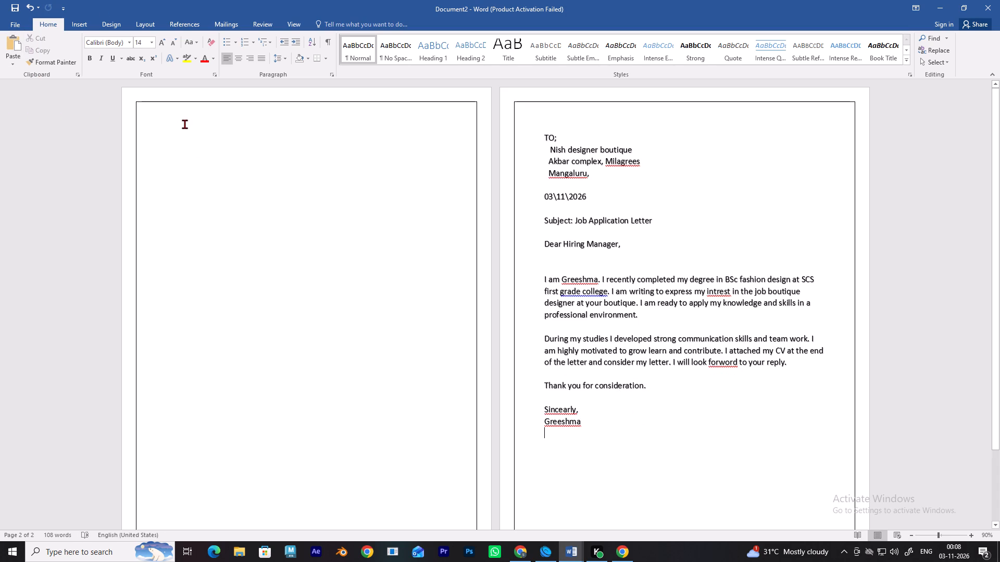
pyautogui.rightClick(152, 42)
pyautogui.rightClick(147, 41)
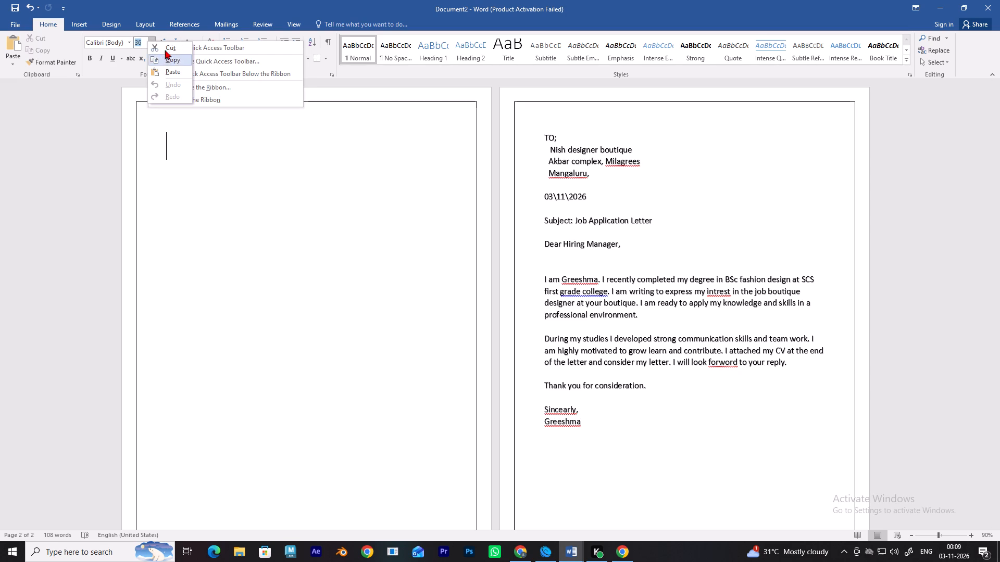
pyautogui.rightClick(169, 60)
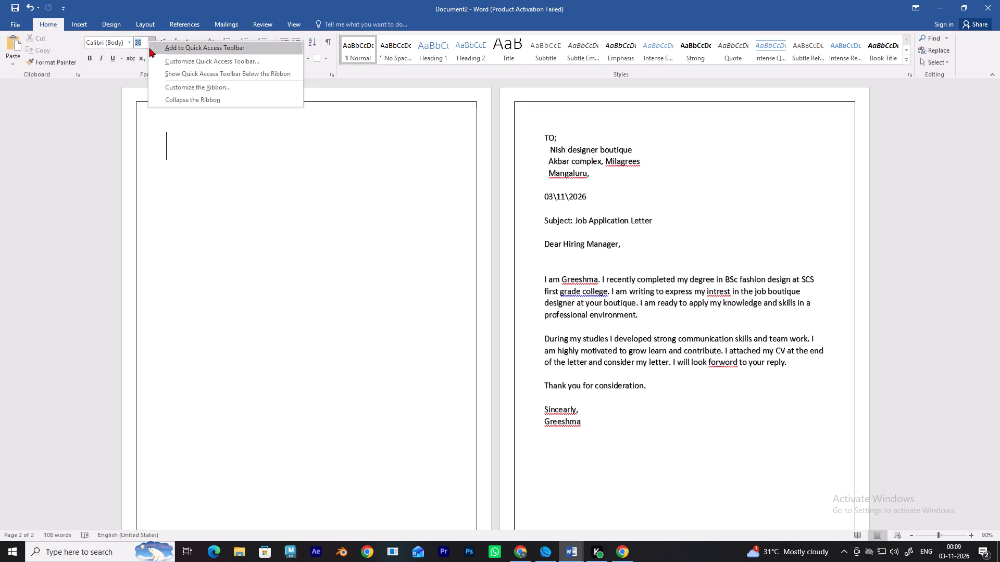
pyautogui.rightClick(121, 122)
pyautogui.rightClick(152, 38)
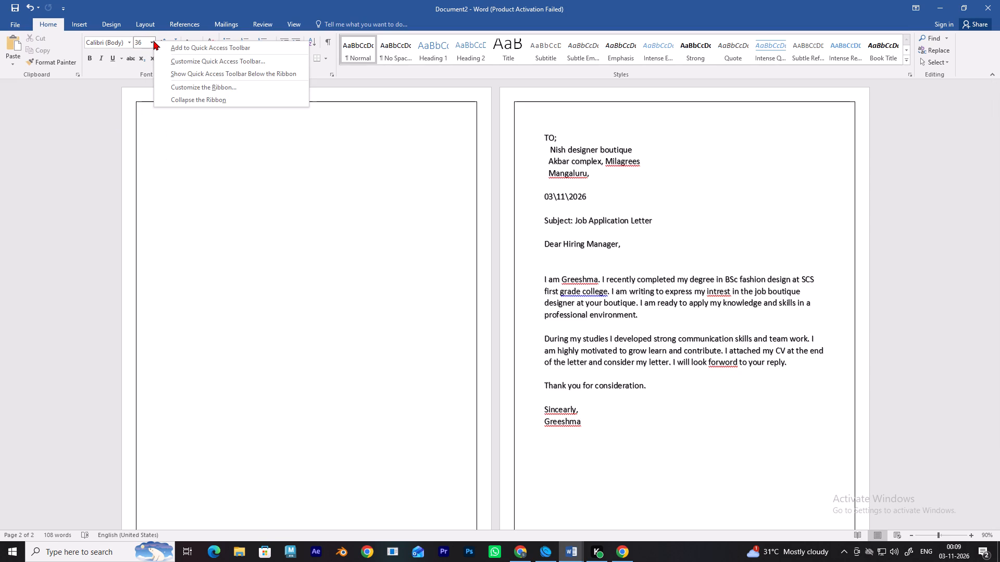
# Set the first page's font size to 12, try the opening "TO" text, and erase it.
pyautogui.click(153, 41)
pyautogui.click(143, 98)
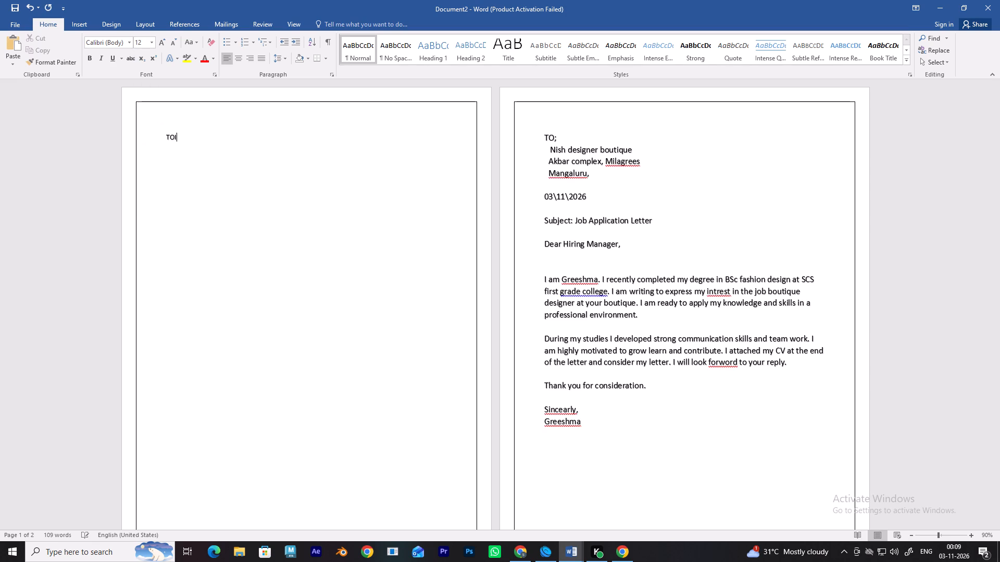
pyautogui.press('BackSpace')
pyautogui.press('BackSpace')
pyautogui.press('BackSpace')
# Set the font size to 16 and enter "TO;" as the first line of the blank first page.
pyautogui.click(163, 44)
pyautogui.click(163, 44)
pyautogui.click(172, 129)
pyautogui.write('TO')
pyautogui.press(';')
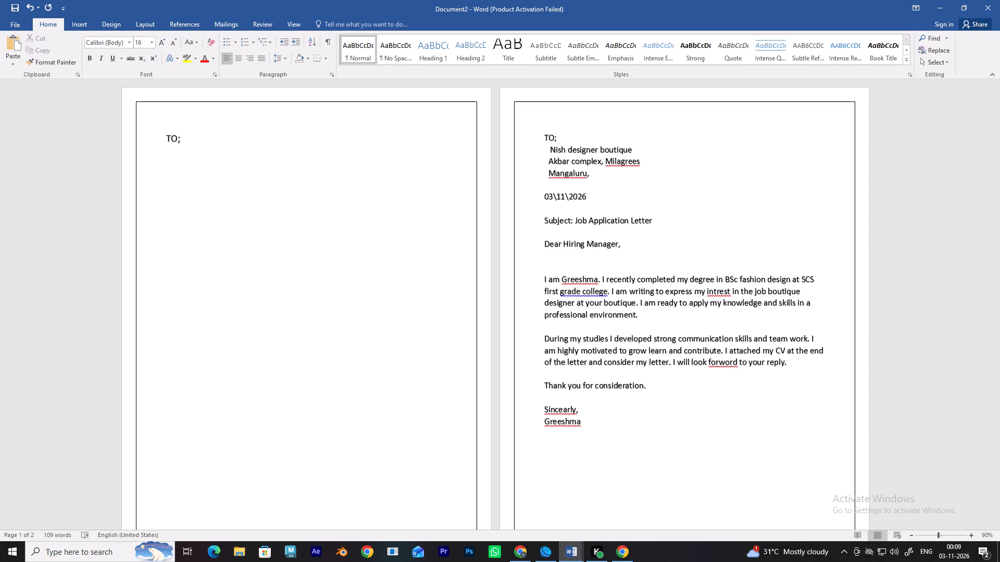
# Add the recipient line "Nish Designer Boutique" below "TO;" on the first page.
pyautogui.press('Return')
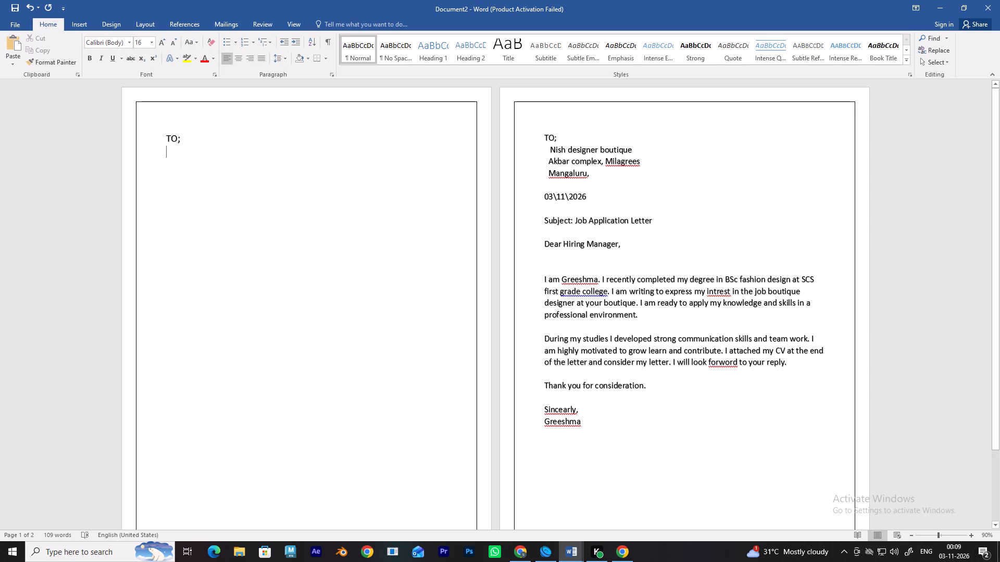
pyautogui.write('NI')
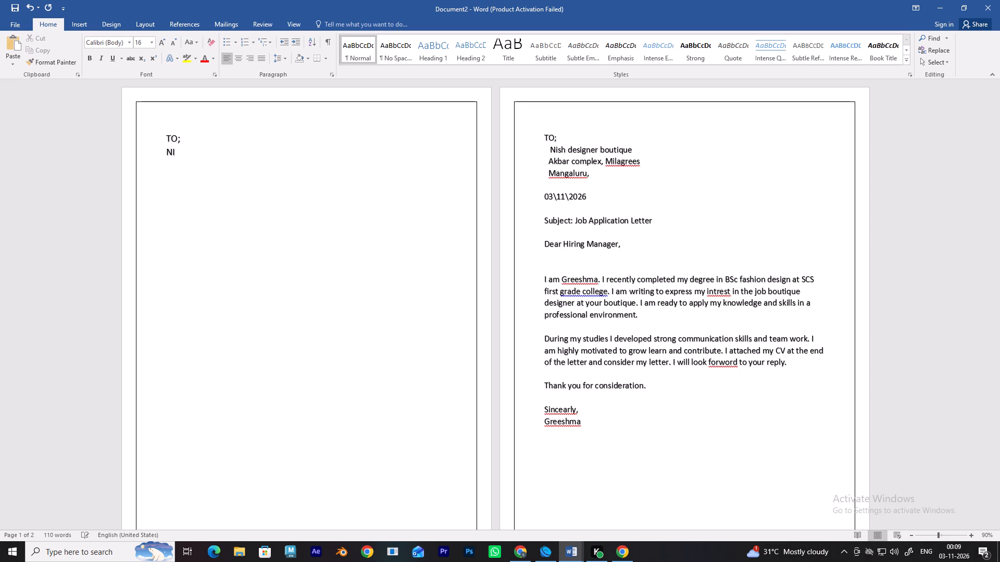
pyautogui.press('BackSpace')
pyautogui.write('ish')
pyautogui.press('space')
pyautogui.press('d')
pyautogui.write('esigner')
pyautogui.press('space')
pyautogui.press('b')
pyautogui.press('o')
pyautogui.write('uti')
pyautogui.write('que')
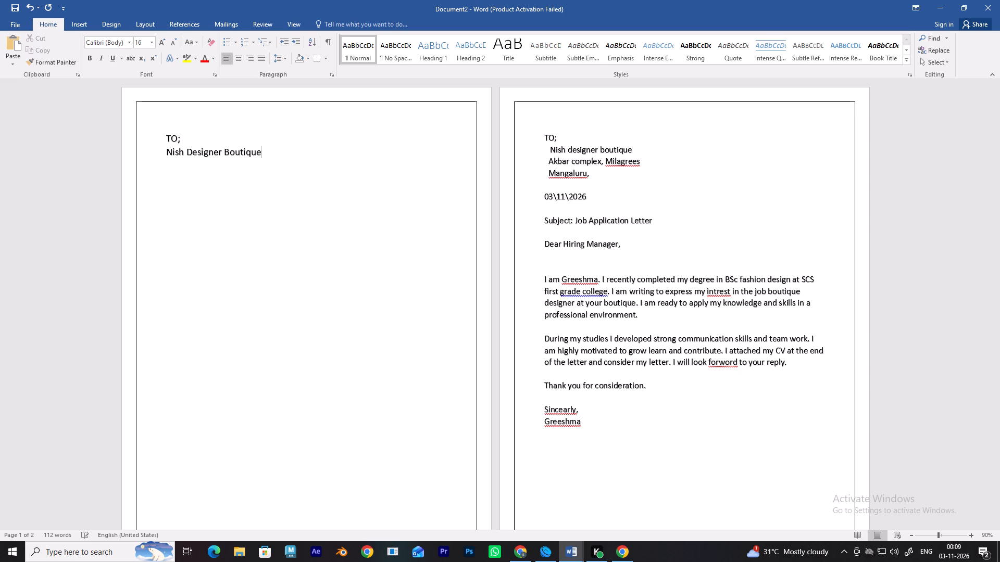
# Add the boutique's building and locality as the line below "Nish Designer Boutique", following the letter on the second page.
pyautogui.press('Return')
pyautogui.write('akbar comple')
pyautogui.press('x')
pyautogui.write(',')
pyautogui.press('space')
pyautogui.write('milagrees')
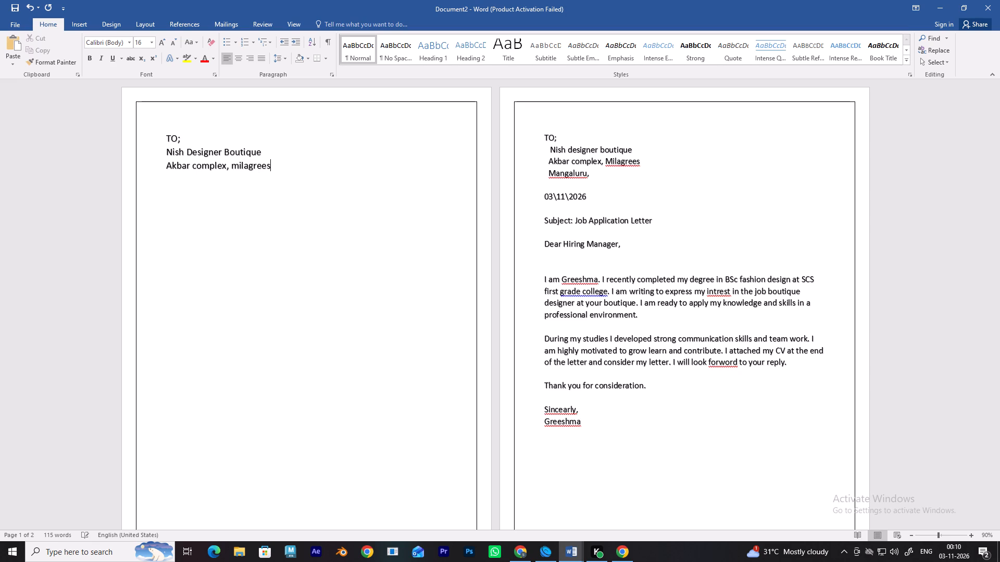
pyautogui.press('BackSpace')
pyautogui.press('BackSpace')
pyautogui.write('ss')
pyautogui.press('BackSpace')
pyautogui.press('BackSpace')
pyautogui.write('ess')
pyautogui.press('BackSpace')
# Add the city line "Mangaluru" to finish the recipient address on the first page.
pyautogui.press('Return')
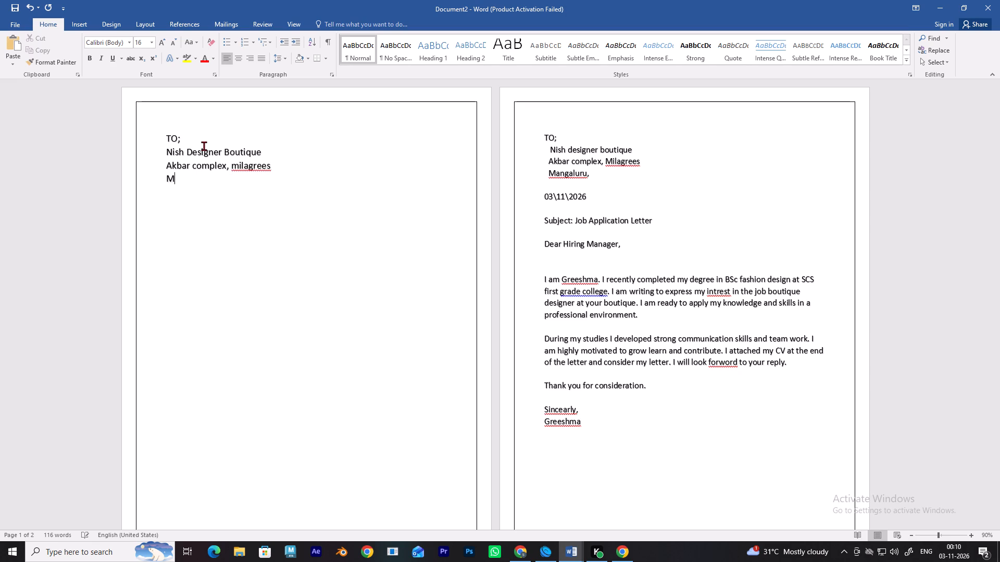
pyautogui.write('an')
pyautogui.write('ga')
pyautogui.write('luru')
# Enter the letter date 03\11\2026 below the recipient address, leaving one blank line between them.
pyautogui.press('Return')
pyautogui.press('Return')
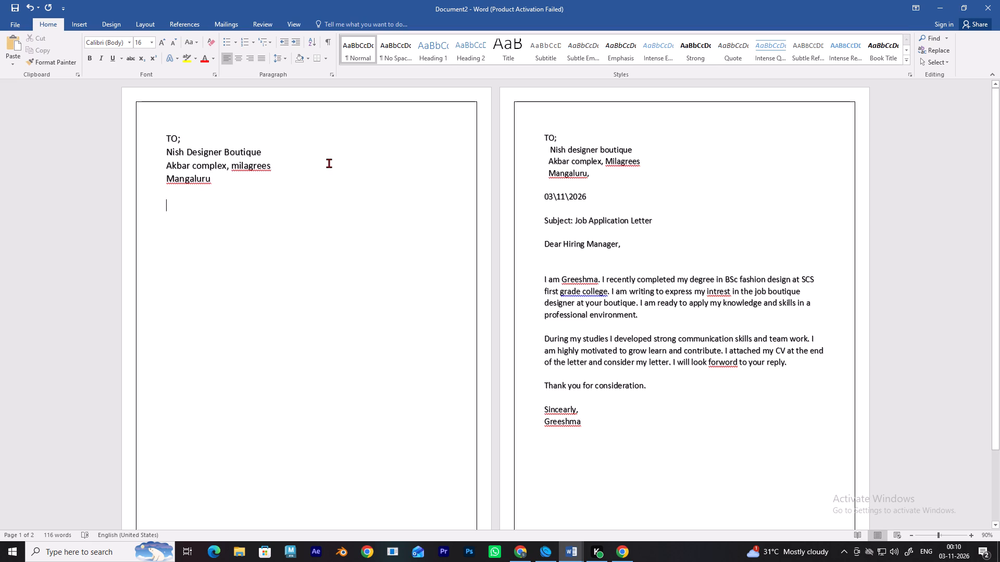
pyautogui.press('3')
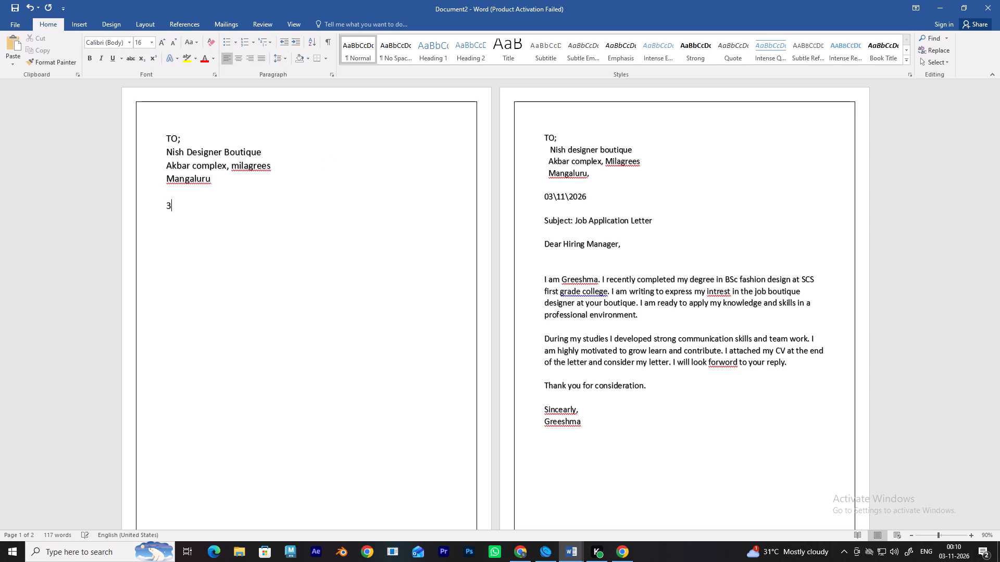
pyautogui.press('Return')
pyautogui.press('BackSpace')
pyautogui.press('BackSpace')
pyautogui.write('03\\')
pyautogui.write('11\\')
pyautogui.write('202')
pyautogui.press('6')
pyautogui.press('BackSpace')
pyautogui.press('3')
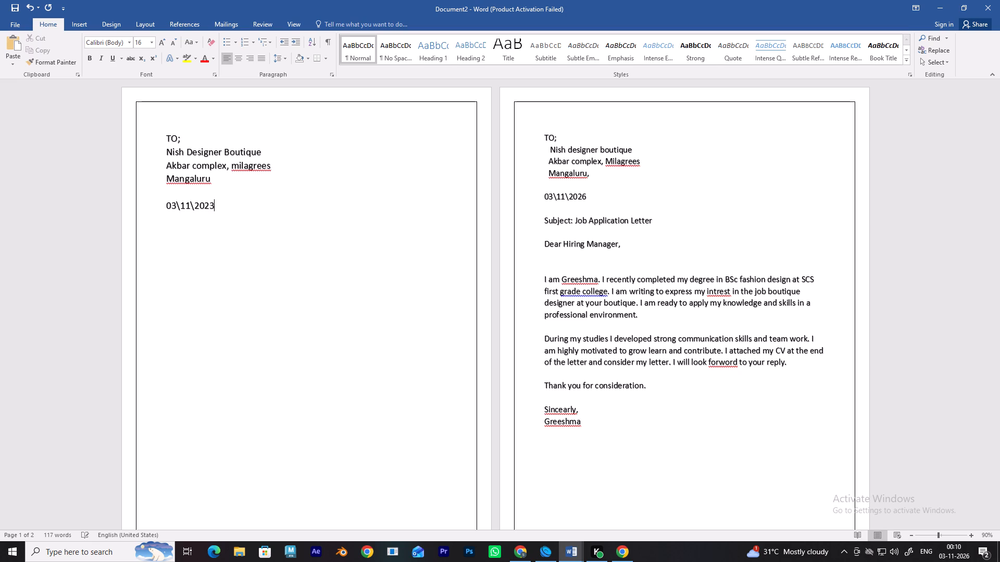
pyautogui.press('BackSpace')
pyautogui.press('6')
# Begin the subject line with "Subject:" below the date, leaving one blank line between them.
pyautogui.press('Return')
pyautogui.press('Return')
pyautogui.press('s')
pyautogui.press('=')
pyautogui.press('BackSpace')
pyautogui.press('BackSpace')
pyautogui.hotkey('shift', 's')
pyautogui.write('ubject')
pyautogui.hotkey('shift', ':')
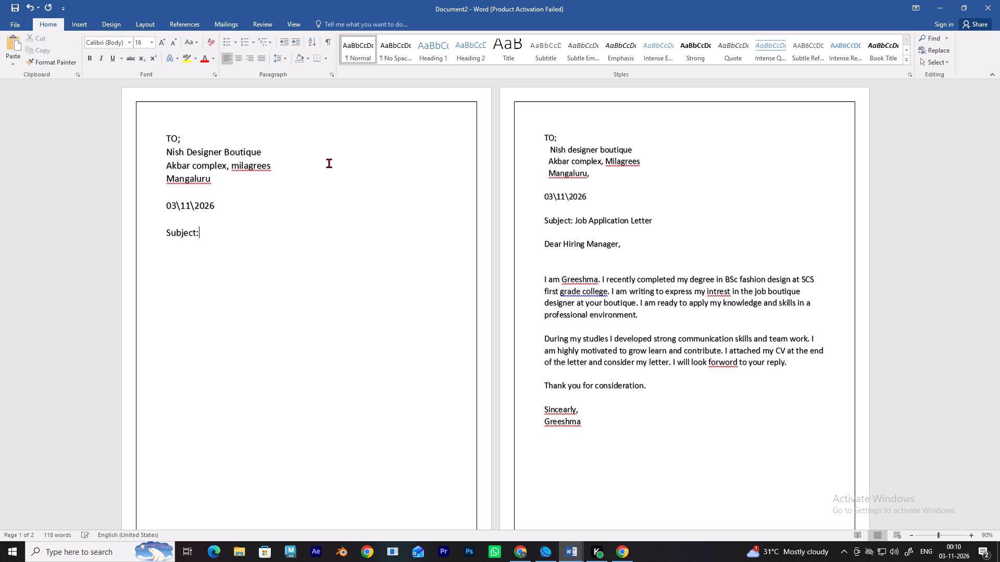
# Complete the subject line with "Job Application Letter", correcting the spelling of "Application".
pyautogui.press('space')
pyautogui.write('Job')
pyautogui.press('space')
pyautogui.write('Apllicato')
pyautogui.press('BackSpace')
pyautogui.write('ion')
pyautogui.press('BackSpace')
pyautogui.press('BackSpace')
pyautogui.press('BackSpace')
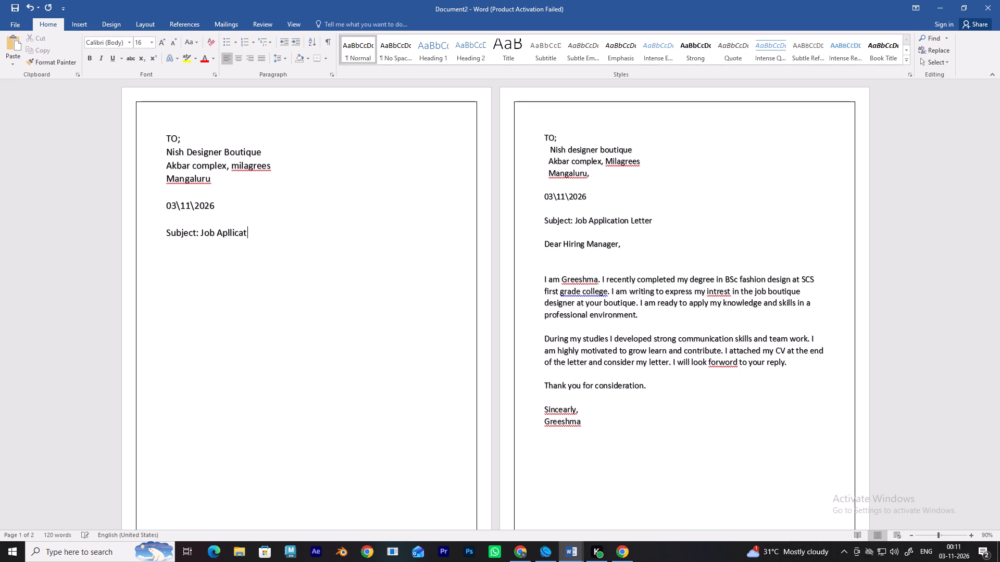
pyautogui.press('BackSpace')
pyautogui.press('BackSpace')
pyautogui.press('BackSpace')
pyautogui.press('BackSpace')
pyautogui.press('BackSpace')
pyautogui.write('ication')
pyautogui.press('space')
pyautogui.click(228, 232)
pyautogui.press('p')
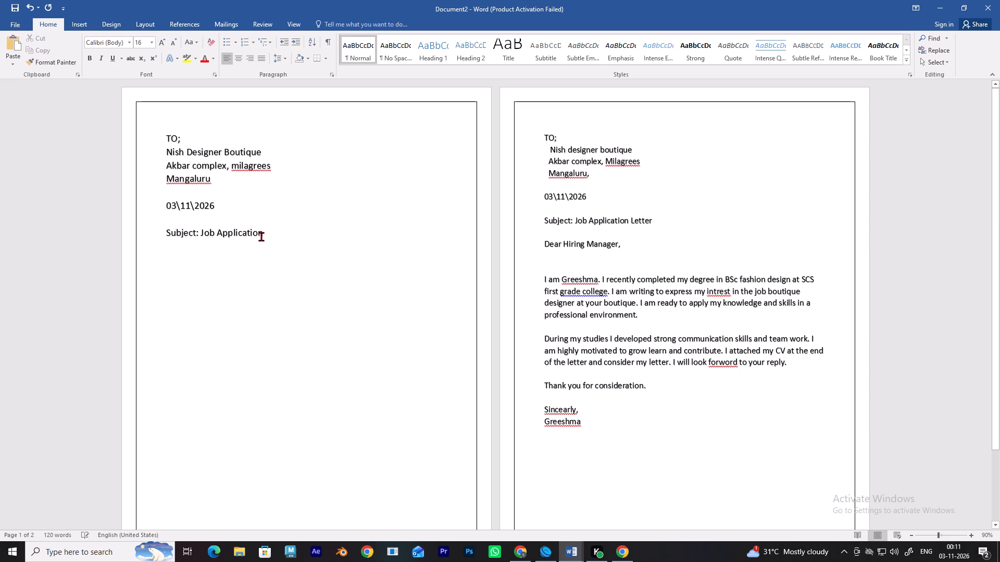
pyautogui.click(268, 232)
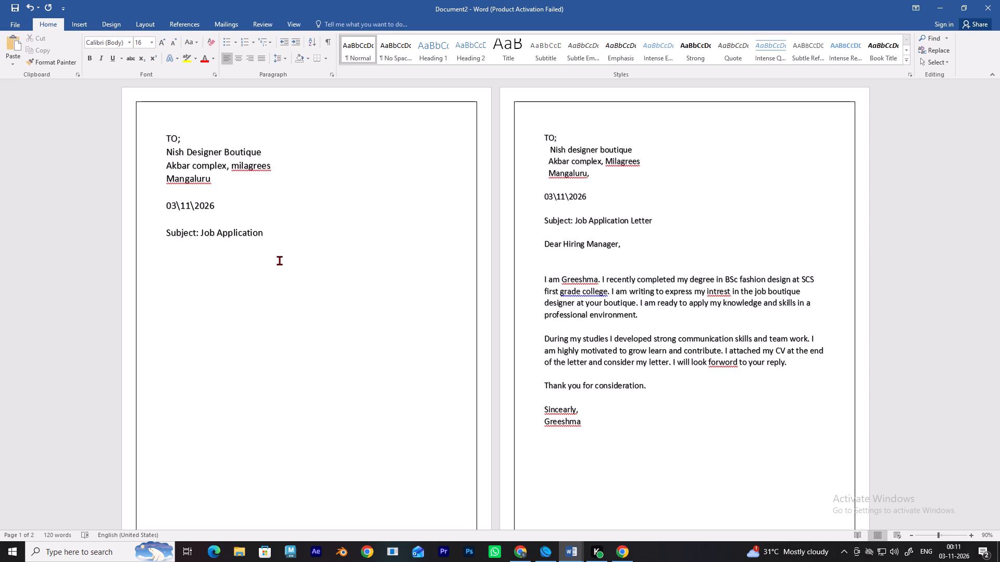
pyautogui.write('Letter')
# Enter the salutation "Dear Hiring Manager," below the subject line on the first page, leaving one blank line between them.
pyautogui.press('Return')
pyautogui.press('Return')
pyautogui.write('Dear')
pyautogui.press('space')
pyautogui.write('h')
pyautogui.press('BackSpace')
pyautogui.write('HI')
pyautogui.press('BackSpace')
pyautogui.write('rinh')
pyautogui.press('BackSpace')
pyautogui.write('g man')
pyautogui.press('BackSpace')
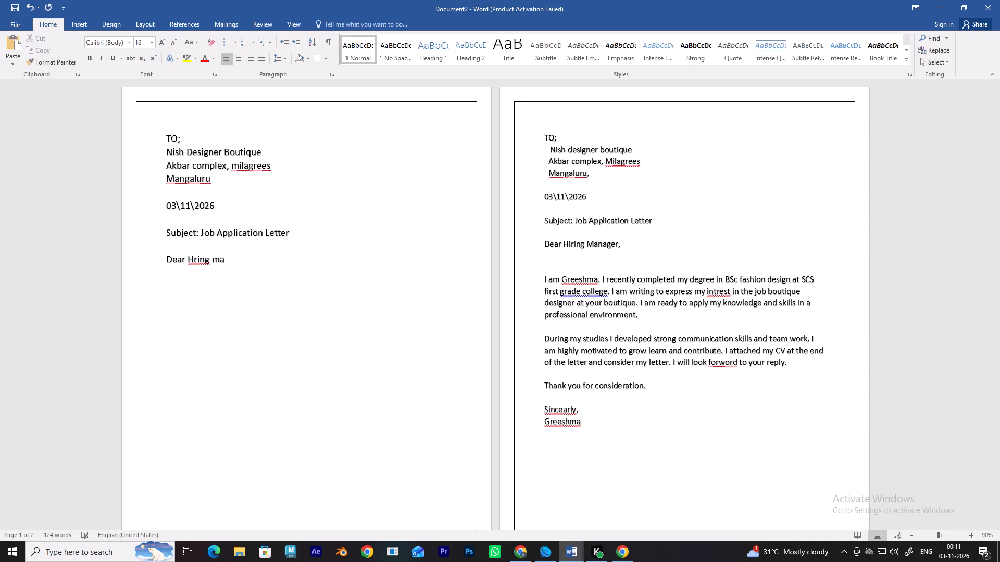
pyautogui.press('BackSpace')
pyautogui.press('BackSpace')
pyautogui.press('n')
pyautogui.hotkey('shift', 'BackSpace')
pyautogui.press('m')
pyautogui.press('BackSpace')
pyautogui.hotkey('shift', 'm')
pyautogui.write('an')
pyautogui.write('ager')
pyautogui.press(',')
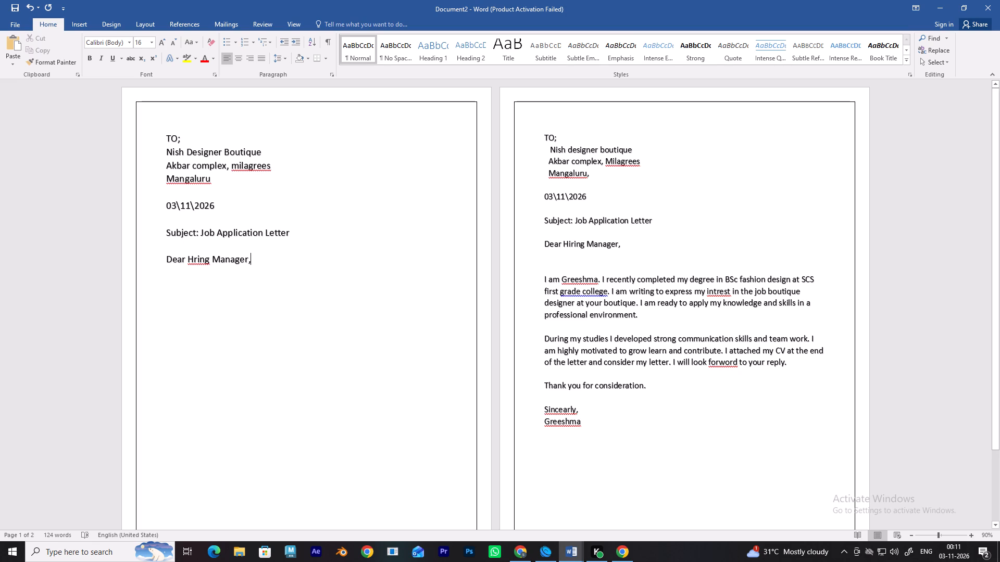
# Correct the misspelled "Hring" to "Hiring" in the first-page salutation and re-enter its closing comma.
pyautogui.click(195, 258)
pyautogui.press('i')
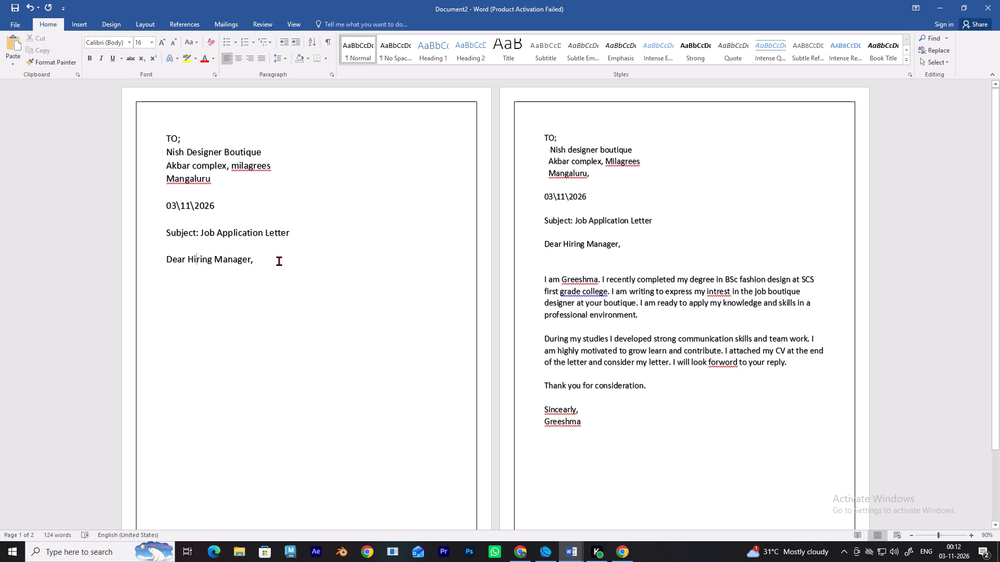
pyautogui.click(268, 260)
pyautogui.press('BackSpace')
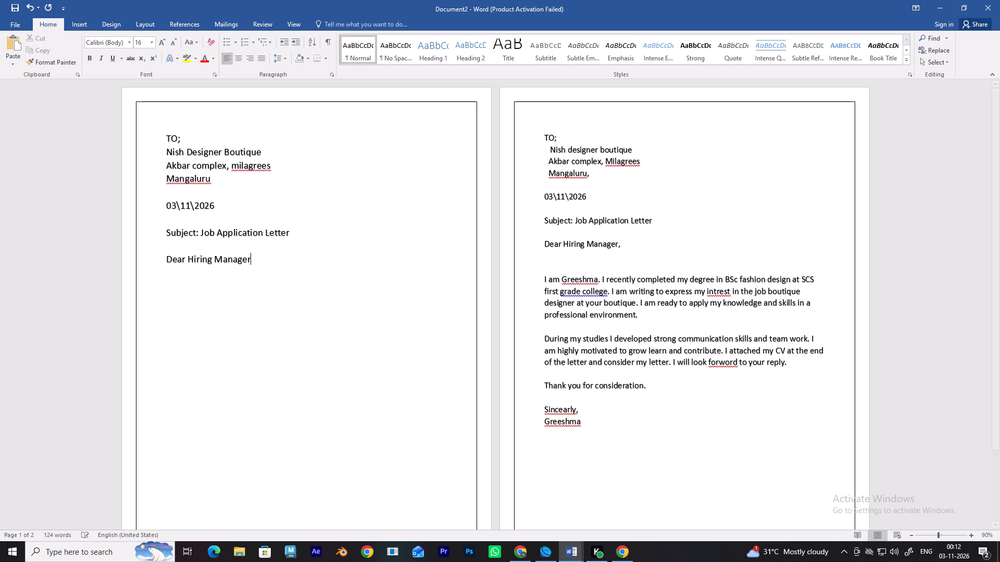
pyautogui.press(',')
# Begin the body paragraph with "I am Greeshma." below the salutation, leaving one blank line between them.
pyautogui.press('Return')
pyautogui.press('Return')
pyautogui.hotkey('shift', 'i')
pyautogui.press('space')
pyautogui.write('am')
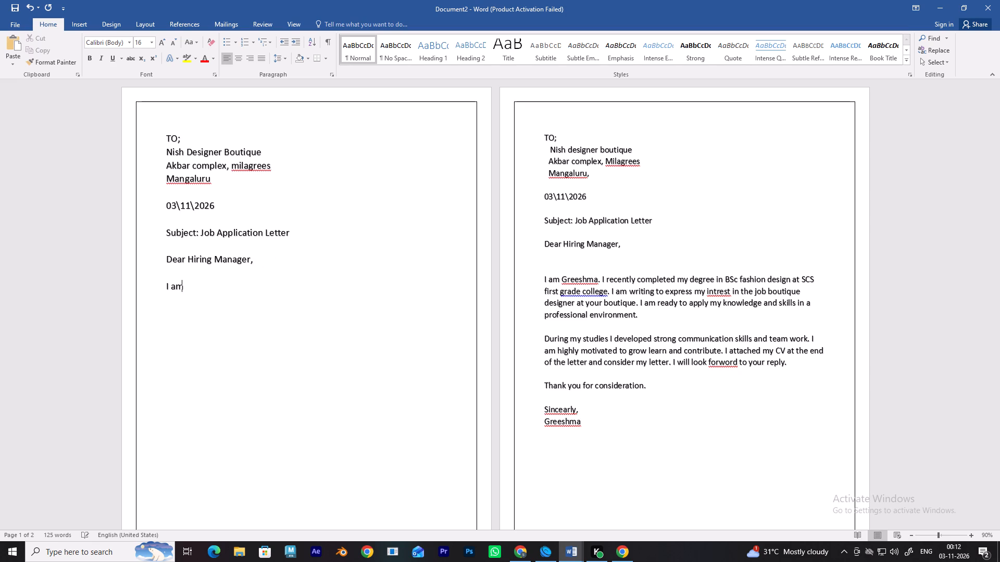
pyautogui.press('space')
pyautogui.write('Greeshma')
pyautogui.press('space')
pyautogui.press('BackSpace')
pyautogui.write('.')
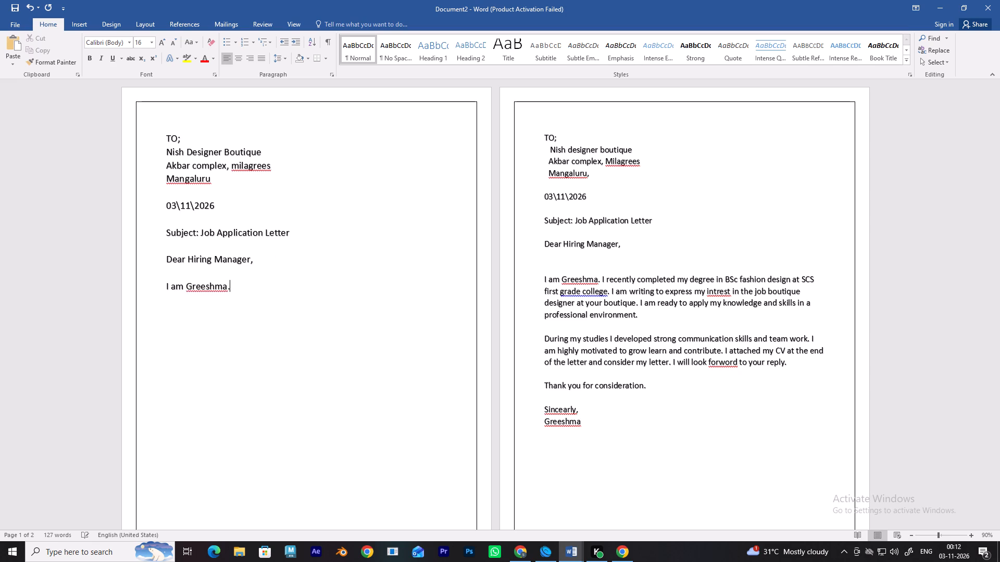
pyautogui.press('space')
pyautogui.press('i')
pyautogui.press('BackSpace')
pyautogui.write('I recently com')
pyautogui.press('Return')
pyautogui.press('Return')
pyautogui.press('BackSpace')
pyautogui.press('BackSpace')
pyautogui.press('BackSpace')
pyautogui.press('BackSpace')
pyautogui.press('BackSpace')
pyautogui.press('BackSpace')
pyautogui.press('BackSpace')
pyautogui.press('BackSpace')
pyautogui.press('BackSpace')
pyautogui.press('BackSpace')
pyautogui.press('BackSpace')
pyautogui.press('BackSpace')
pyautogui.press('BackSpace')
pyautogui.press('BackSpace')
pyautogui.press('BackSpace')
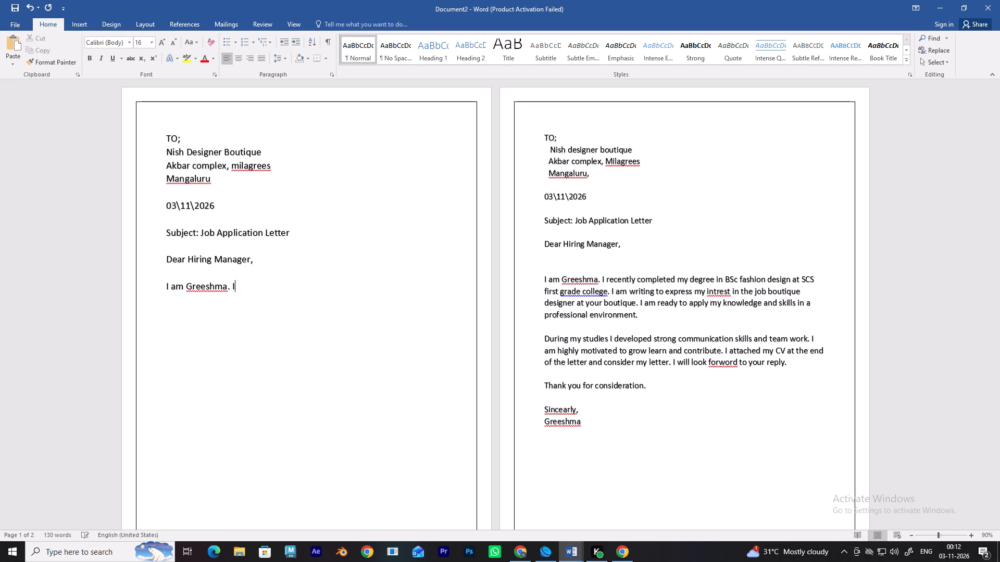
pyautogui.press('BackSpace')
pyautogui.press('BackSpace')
# Start the body paragraph's second sentence with "I am writing to", correcting the spelling of "writing" and removing the stray "this".
pyautogui.press('space')
pyautogui.write('I')
pyautogui.press('space')
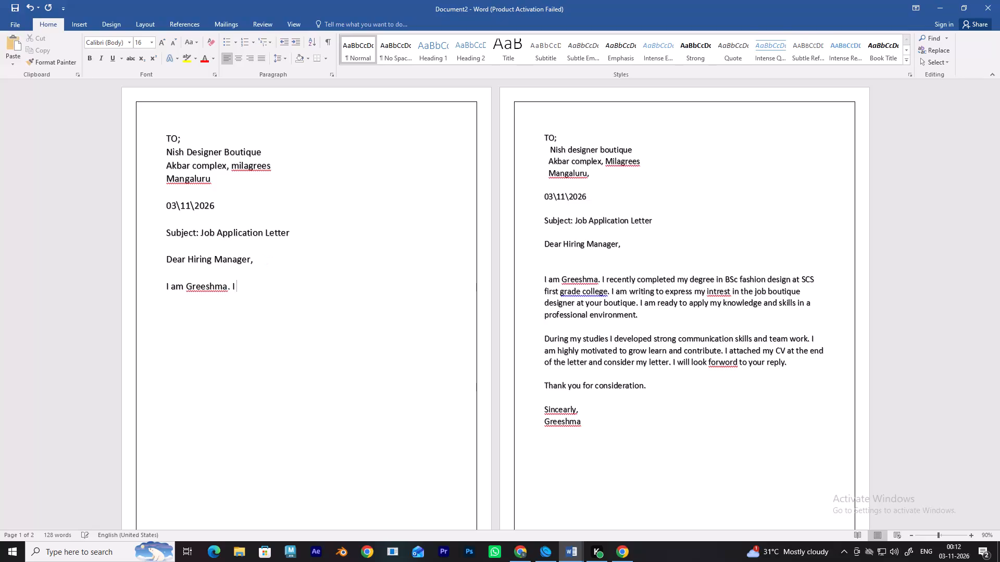
pyautogui.write('am')
pyautogui.press('space')
pyautogui.write('weiting th')
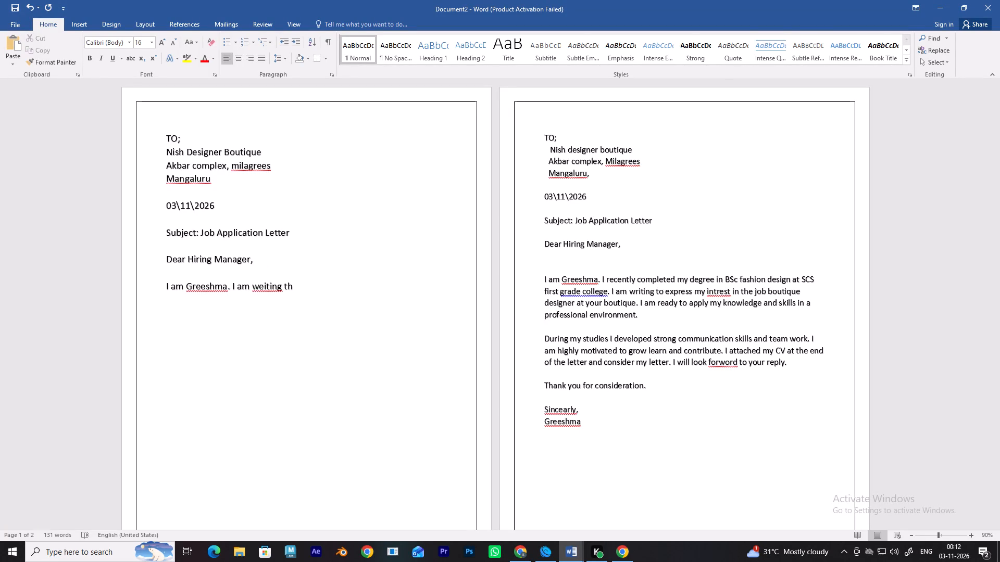
pyautogui.write('is')
pyautogui.press('space')
pyautogui.press('BackSpace')
pyautogui.press('BackSpace')
pyautogui.press('BackSpace')
pyautogui.press('BackSpace')
pyautogui.press('BackSpace')
pyautogui.press('BackSpace')
pyautogui.press('BackSpace')
pyautogui.press('BackSpace')
pyautogui.press('BackSpace')
pyautogui.press('BackSpace')
pyautogui.press('BackSpace')
pyautogui.press('BackSpace')
pyautogui.write('riting to e')
# Continue the first-page body paragraph's second sentence with "express my intrest in the", correcting the mistyped "express".
pyautogui.write('xoress')
pyautogui.press('space')
pyautogui.press('BackSpace')
pyautogui.press('BackSpace')
pyautogui.press('BackSpace')
pyautogui.press('BackSpace')
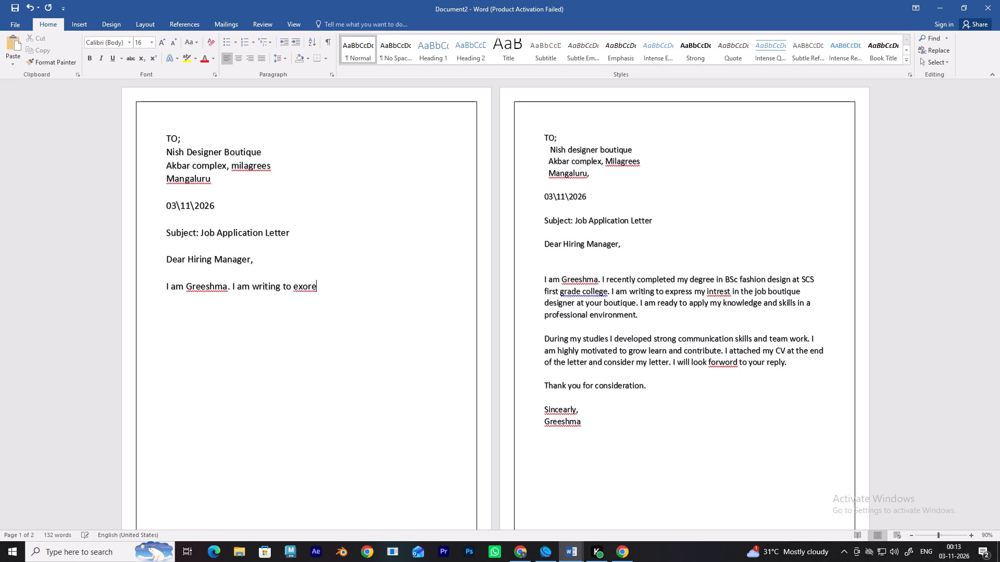
pyautogui.press('BackSpace')
pyautogui.press('BackSpace')
pyautogui.write('press')
pyautogui.press('space')
pyautogui.write('my intrest')
pyautogui.press('space')
pyautogui.write('in')
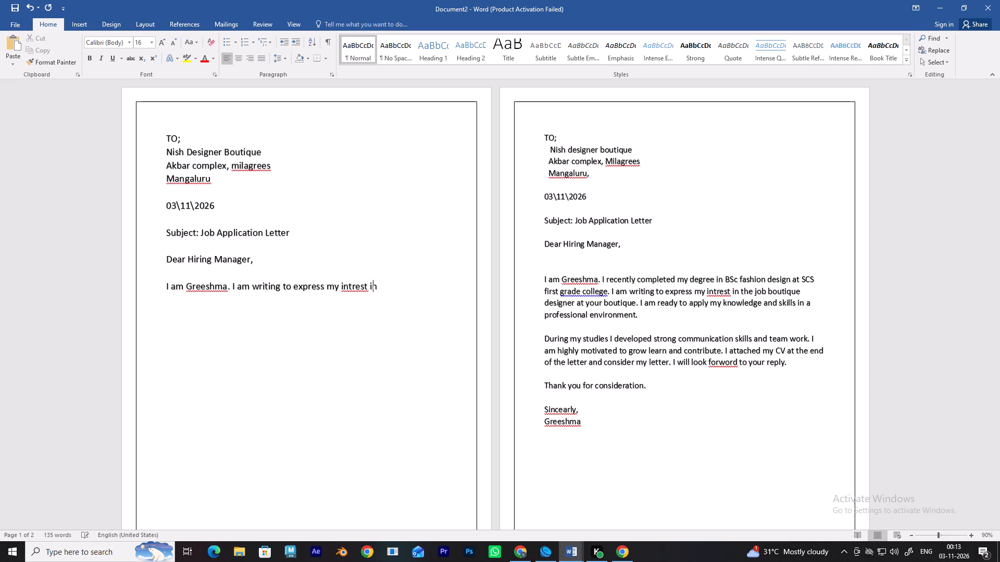
pyautogui.press('space')
pyautogui.write('the')
pyautogui.press('space')
# Finish the second sentence with "boutique designer." after "in the", leaving out the word "job".
pyautogui.write('job')
pyautogui.press('BackSpace')
pyautogui.press('BackSpace')
pyautogui.press('BackSpace')
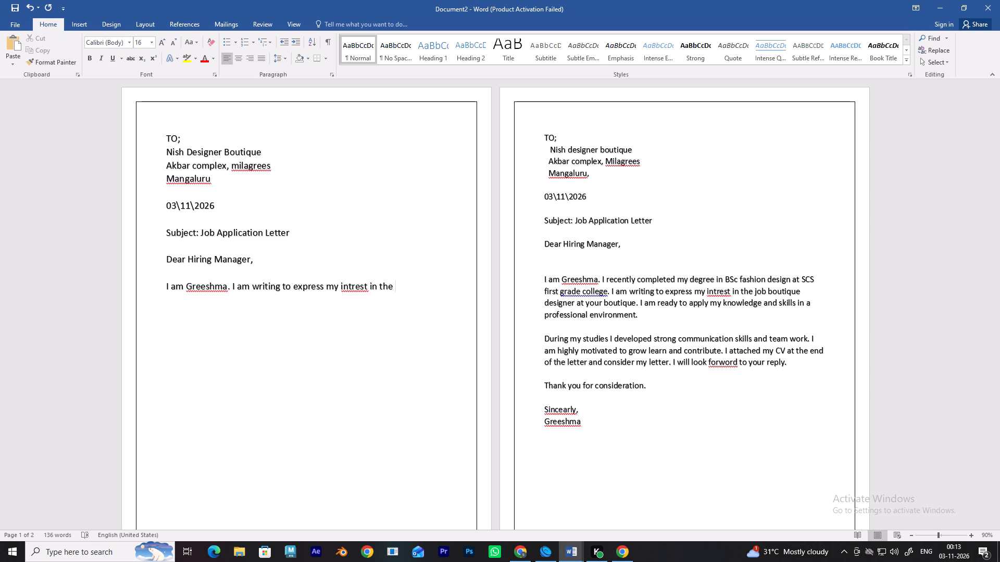
pyautogui.write('bout')
pyautogui.press('i')
pyautogui.press('q')
pyautogui.write('uw')
pyautogui.press('BackSpace')
pyautogui.write('e')
pyautogui.press('space')
pyautogui.write('desig')
pyautogui.write('ner')
pyautogui.press('space')
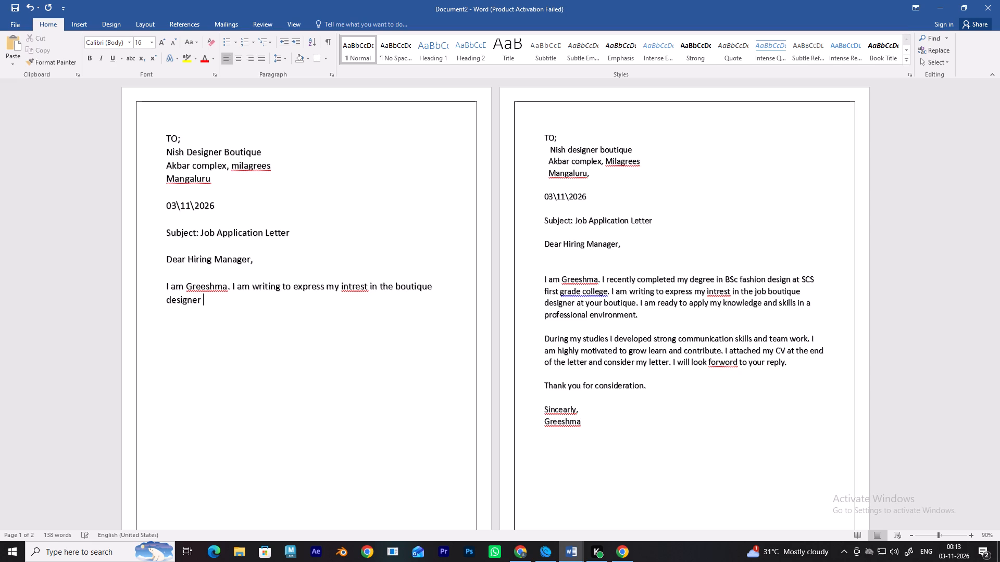
pyautogui.press('BackSpace')
pyautogui.write('.')
# Start the body paragraph's third sentence with "I recently completed", correcting the spelling of "recently" and "completed".
pyautogui.press('space')
pyautogui.hotkey('shift', 'i')
pyautogui.press('space')
pyautogui.write('re')
pyautogui.press('a')
pyautogui.press('BackSpace')
pyautogui.write('cen')
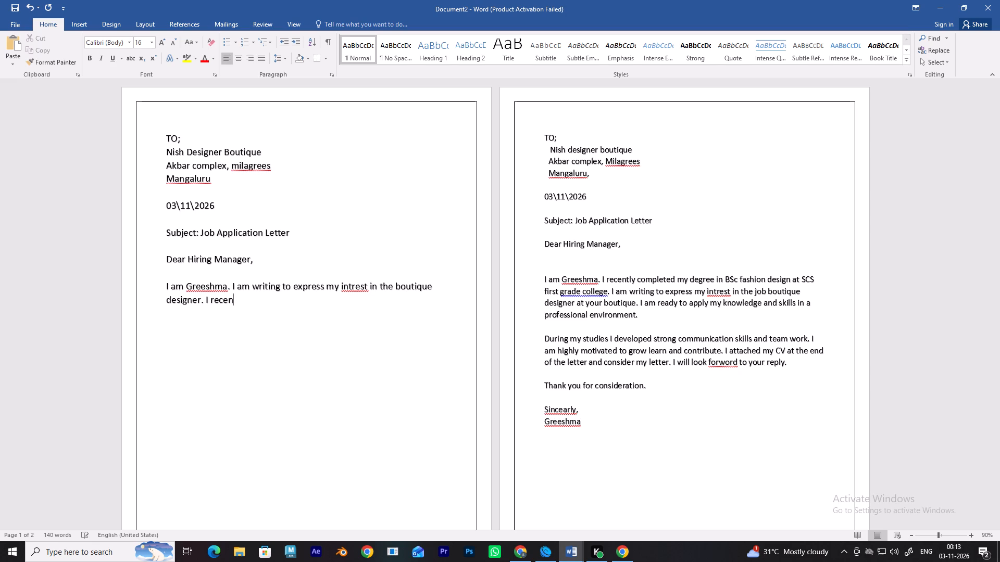
pyautogui.write('tly comnpl')
pyautogui.press('BackSpace')
pyautogui.press('BackSpace')
pyautogui.press('BackSpace')
pyautogui.press('[')
pyautogui.press('BackSpace')
pyautogui.write('pleted')
pyautogui.press('space')
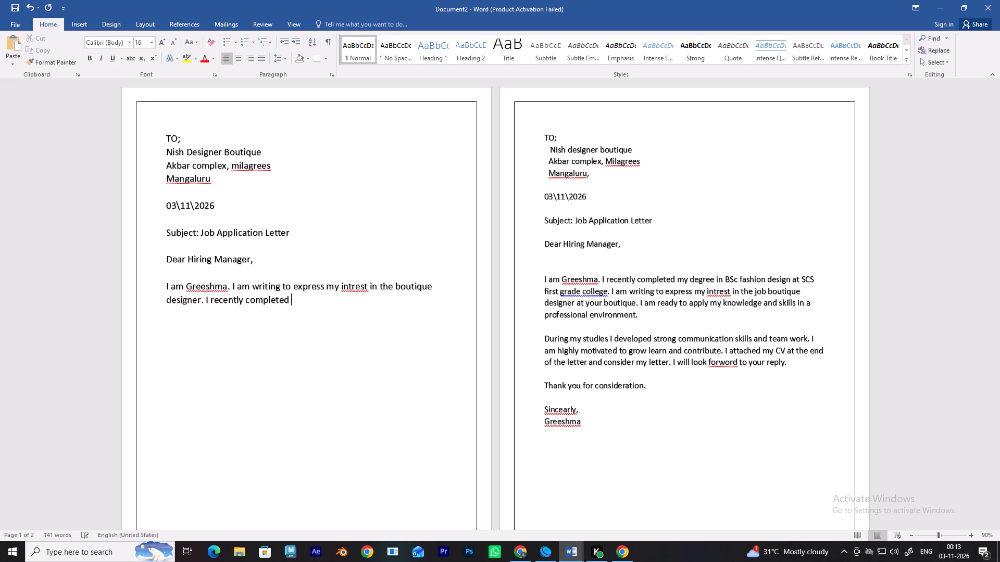
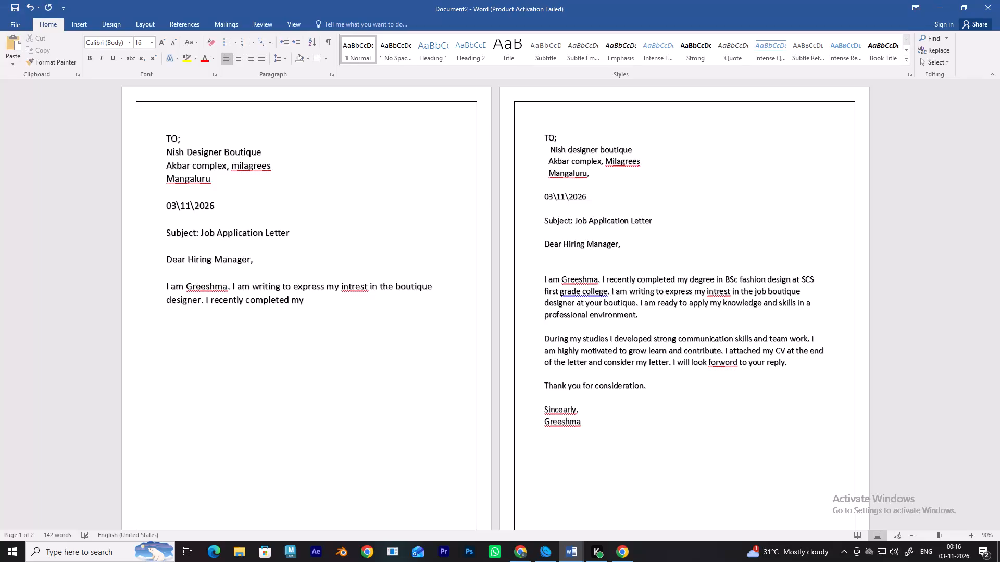
# Continue the first-page body paragraph's third sentence with "degree in BSc Fashion Design" after "completed my".
pyautogui.write('degree')
pyautogui.press('space')
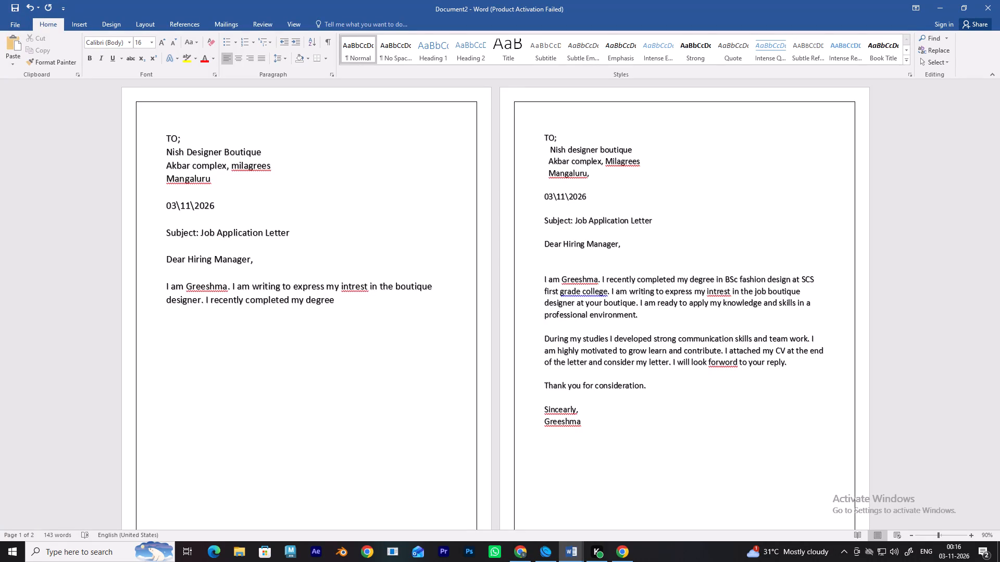
pyautogui.write('in')
pyautogui.press('space')
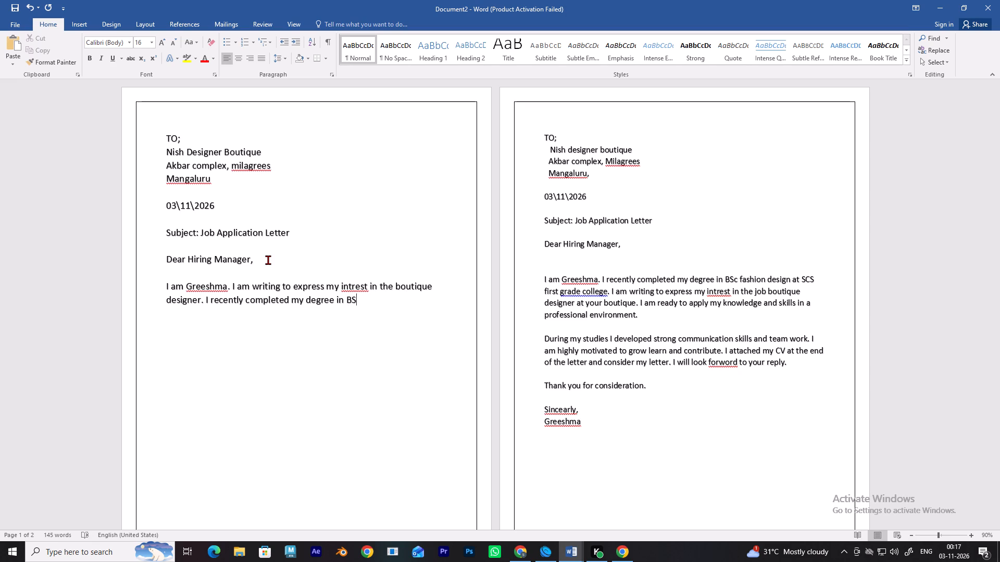
pyautogui.write('c')
pyautogui.press('space')
pyautogui.press('a')
pyautogui.write('shion')
pyautogui.press('space')
pyautogui.write('De')
pyautogui.write('sign')
pyautogui.press('space')
# Finish the third sentence with "at SCS First Grade College.", capitalizing each word of the college name.
pyautogui.write('at')
pyautogui.press('space')
pyautogui.write('SCS')
pyautogui.press('space')
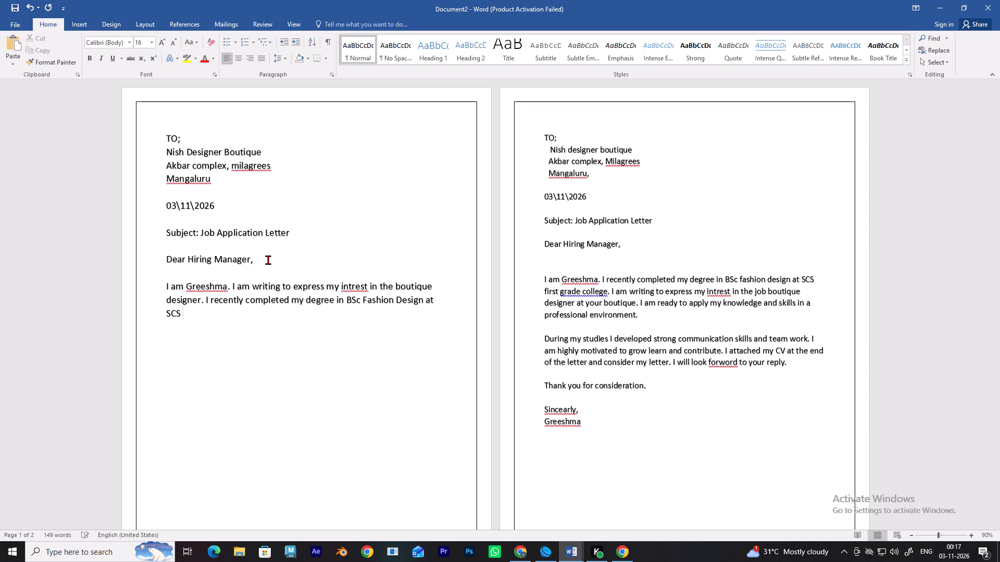
pyautogui.hotkey('shift', 'f')
pyautogui.press('space')
pyautogui.press('BackSpace')
pyautogui.write('irst GR')
pyautogui.press('BackSpace')
pyautogui.write('rade')
pyautogui.press('space')
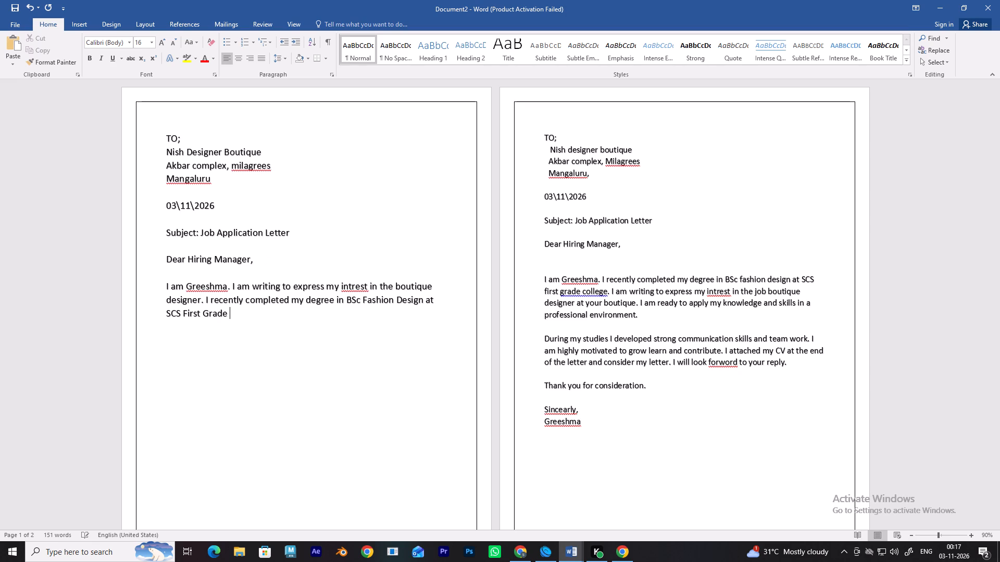
pyautogui.hotkey('shift', 'c')
pyautogui.write('ollege')
pyautogui.press('space')
pyautogui.press('BackSpace')
pyautogui.press('.')
pyautogui.press('space')
# Start the fourth sentence with "I am ready to apply my knowledge and skills", correcting the mistyped "am" and "knowledge".
pyautogui.write('I aqm')
pyautogui.press('space')
pyautogui.press('BackSpace')
pyautogui.press('BackSpace')
pyautogui.press('BackSpace')
pyautogui.write('m ready to')
pyautogui.press('space')
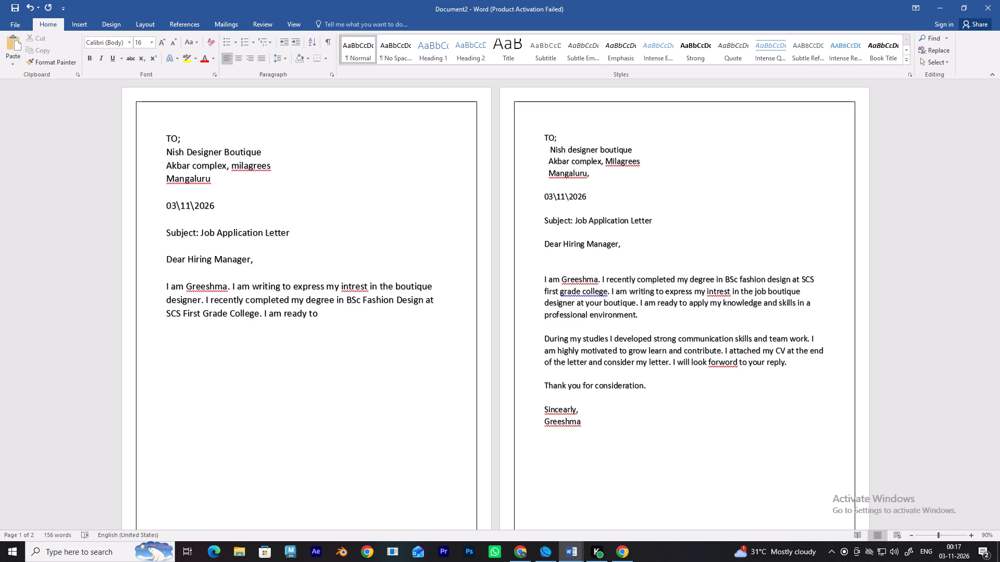
pyautogui.write('app')
pyautogui.write('ly my knowleg')
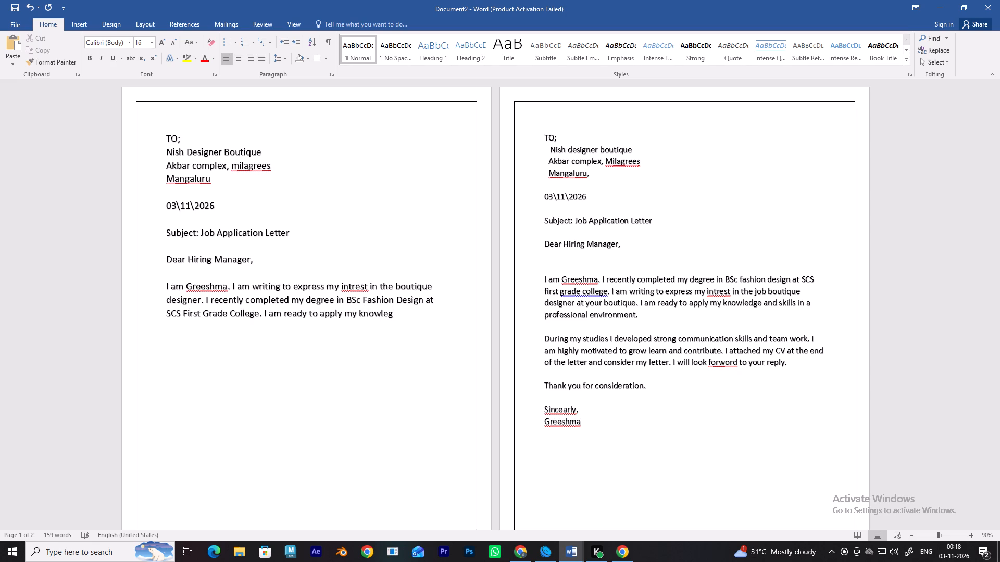
pyautogui.press('BackSpace')
pyautogui.write('dge')
pyautogui.press('space')
pyautogui.write('and skills')
pyautogui.press('space')
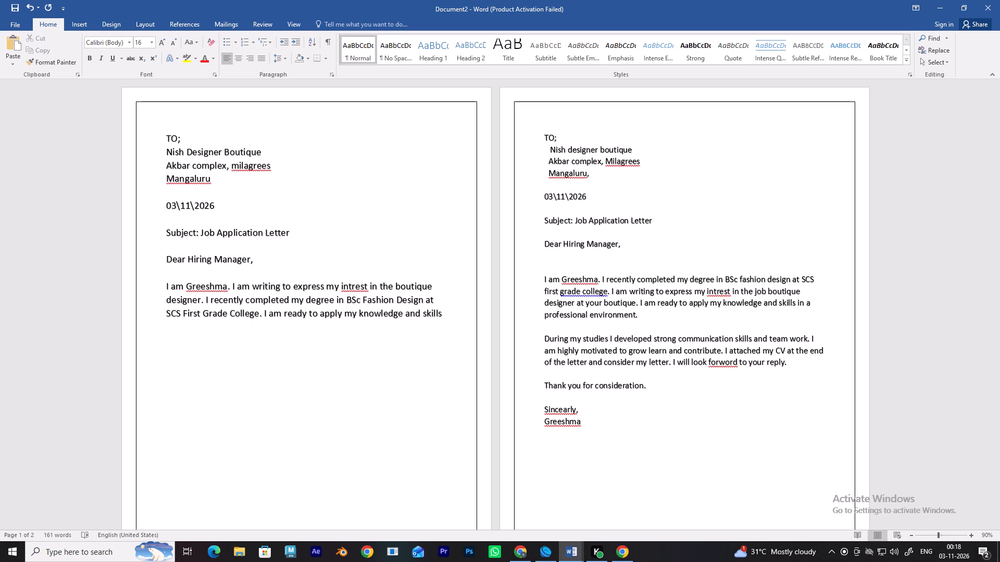
# Continue the fourth sentence with "in a professional", deleting surplus spaces after "a" and correcting the spelling of "professional".
pyautogui.write('in a')
pyautogui.press('space')
pyautogui.press('BackSpace')
pyautogui.press('BackSpace')
pyautogui.press('BackSpace')
pyautogui.press('BackSpace')
pyautogui.press('BackSpace')
pyautogui.press('BackSpace')
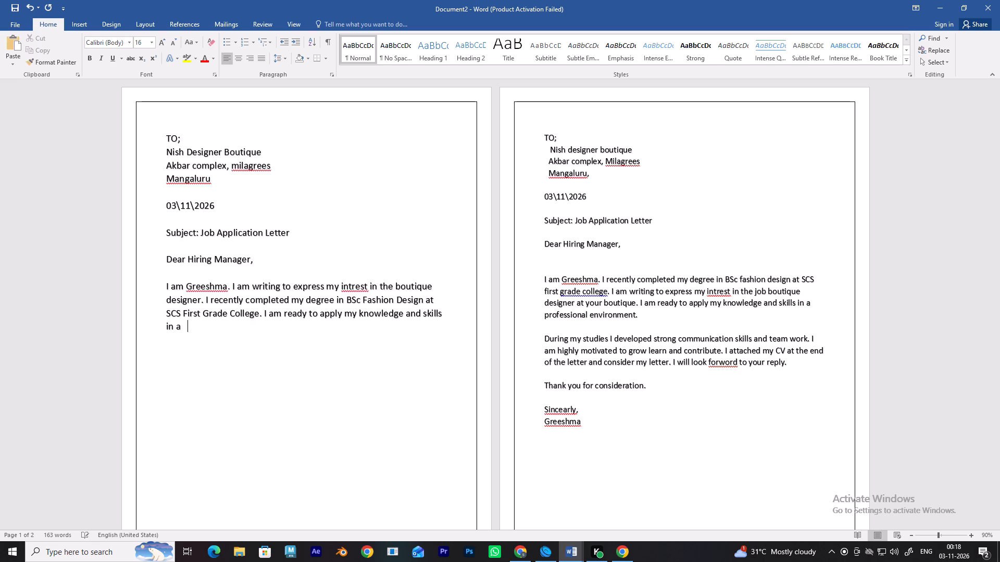
pyautogui.press('BackSpace')
pyautogui.write('proffesio')
pyautogui.press('BackSpace')
pyautogui.press('BackSpace')
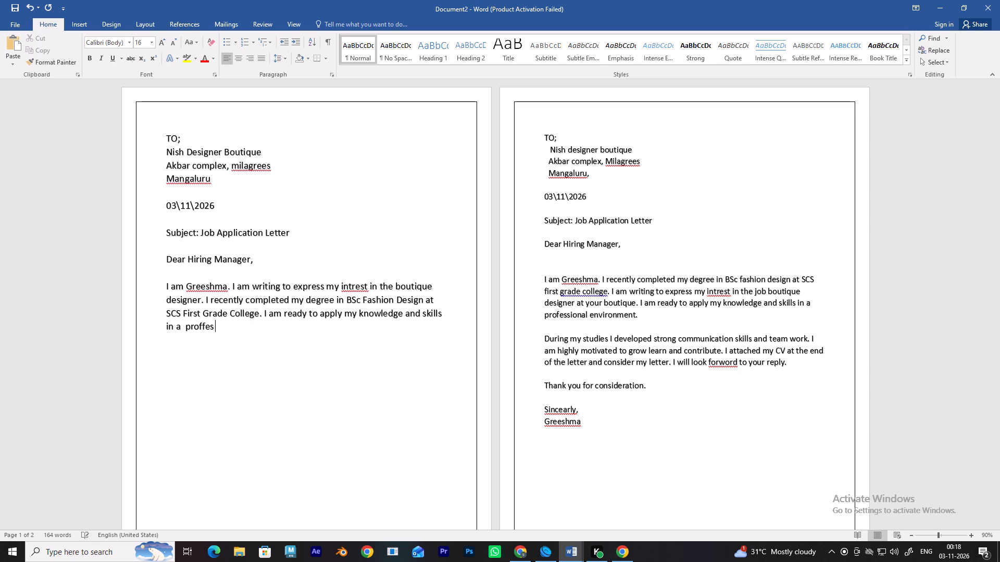
pyautogui.press('BackSpace')
pyautogui.press('BackSpace')
pyautogui.press('BackSpace')
pyautogui.write('essional')
pyautogui.press('space')
# Finish the fourth sentence with "environment." and remove the extra space before "professional".
pyautogui.write('en')
pyautogui.click(184, 328)
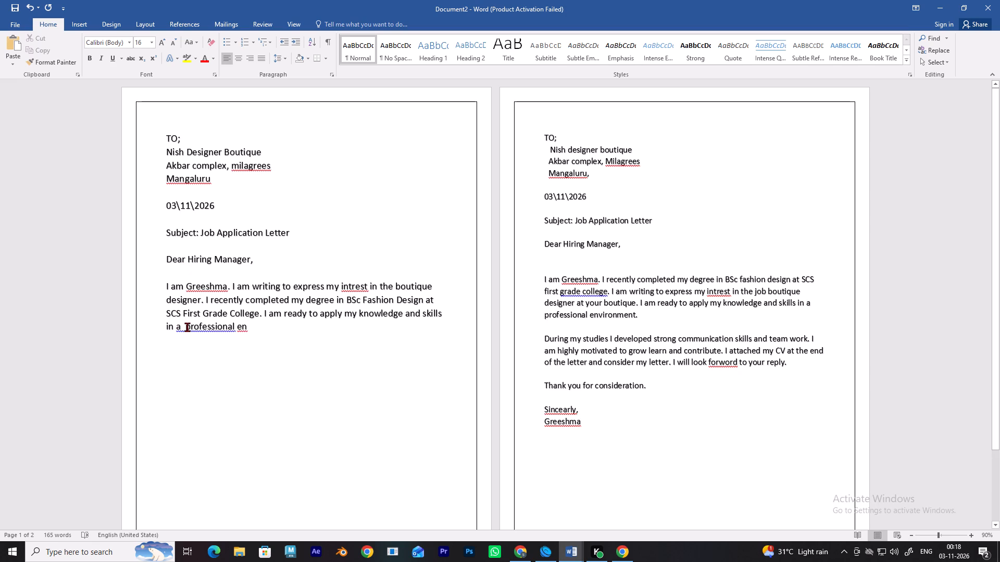
pyautogui.press('BackSpace')
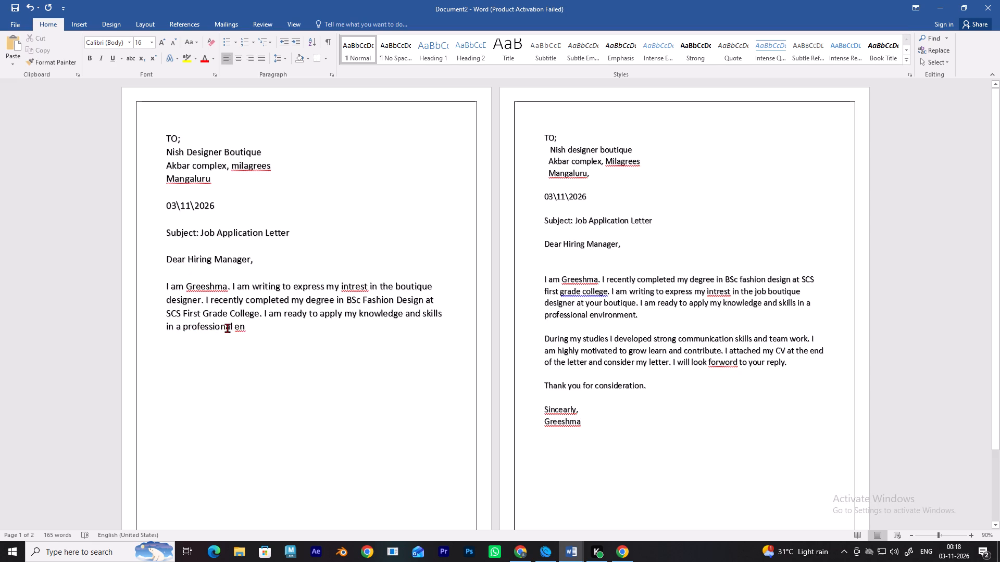
pyautogui.click(230, 327)
pyautogui.click(245, 324)
pyautogui.write('vironmr')
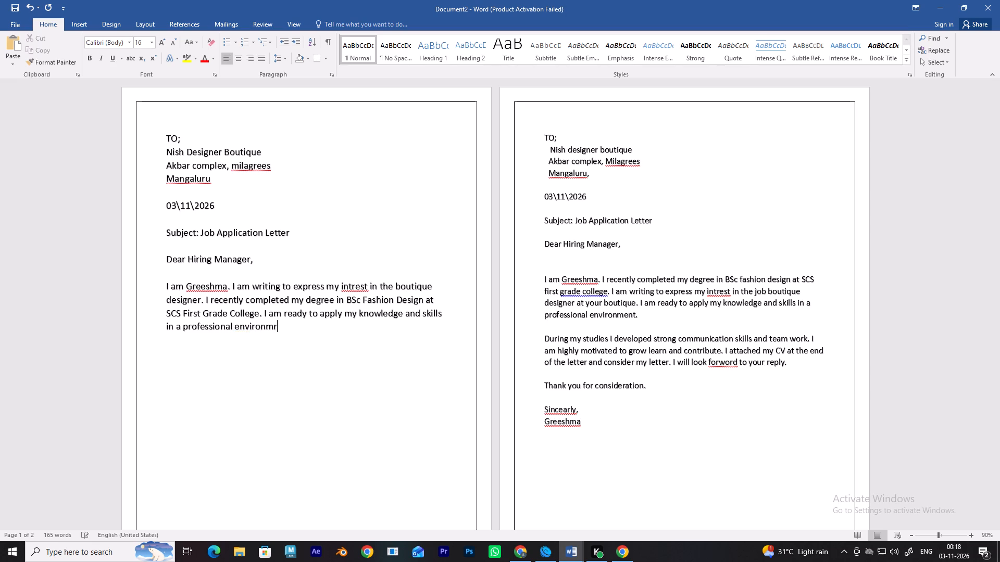
pyautogui.press('BackSpace')
pyautogui.write('ent')
pyautogui.press('space')
pyautogui.press('BackSpace')
pyautogui.write('.')
pyautogui.press('space')
# Start a second body paragraph, one blank line below the first, with "During my studies I developed", correcting mistyped letters.
pyautogui.press('Return')
pyautogui.press('Return')
pyautogui.write('Dy')
pyautogui.press('BackSpace')
pyautogui.write('uring m')
pyautogui.write('y studie')
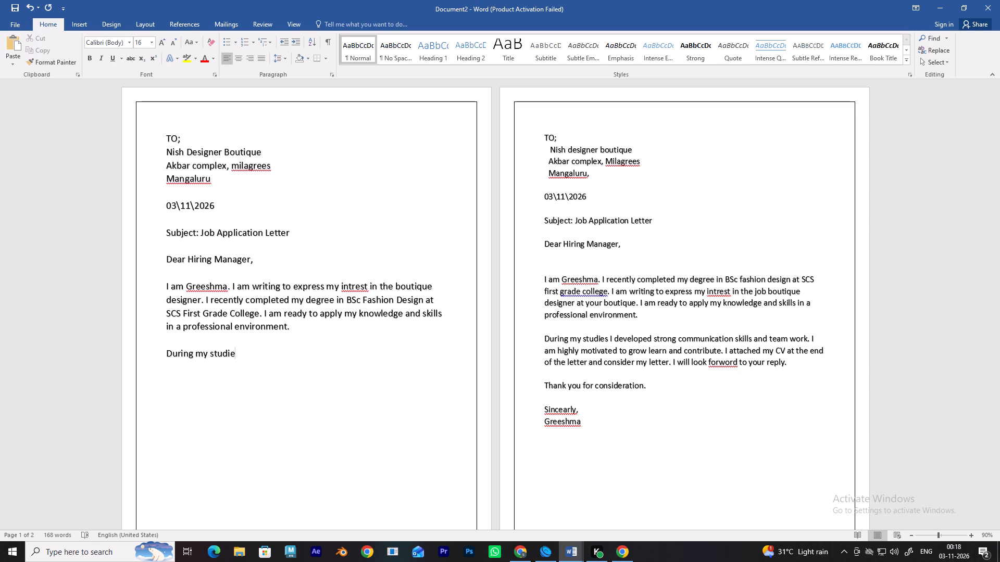
pyautogui.write('s i')
pyautogui.press('BackSpace')
pyautogui.write('UI')
pyautogui.hotkey('shift', 'BackSpace')
pyautogui.hotkey('shift', 'BackSpace')
pyautogui.write('I devb')
pyautogui.press('BackSpace')
pyautogui.write('eloped')
pyautogui.press('space')
# Continue the second paragraph's first sentence with "strong", correcting its misspellings.
pyautogui.write('srr')
pyautogui.press('Insert')
pyautogui.press('BackSpace')
pyautogui.press('BackSpace')
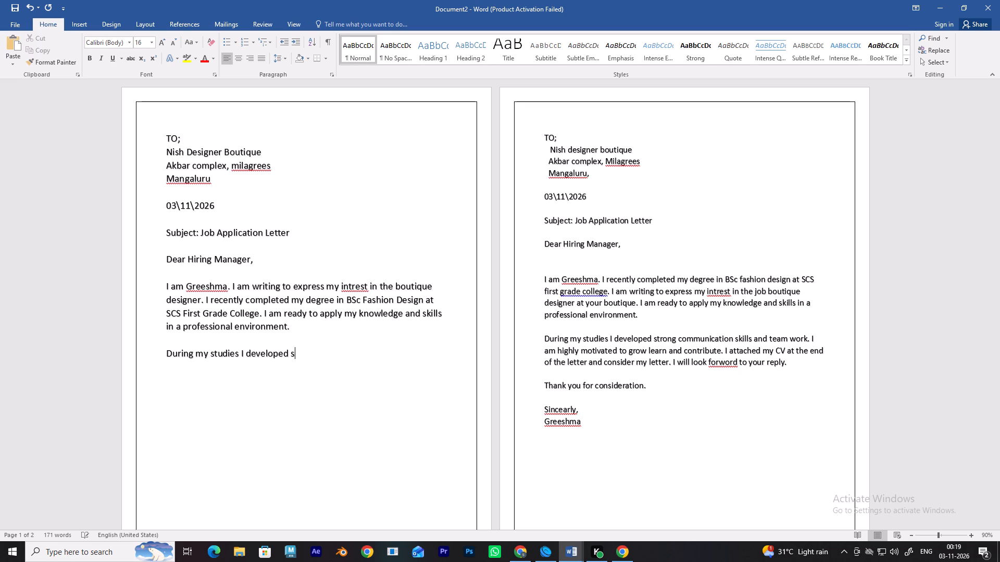
pyautogui.write('tong')
pyautogui.press('space')
pyautogui.press('BackSpace')
pyautogui.press('BackSpace')
pyautogui.press('BackSpace')
pyautogui.press('BackSpace')
pyautogui.press('BackSpace')
pyautogui.write('tr')
pyautogui.write('obng')
pyautogui.press('BackSpace')
pyautogui.press('BackSpace')
pyautogui.press('BackSpace')
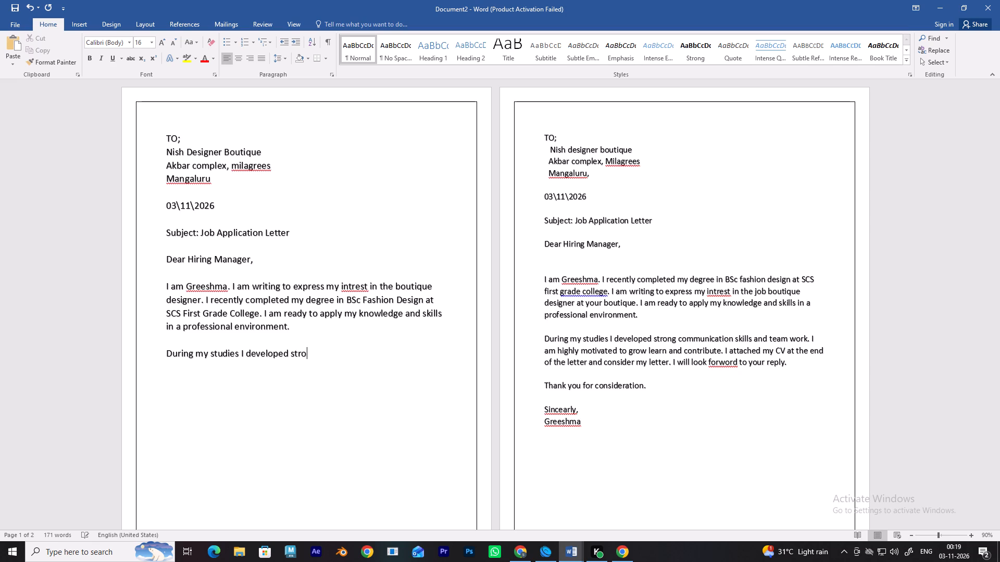
pyautogui.write('ng')
pyautogui.press('space')
# Finish the second paragraph's first sentence with "communication skills and team work.", leaving no space before the period.
pyautogui.press('c')
pyautogui.write('ommu')
pyautogui.write('nic')
pyautogui.write('atio')
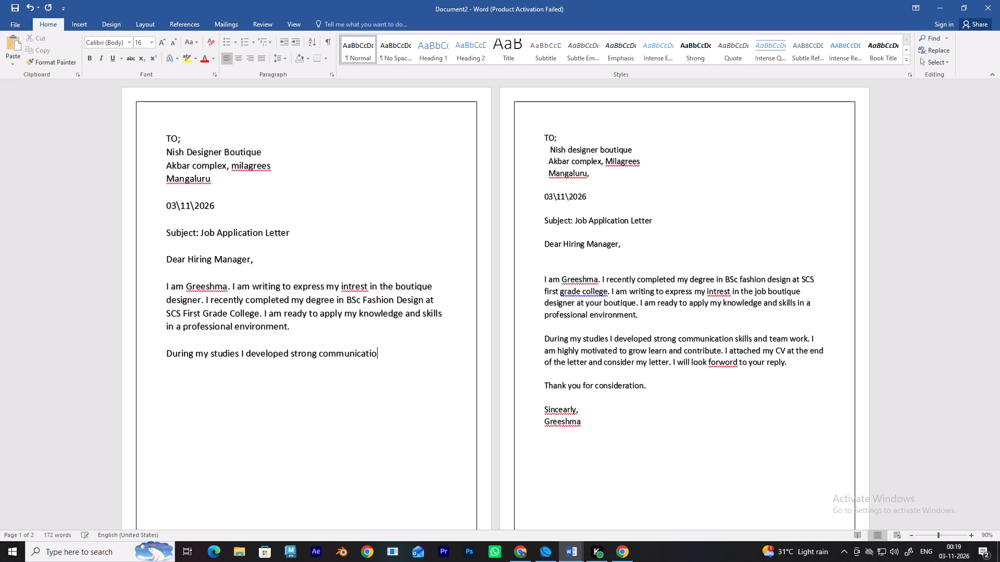
pyautogui.write('n')
pyautogui.press('space')
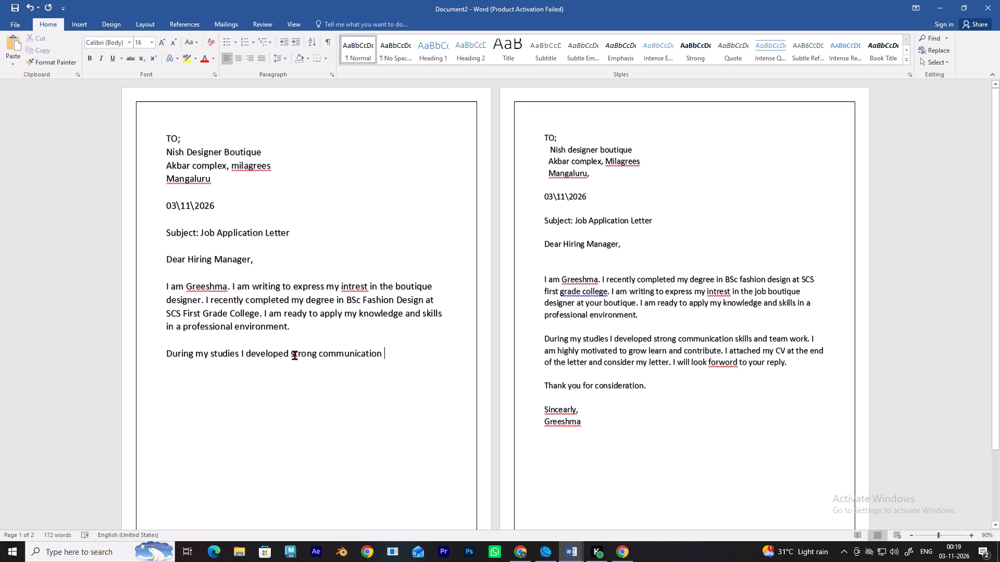
pyautogui.write('skills')
pyautogui.press('space')
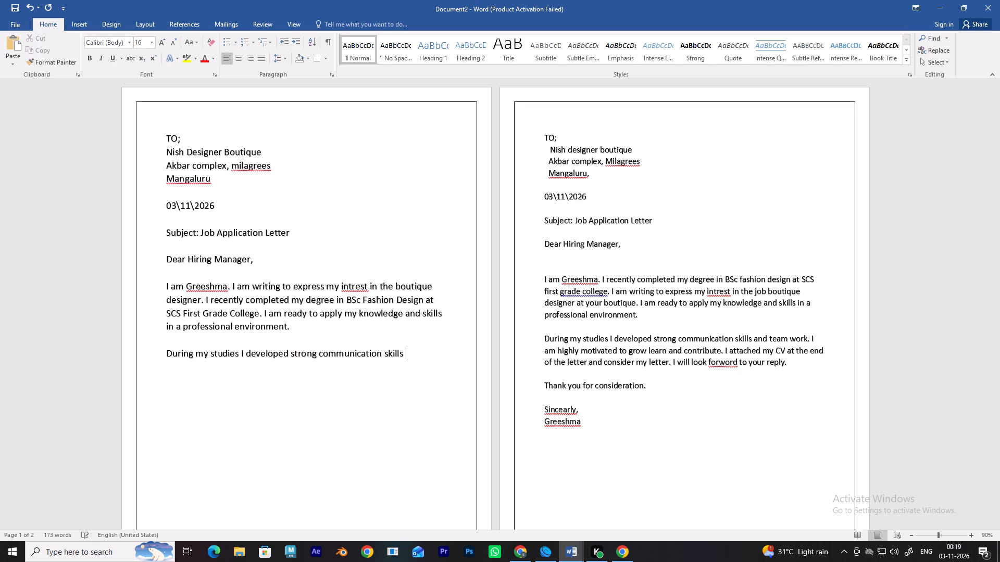
pyautogui.write('and team work')
pyautogui.press('space')
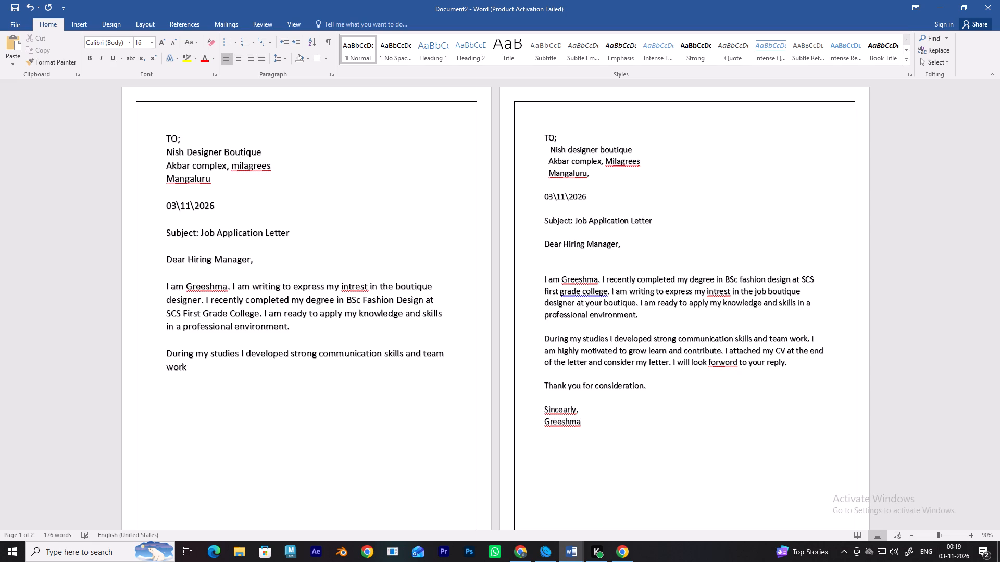
pyautogui.press('BackSpace')
pyautogui.write('.')
pyautogui.press('space')
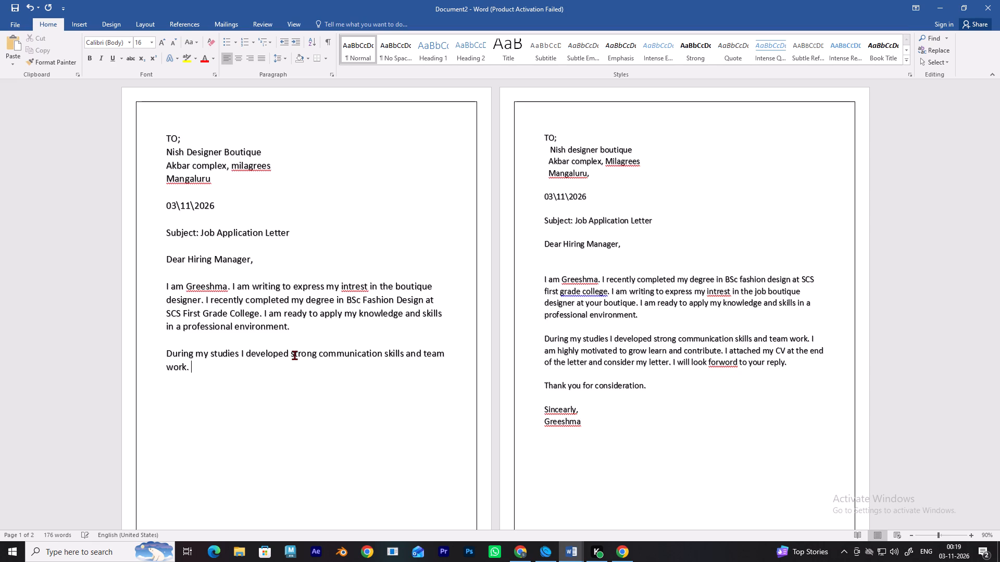
# Start the second paragraph's next sentence with "I am highly motivated to", correcting the spelling of "highly".
pyautogui.write('I')
pyautogui.press('space')
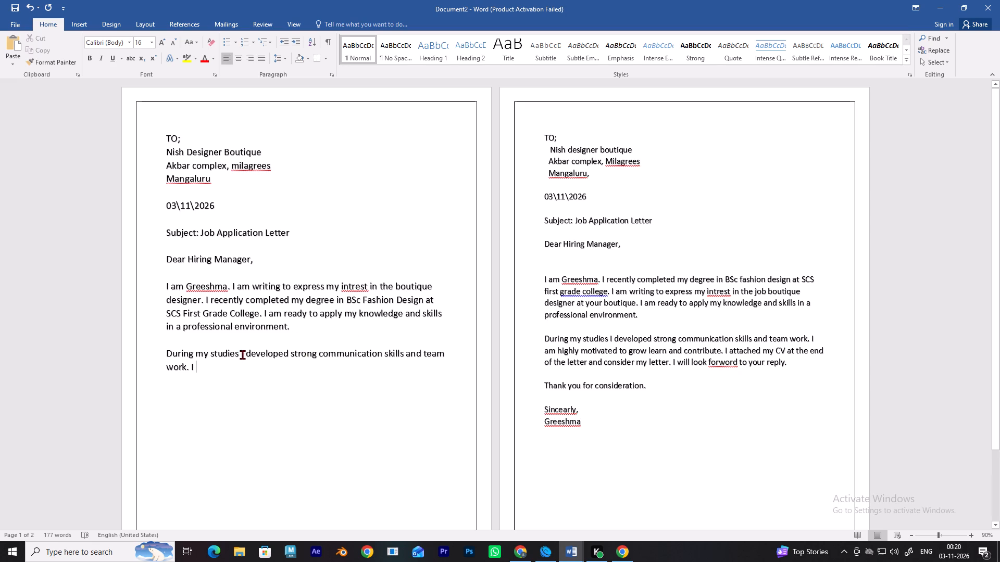
pyautogui.write('am')
pyautogui.press('space')
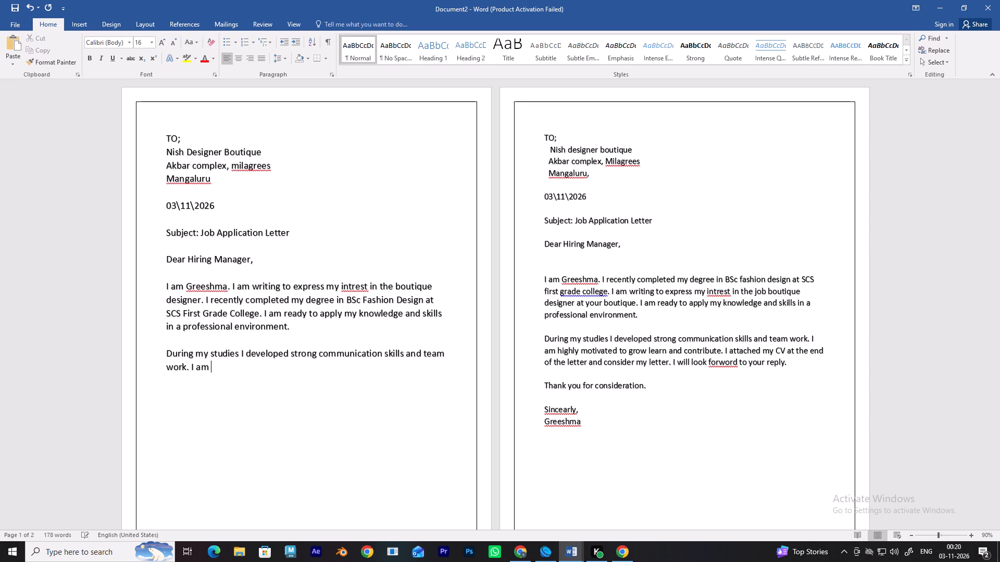
pyautogui.write('higly')
pyautogui.press('space')
pyautogui.press('BackSpace')
pyautogui.press('BackSpace')
pyautogui.press('BackSpace')
pyautogui.write('hly')
pyautogui.press('space')
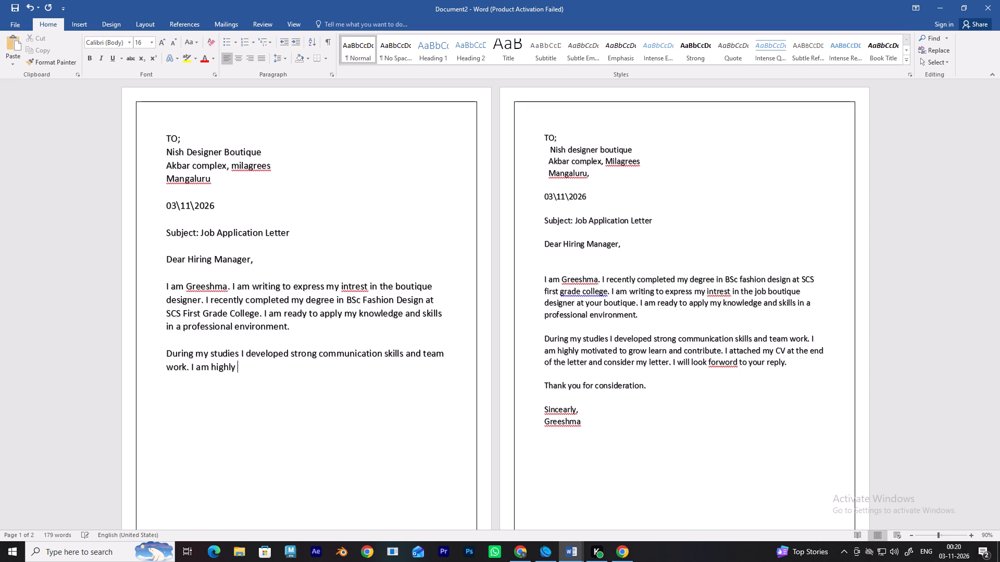
pyautogui.write('motivated')
pyautogui.press('space')
pyautogui.write('to')
pyautogui.press('space')
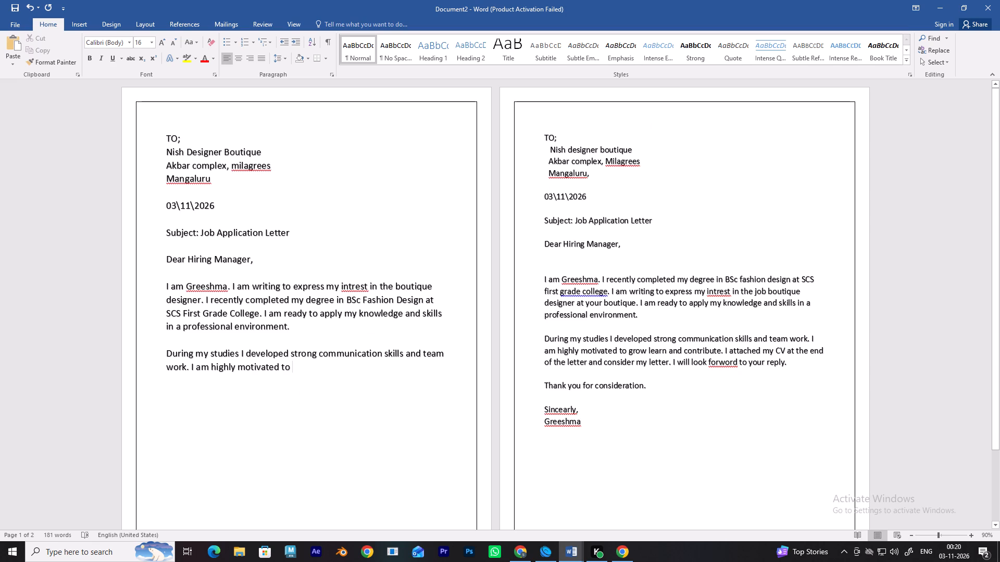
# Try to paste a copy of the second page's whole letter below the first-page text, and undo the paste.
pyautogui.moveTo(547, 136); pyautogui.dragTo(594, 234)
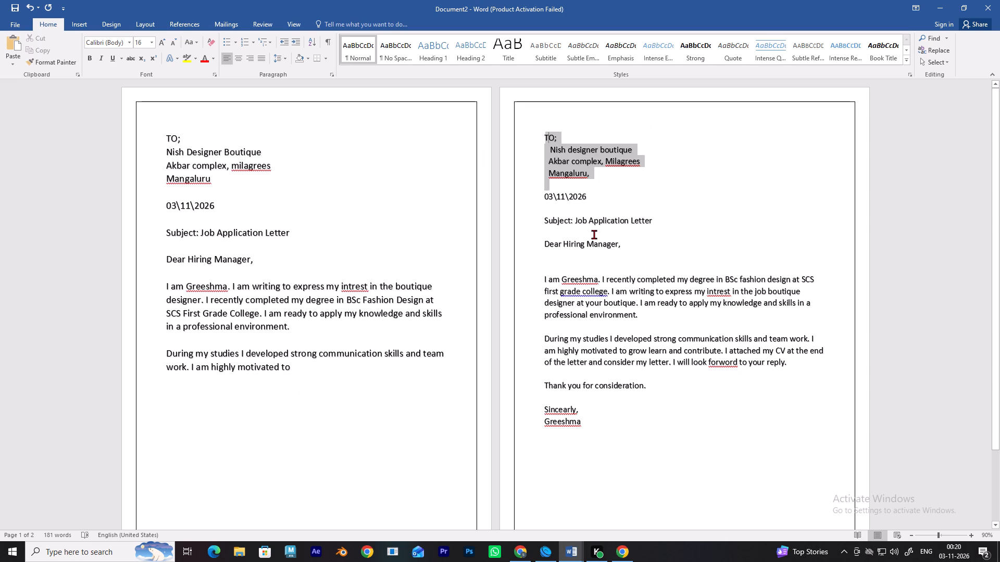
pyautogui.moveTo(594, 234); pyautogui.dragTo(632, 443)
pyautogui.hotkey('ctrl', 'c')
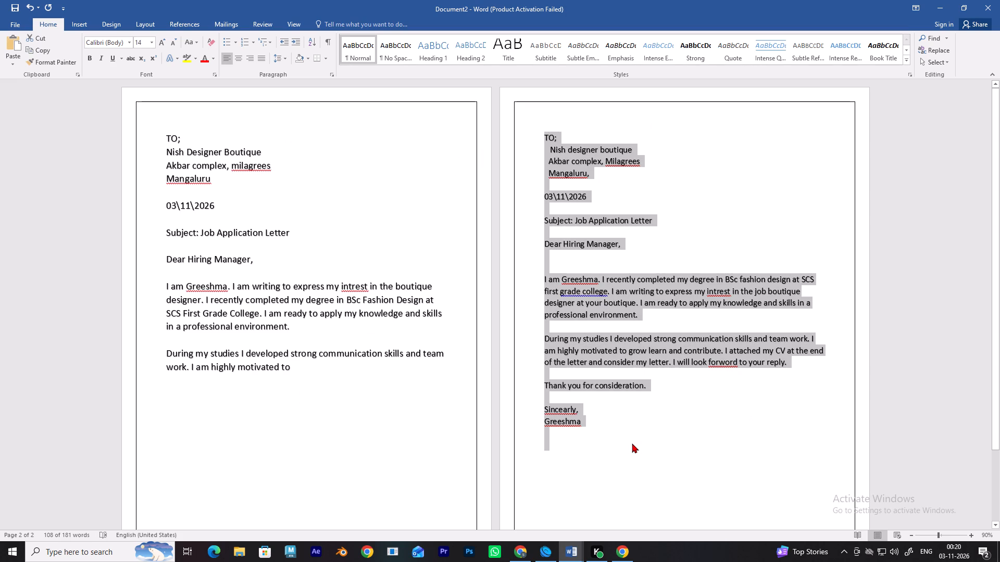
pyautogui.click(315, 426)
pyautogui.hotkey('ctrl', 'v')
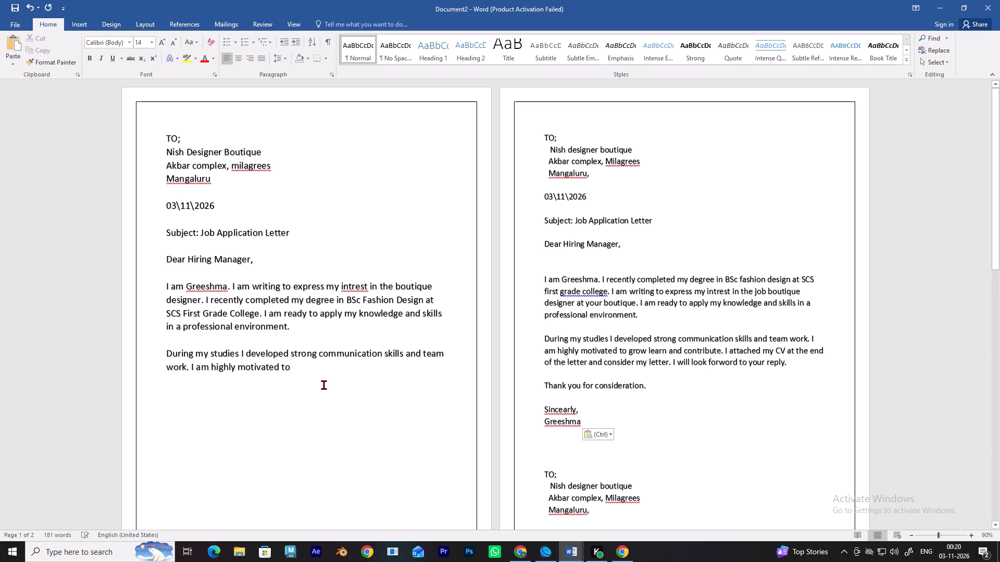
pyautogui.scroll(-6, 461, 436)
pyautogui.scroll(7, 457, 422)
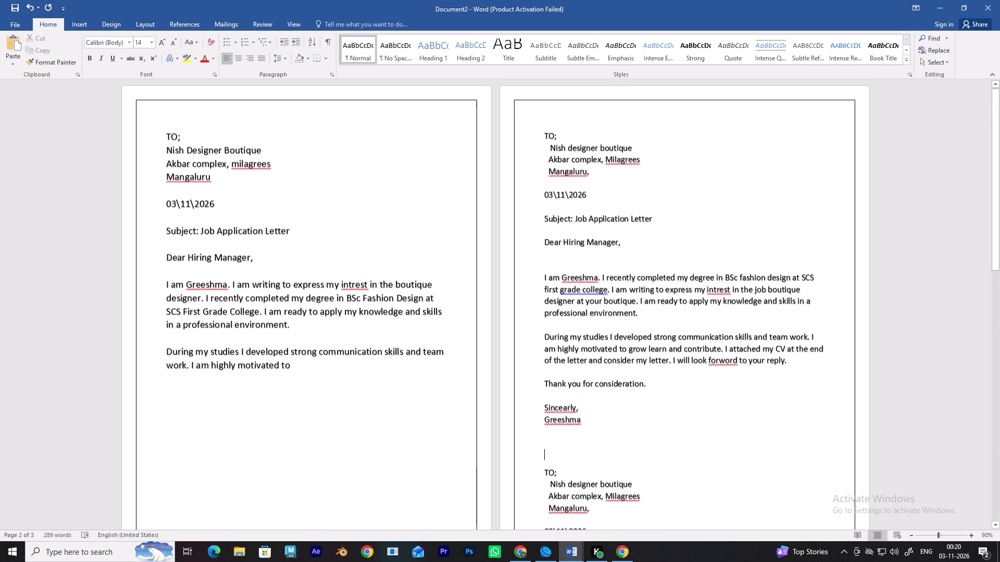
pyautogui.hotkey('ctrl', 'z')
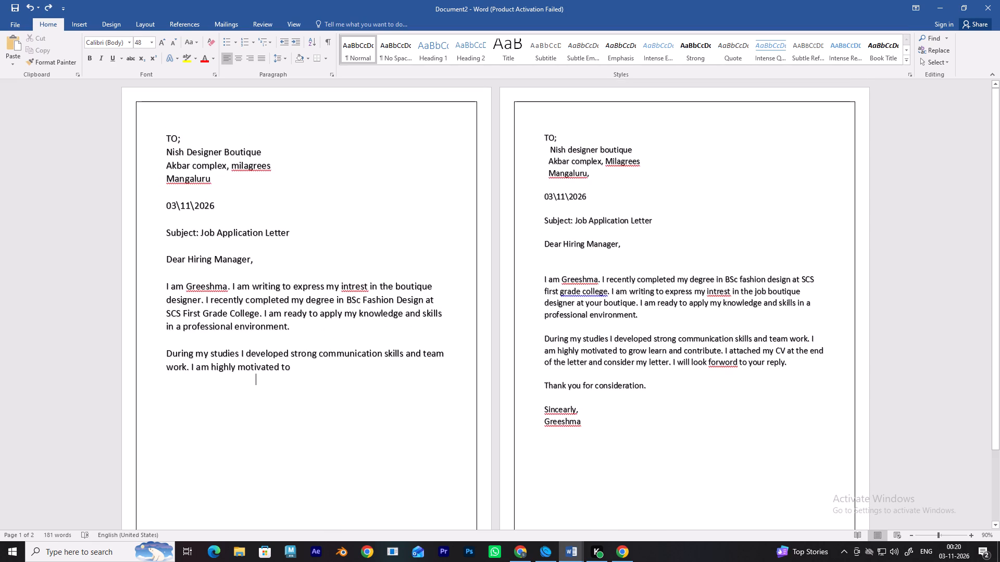
# Continue the second paragraph's unfinished sentence on the first page with "grow, learn", including the comma after "grow".
pyautogui.click(292, 365)
pyautogui.write('grow')
pyautogui.press('space')
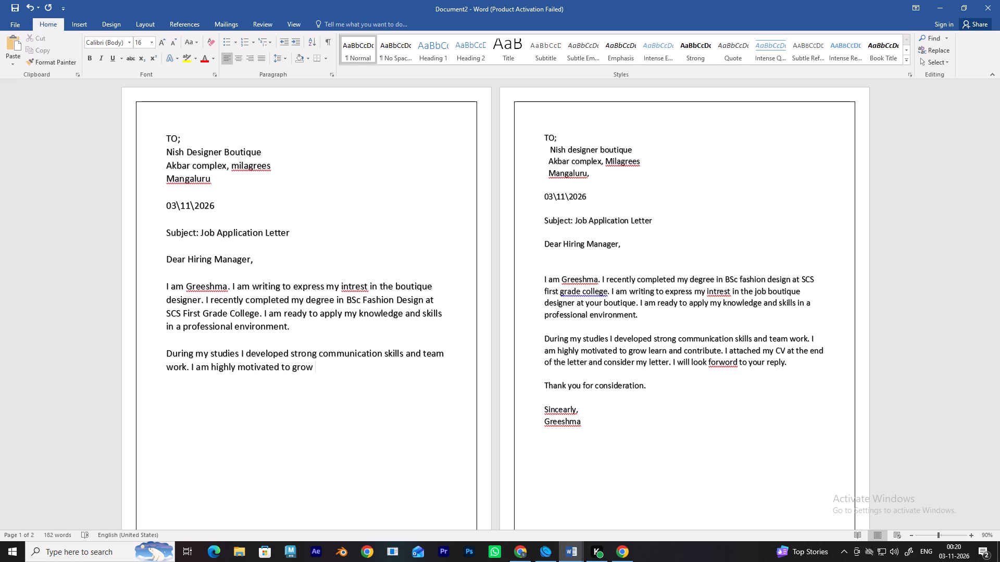
pyautogui.write('learn')
pyautogui.press('space')
pyautogui.press('BackSpace')
pyautogui.press('BackSpace')
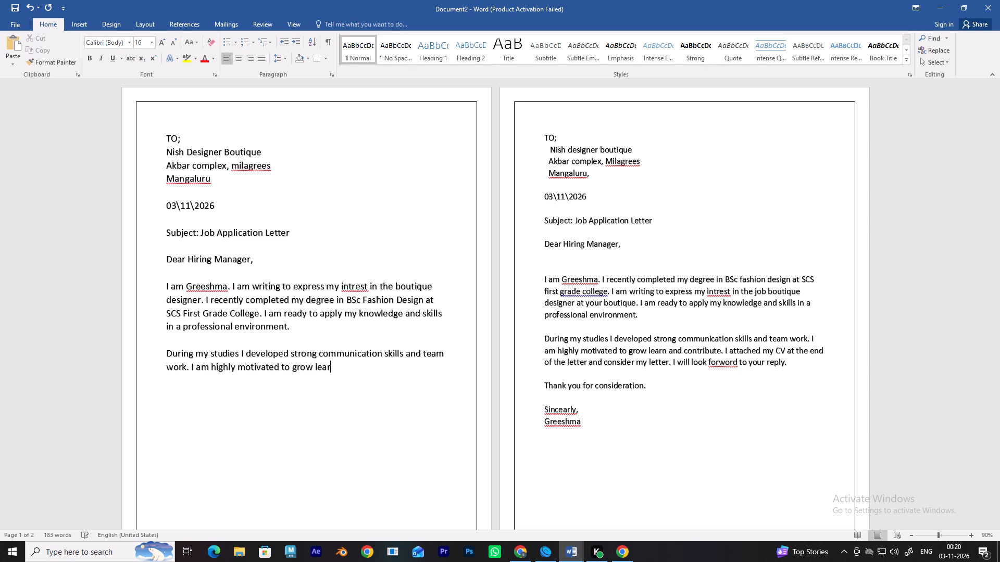
pyautogui.press('BackSpace')
pyautogui.press('BackSpace')
pyautogui.press('BackSpace')
pyautogui.press('BackSpace')
pyautogui.press('BackSpace')
pyautogui.press('.')
pyautogui.press('BackSpace')
pyautogui.press('m')
pyautogui.press('BackSpace')
pyautogui.press(',')
pyautogui.press('space')
pyautogui.write('l')
pyautogui.write('earn')
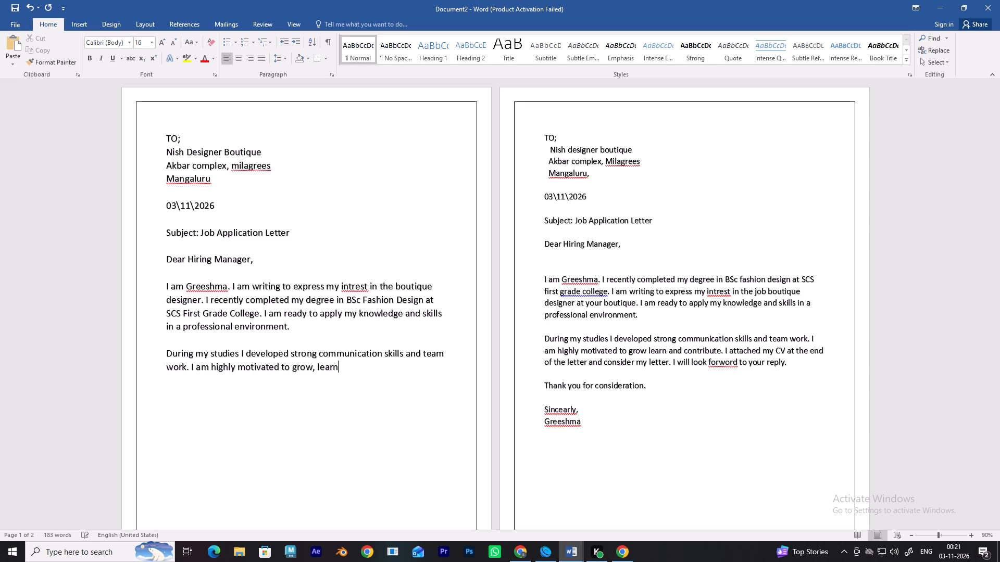
# Continue the same sentence with "and contribute", correcting the misspelling of "and".
pyautogui.press('space')
pyautogui.write('am')
pyautogui.press('BackSpace')
pyautogui.write('nd')
pyautogui.press('space')
pyautogui.write('contri')
pyautogui.write('bute')
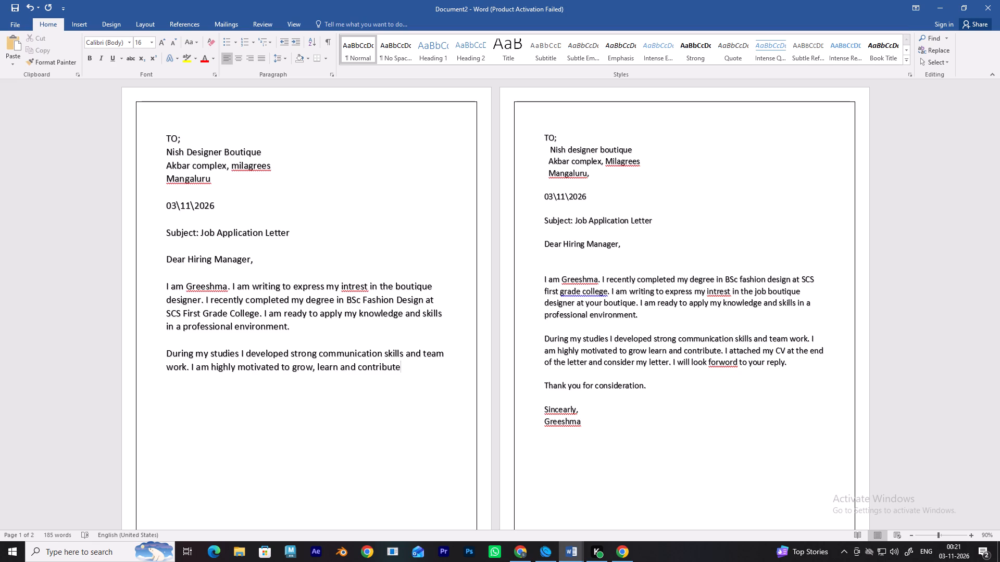
# End the second paragraph's current sentence on the first page with a period and start the next one with "I att".
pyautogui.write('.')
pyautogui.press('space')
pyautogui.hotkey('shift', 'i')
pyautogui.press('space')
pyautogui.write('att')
# Consult the sample letter in Chrome, then extend the Word letter's sentence after "contribute" with "positively to", before the period.
pyautogui.click(622, 554)
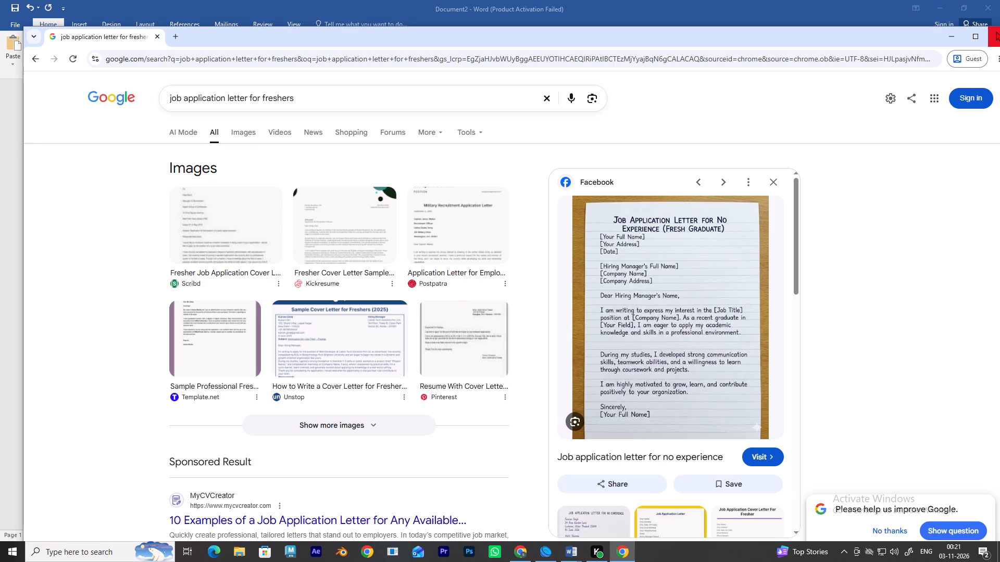
pyautogui.click(946, 33)
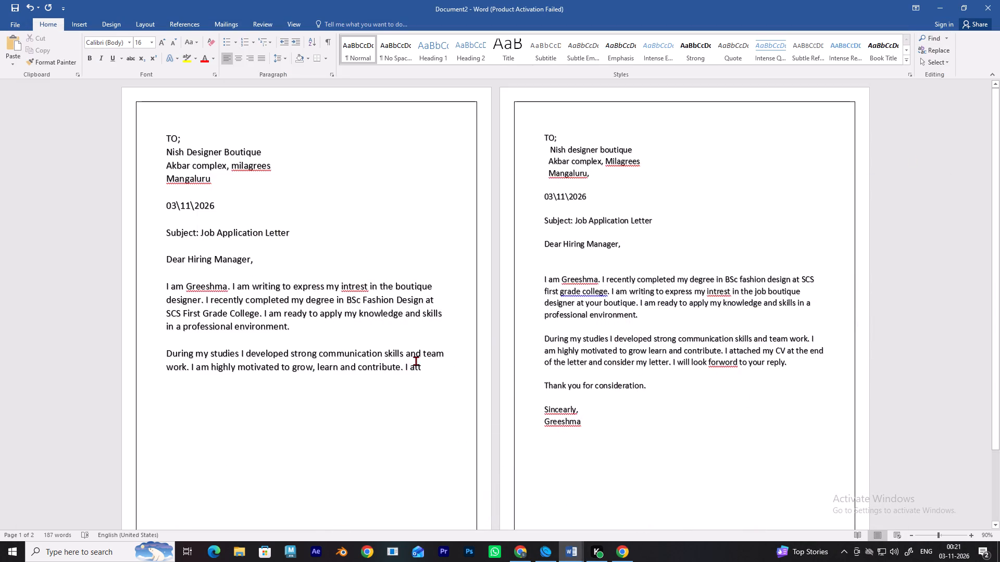
pyautogui.click(401, 365)
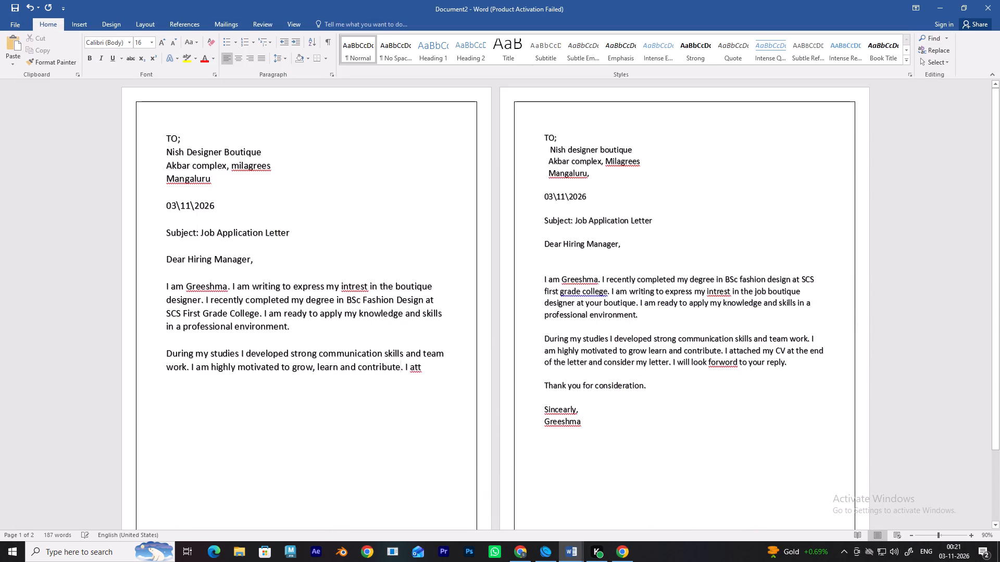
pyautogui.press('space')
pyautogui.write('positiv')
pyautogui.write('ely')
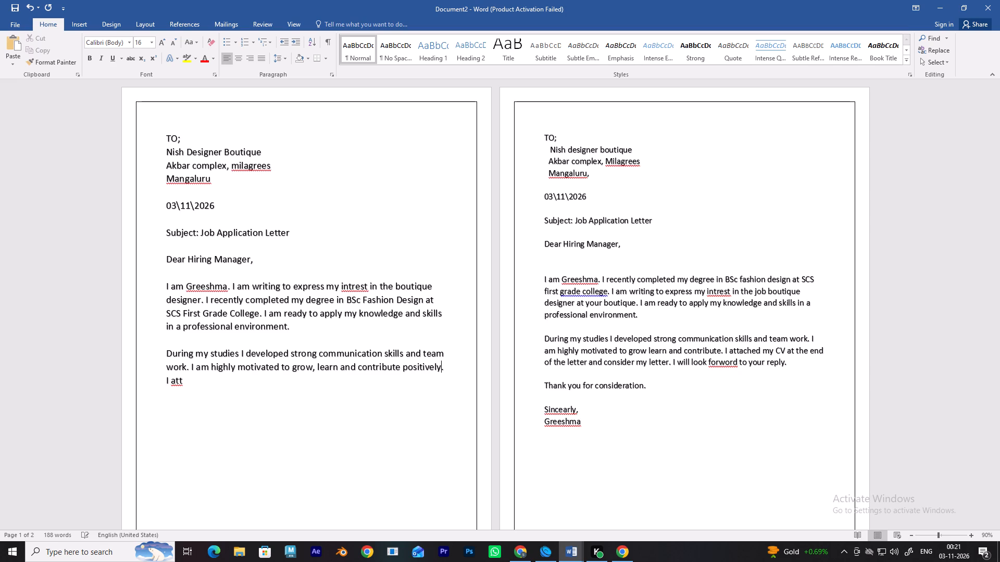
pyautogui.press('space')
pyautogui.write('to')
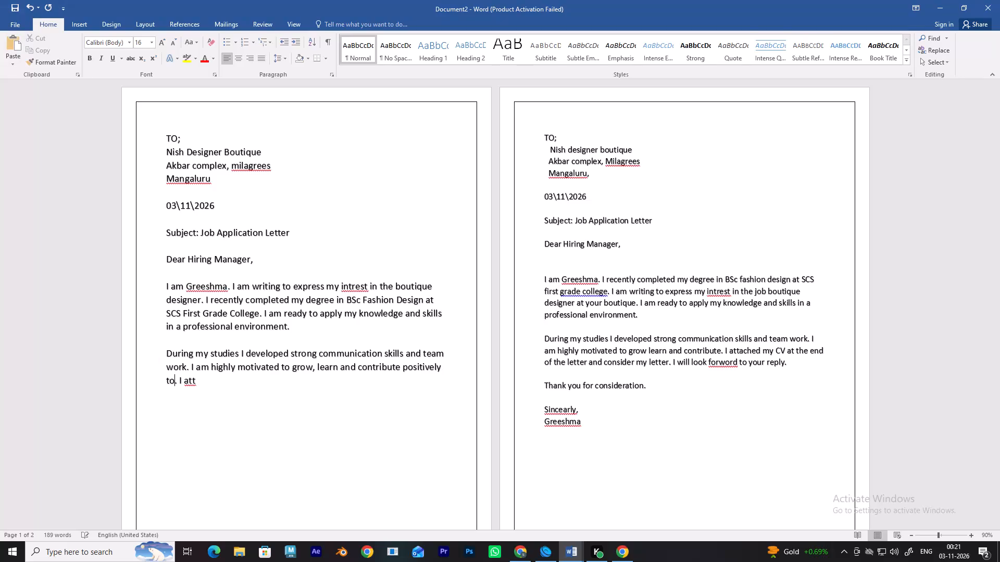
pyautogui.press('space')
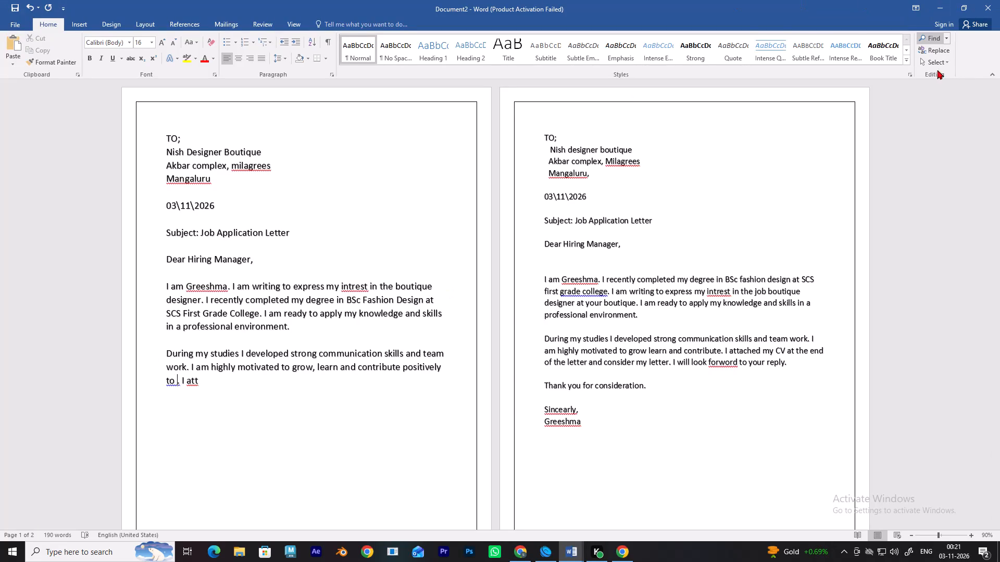
# Recheck the sample letter in Chrome, close that browser window, and continue the Word letter's same sentence with "your organization".
pyautogui.click(618, 542)
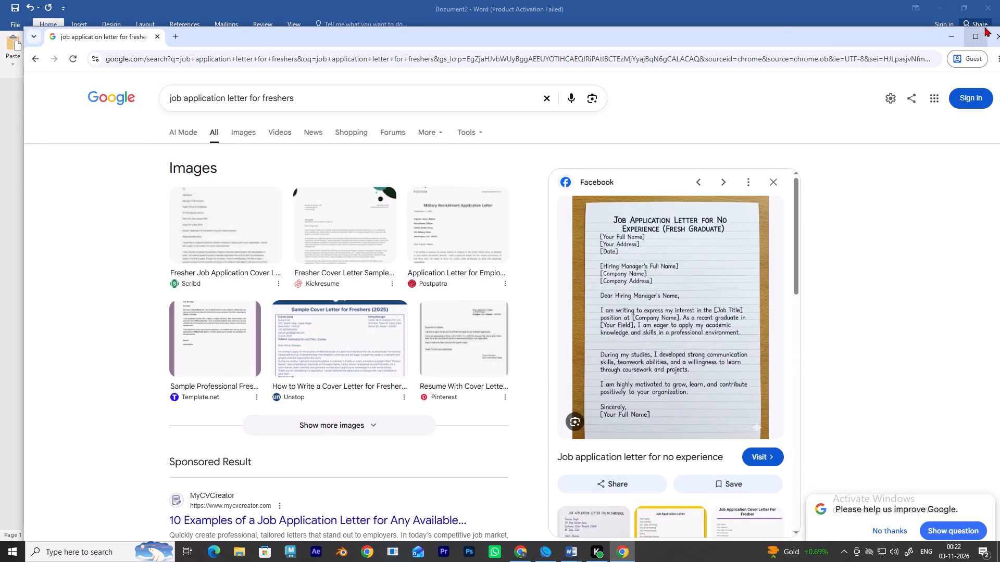
pyautogui.click(999, 31)
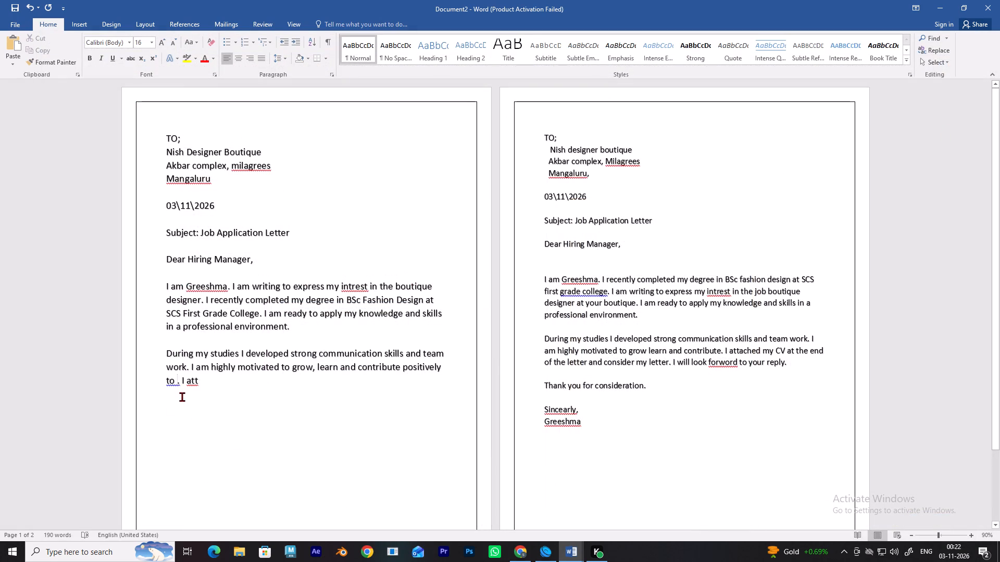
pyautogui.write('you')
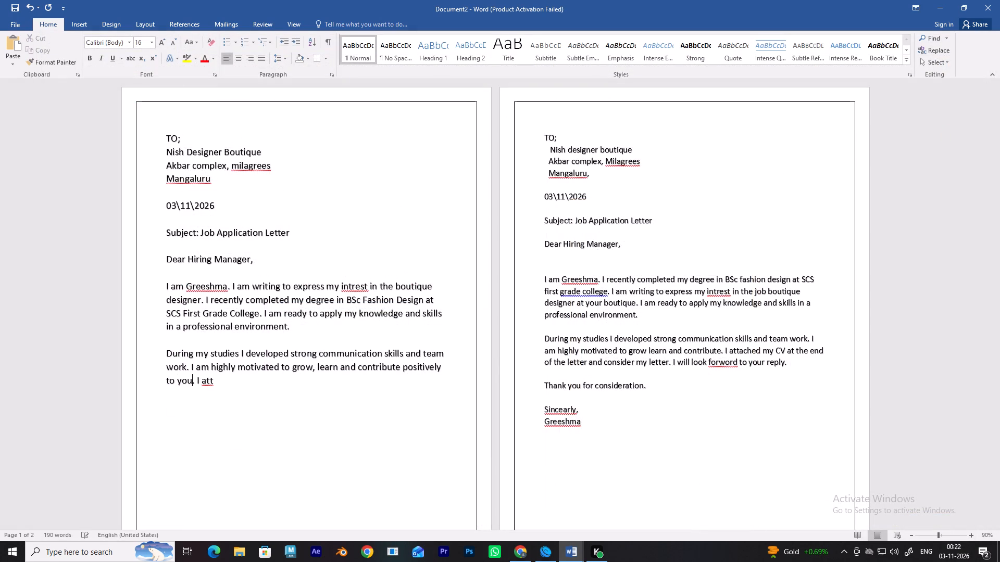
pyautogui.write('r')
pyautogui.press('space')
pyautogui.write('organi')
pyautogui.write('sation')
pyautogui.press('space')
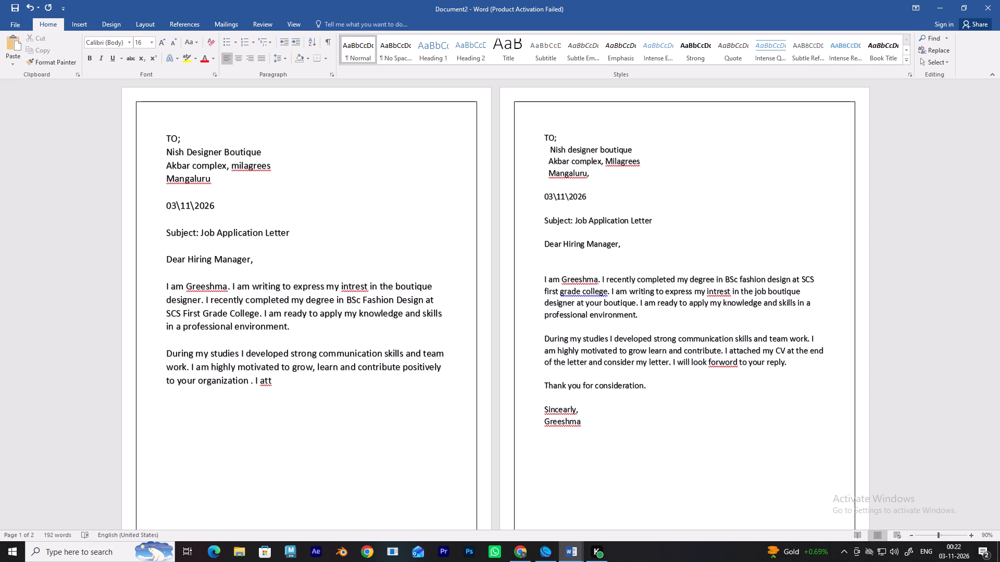
# Remove the space between "organization" and the period in the second paragraph on the first page.
pyautogui.click(266, 379)
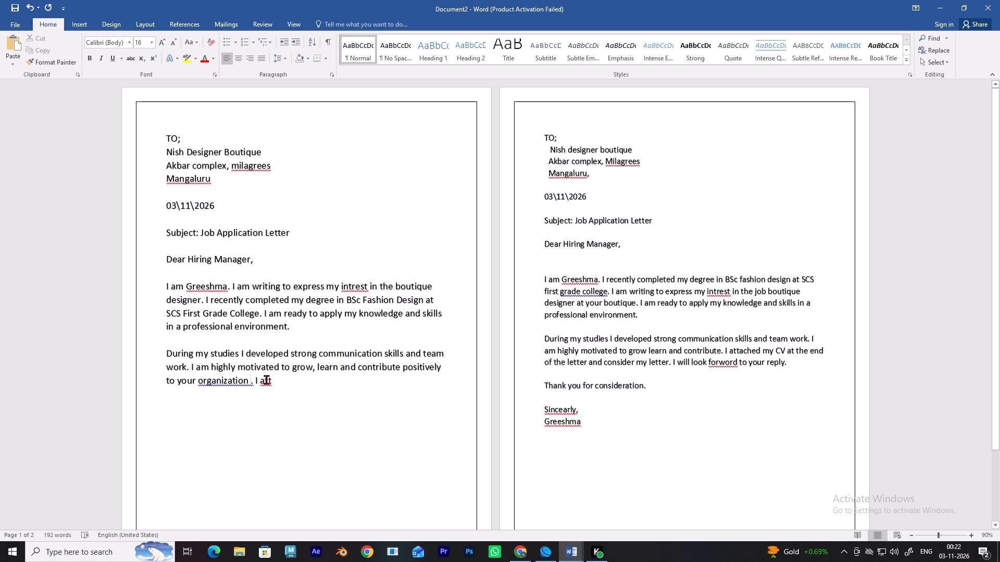
pyautogui.click(249, 381)
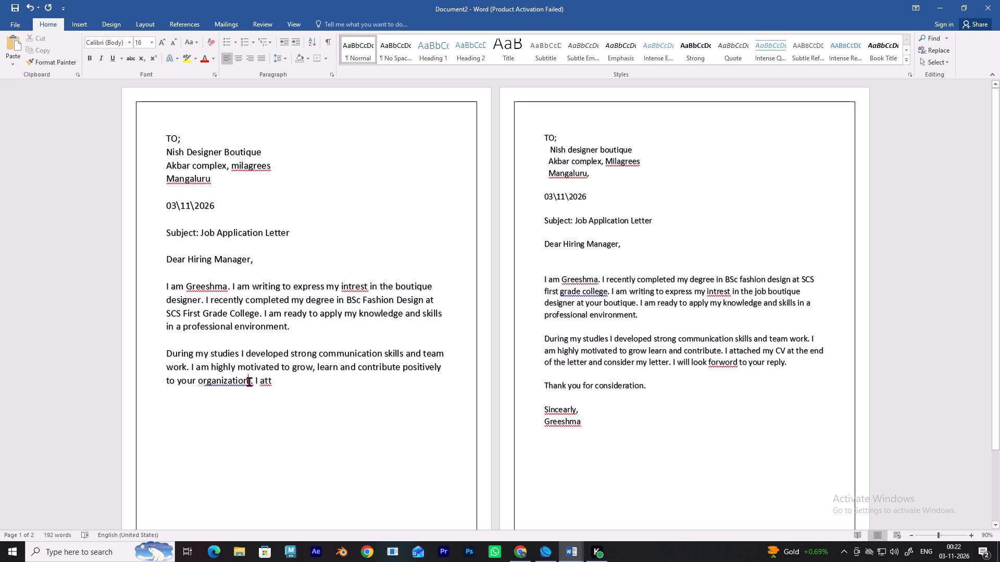
pyautogui.click(253, 381)
pyautogui.press('BackSpace')
pyautogui.press('BackSpace')
pyautogui.press('.')
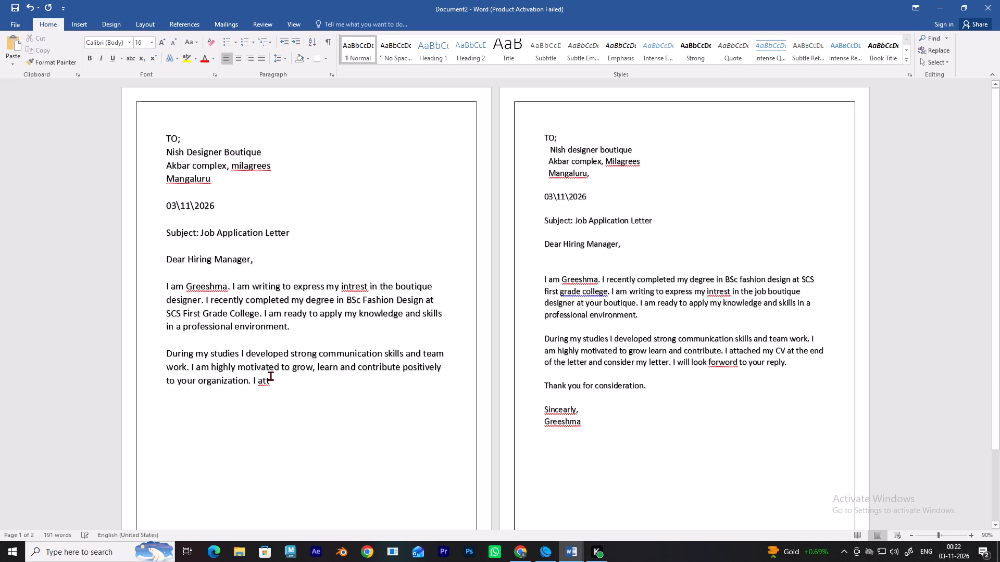
# Complete the word "attached" at the end of the second paragraph and continue with "my CV at the end".
pyautogui.click(270, 376)
pyautogui.write('ached')
pyautogui.press('space')
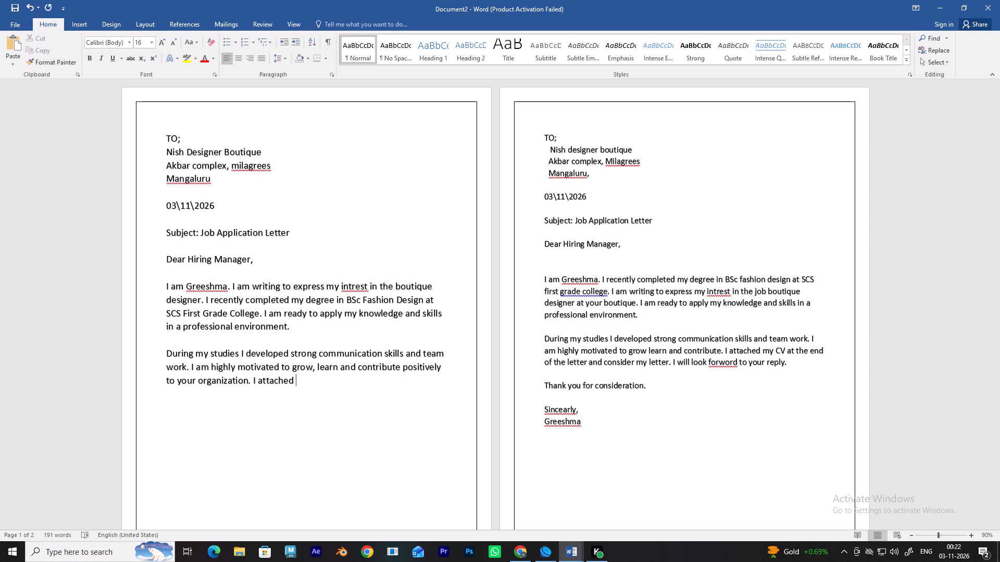
pyautogui.write('my')
pyautogui.press('space')
pyautogui.write('CV')
pyautogui.press('space')
pyautogui.write('at tghe')
pyautogui.press('space')
pyautogui.write('end')
pyautogui.press('space')
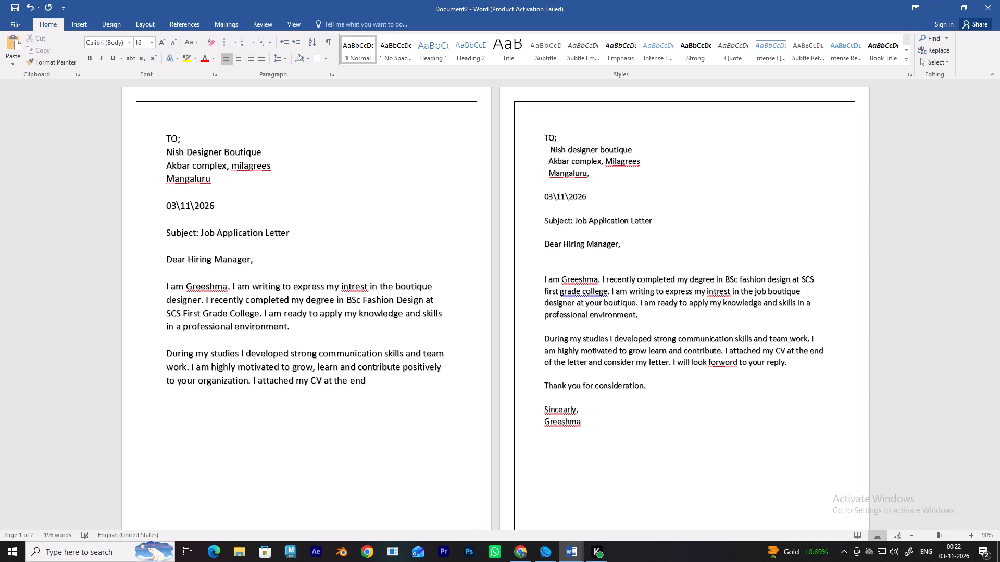
# Continue the CV sentence with "of the letter", correcting the mistyped letters.
pyautogui.write('od')
pyautogui.press('BackSpace')
pyautogui.press('f')
pyautogui.press('space')
pyautogui.write('the k')
pyautogui.press('BackSpace')
pyautogui.write('letter')
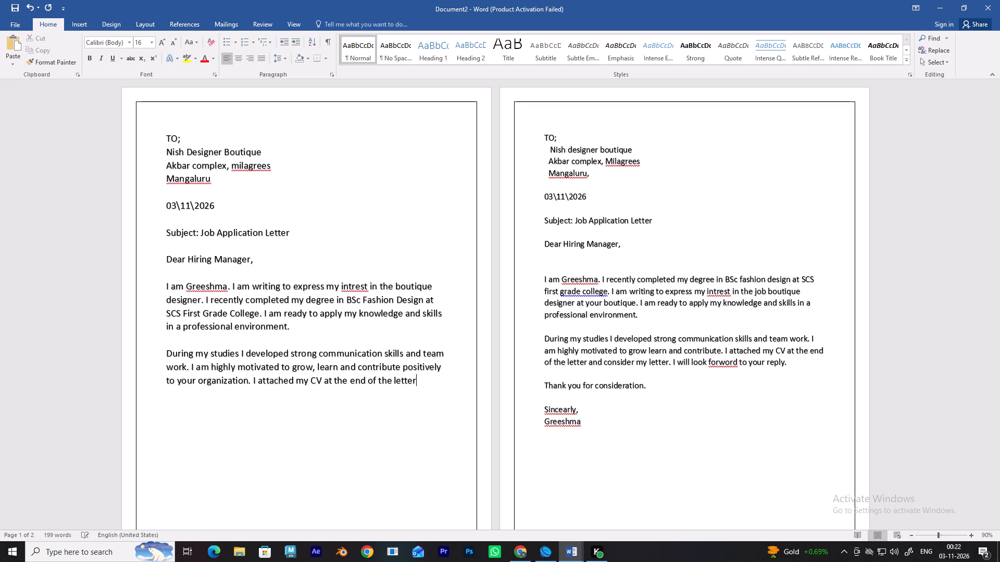
pyautogui.press('space')
# Finish the CV sentence with "and consider my letter.", correcting the typing errors.
pyautogui.write('and s')
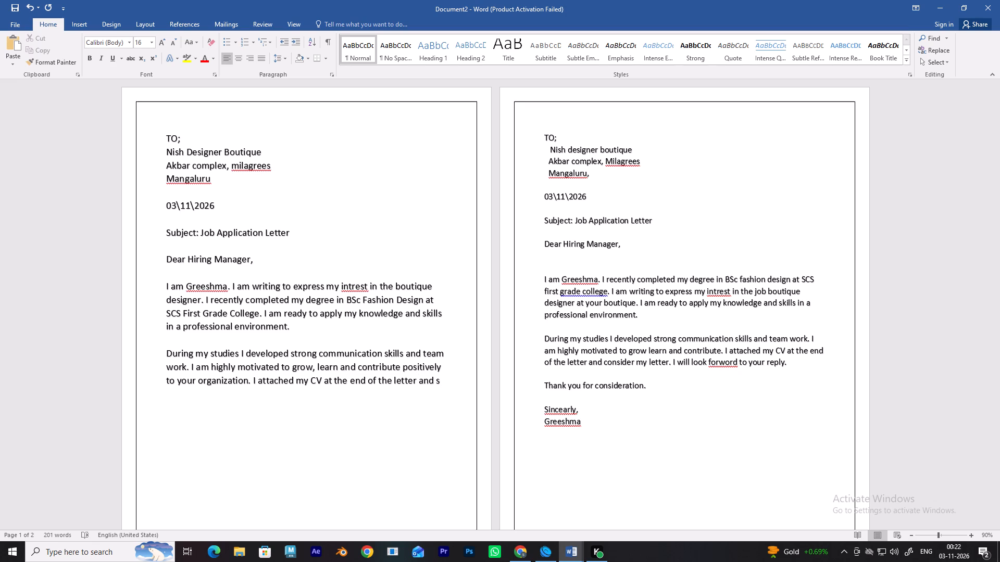
pyautogui.press('BackSpace')
pyautogui.press('c')
pyautogui.write('on')
pyautogui.write('sider')
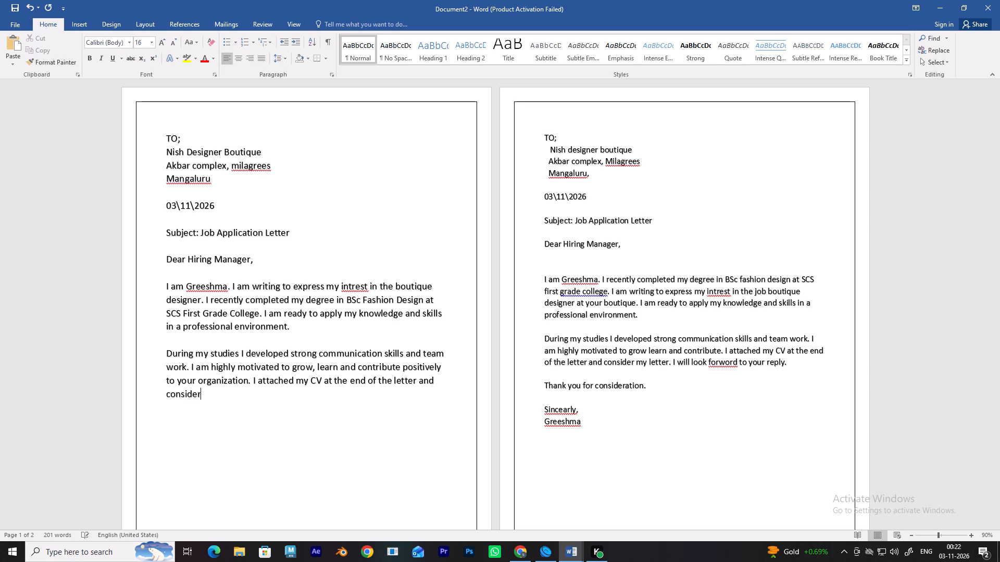
pyautogui.press('space')
pyautogui.press('n')
pyautogui.press('BackSpace')
pyautogui.write('my lk')
pyautogui.press('BackSpace')
pyautogui.write('le')
pyautogui.press('BackSpace')
pyautogui.press('BackSpace')
pyautogui.press('BackSpace')
pyautogui.write('letter')
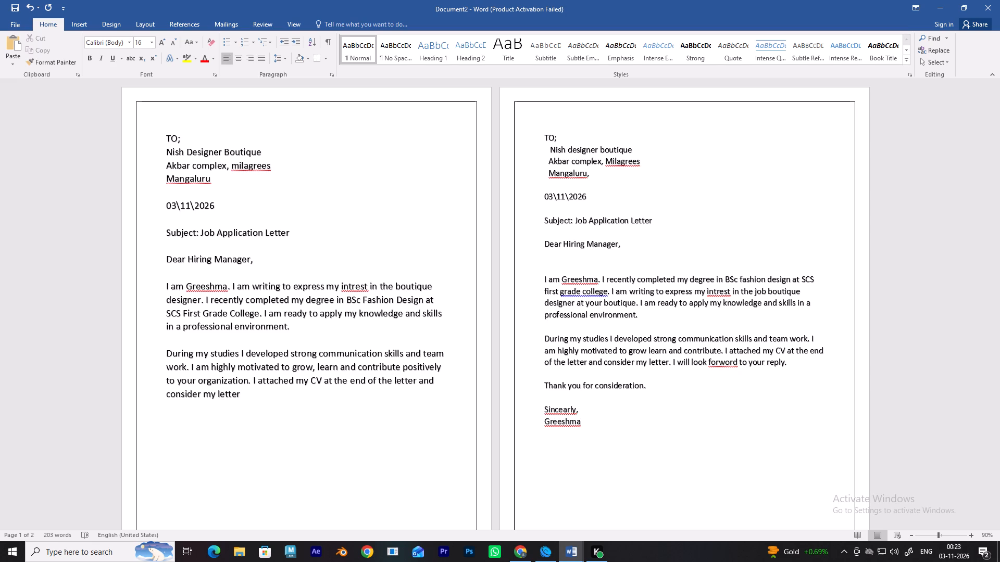
pyautogui.write('.')
# Continue the second paragraph on the first page with "I will look forword", fixing the mistyped letter and closing the gap in "forword".
pyautogui.press('space')
pyautogui.write('I will look fop')
pyautogui.press('BackSpace')
pyautogui.write('r word')
pyautogui.press('space')
pyautogui.click(300, 393)
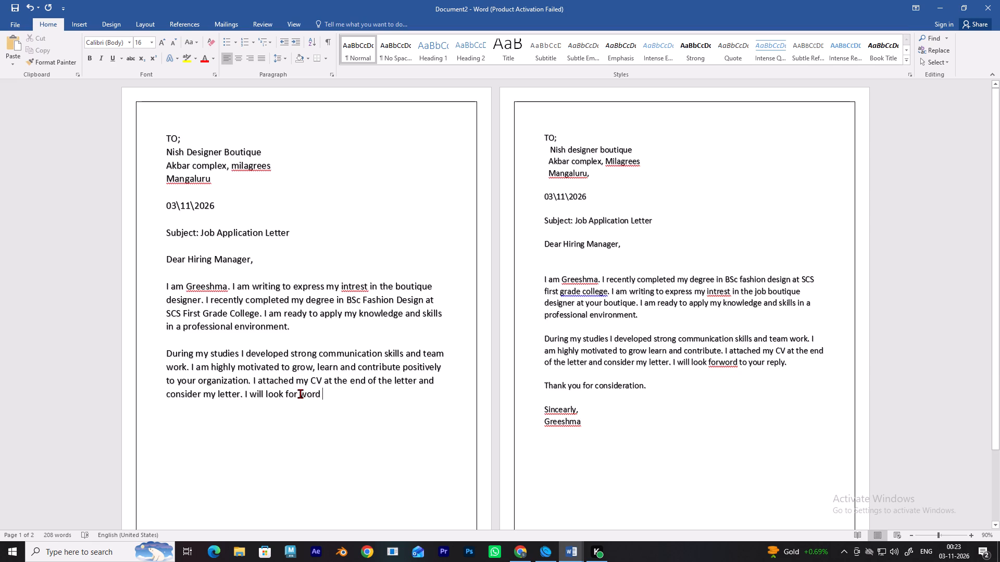
pyautogui.press('BackSpace')
pyautogui.click(316, 388)
# Finish the sentence with "to your reply.", leaving no space before the period.
pyautogui.press('space')
pyautogui.write('to')
pyautogui.press('space')
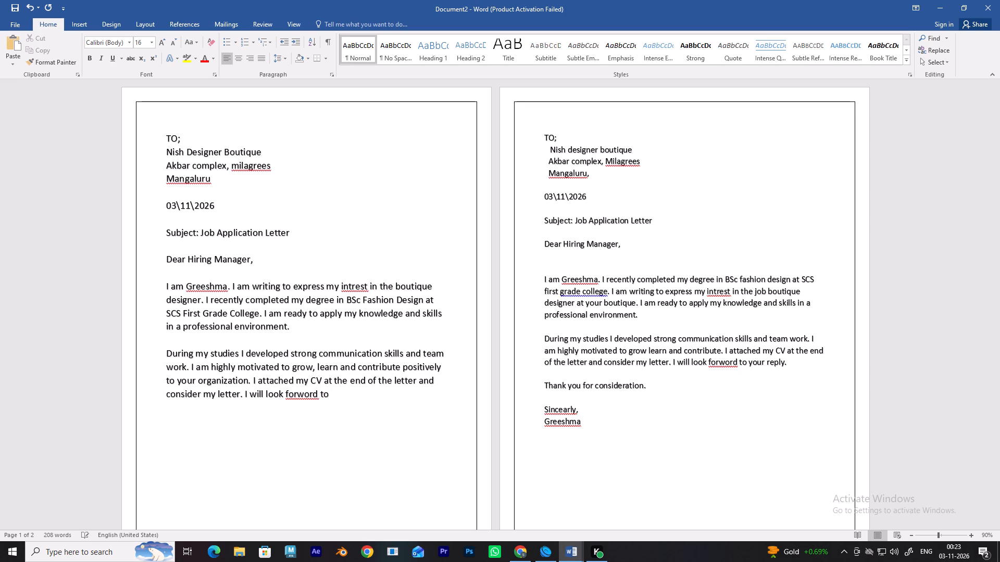
pyautogui.write('your')
pyautogui.press('space')
pyautogui.write('reply')
pyautogui.press('space')
pyautogui.press('BackSpace')
pyautogui.press('.')
# Add a separate line reading "Thank you for consideration." after a blank line below the second paragraph.
pyautogui.press('Return')
pyautogui.press('Return')
pyautogui.write('thank you')
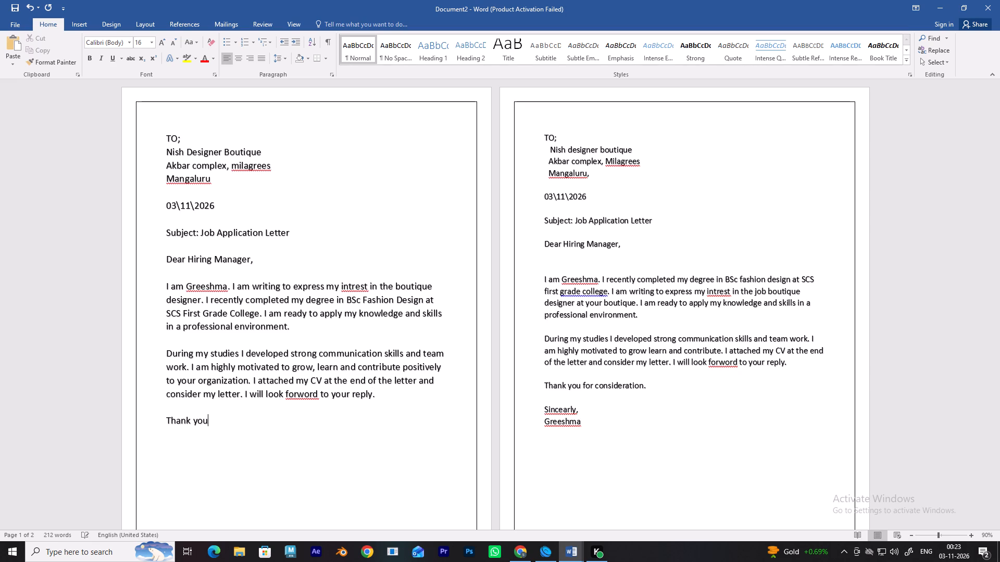
pyautogui.press('space')
pyautogui.write('for consideration')
pyautogui.press('.')
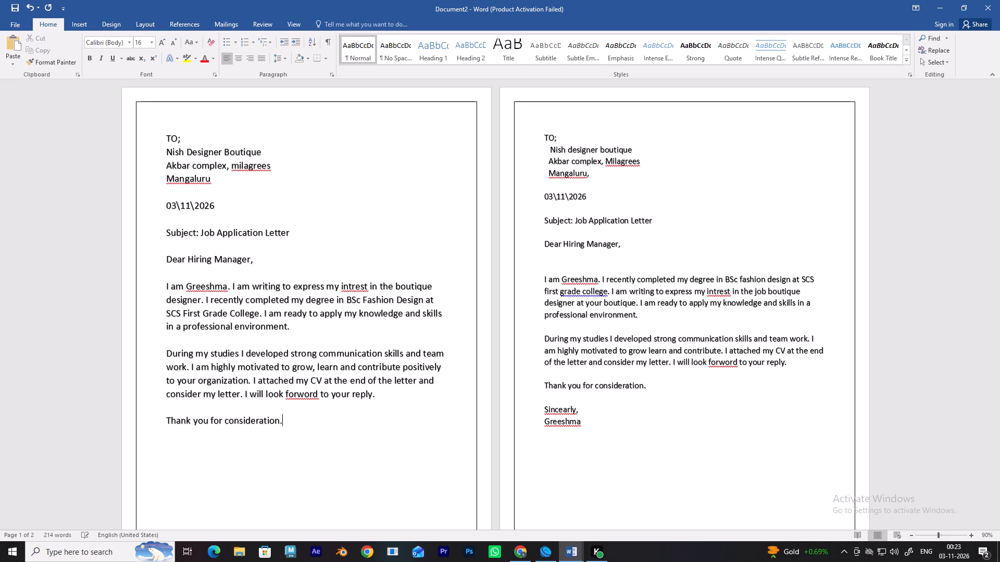
# Enter the closing word "Sincearly" after a blank line below the thank-you line, capitalizing its first letter.
pyautogui.press('Return')
pyautogui.press('Return')
pyautogui.write('sinc')
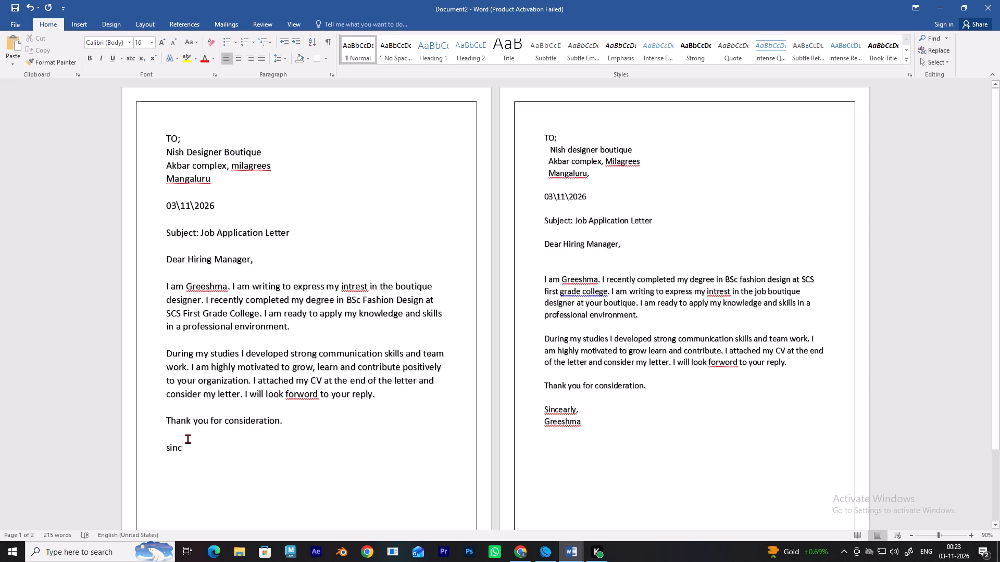
pyautogui.click(170, 448)
pyautogui.press('BackSpace')
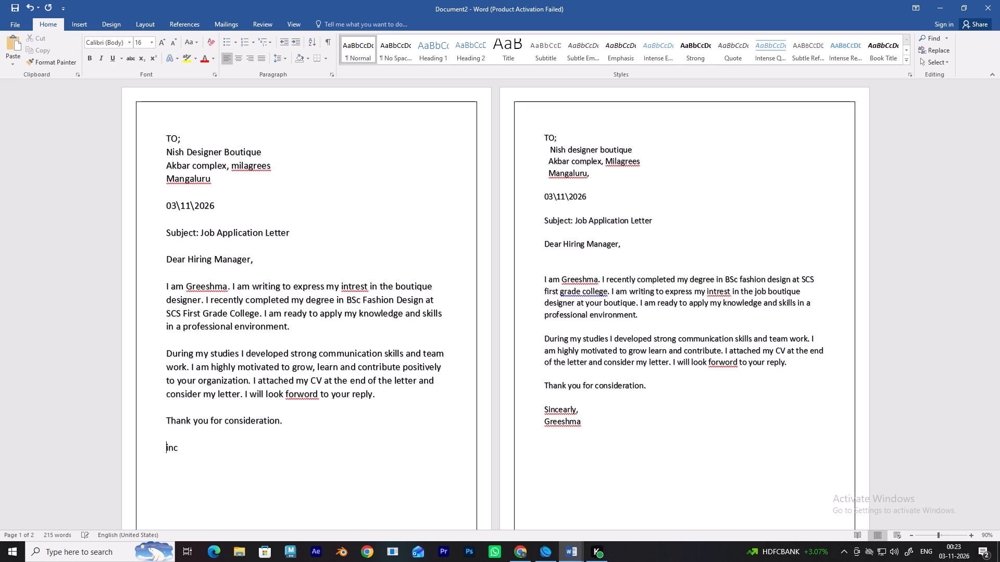
pyautogui.hotkey('shift', 's')
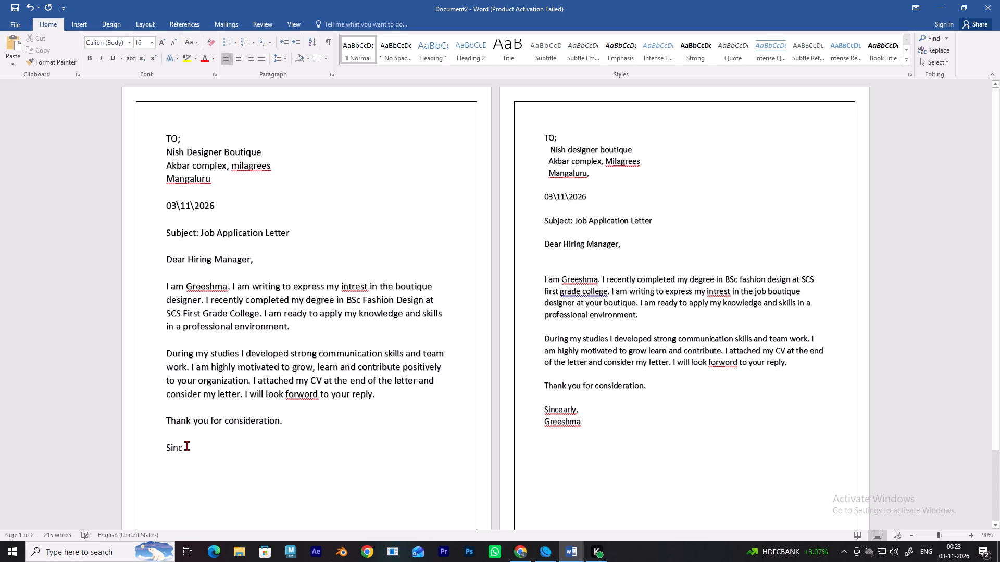
pyautogui.click(186, 445)
pyautogui.press('BackSpace')
pyautogui.write('ea')
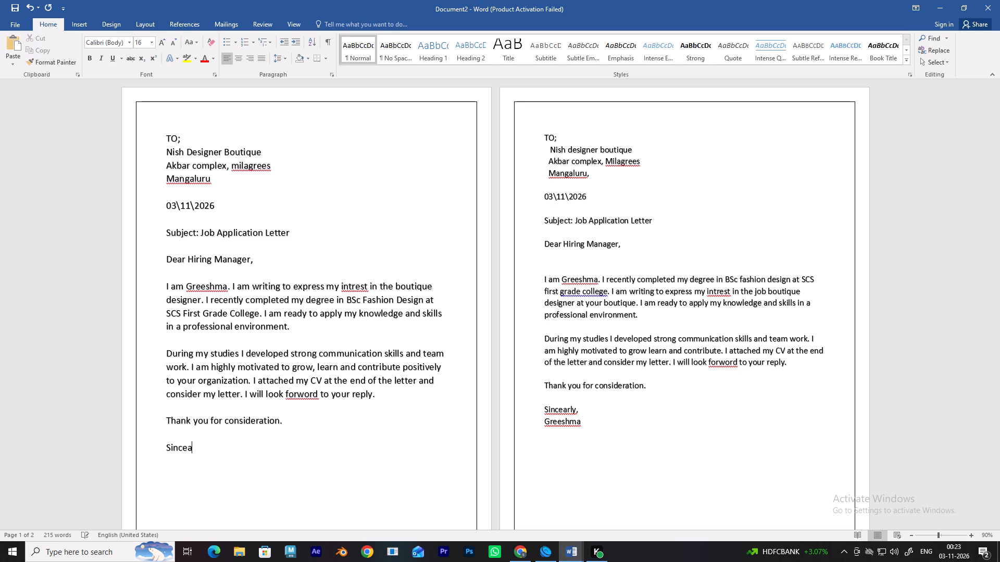
pyautogui.write('rly')
pyautogui.press('space')
# Correct the spelling of the closing word to "Sincerely," keeping the capital S and ending with a comma.
pyautogui.press('BackSpace')
pyautogui.press('BackSpace')
pyautogui.press('BackSpace')
pyautogui.press('BackSpace')
pyautogui.press('BackSpace')
pyautogui.press('BackSpace')
pyautogui.press('BackSpace')
pyautogui.press('BackSpace')
pyautogui.press('BackSpace')
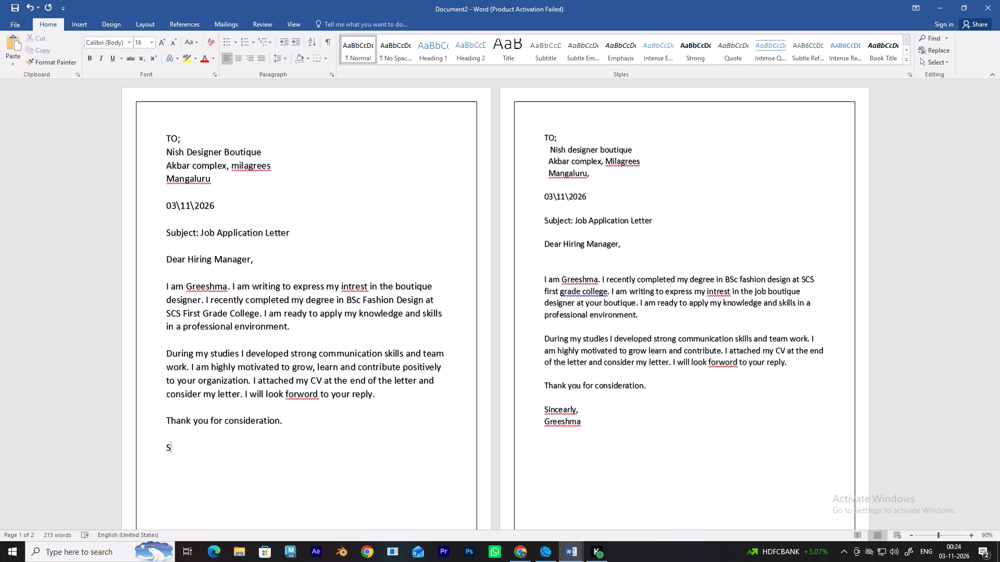
pyautogui.write('in')
pyautogui.write('ce')
pyautogui.write('re')
pyautogui.write('ly')
pyautogui.press(',')
pyautogui.press('BackSpace')
pyautogui.press(',')
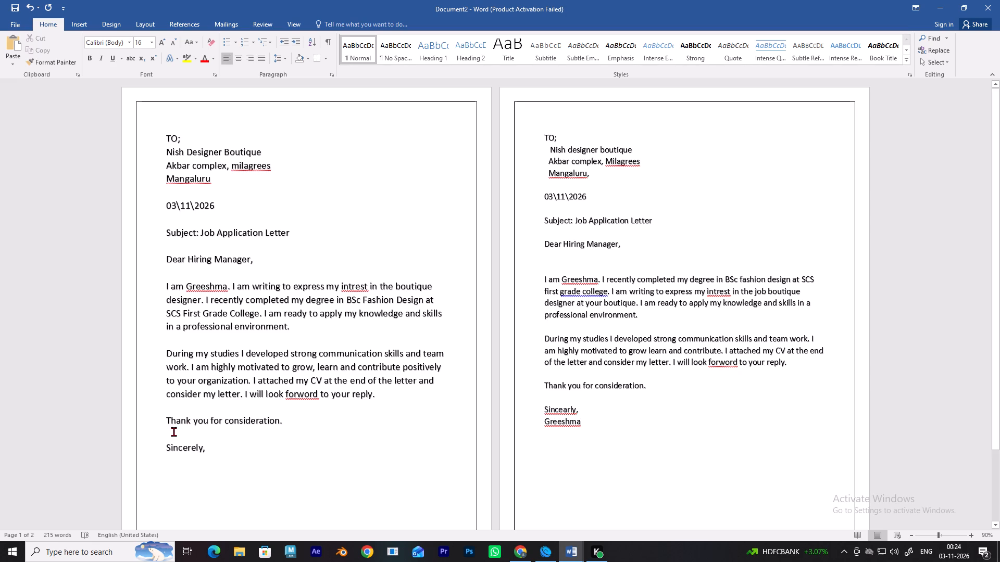
# Insert "Your" and a space before "Sincerely," in the closing line.
pyautogui.click(162, 441)
pyautogui.write('Your')
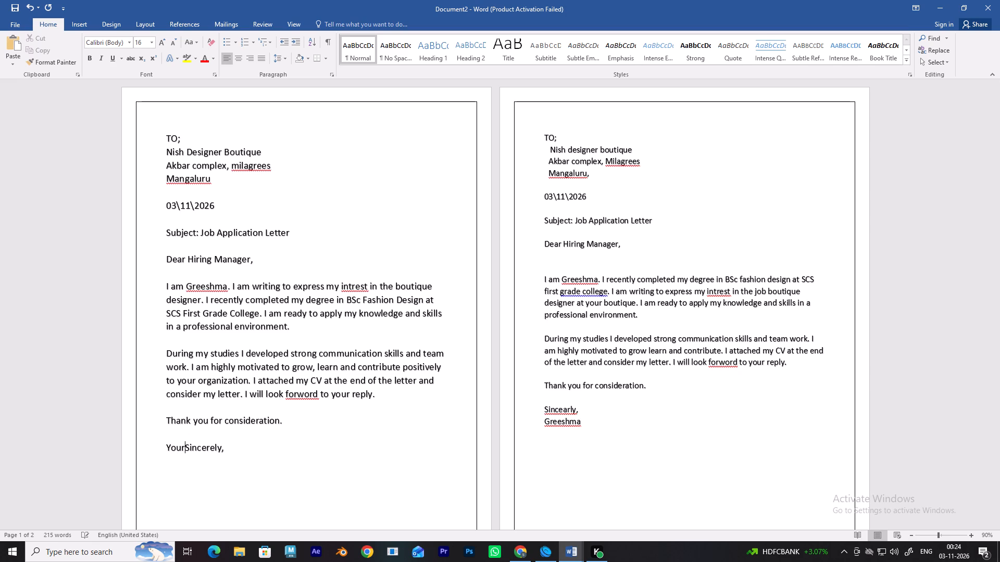
pyautogui.press('space')
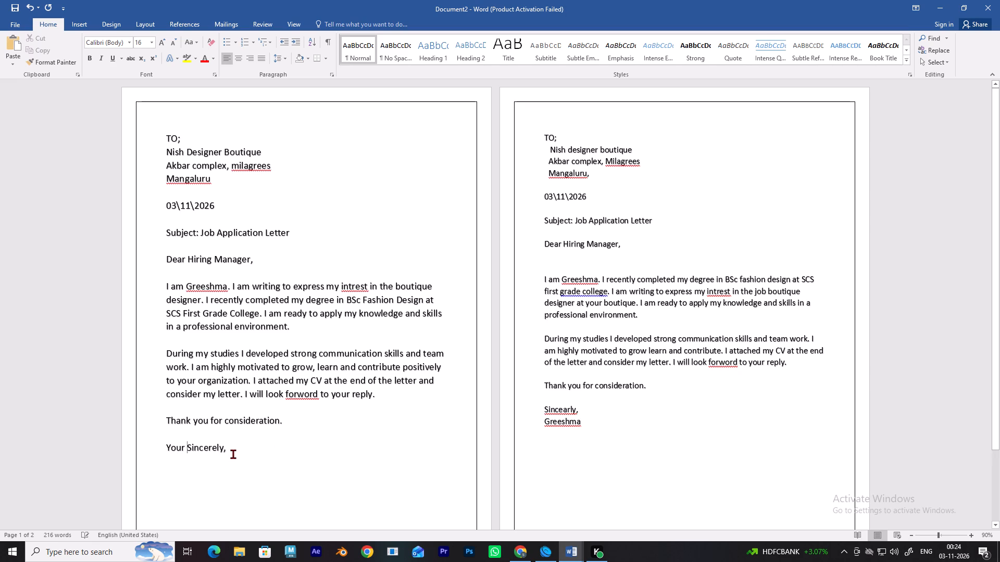
# Add the applicant's first name as the signature on the line directly below "Your Sincerely,".
pyautogui.click(230, 454)
pyautogui.press('Return')
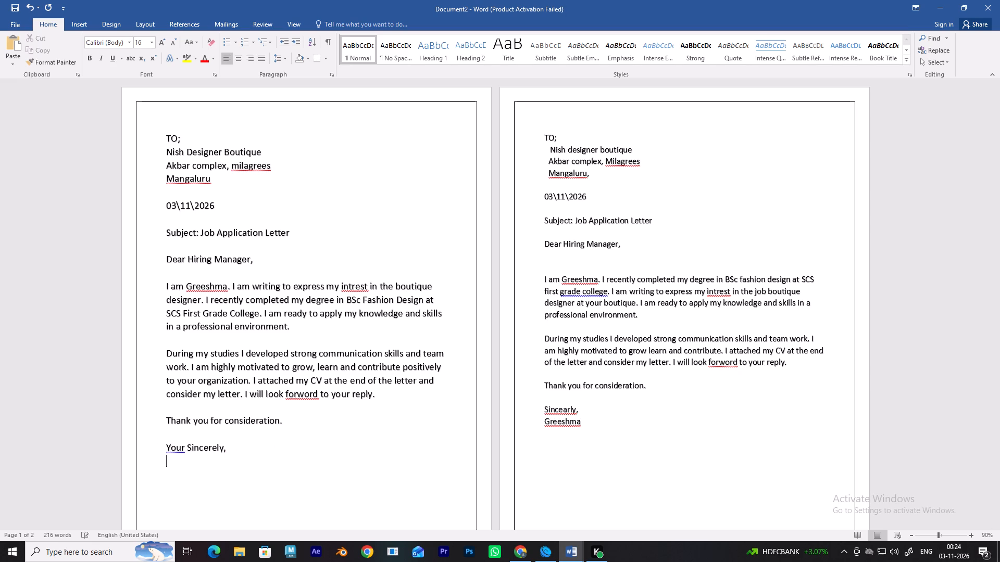
pyautogui.write('Greeshma')
pyautogui.press('space')
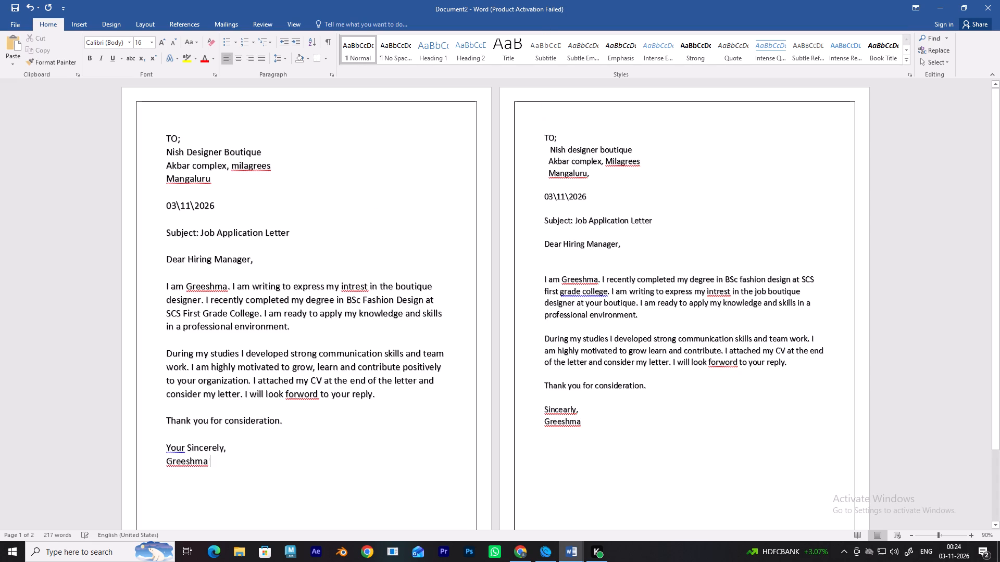
# Delete the entire old letter text from the second page.
pyautogui.moveTo(544, 130); pyautogui.dragTo(691, 442)
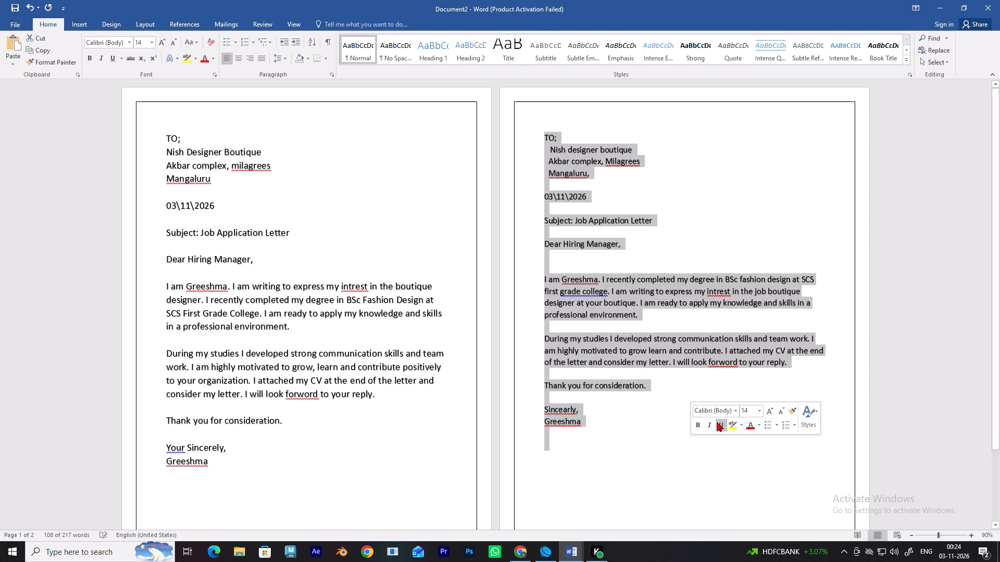
pyautogui.press('BackSpace')
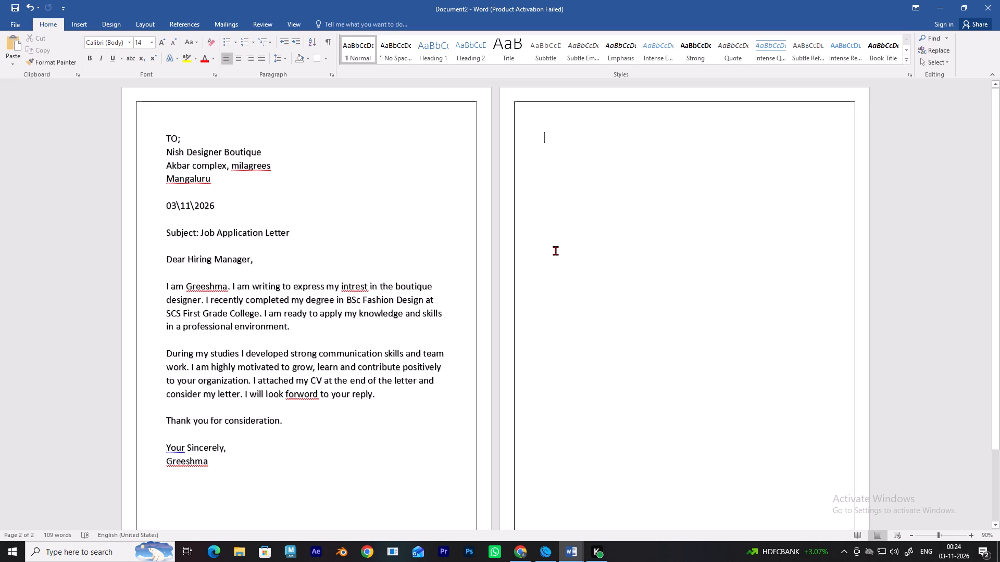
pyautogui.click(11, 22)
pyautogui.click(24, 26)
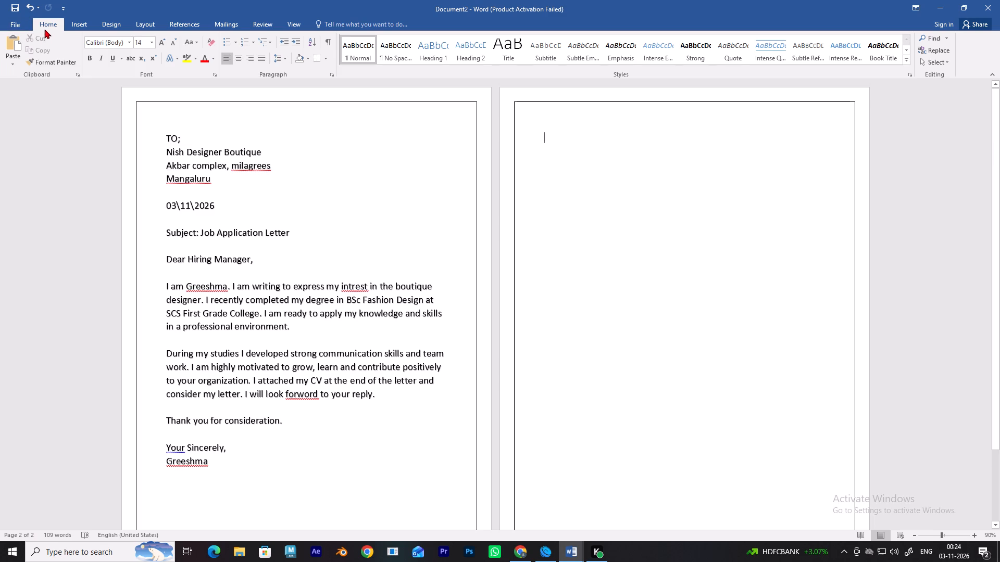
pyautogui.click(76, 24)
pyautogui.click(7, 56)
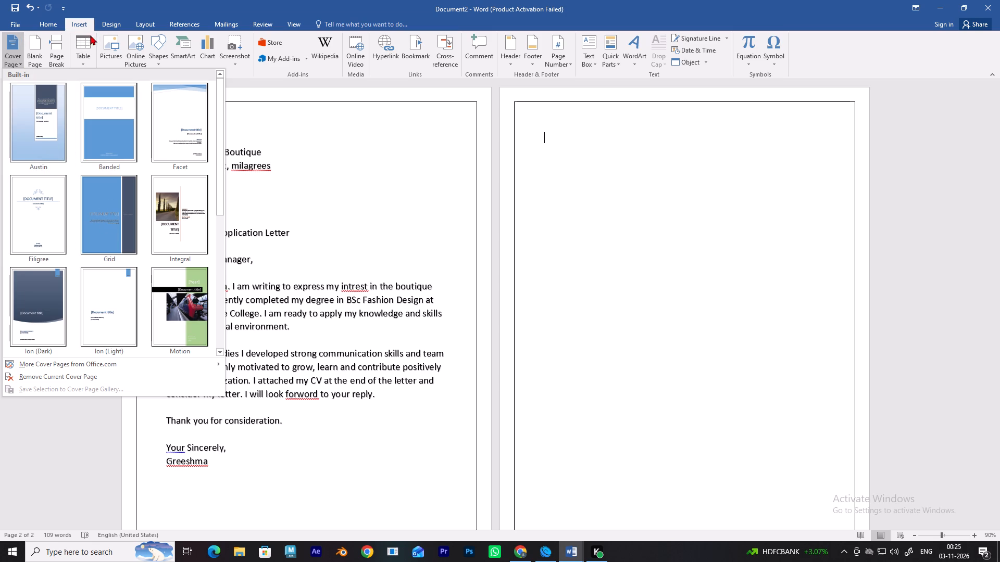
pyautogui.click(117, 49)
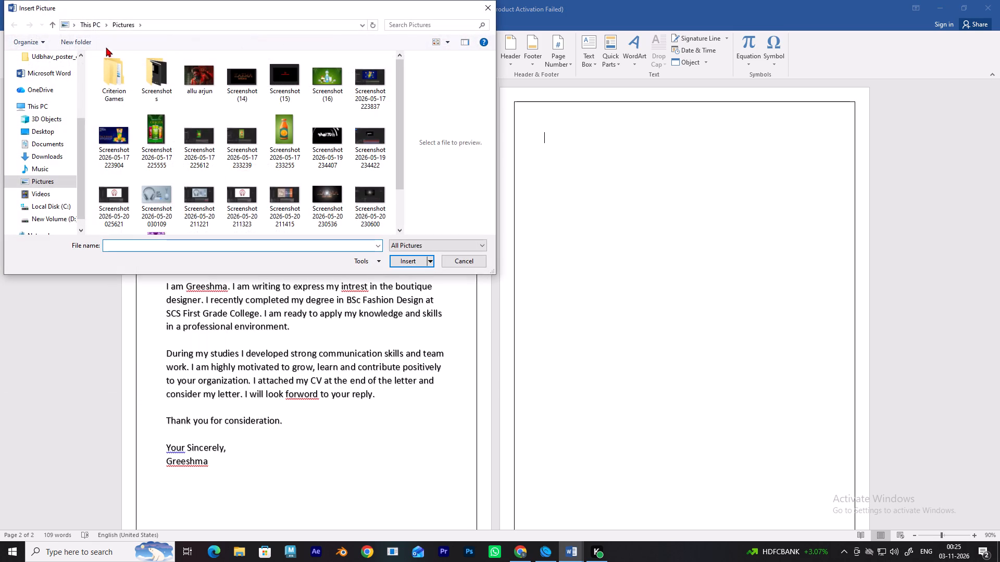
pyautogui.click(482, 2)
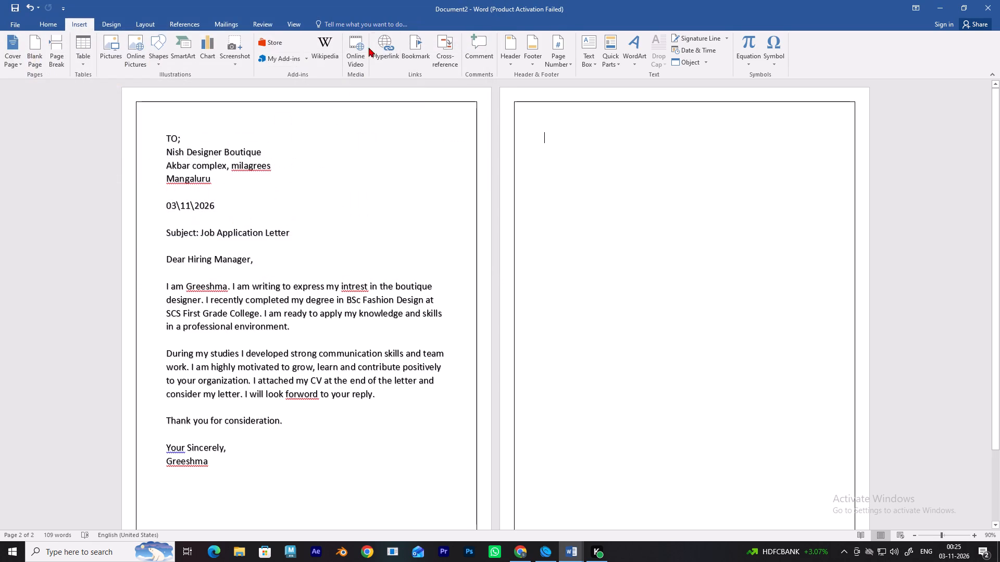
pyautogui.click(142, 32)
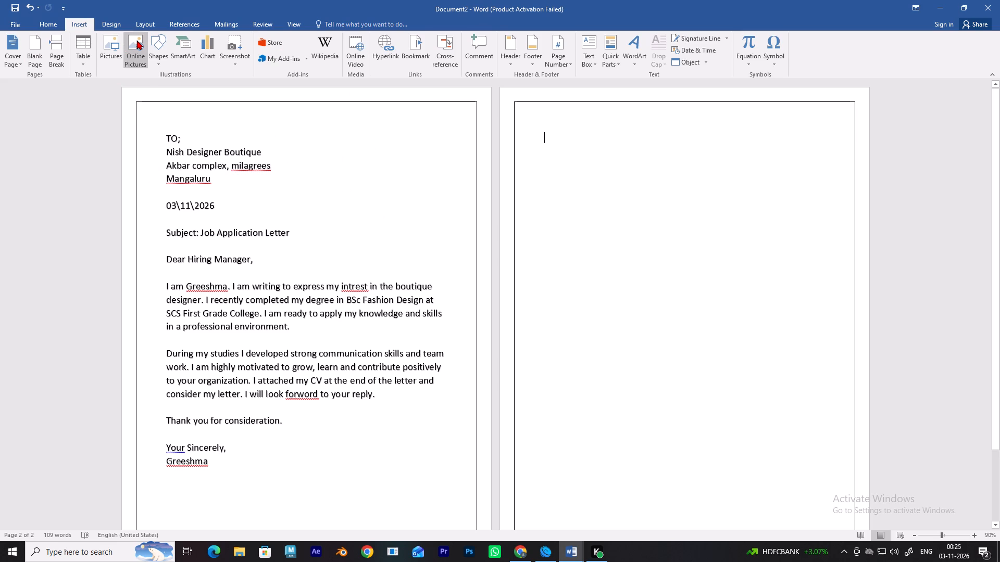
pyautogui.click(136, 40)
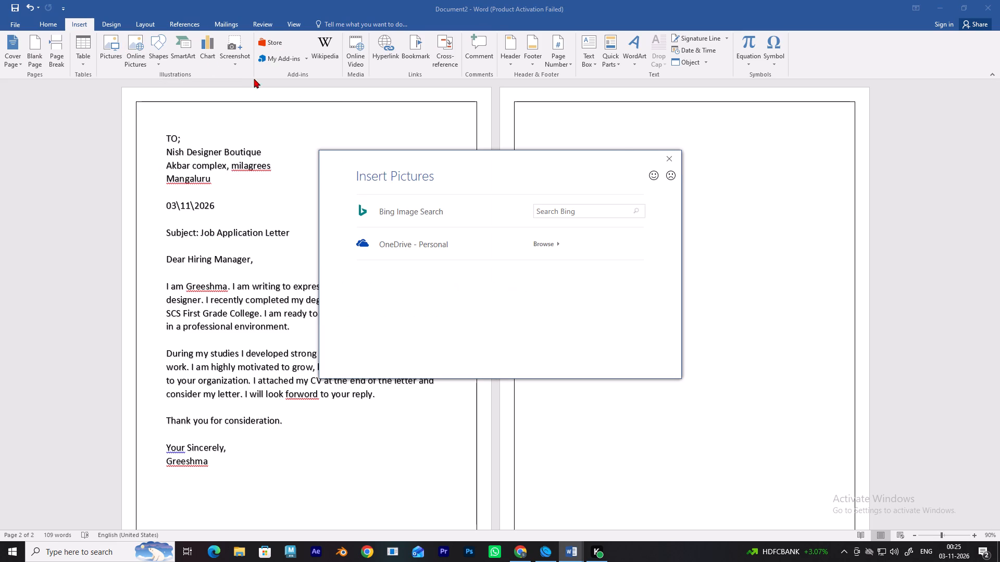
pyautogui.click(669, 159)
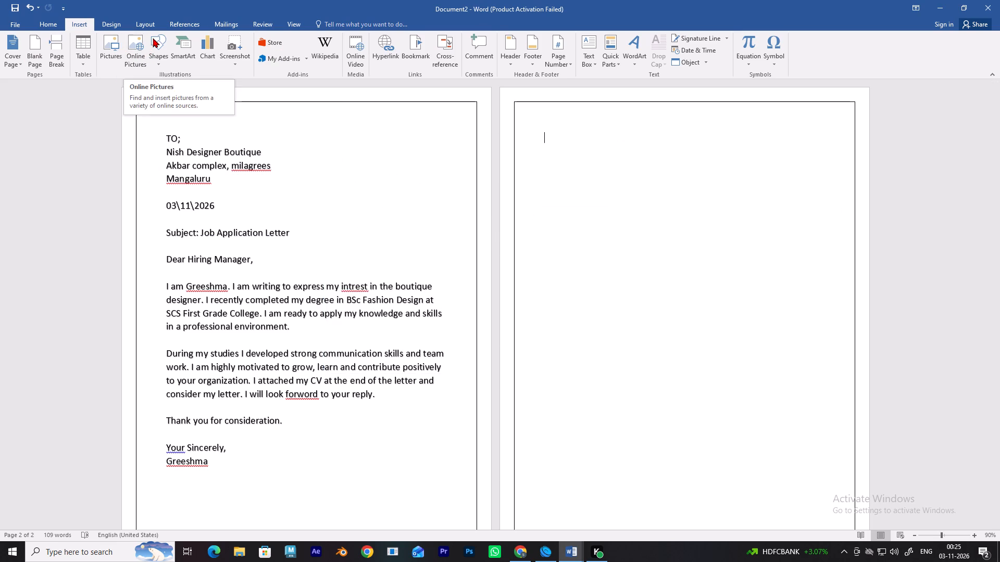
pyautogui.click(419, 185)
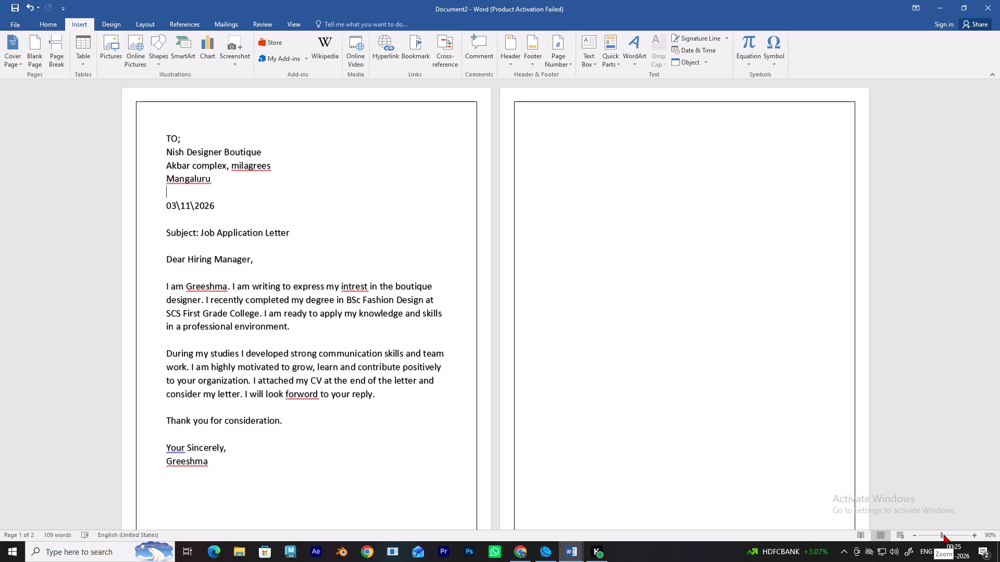
# Change "Nish" to "Nisha" in the boutique name in the recipient address on the first page.
pyautogui.click(973, 532)
pyautogui.click(973, 532)
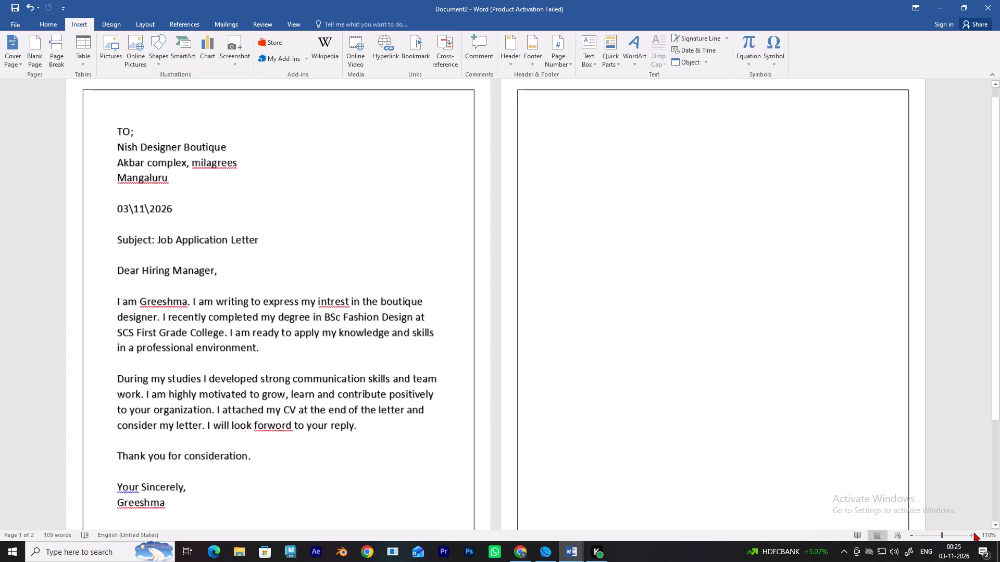
pyautogui.click(970, 534)
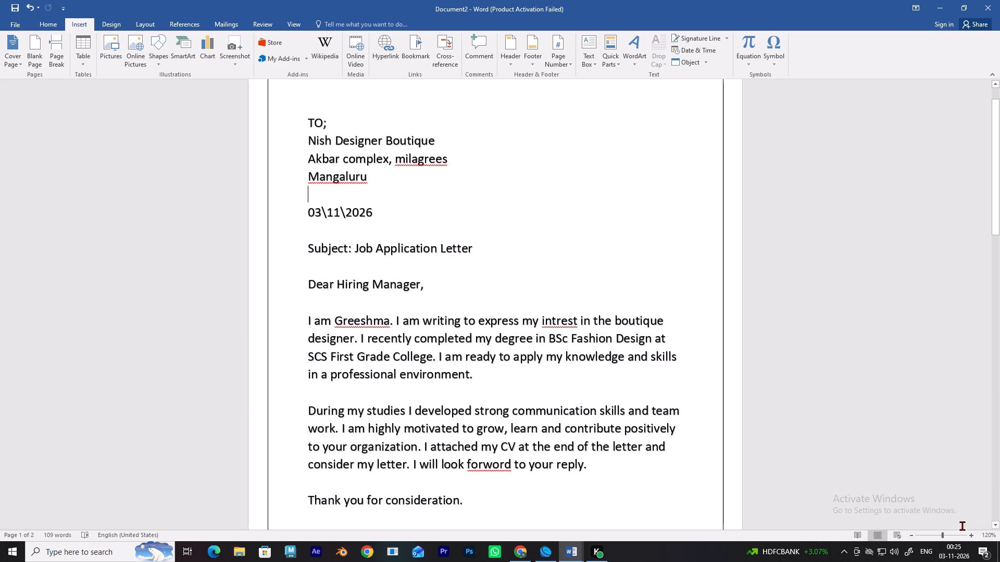
pyautogui.scroll(-5, 955, 489)
pyautogui.scroll(10, 951, 463)
pyautogui.scroll(-2, 951, 449)
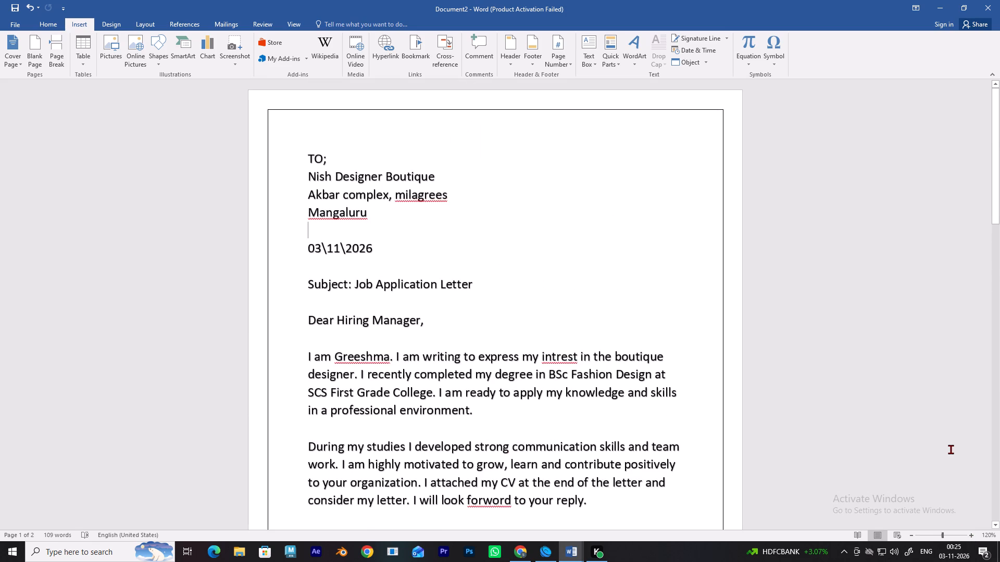
pyautogui.scroll(-7, 951, 449)
pyautogui.scroll(12, 951, 449)
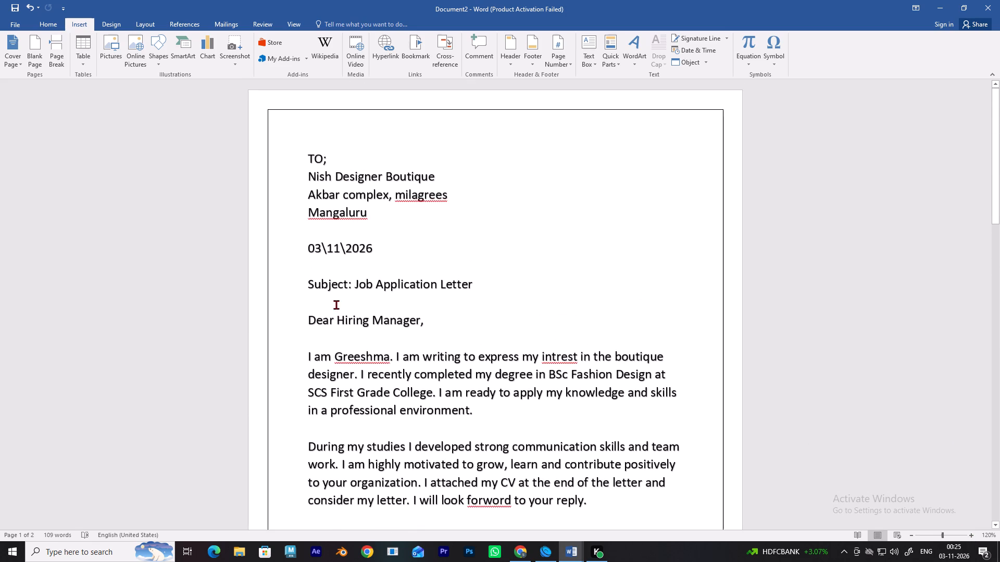
pyautogui.click(332, 174)
pyautogui.press('a')
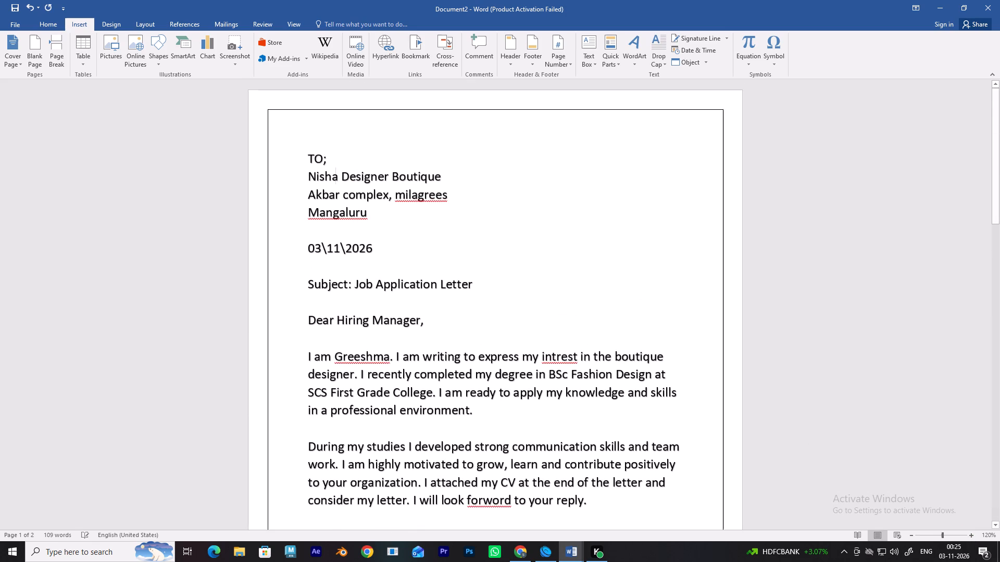
# Draw a rectangle about 19.3 cm wide and 7 cm high at the top of the second page, spanning the border's width and meeting its top edge.
pyautogui.scroll(-18, 668, 224)
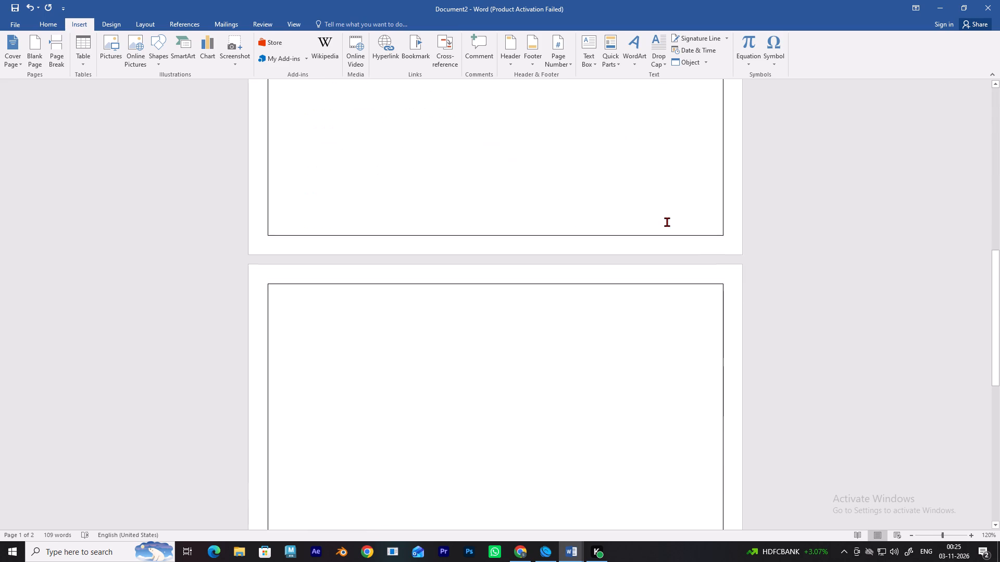
pyautogui.scroll(-8, 667, 222)
pyautogui.scroll(4, 369, 158)
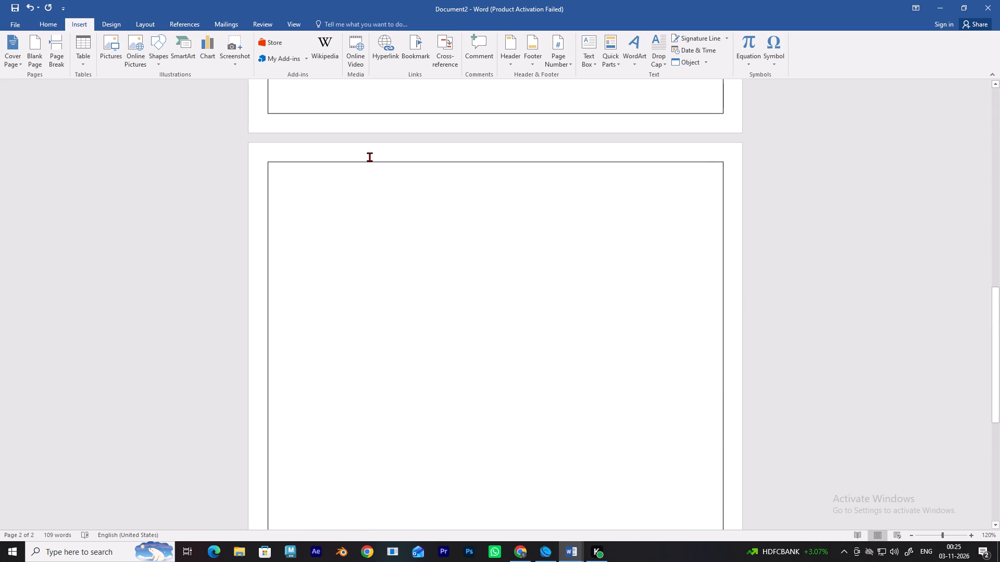
pyautogui.scroll(-3, 369, 157)
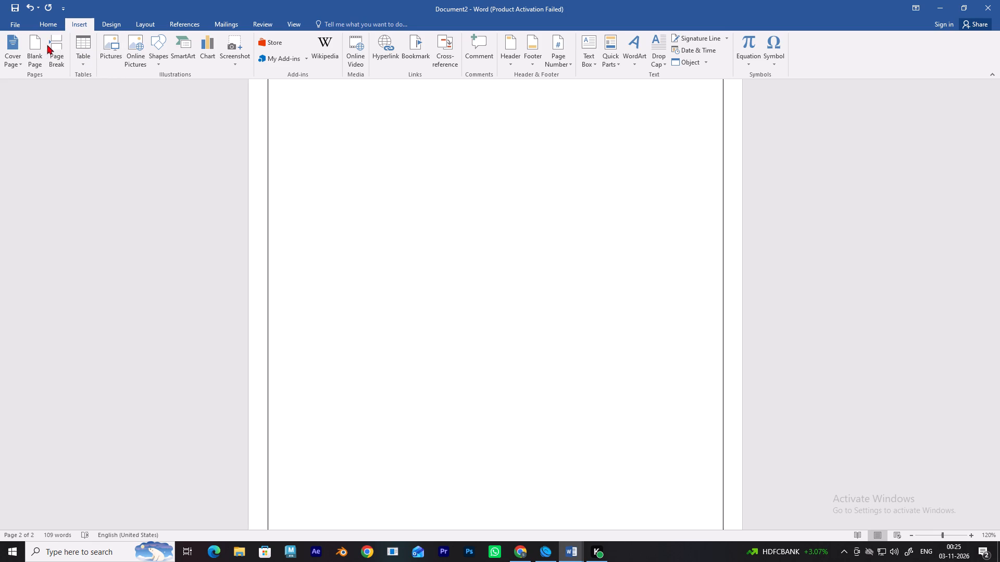
pyautogui.click(111, 21)
pyautogui.click(136, 26)
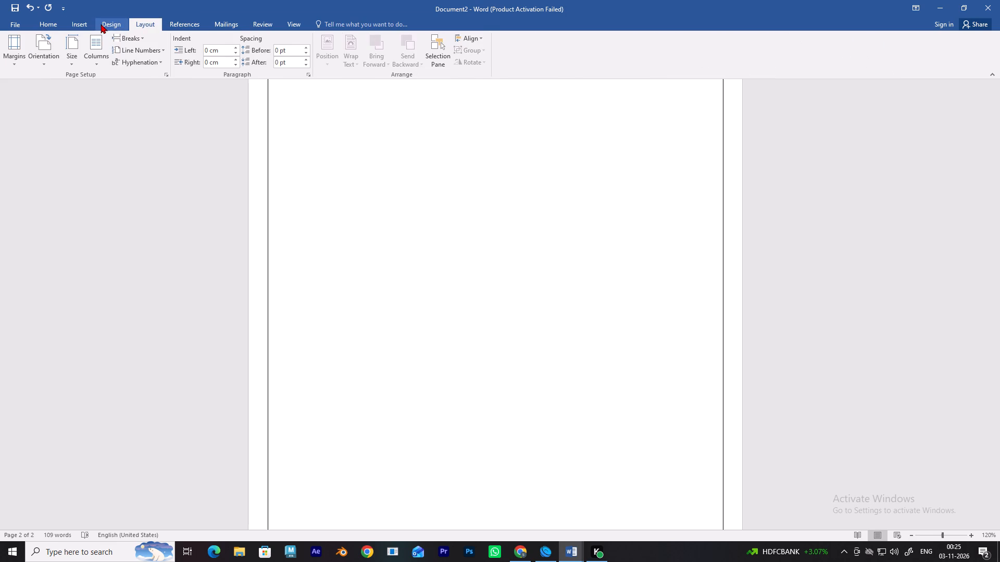
pyautogui.click(78, 21)
pyautogui.click(165, 36)
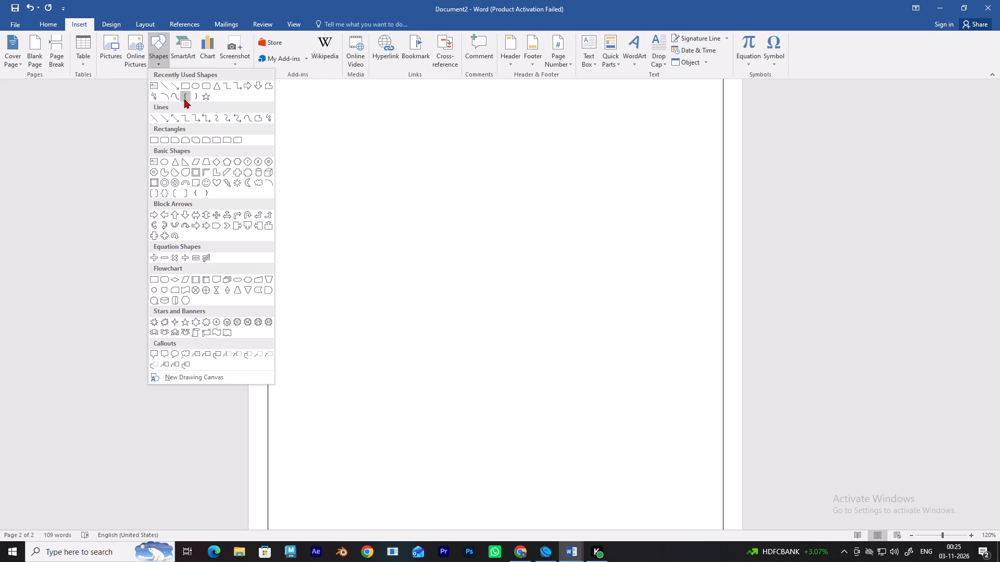
pyautogui.click(148, 137)
pyautogui.click(150, 138)
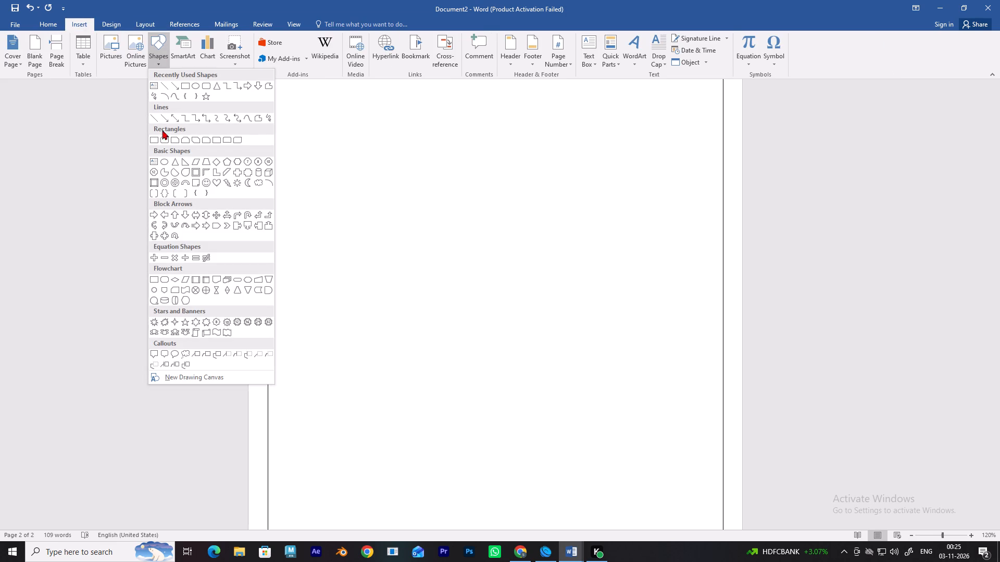
pyautogui.click(157, 138)
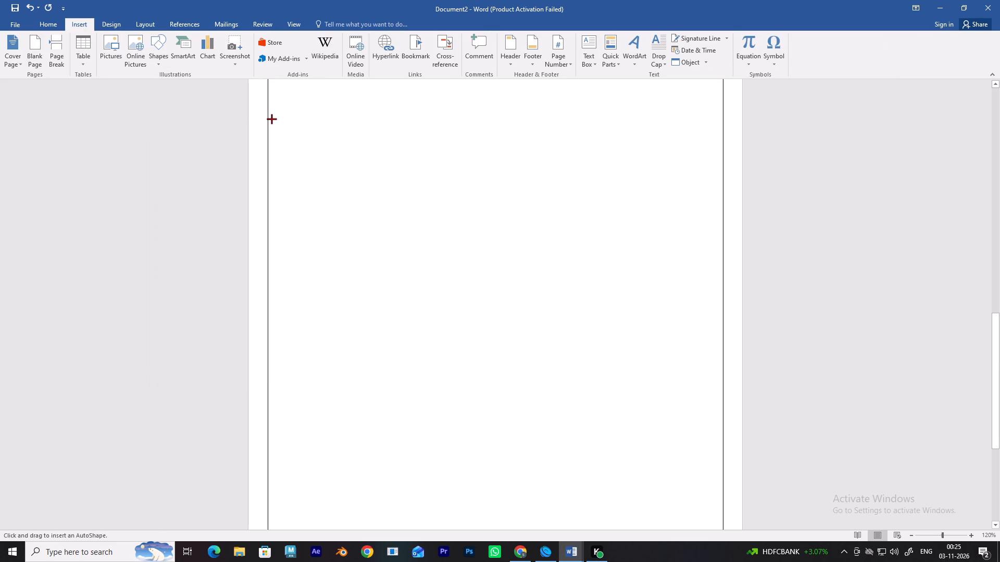
pyautogui.scroll(3, 295, 90)
pyautogui.scroll(-2, 295, 90)
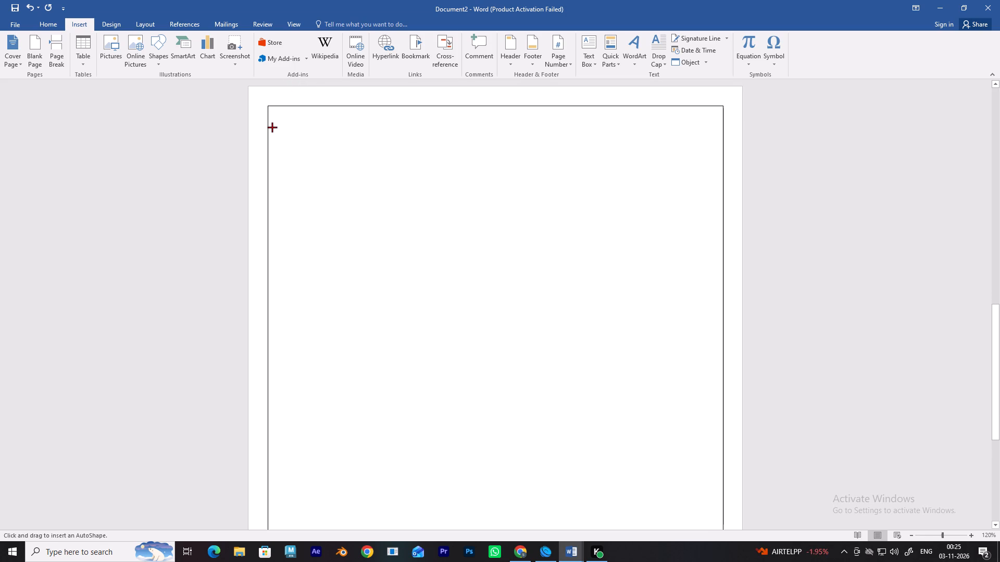
pyautogui.moveTo(268, 110); pyautogui.dragTo(344, 160)
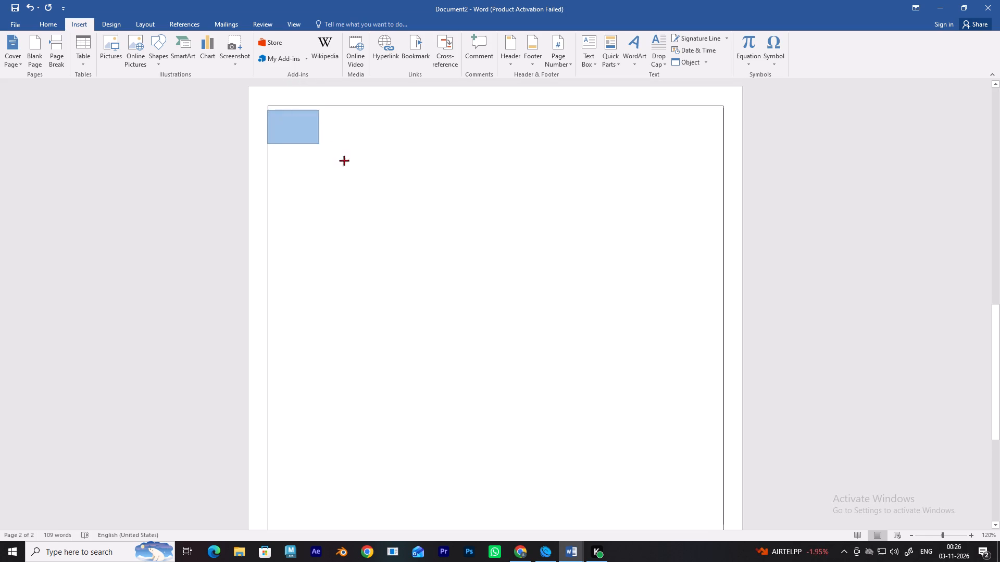
pyautogui.moveTo(344, 160); pyautogui.dragTo(727, 262)
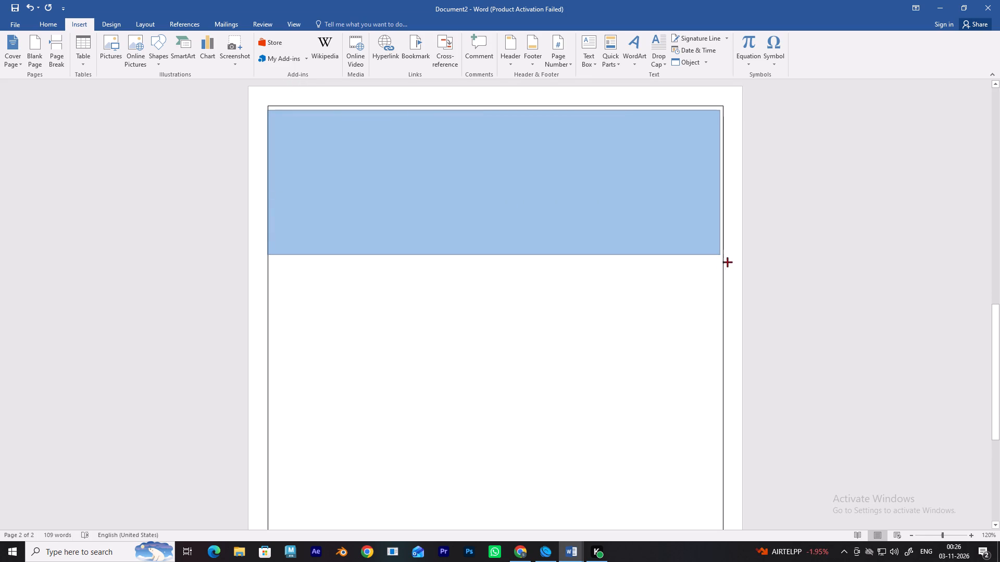
pyautogui.moveTo(727, 262); pyautogui.dragTo(722, 271)
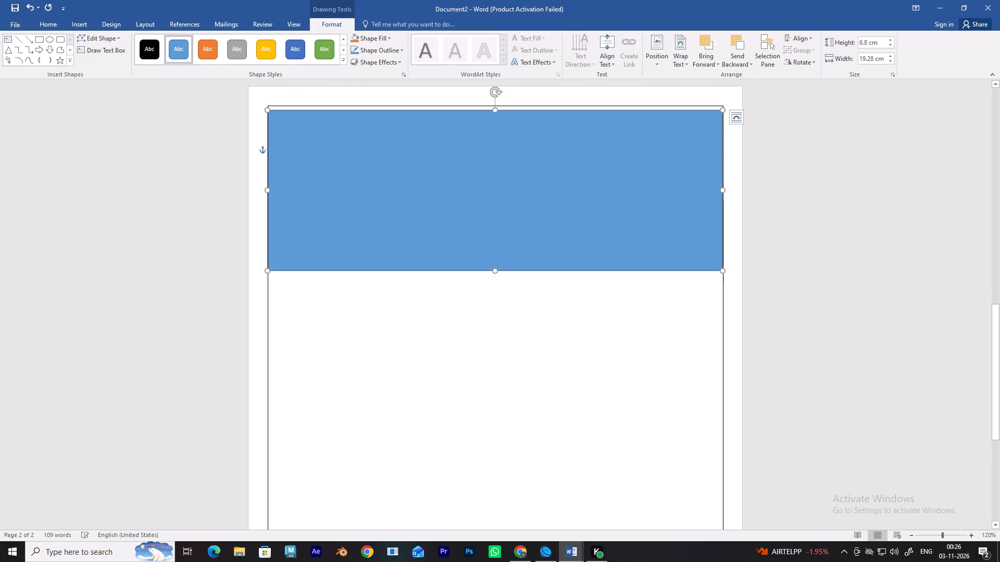
pyautogui.click(492, 110)
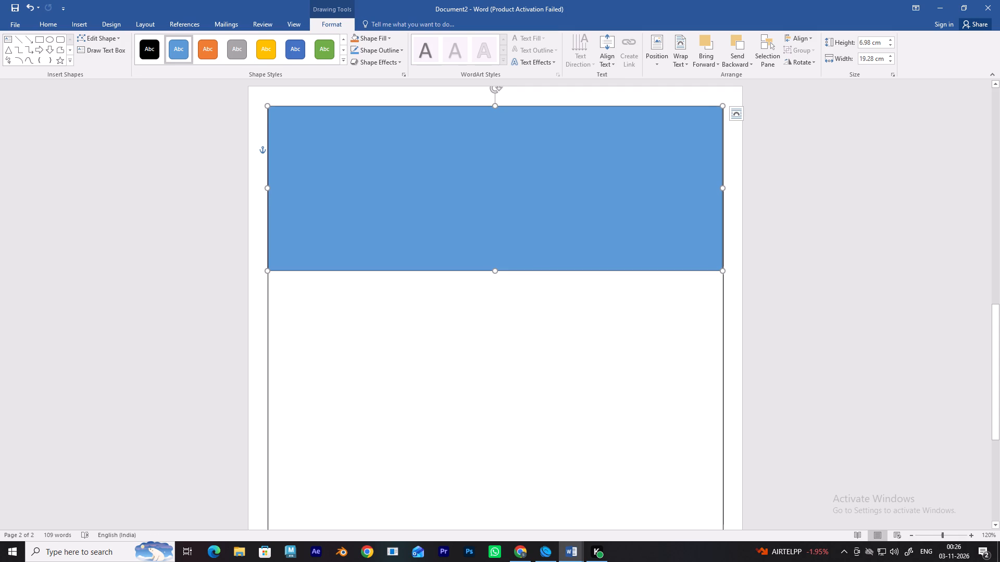
# Shorten the rectangle from its bottom edge to a height of about 5.65 cm.
pyautogui.scroll(-15, 591, 327)
pyautogui.scroll(10, 590, 290)
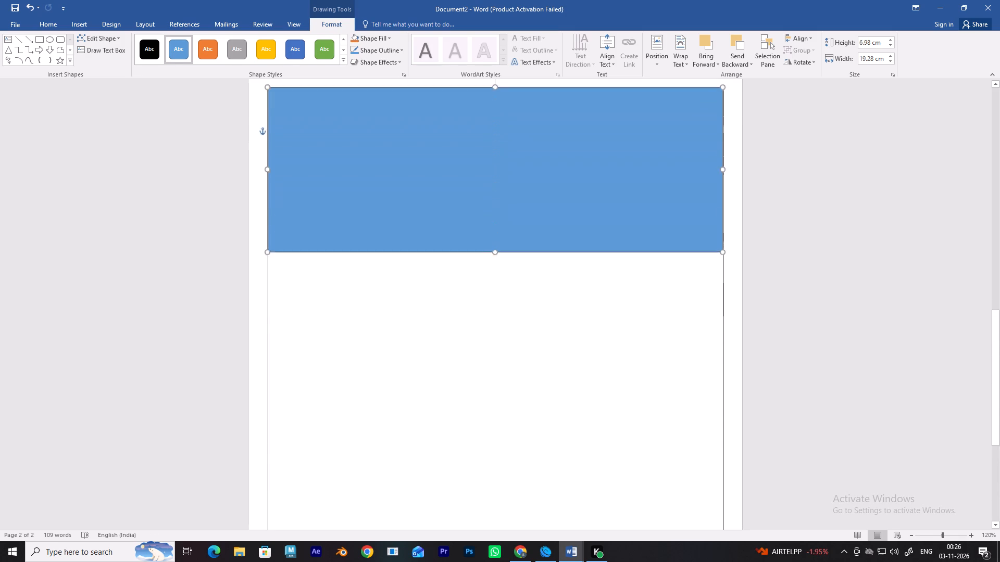
pyautogui.scroll(2, 600, 253)
pyautogui.scroll(-4, 600, 253)
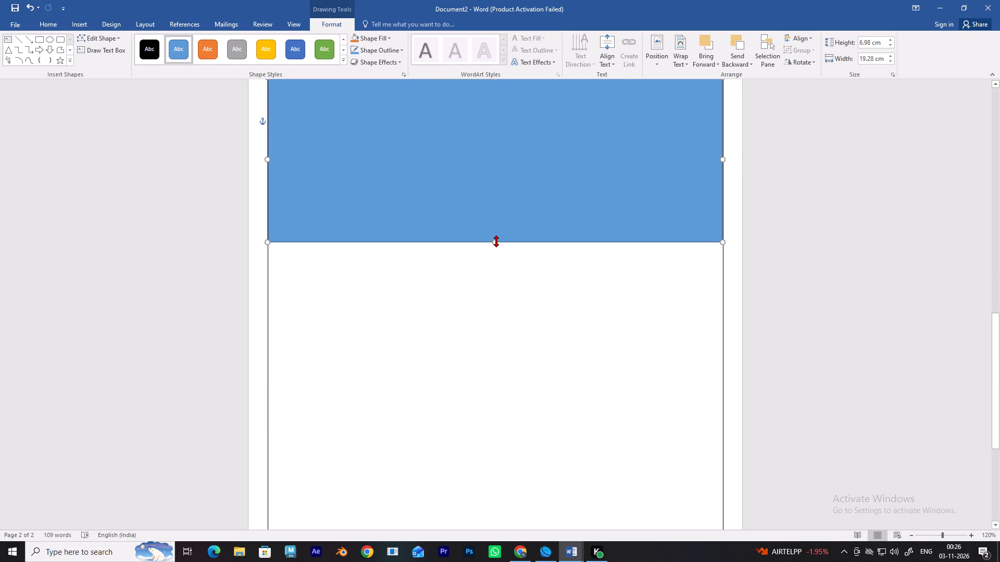
pyautogui.moveTo(497, 241); pyautogui.dragTo(499, 222)
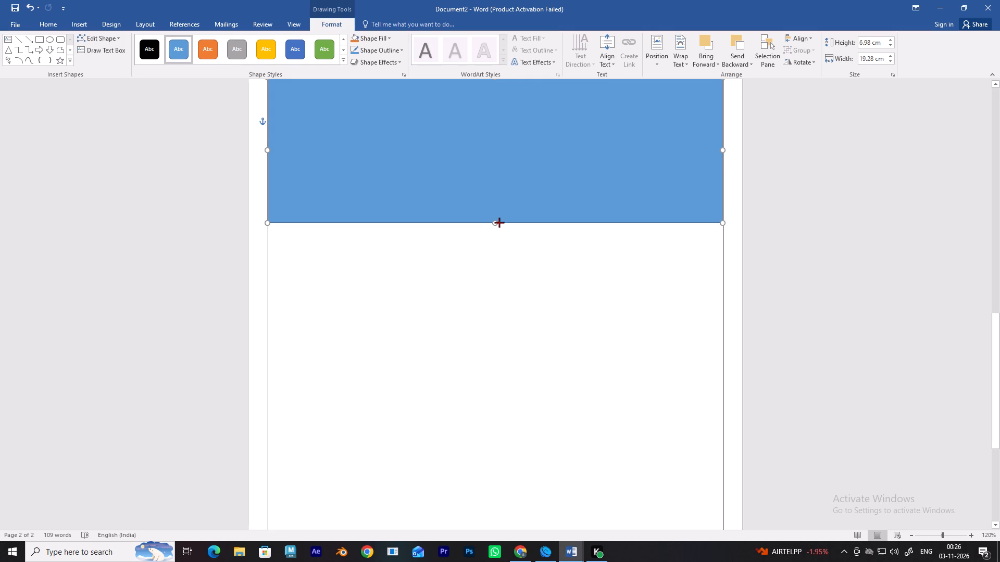
pyautogui.moveTo(499, 222); pyautogui.dragTo(501, 211)
# Apply the grey gradient theme style with the black outline to the rectangle.
pyautogui.scroll(3, 508, 290)
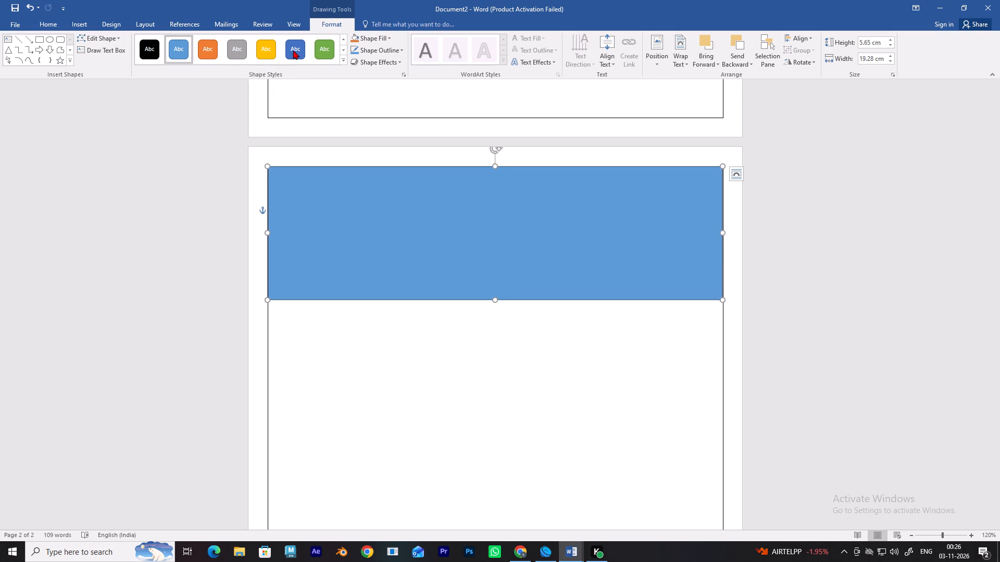
pyautogui.click(341, 52)
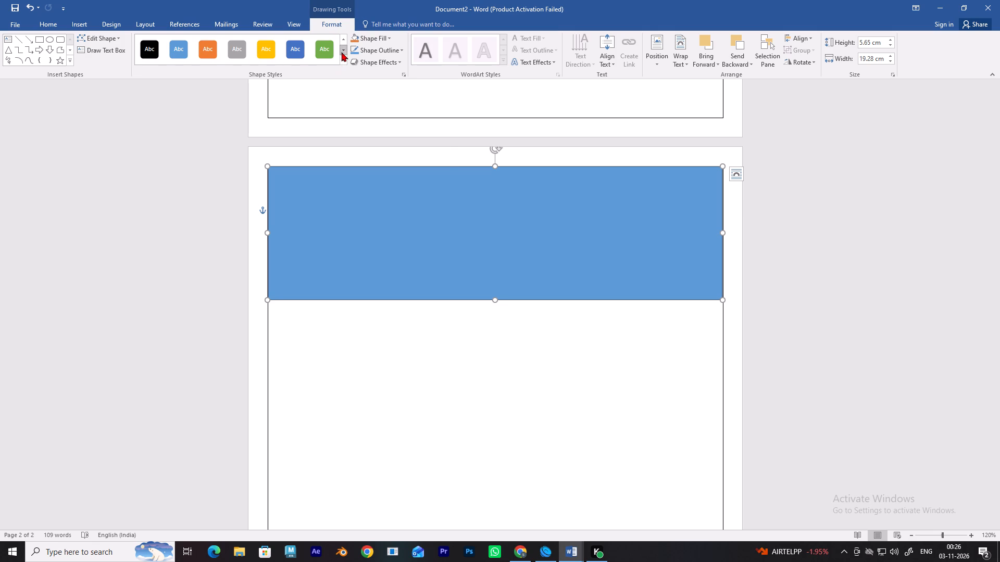
pyautogui.click(173, 49)
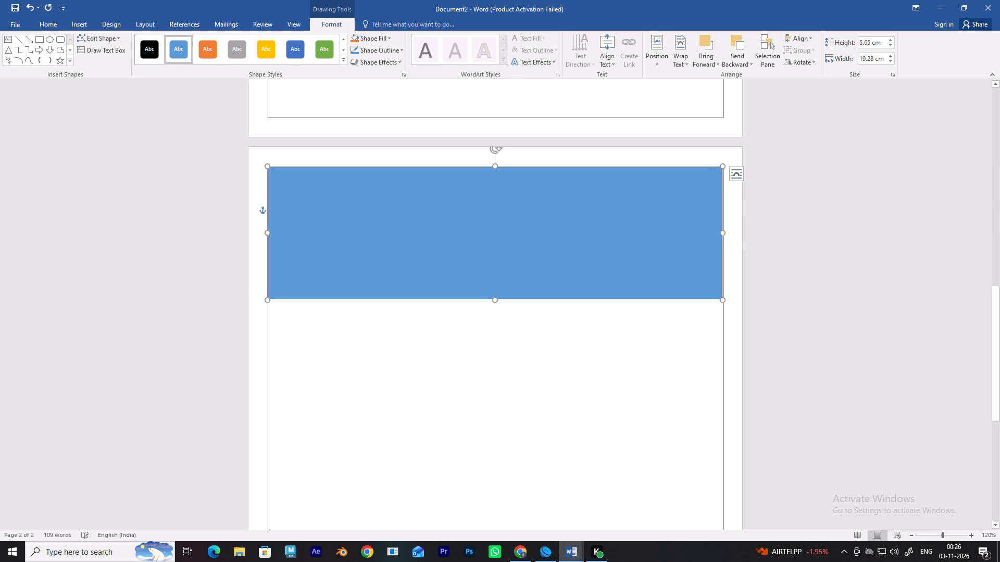
pyautogui.click(344, 58)
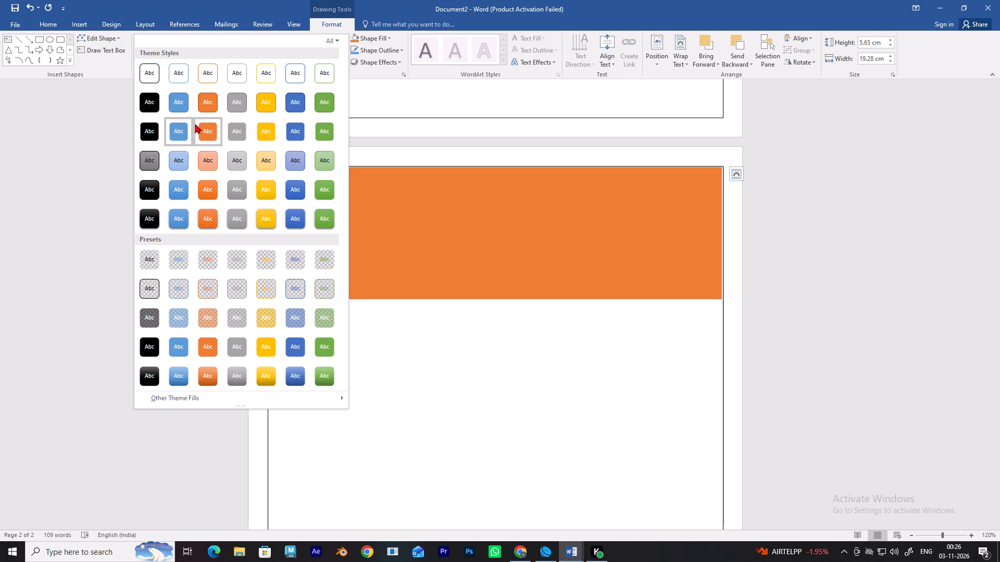
pyautogui.click(139, 154)
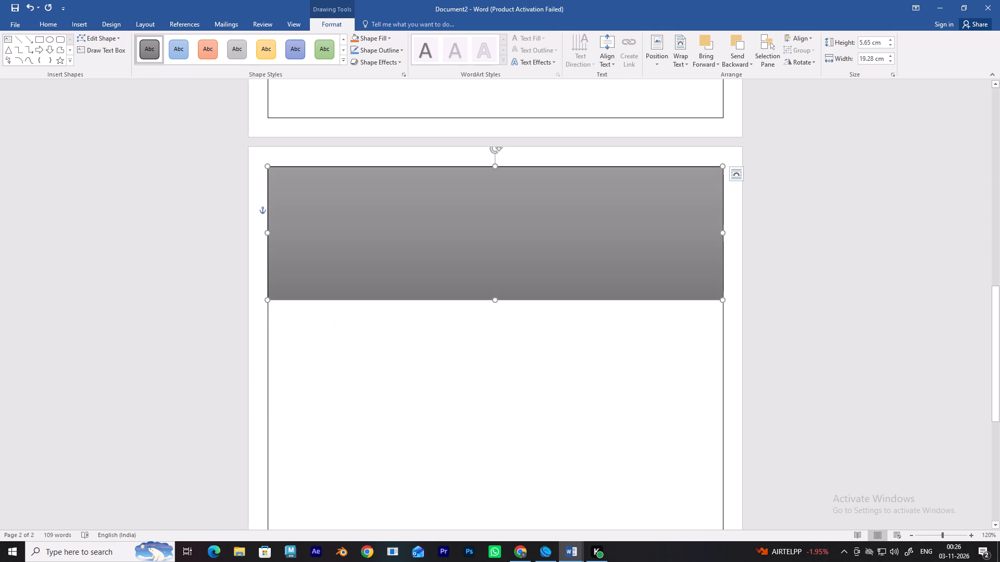
# Set the font size for the rectangle's text to 48.
pyautogui.click(317, 218)
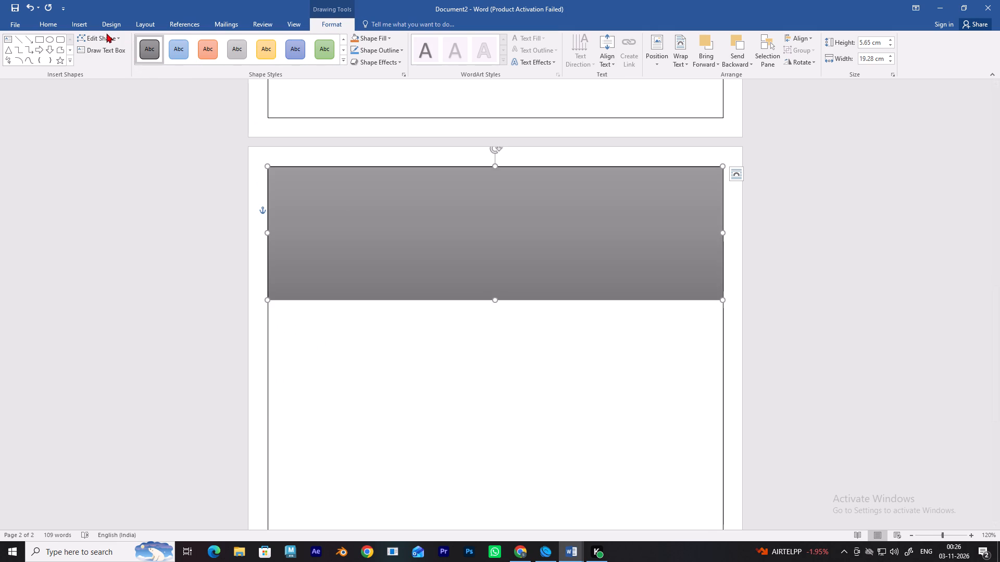
pyautogui.click(48, 28)
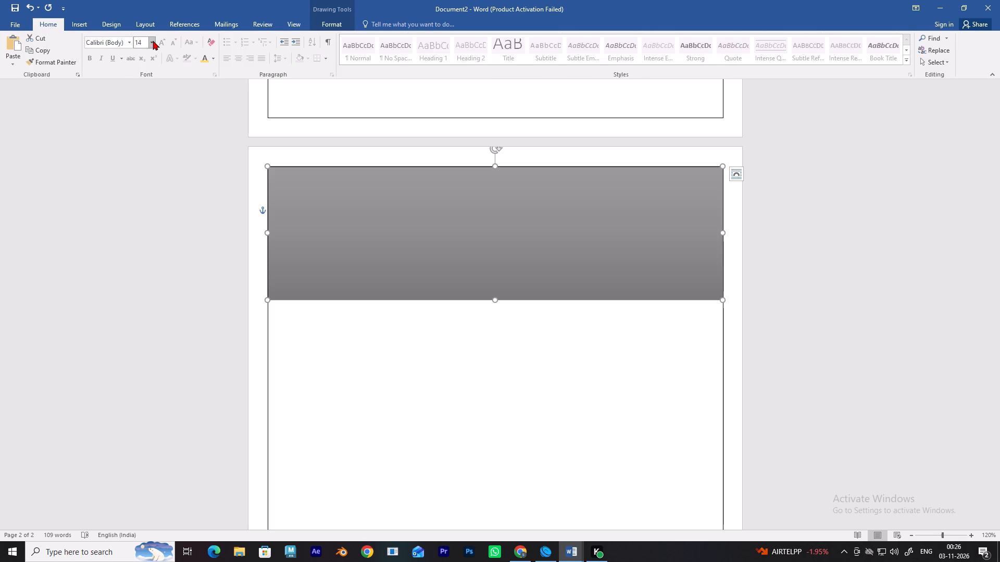
pyautogui.click(154, 41)
pyautogui.click(145, 194)
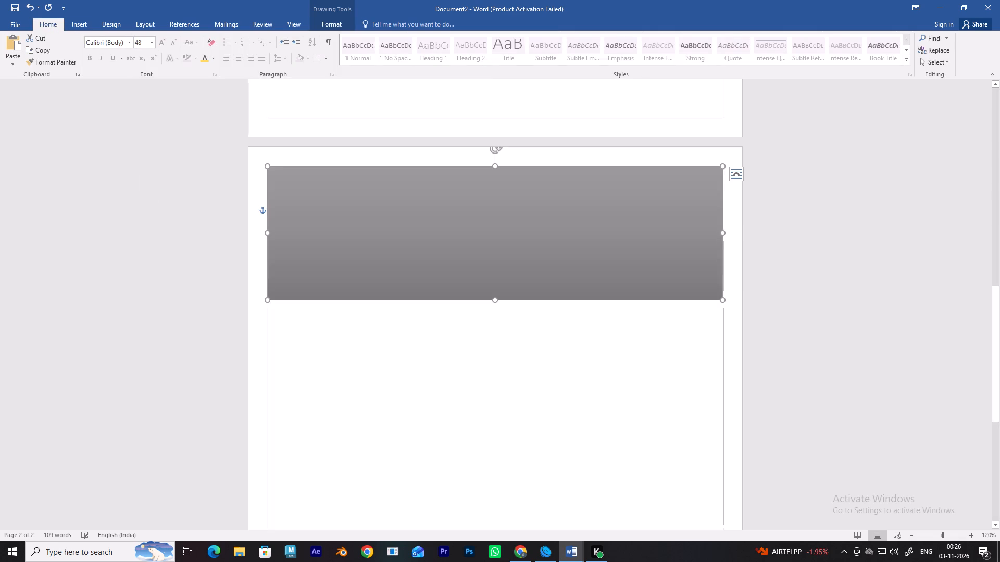
# Enter GREESHMA as text inside the grey rectangle on the second page.
pyautogui.click(343, 181)
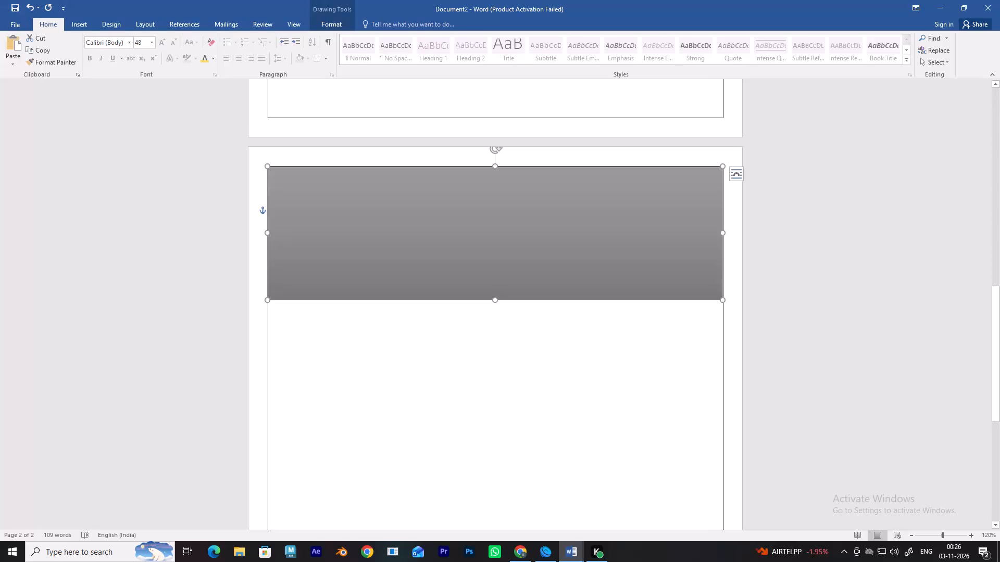
pyautogui.press('g')
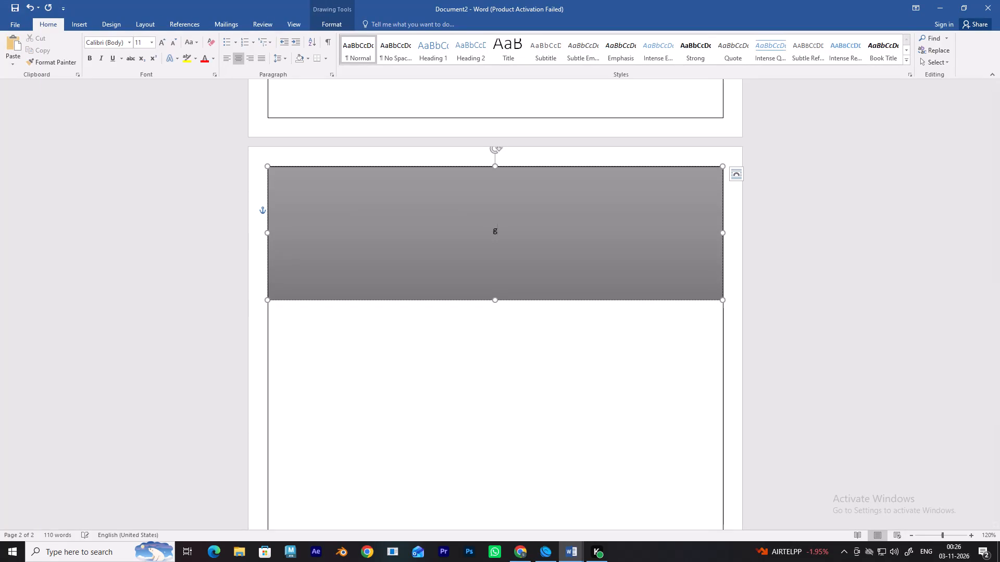
pyautogui.press('BackSpace')
pyautogui.write('GREESHMA')
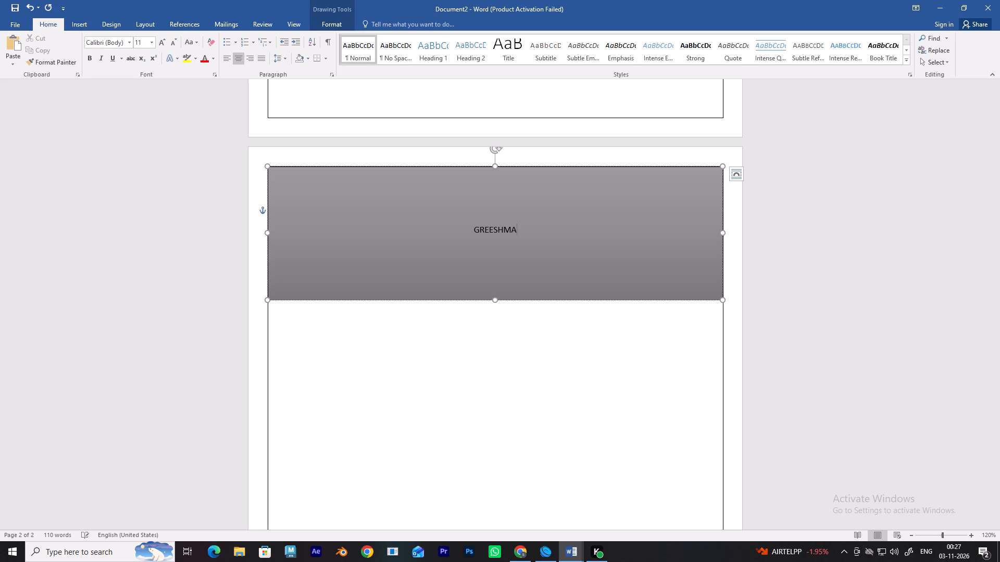
# Enlarge the GREESHMA text in the rectangle to font size 48.
pyautogui.click(168, 39)
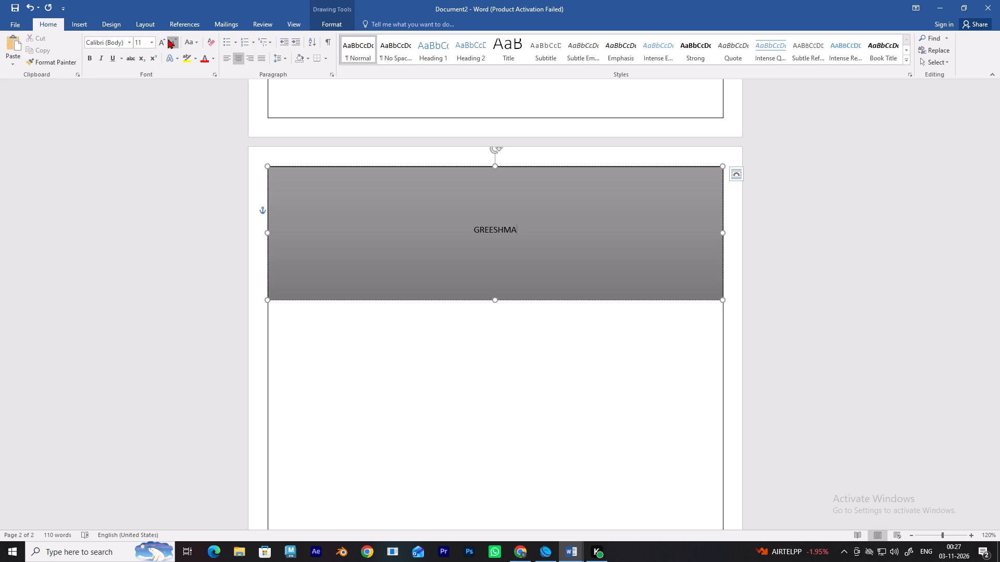
pyautogui.tripleClick(164, 39)
pyautogui.tripleClick(164, 39)
pyautogui.tripleClick(164, 39)
pyautogui.moveTo(164, 39); pyautogui.dragTo(452, 264)
pyautogui.moveTo(474, 232); pyautogui.dragTo(526, 220)
pyautogui.moveTo(149, 34); pyautogui.dragTo(151, 43)
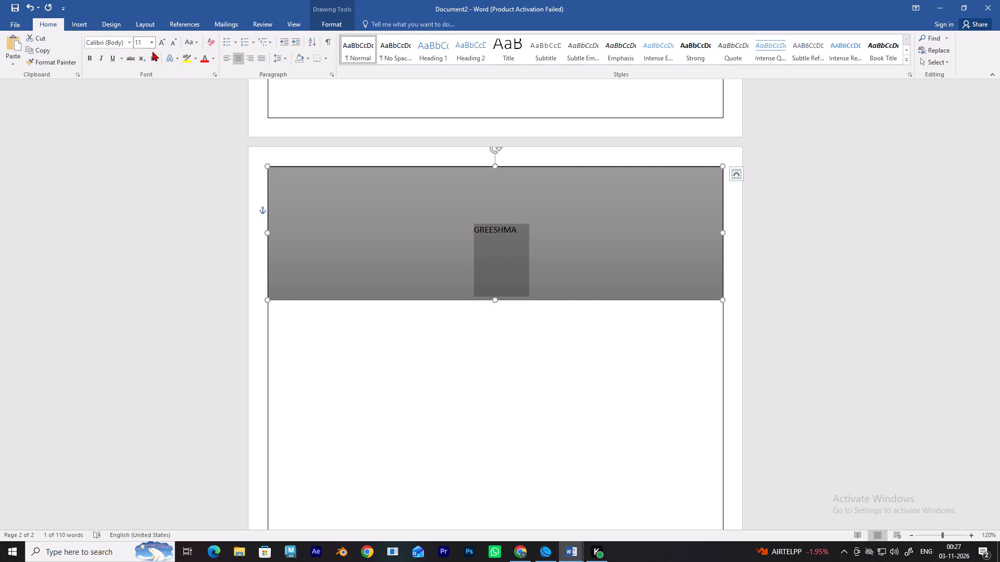
pyautogui.click(149, 39)
pyautogui.click(140, 190)
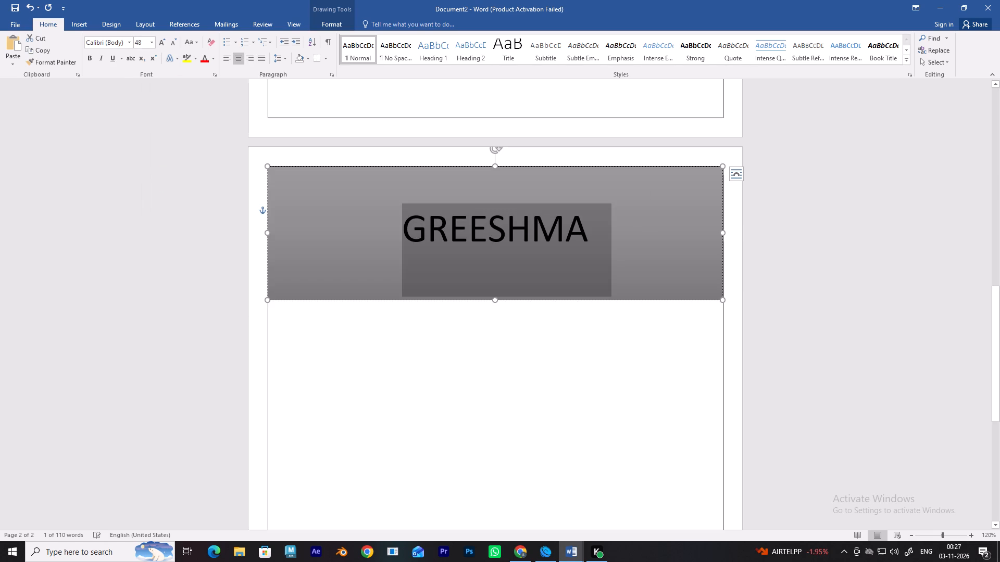
# Delete the centred GREESHMA text and re-enter it left-aligned at font size 48 in the rectangle.
pyautogui.moveTo(399, 212); pyautogui.dragTo(351, 184)
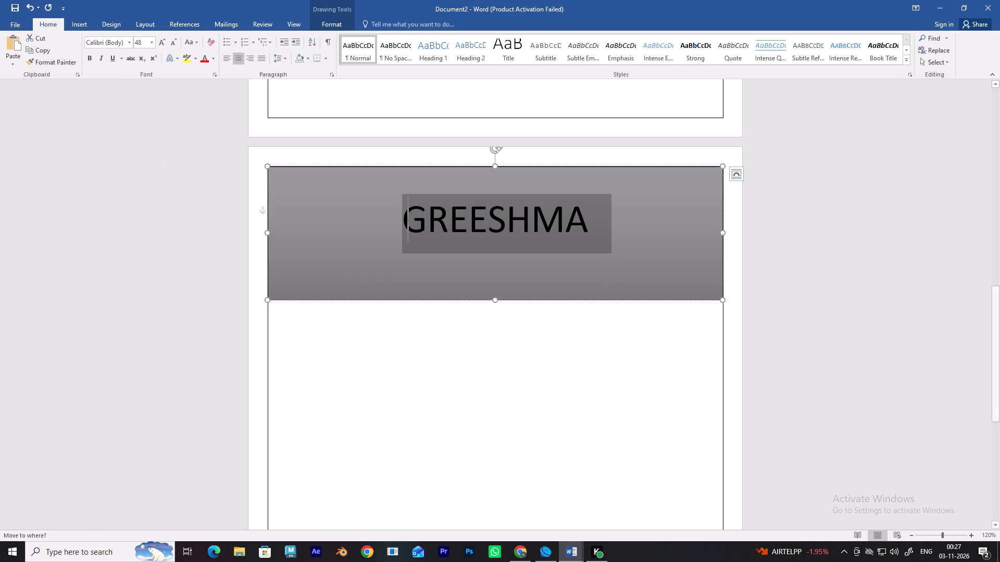
pyautogui.moveTo(351, 184); pyautogui.dragTo(367, 194)
pyautogui.moveTo(429, 218); pyautogui.dragTo(429, 214)
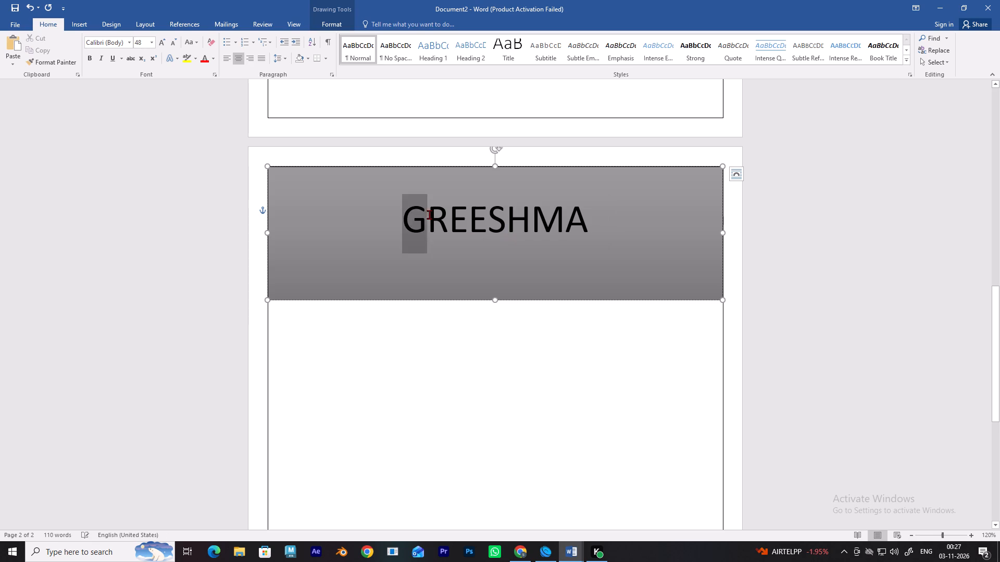
pyautogui.moveTo(429, 214); pyautogui.dragTo(652, 247)
pyautogui.moveTo(420, 193); pyautogui.dragTo(409, 196)
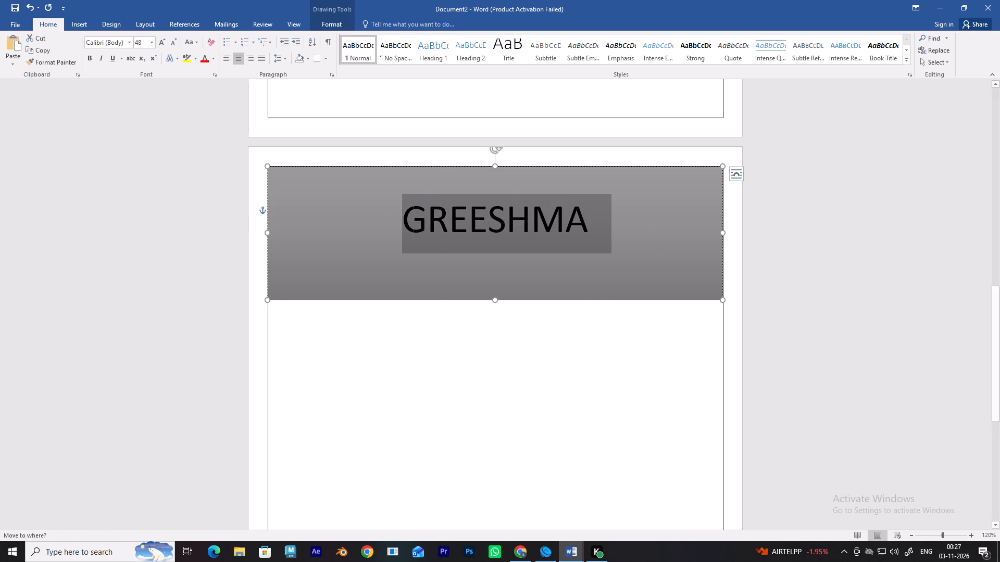
pyautogui.moveTo(409, 196); pyautogui.dragTo(455, 231)
pyautogui.click(379, 206)
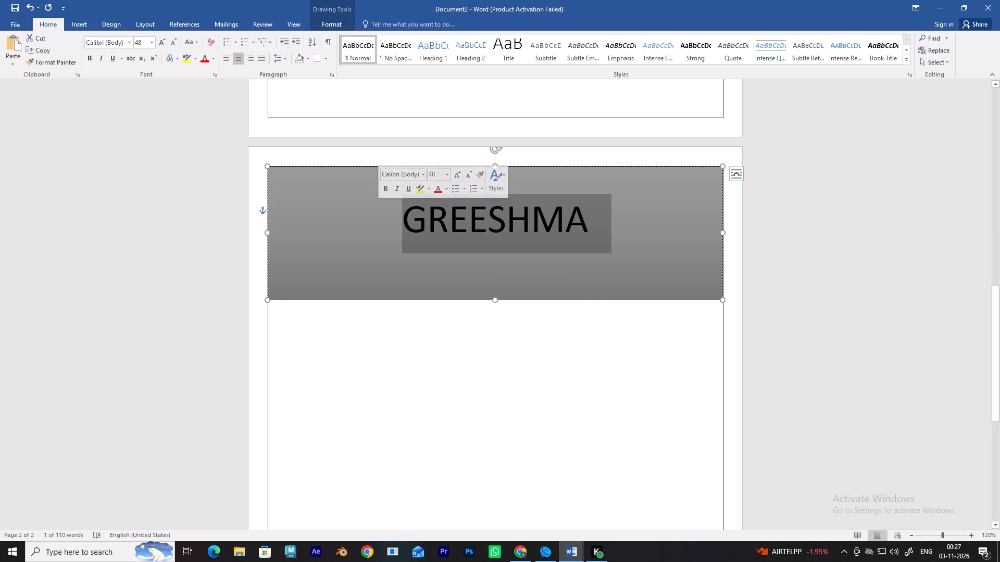
pyautogui.press('BackSpace')
pyautogui.press('BackSpace')
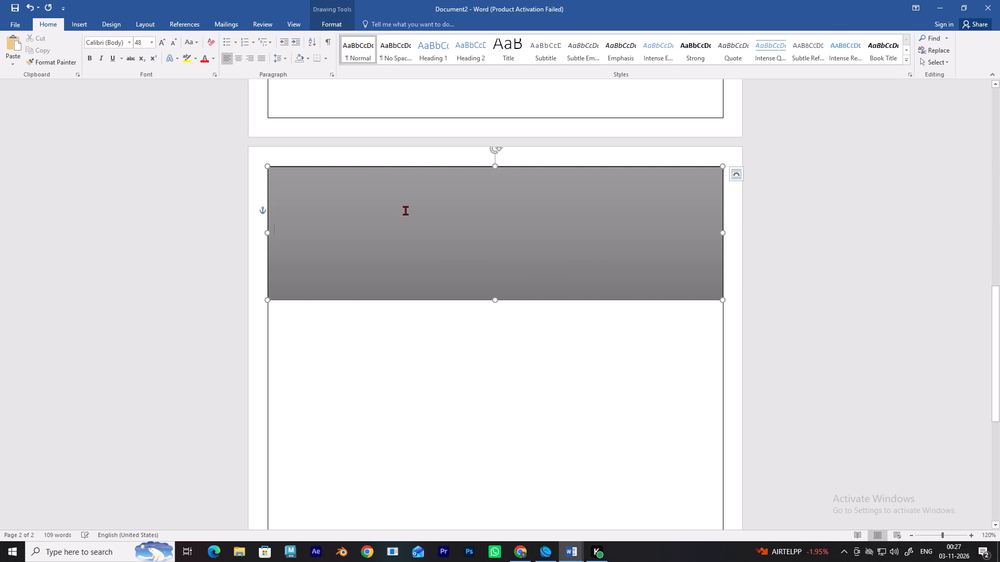
pyautogui.click(282, 205)
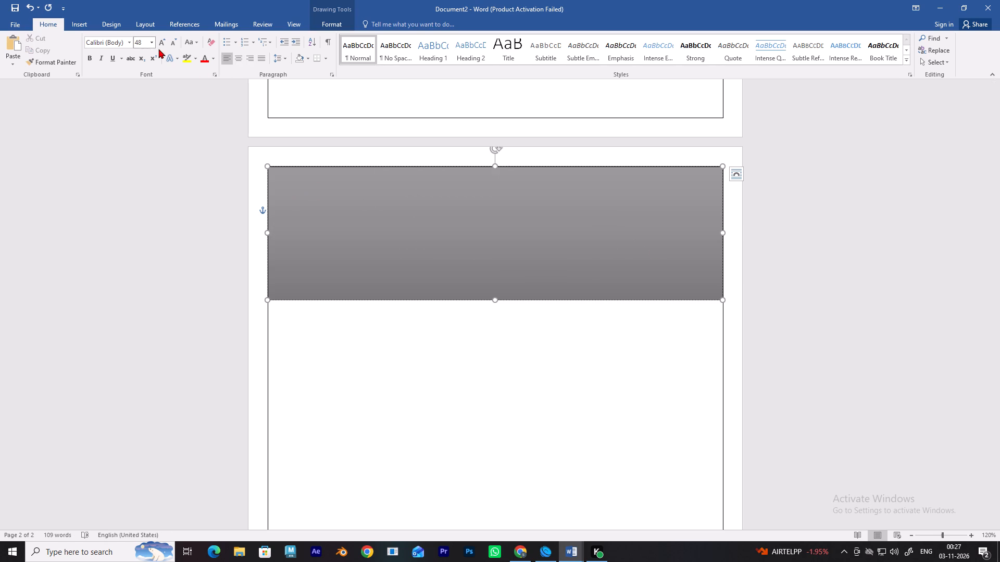
pyautogui.press('g')
pyautogui.write('REES')
pyautogui.press('h')
pyautogui.press('m')
pyautogui.press('a')
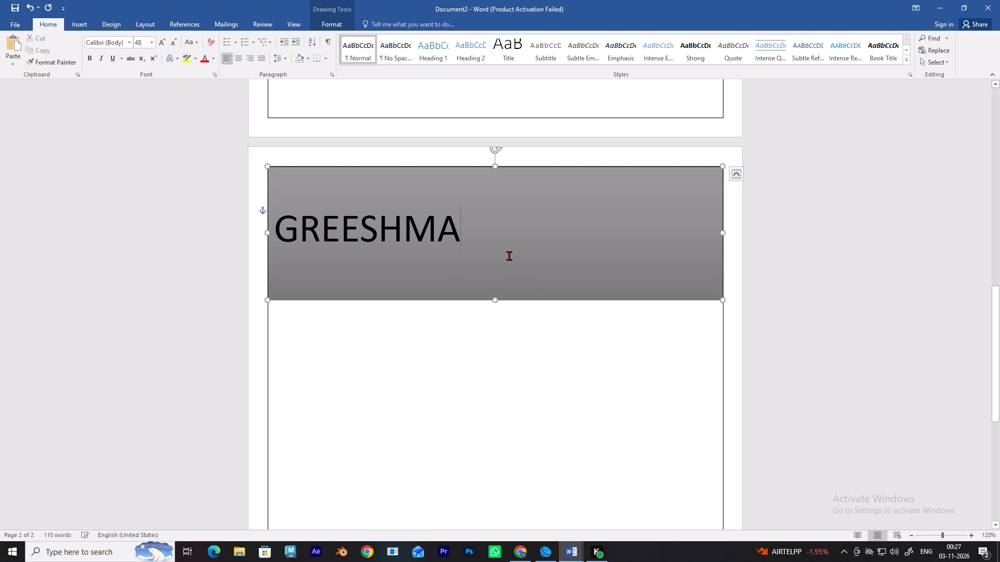
# Insert blank lines above and below GREESHMA inside the rectangle.
pyautogui.press('Return')
pyautogui.press('Return')
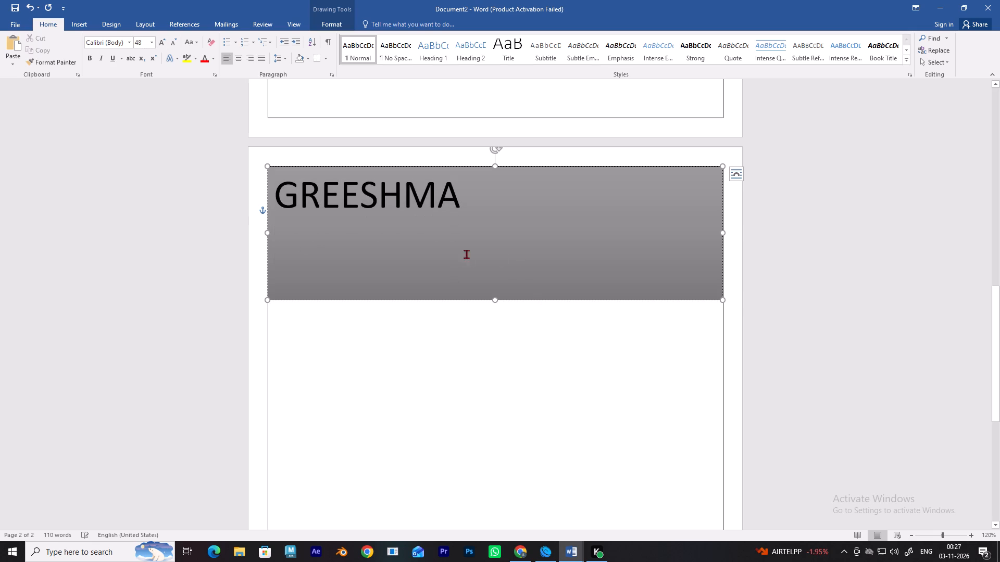
pyautogui.click(297, 237)
pyautogui.click(273, 186)
pyautogui.press('Return')
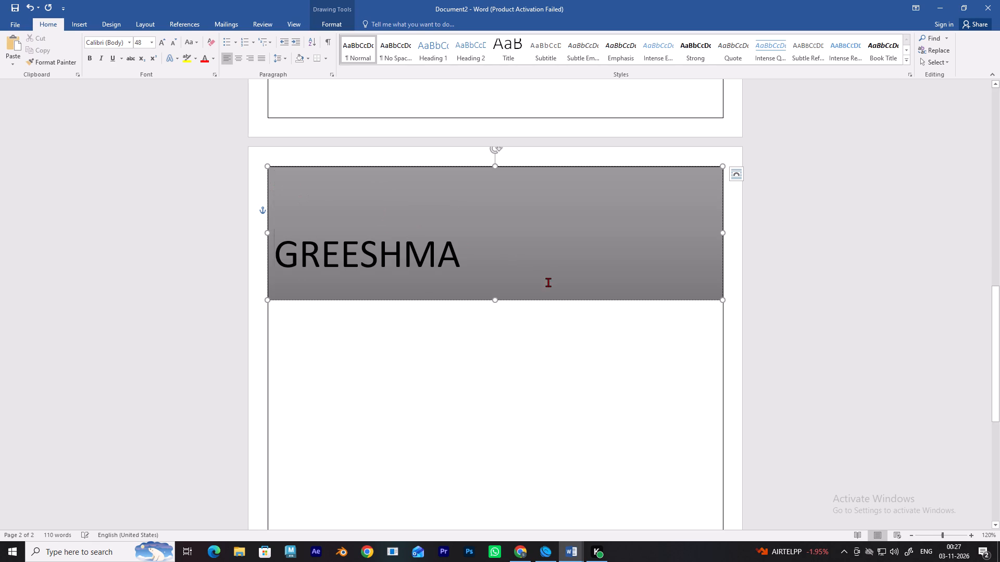
pyautogui.click(483, 250)
pyautogui.press('Return')
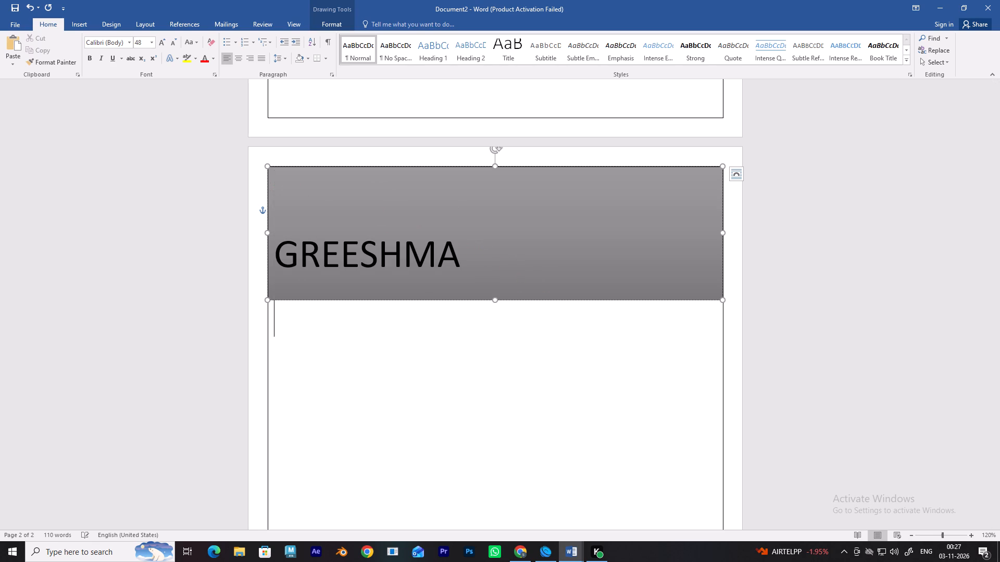
pyautogui.moveTo(482, 248); pyautogui.dragTo(476, 253)
pyautogui.press('Return')
pyautogui.click(283, 279)
pyautogui.press('Return')
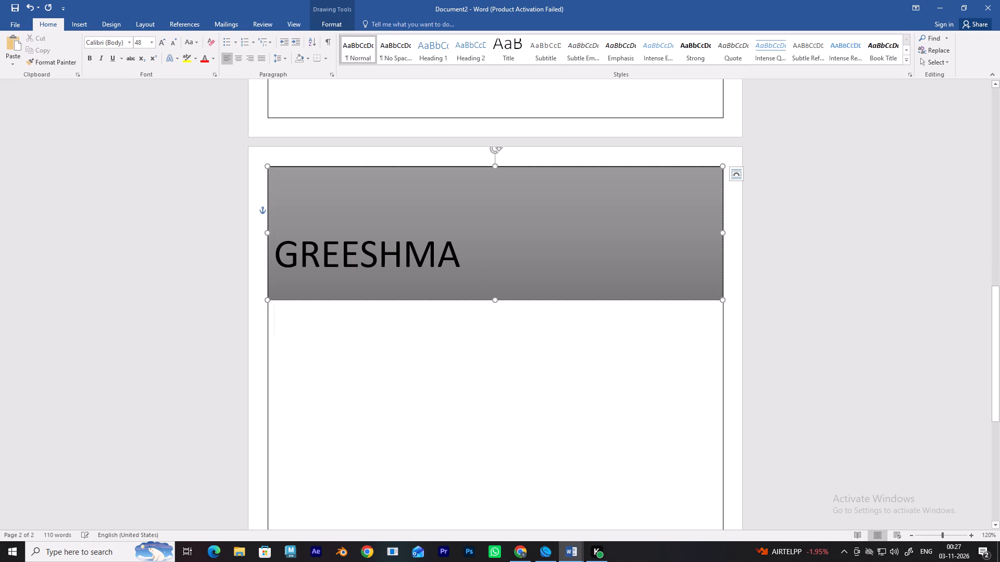
# Enter GREESHMA on the first blank line at the top of the rectangle.
pyautogui.click(284, 202)
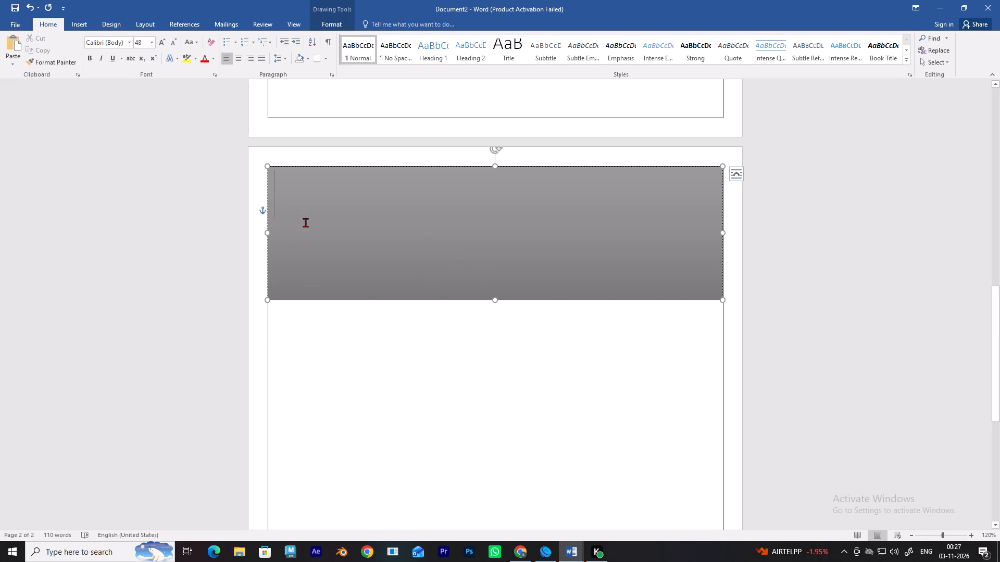
pyautogui.write('GRSS')
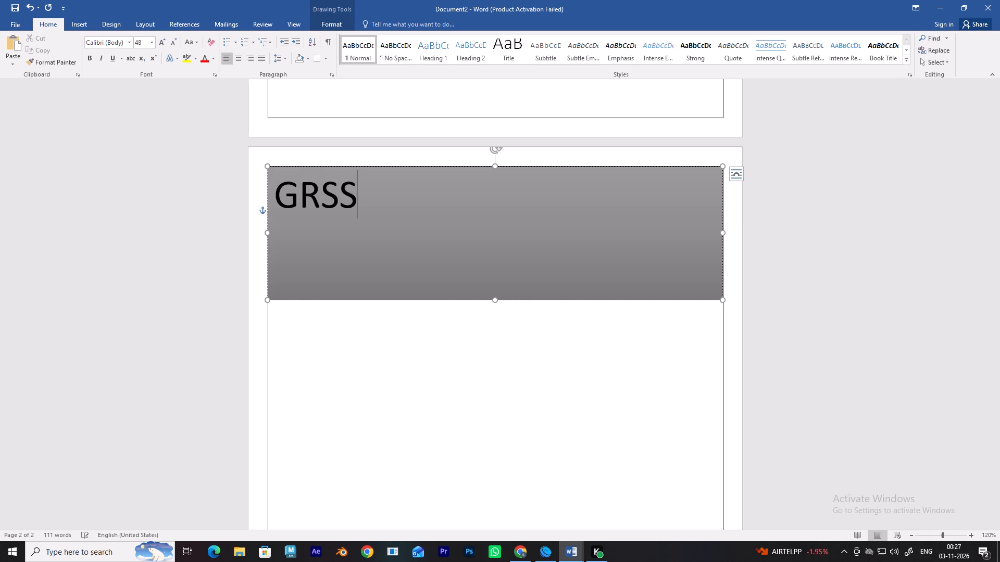
pyautogui.press('BackSpace')
pyautogui.press('BackSpace')
pyautogui.write('EESHMA')
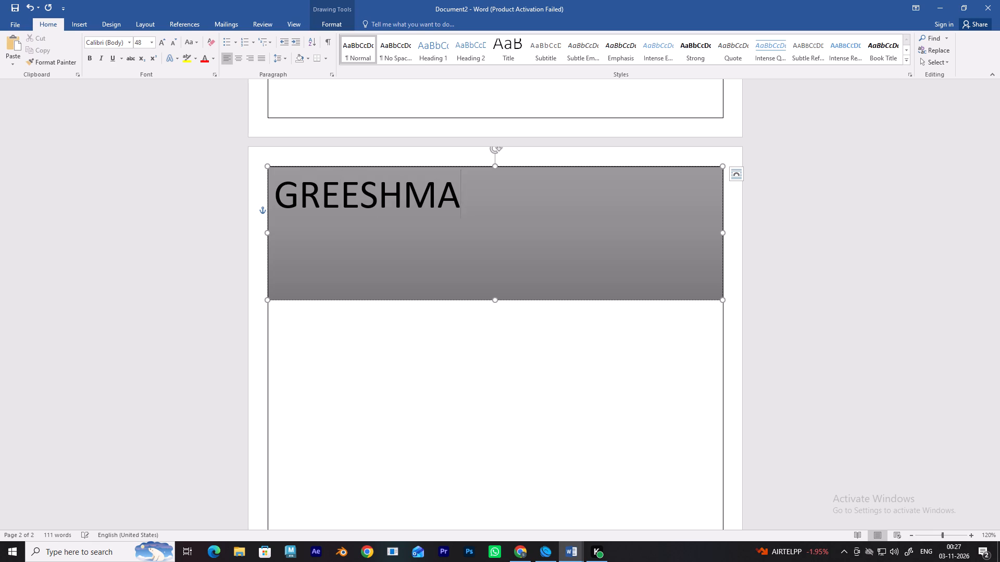
# Enter "Boutique Designer" at font size 36 on the line below GREESHMA in the rectangle, followed by two line breaks.
pyautogui.press('Return')
pyautogui.click(146, 41)
pyautogui.click(153, 45)
pyautogui.click(144, 182)
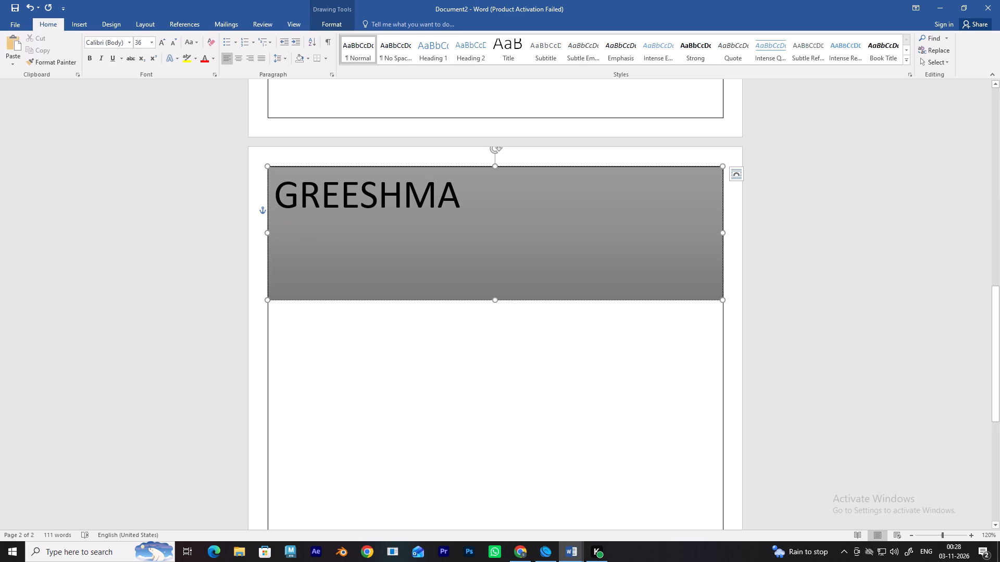
pyautogui.press('b')
pyautogui.press('o')
pyautogui.press('BackSpace')
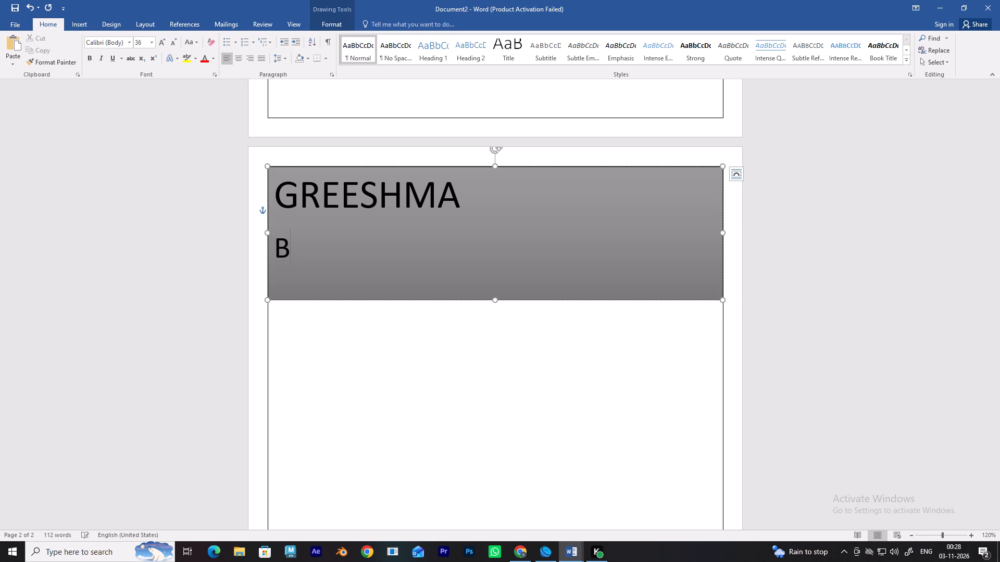
pyautogui.write('outiqe')
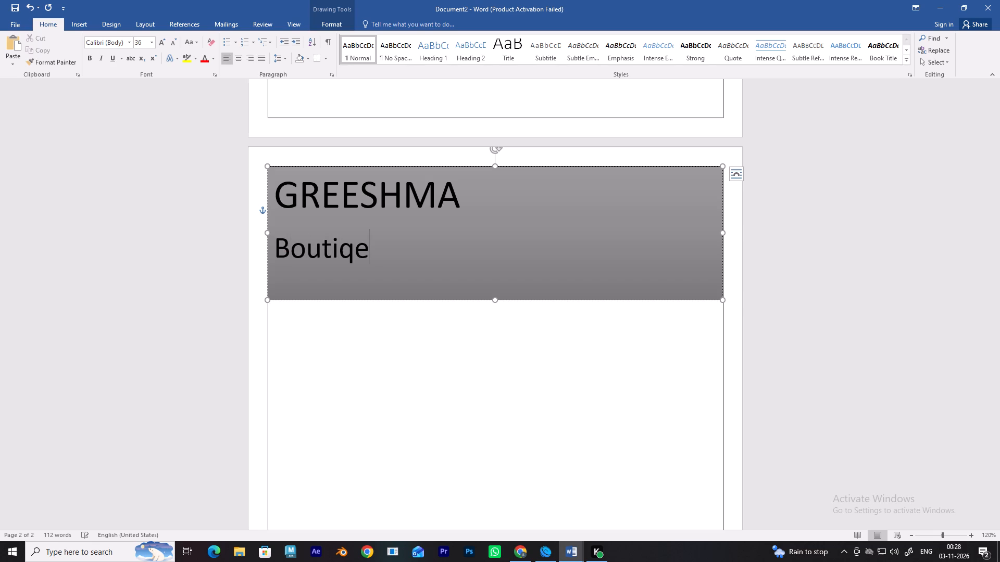
pyautogui.press('space')
pyautogui.press('BackSpace')
pyautogui.press('BackSpace')
pyautogui.press('BackSpace')
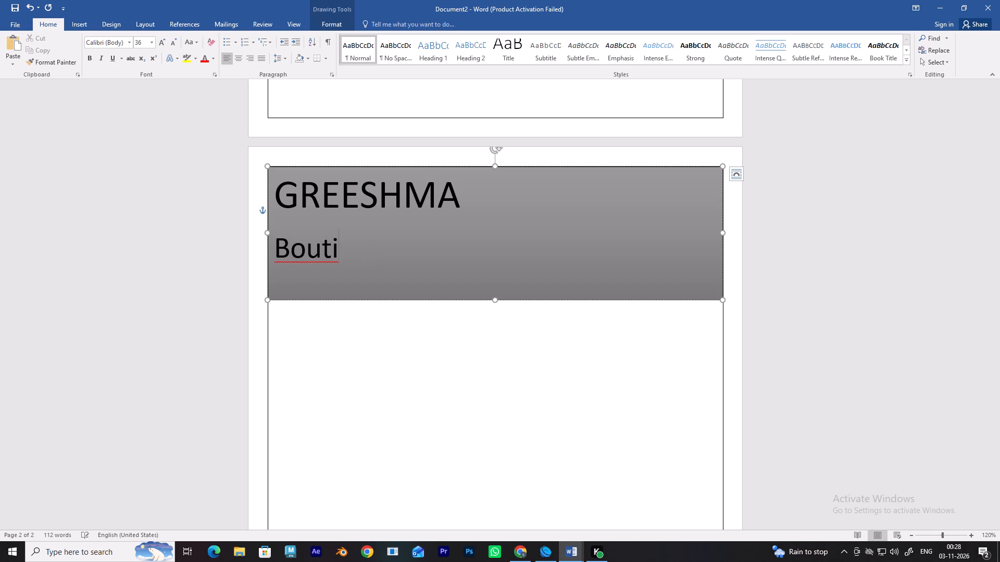
pyautogui.write('QU')
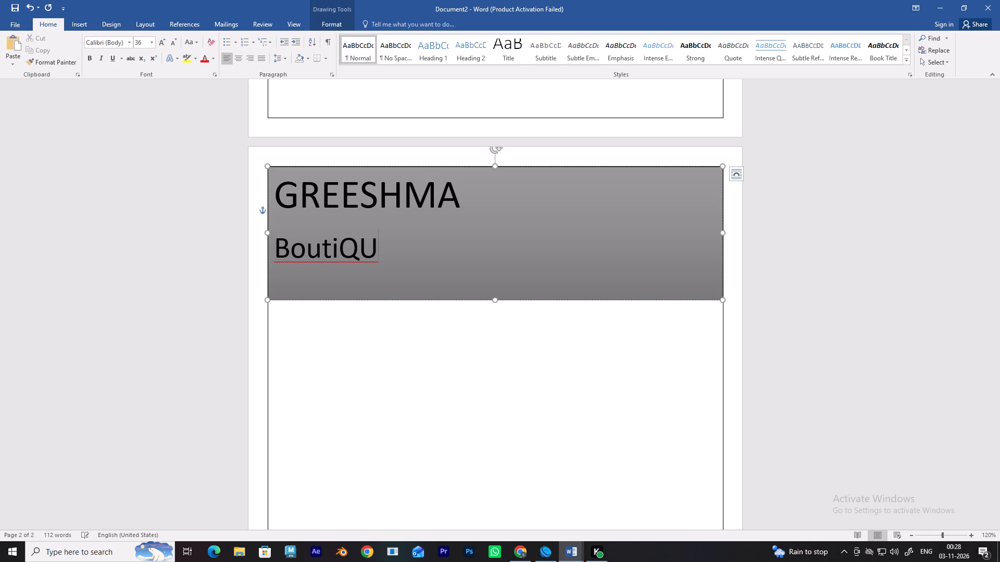
pyautogui.press('BackSpace')
pyautogui.press('BackSpace')
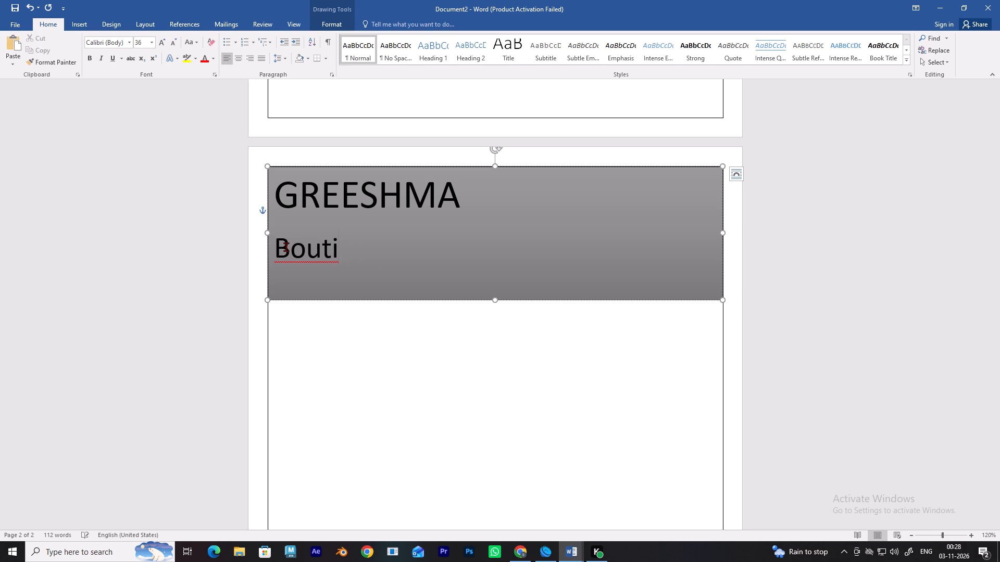
pyautogui.write('que')
pyautogui.press('space')
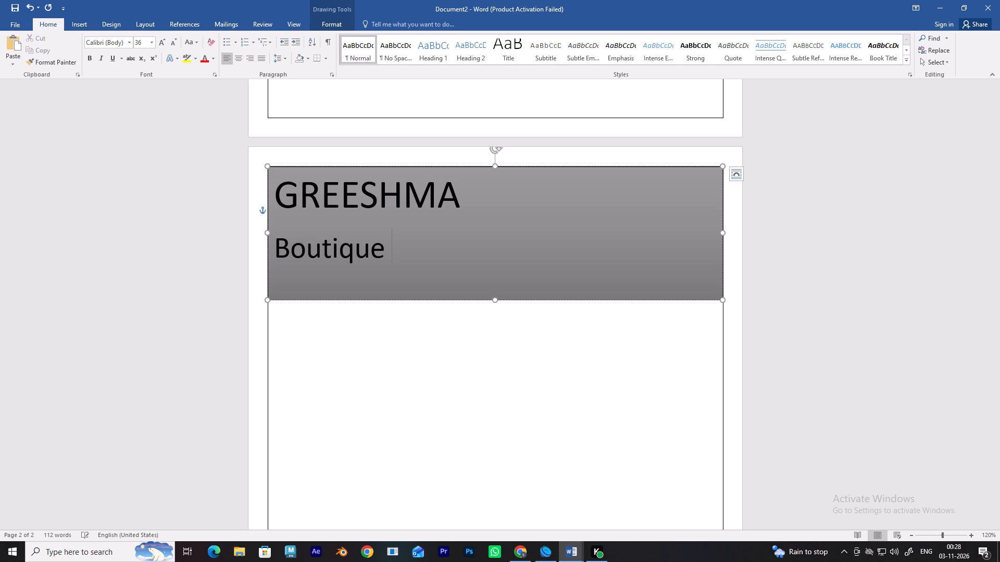
pyautogui.press('d')
pyautogui.write('esigner')
pyautogui.press('Return')
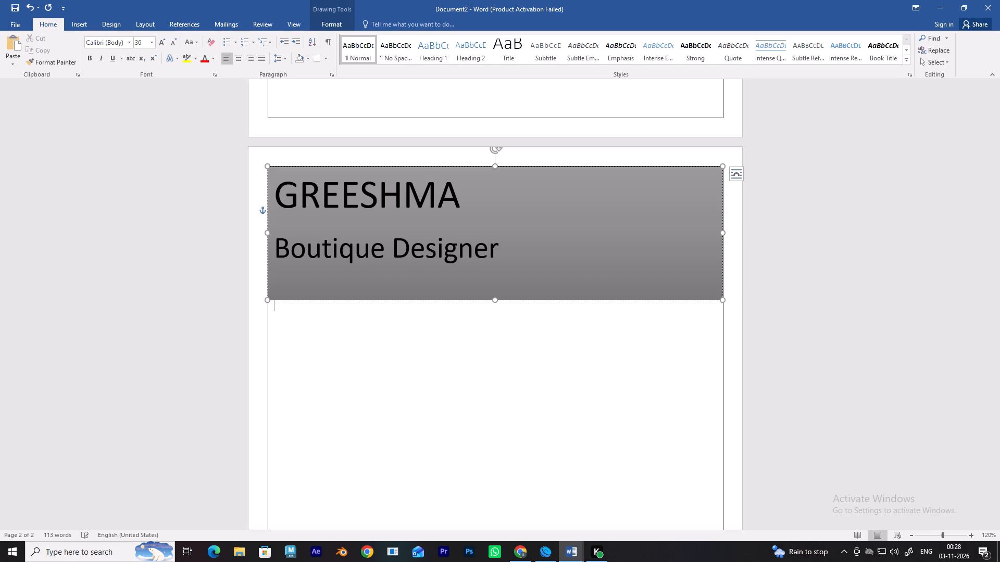
pyautogui.press('Return')
# Draw a near-vertical straight line about 21.1 cm high from the grey banner's lower edge down the second page, left of centre.
pyautogui.scroll(-1, 310, 204)
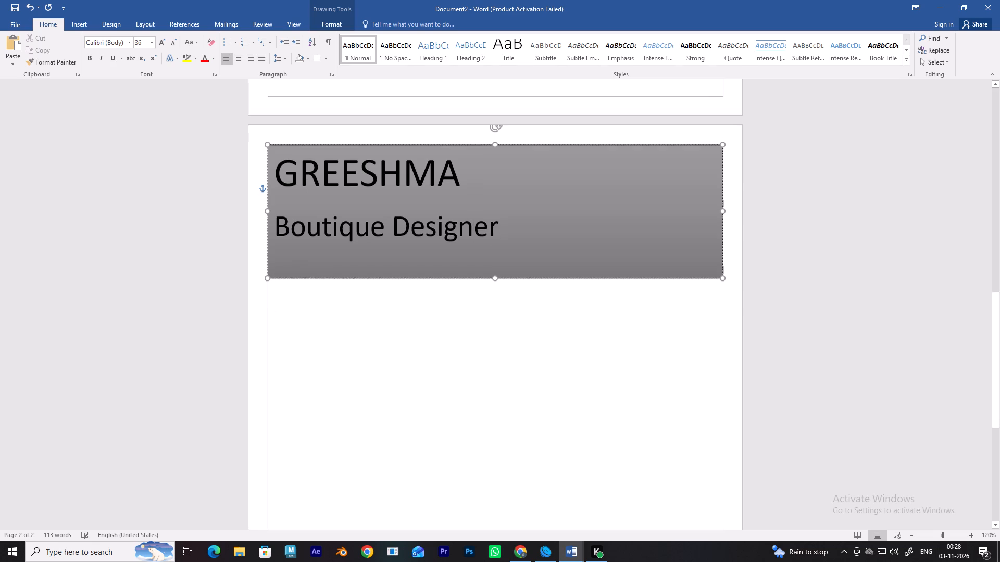
pyautogui.scroll(-4, 337, 293)
pyautogui.click(296, 183)
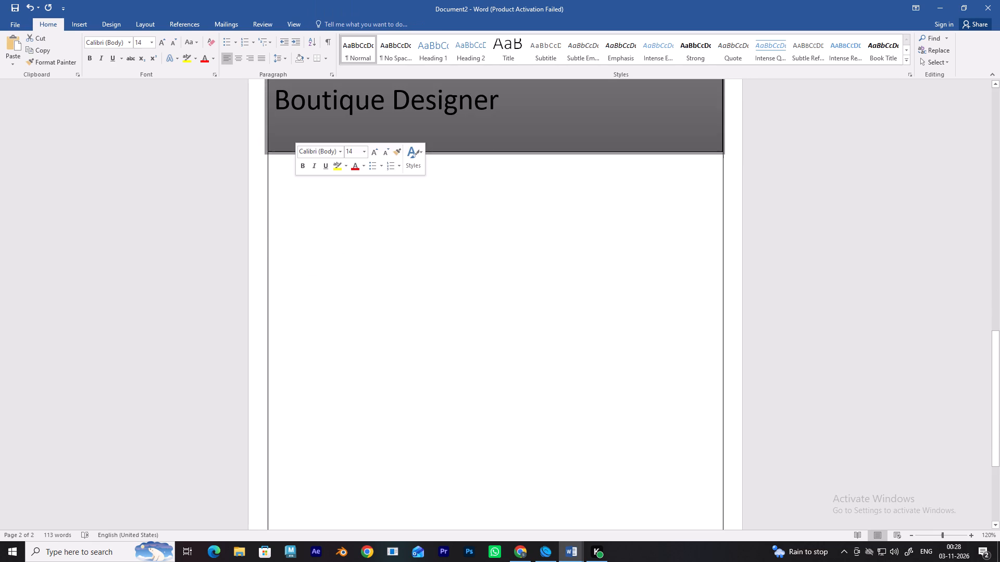
pyautogui.click(396, 221)
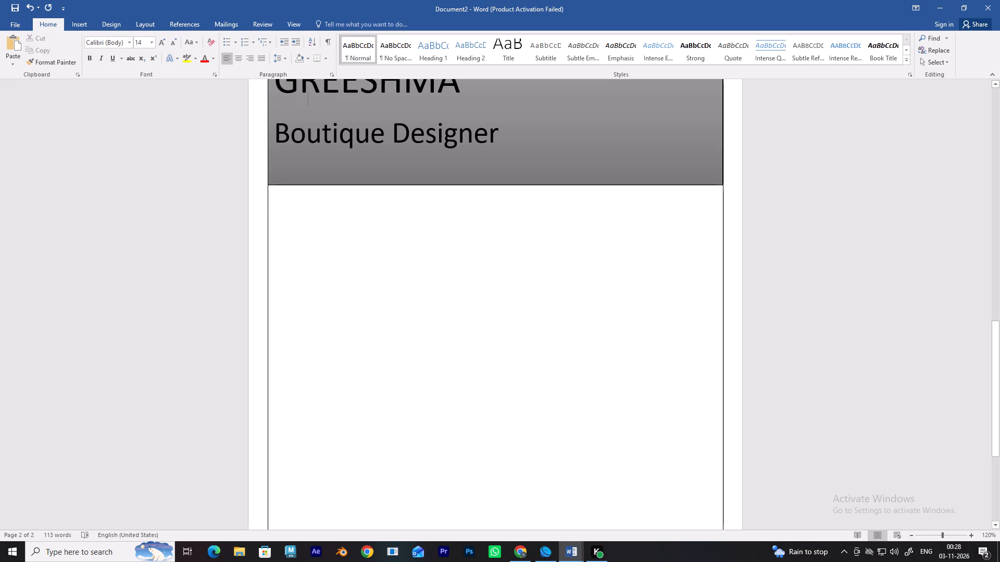
pyautogui.scroll(2, 346, 437)
pyautogui.scroll(-5, 346, 413)
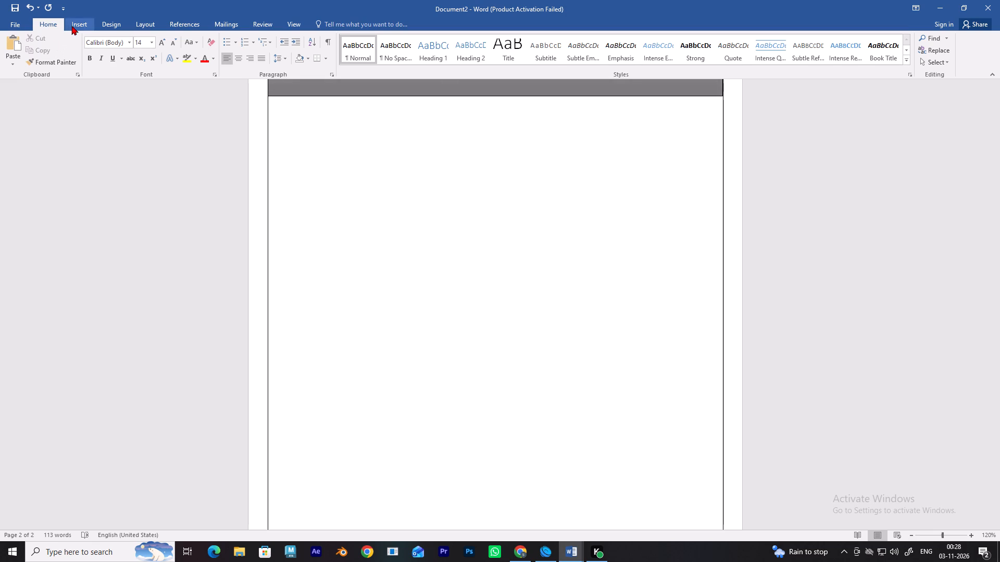
pyautogui.click(76, 22)
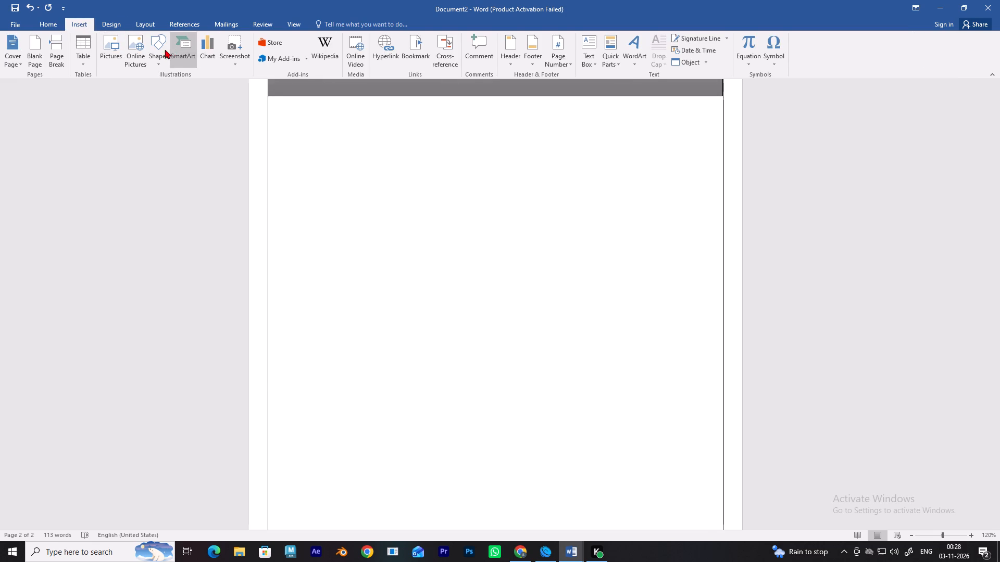
pyautogui.click(157, 49)
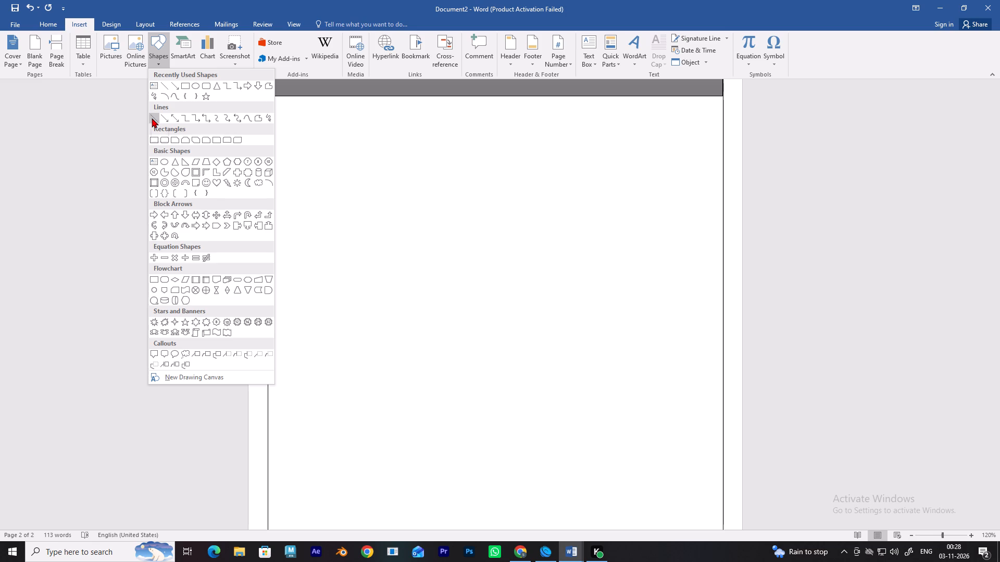
pyautogui.click(152, 118)
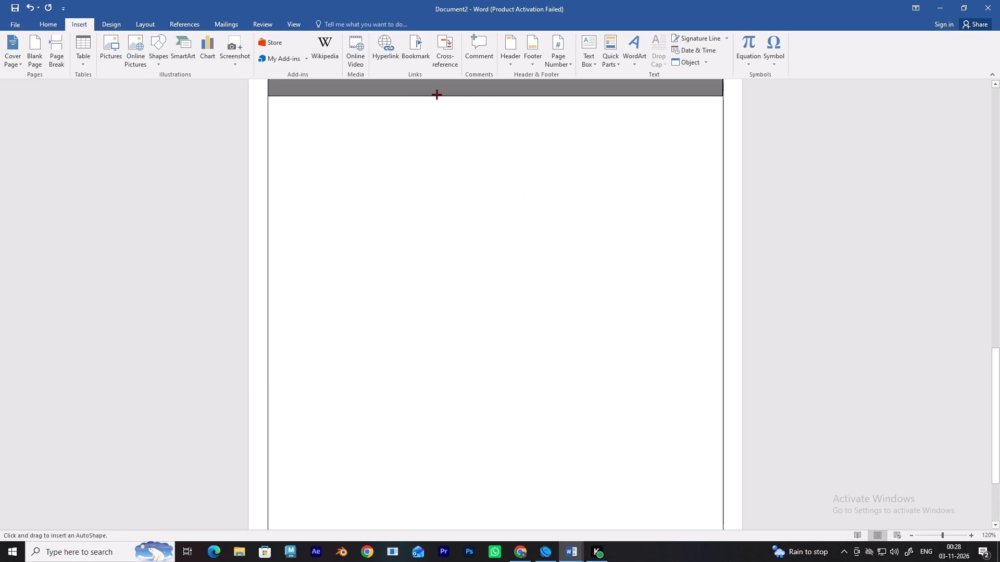
pyautogui.moveTo(436, 97); pyautogui.dragTo(440, 273)
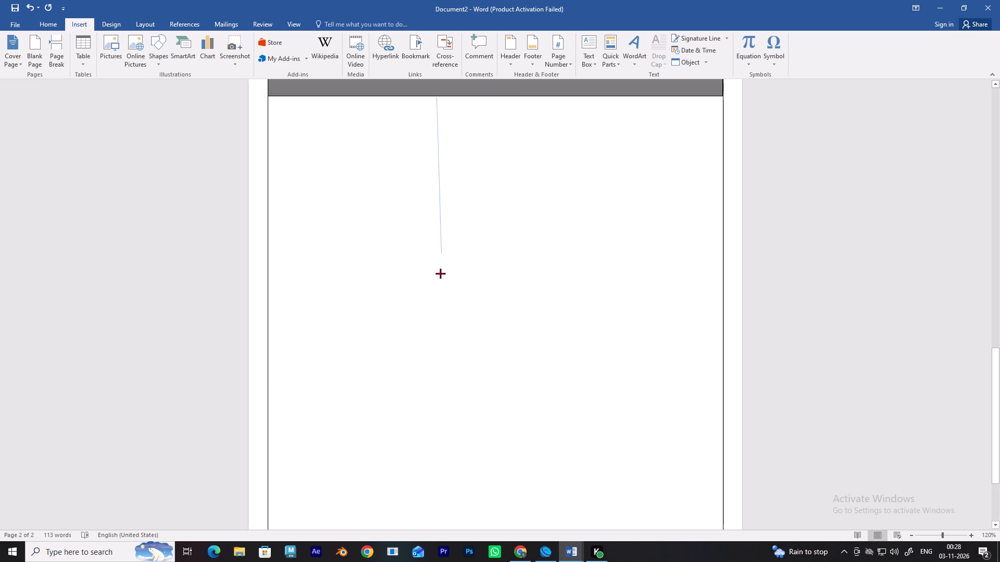
pyautogui.moveTo(440, 273); pyautogui.dragTo(443, 554)
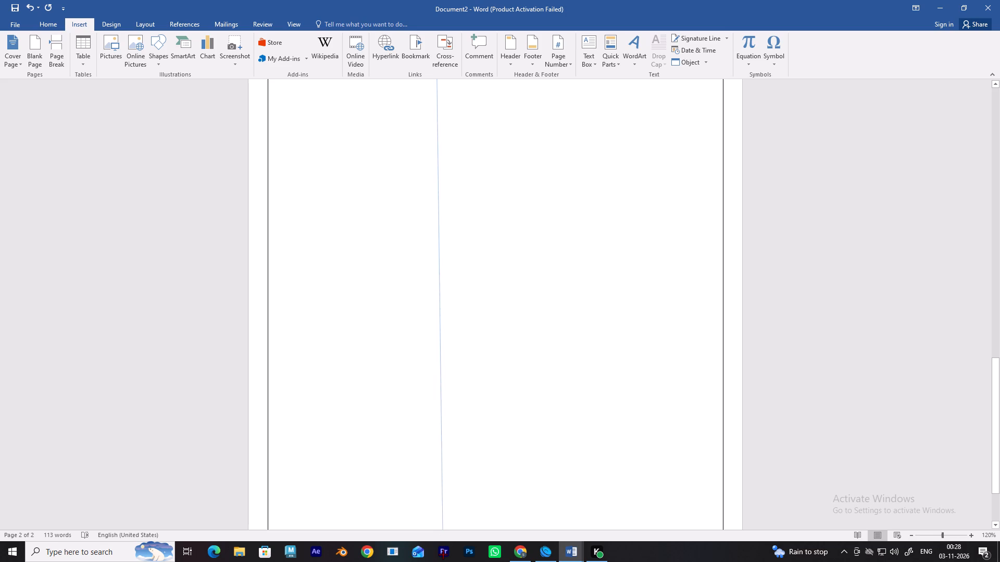
pyautogui.moveTo(443, 554); pyautogui.dragTo(444, 561)
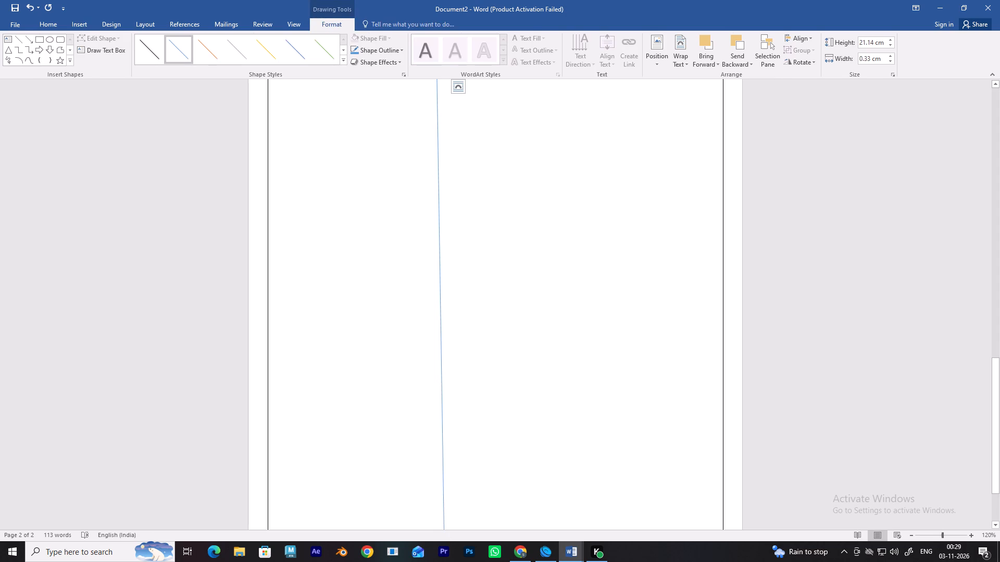
# Extend the vertical line's lower end to the page's bottom border, making it about 22.3 cm high.
pyautogui.scroll(-15, 466, 276)
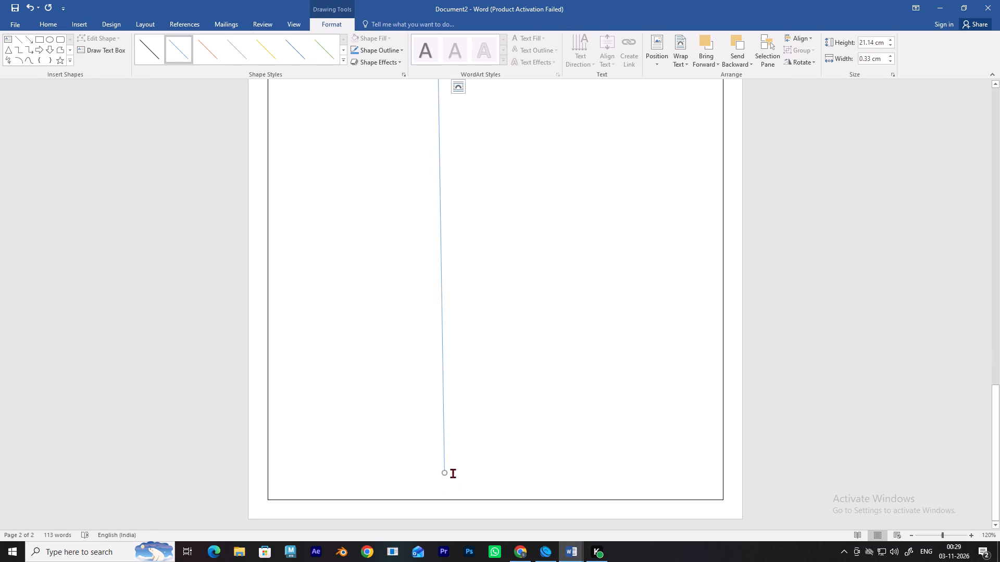
pyautogui.moveTo(444, 470); pyautogui.dragTo(440, 491)
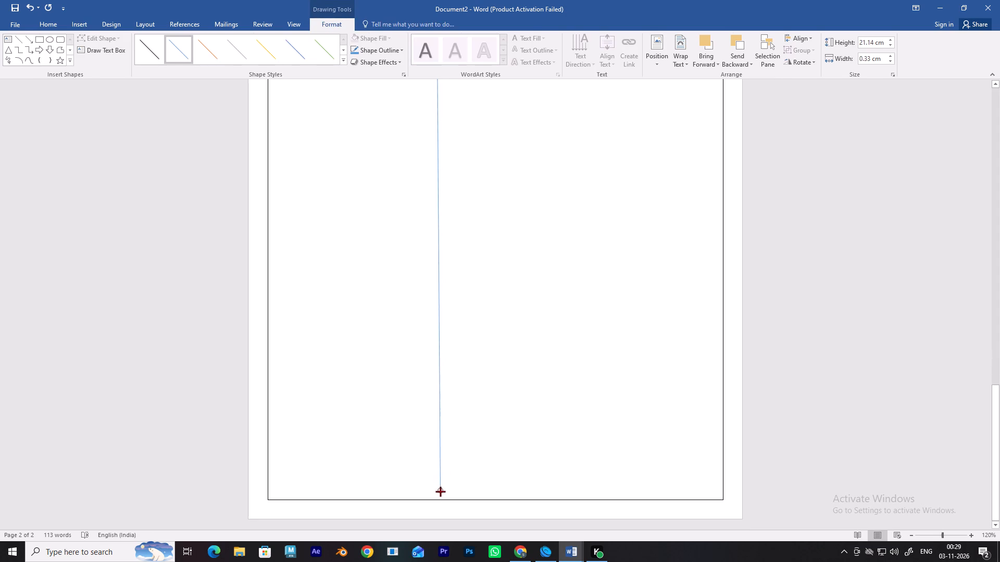
pyautogui.moveTo(440, 491); pyautogui.dragTo(441, 500)
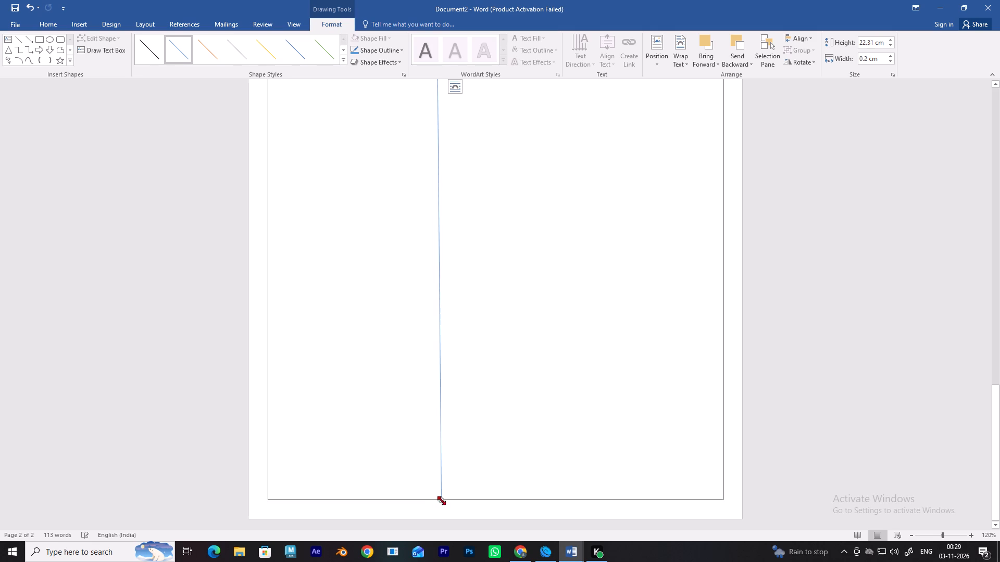
# Apply the thickest solid black theme line style to the vertical divider line.
pyautogui.click(142, 50)
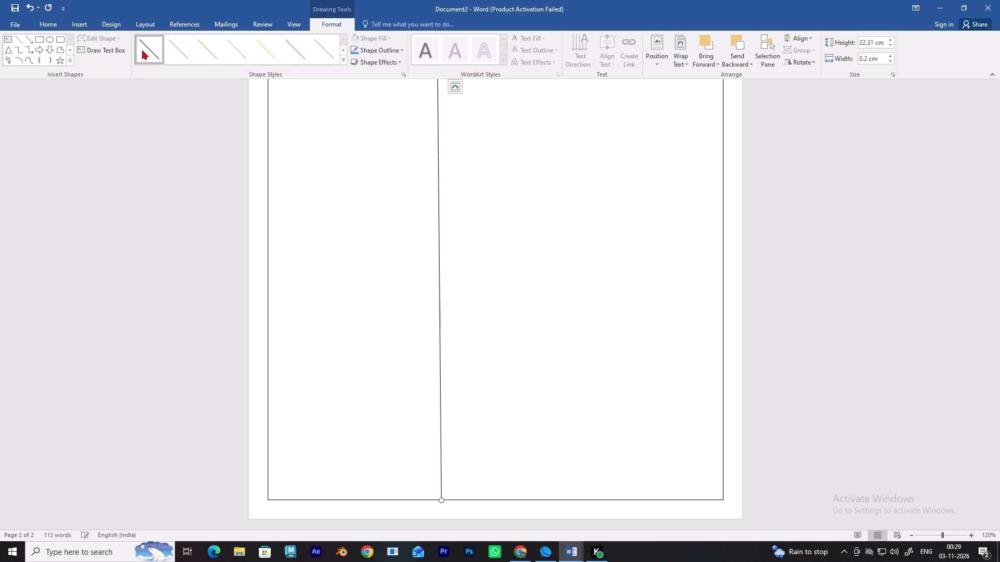
pyautogui.scroll(7, 320, 195)
pyautogui.scroll(-3, 320, 186)
pyautogui.scroll(1, 320, 186)
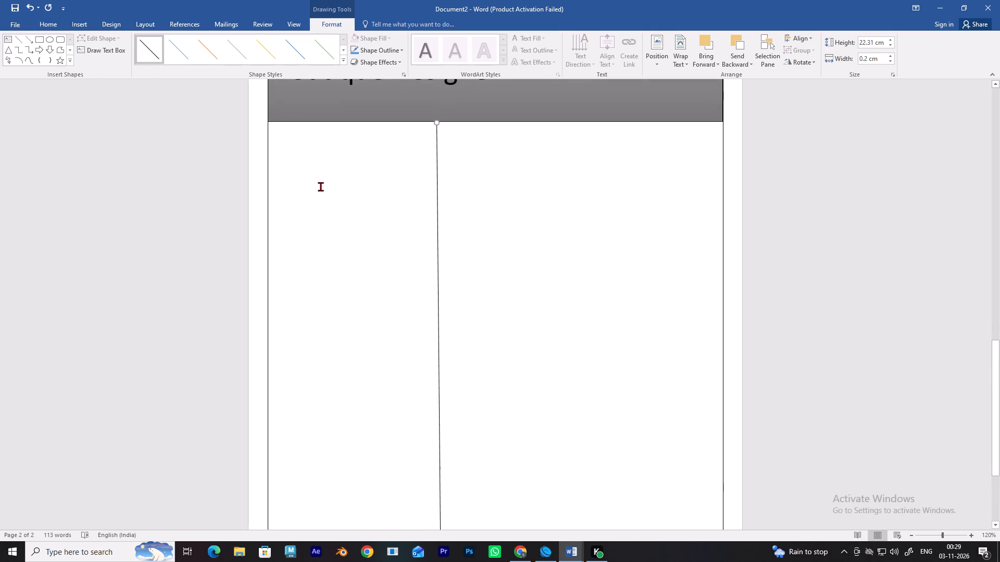
pyautogui.click(343, 46)
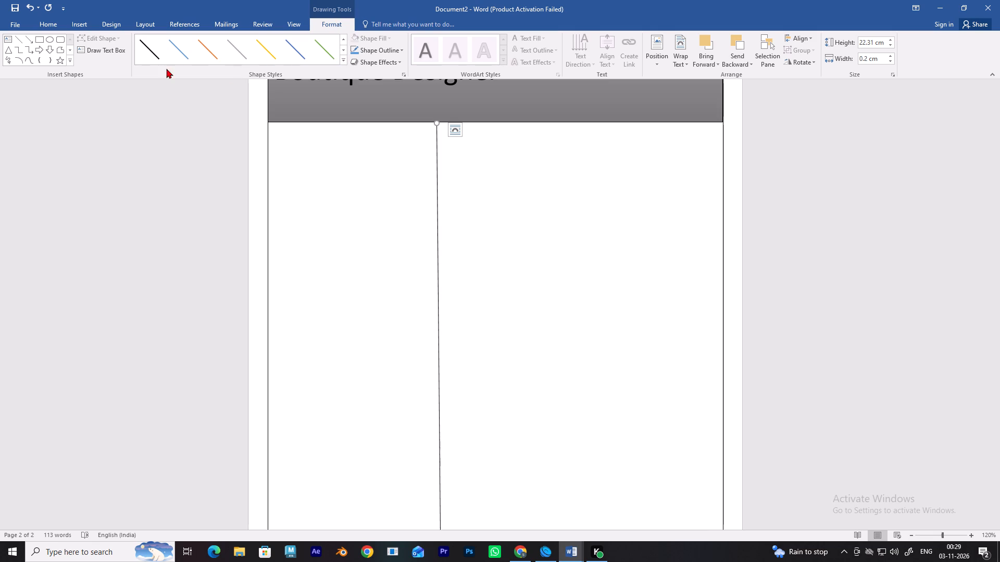
pyautogui.click(155, 53)
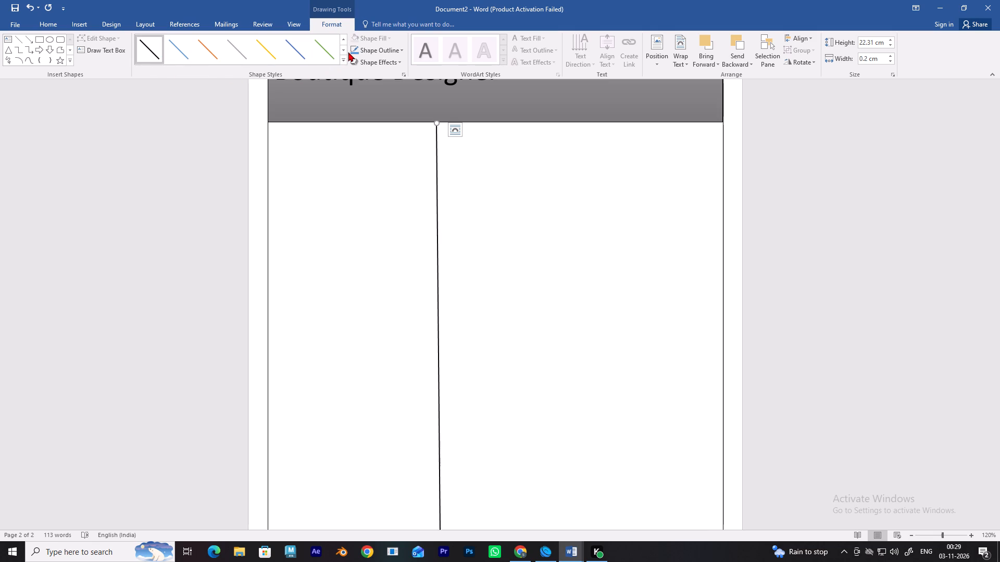
pyautogui.click(343, 51)
pyautogui.click(342, 63)
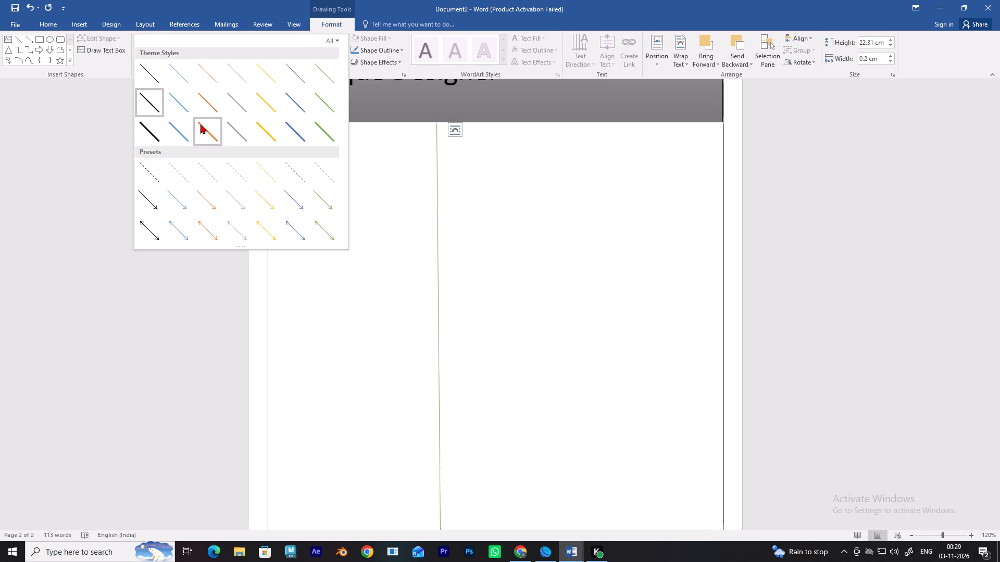
pyautogui.click(148, 131)
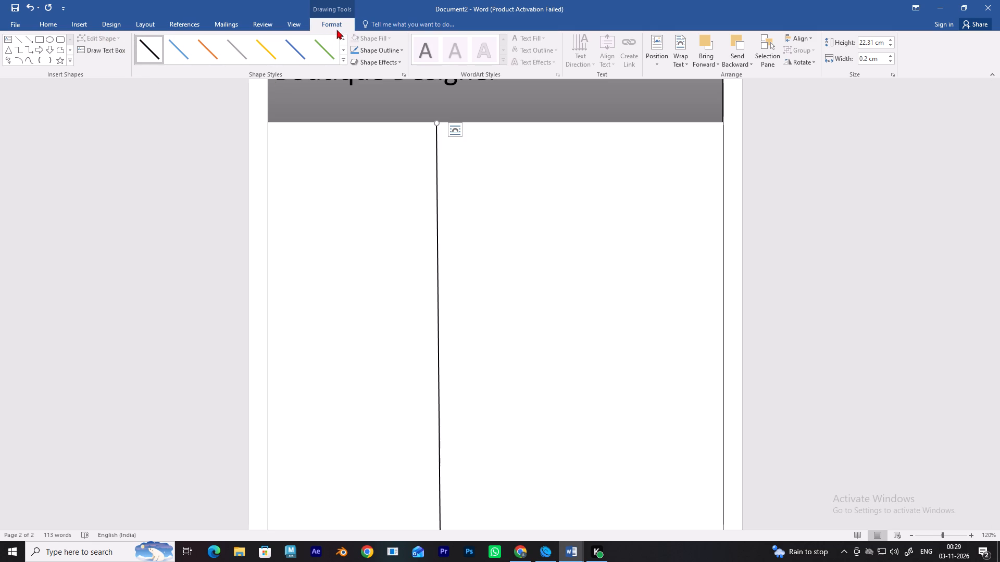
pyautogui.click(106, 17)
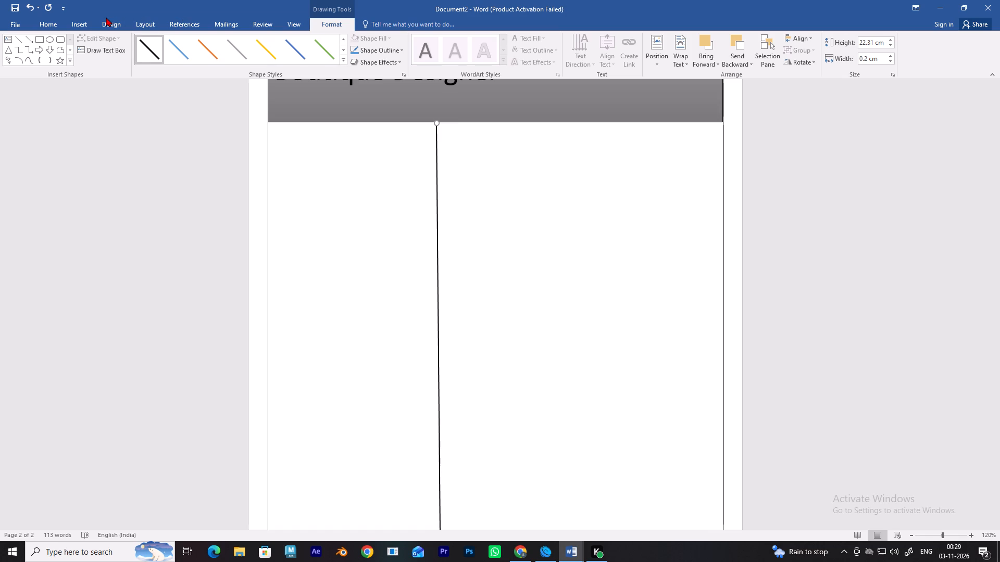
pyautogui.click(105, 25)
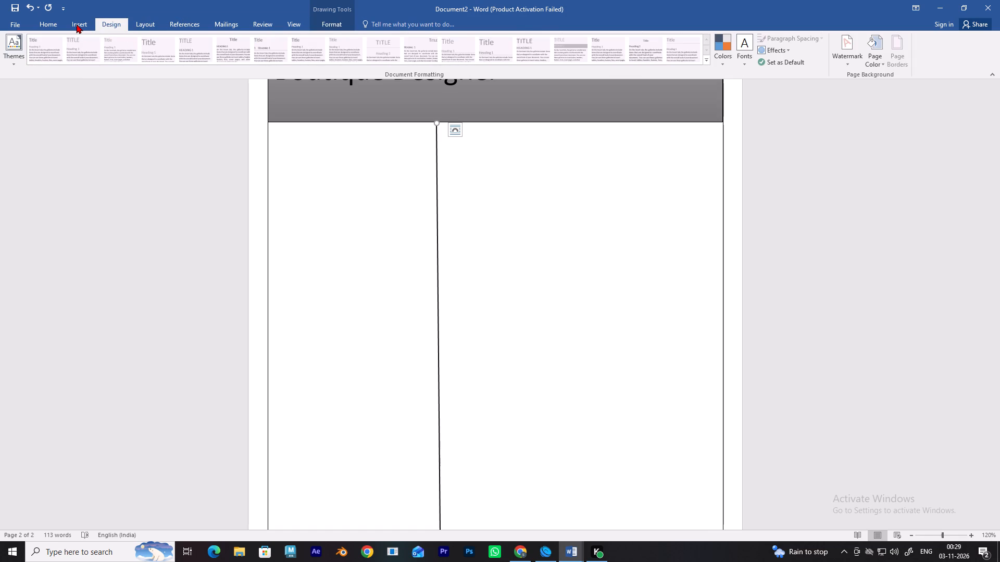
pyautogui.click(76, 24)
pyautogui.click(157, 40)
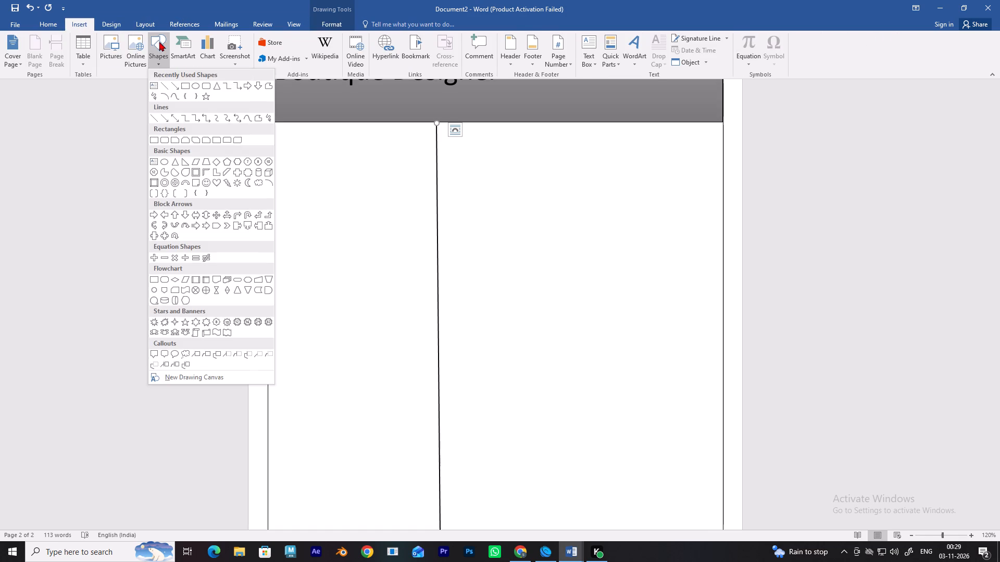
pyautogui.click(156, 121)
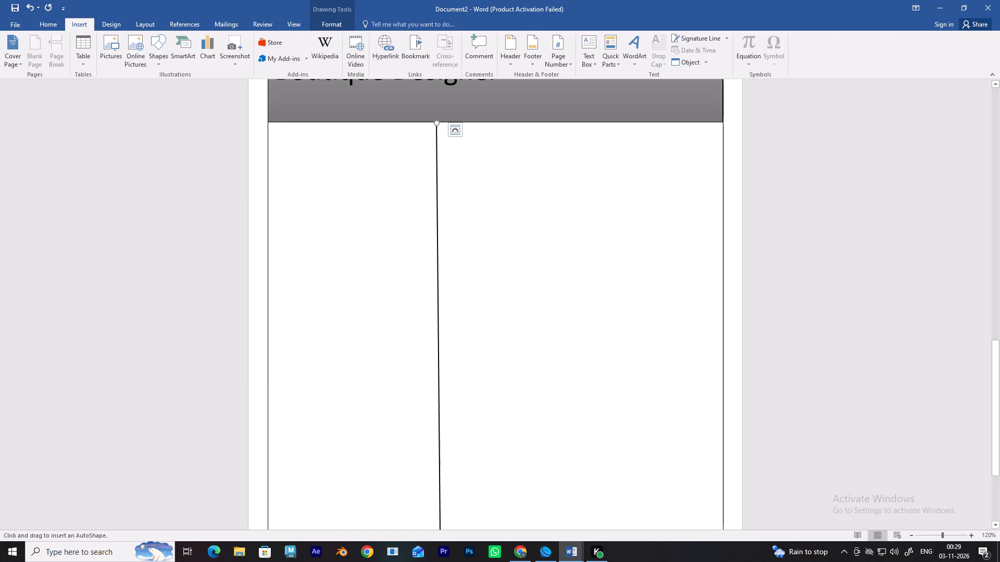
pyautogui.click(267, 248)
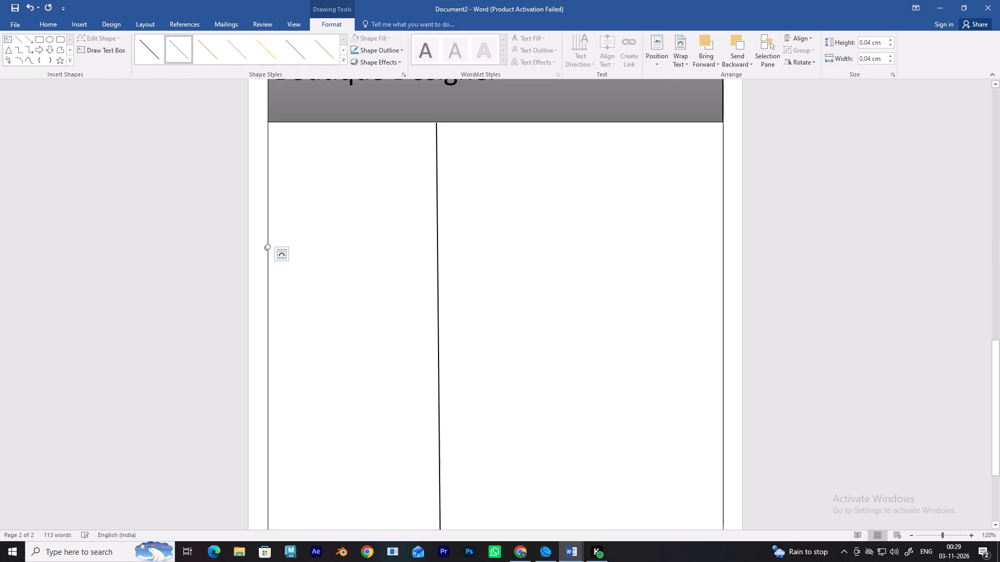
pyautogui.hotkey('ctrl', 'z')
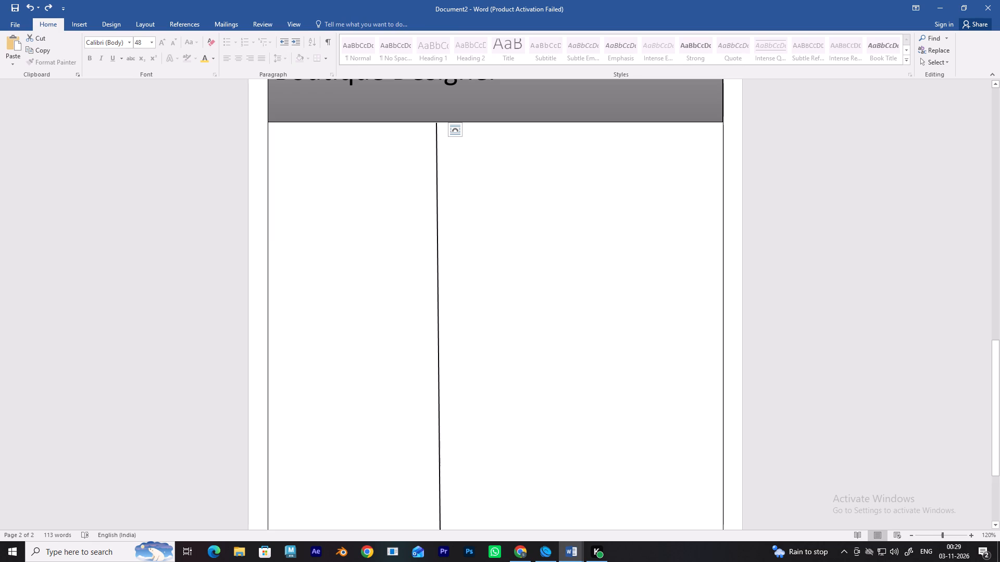
# Draw a horizontal line about 7.3 cm wide from the second page's left border to the vertical divider below the banner, in thin black style.
pyautogui.click(909, 535)
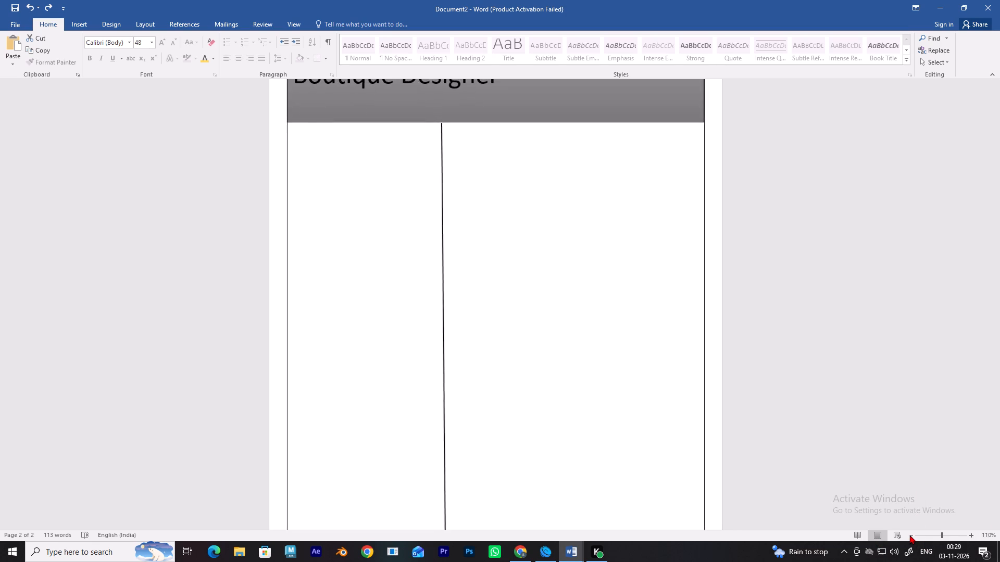
pyautogui.click(909, 535)
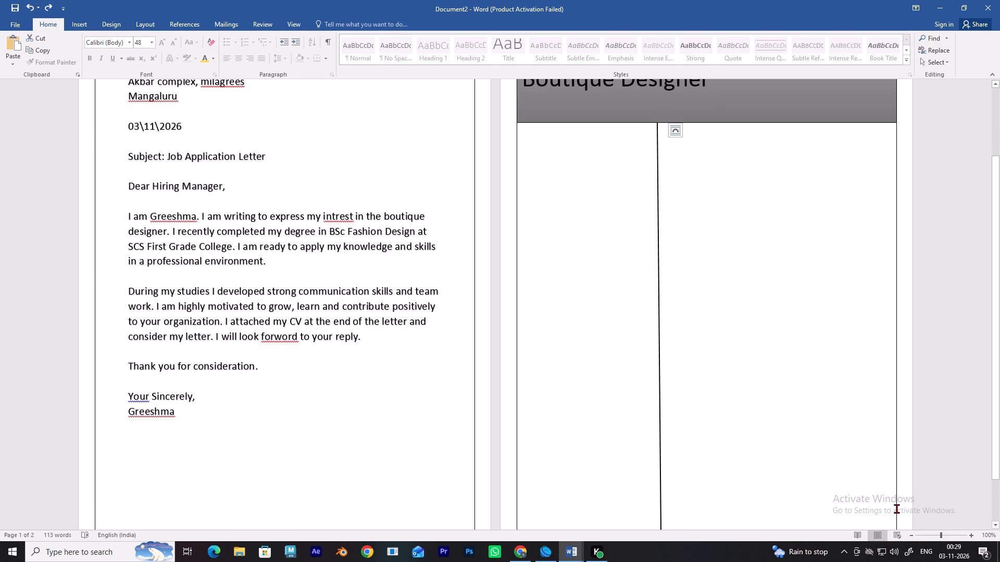
pyautogui.click(911, 537)
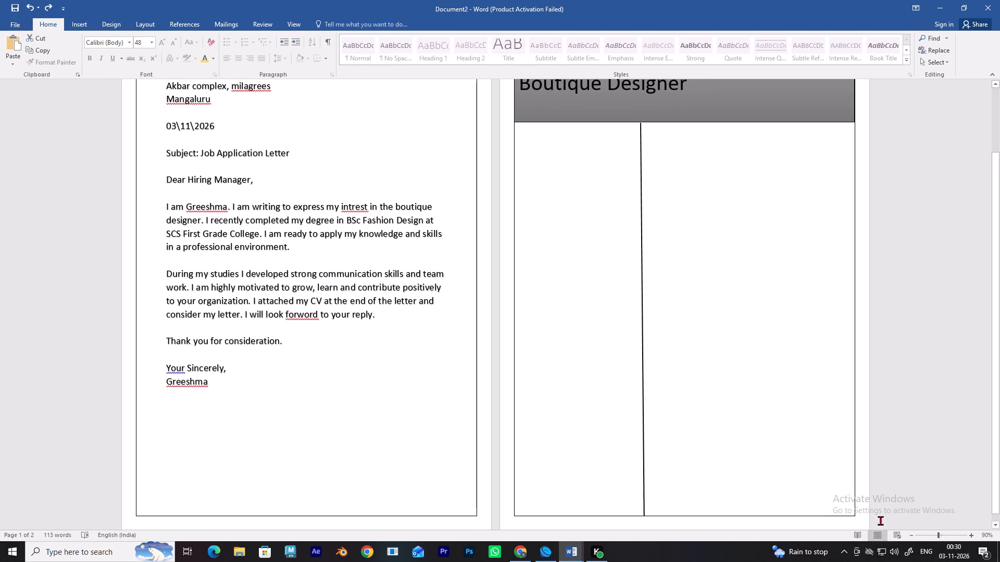
pyautogui.click(75, 22)
pyautogui.click(148, 35)
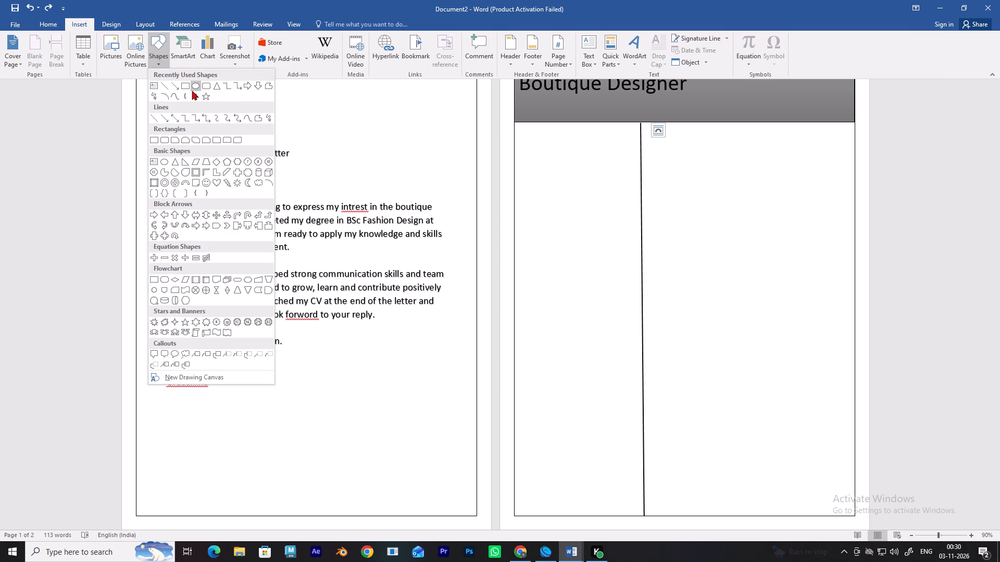
pyautogui.click(153, 117)
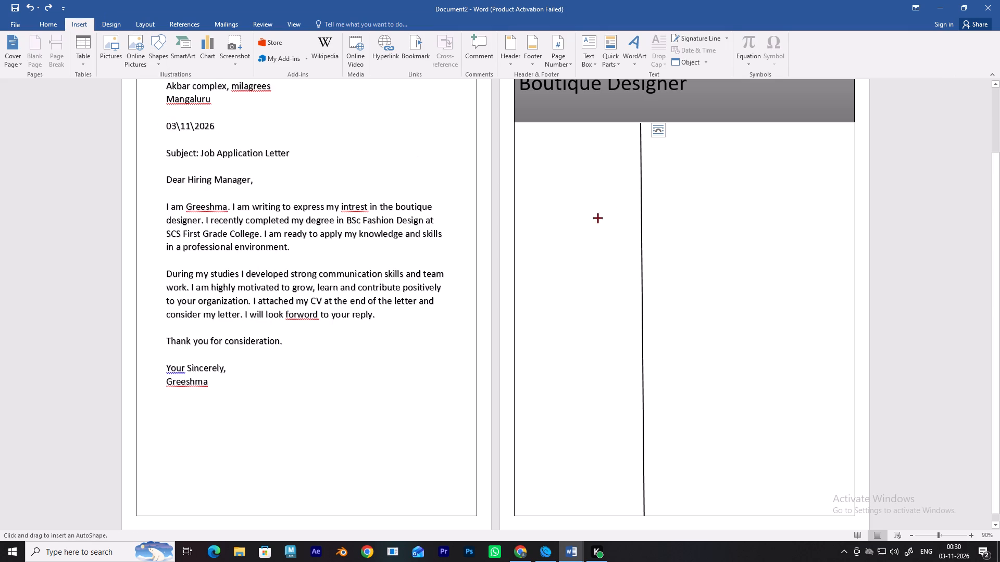
pyautogui.moveTo(514, 218); pyautogui.dragTo(642, 218)
pyautogui.moveTo(153, 55); pyautogui.dragTo(159, 69)
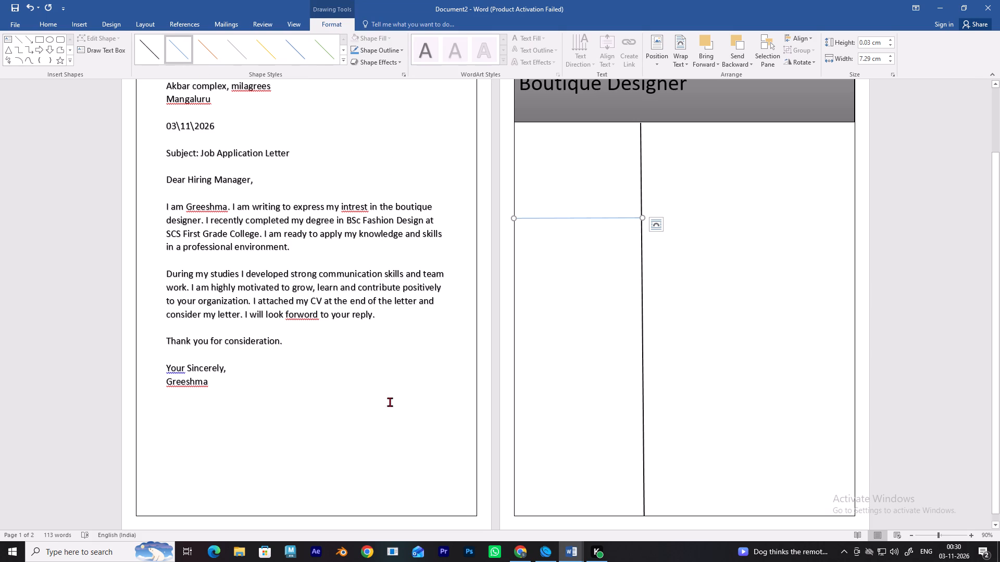
pyautogui.moveTo(137, 39); pyautogui.dragTo(142, 44)
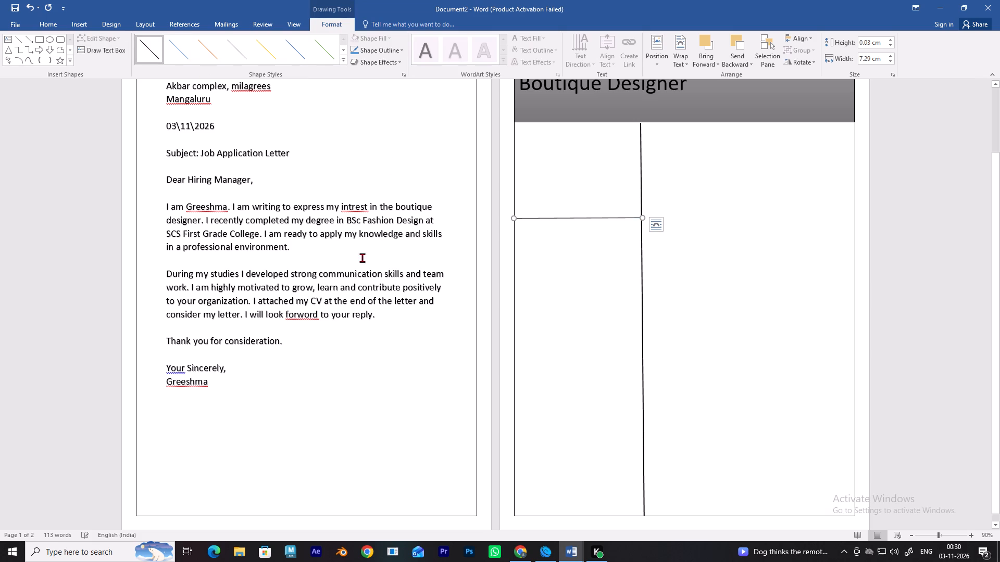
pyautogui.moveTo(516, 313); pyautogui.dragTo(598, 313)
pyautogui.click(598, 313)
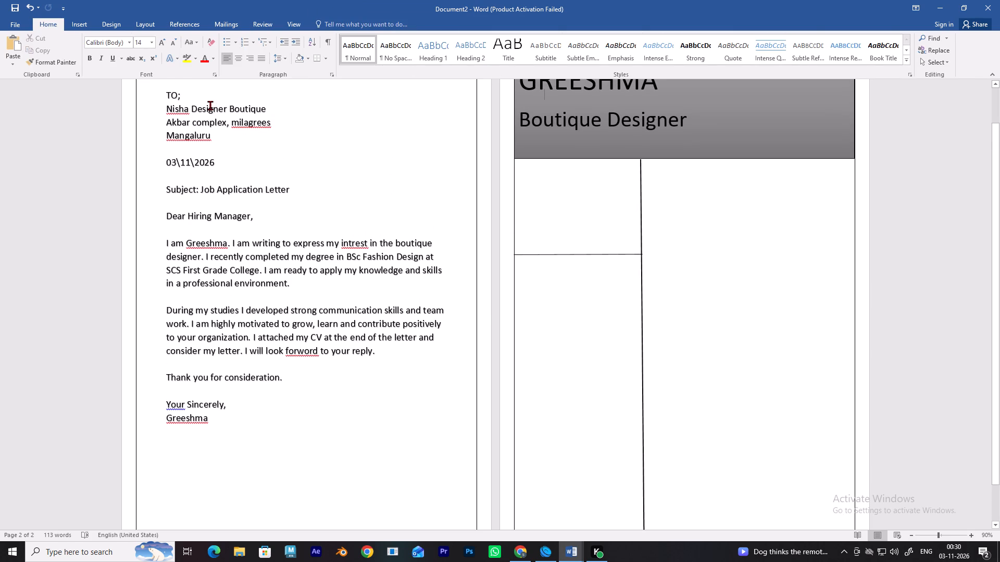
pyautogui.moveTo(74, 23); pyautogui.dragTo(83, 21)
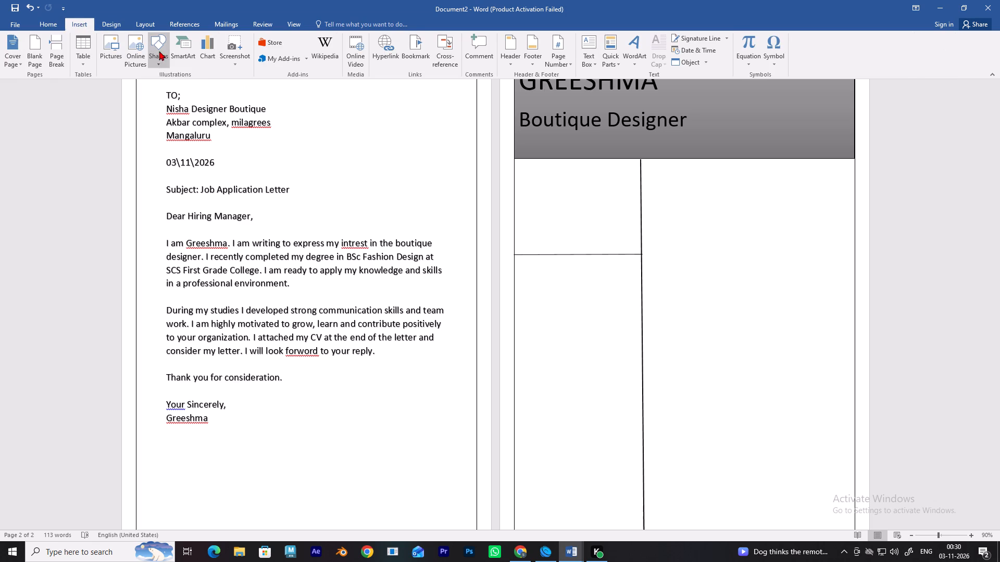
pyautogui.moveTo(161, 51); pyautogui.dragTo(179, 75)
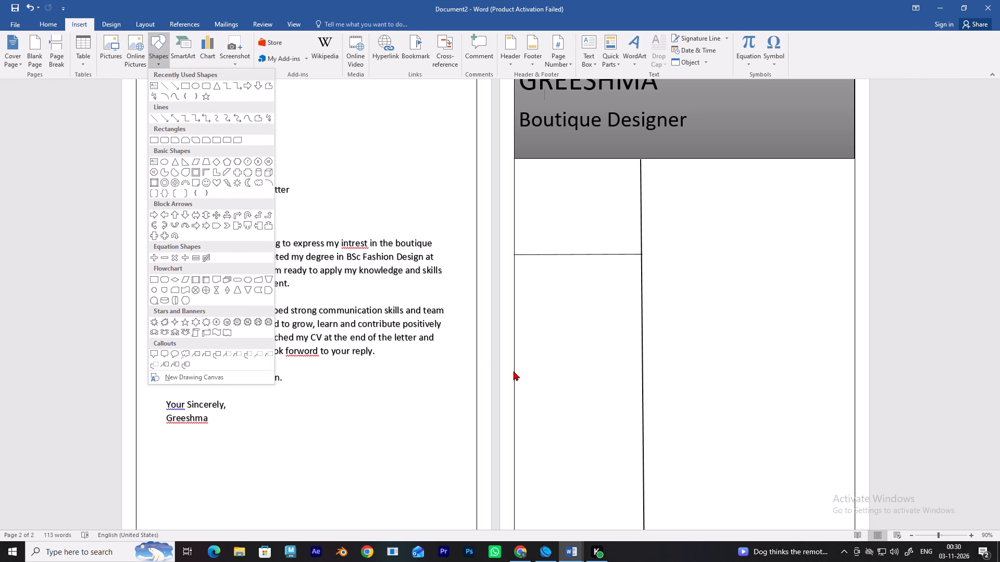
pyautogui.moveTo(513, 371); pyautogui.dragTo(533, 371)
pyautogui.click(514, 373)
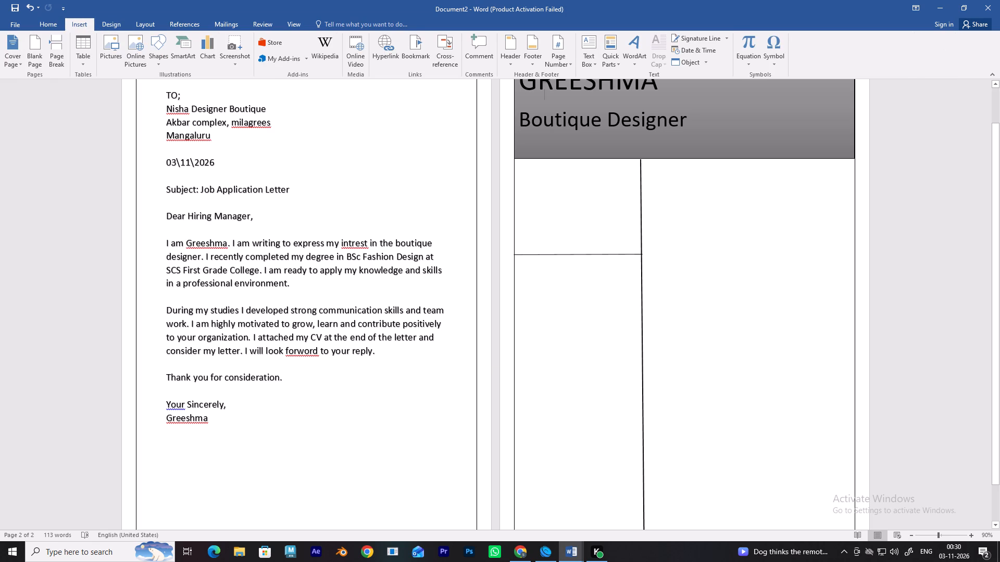
# Draw a second horizontal line about 7.4 cm wide across the left column, below the first one, and apply the thin black line style.
pyautogui.click(163, 35)
pyautogui.click(153, 119)
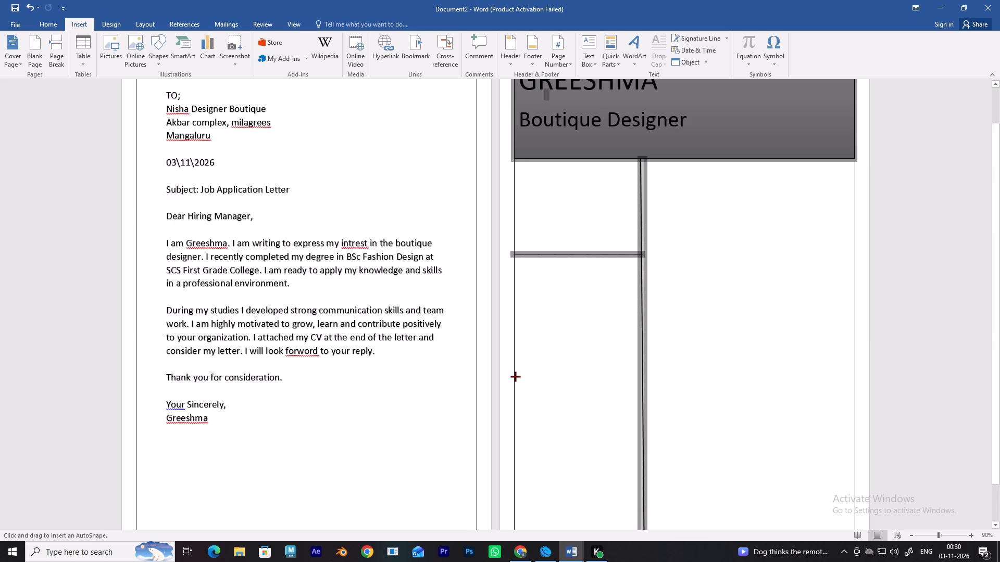
pyautogui.moveTo(515, 382); pyautogui.dragTo(638, 382)
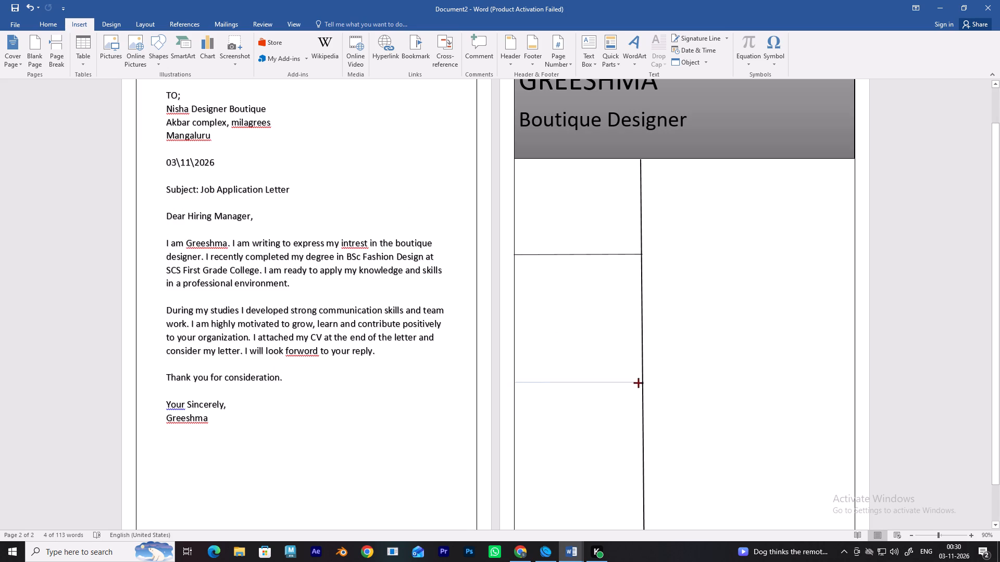
pyautogui.moveTo(638, 382); pyautogui.dragTo(644, 381)
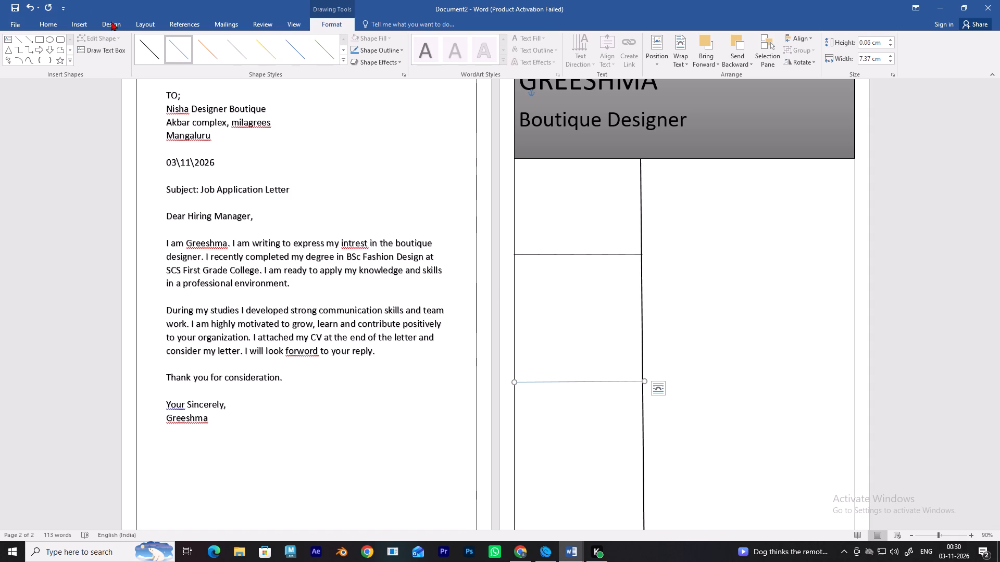
pyautogui.click(148, 49)
# Draw a third horizontal line about 7.4 cm wide across the lower left column and apply the thin black line style.
pyautogui.scroll(-7, 429, 146)
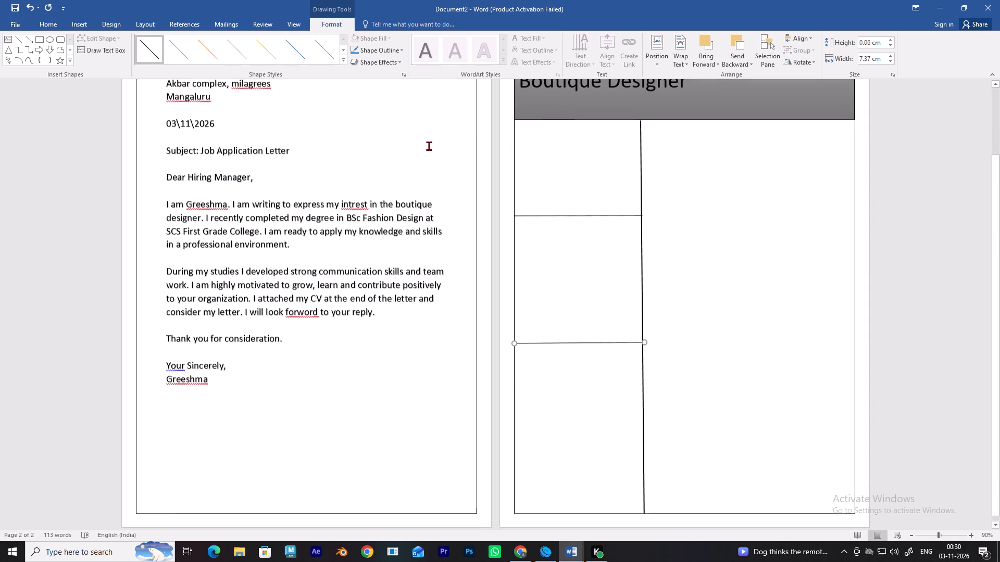
pyautogui.scroll(-8, 429, 146)
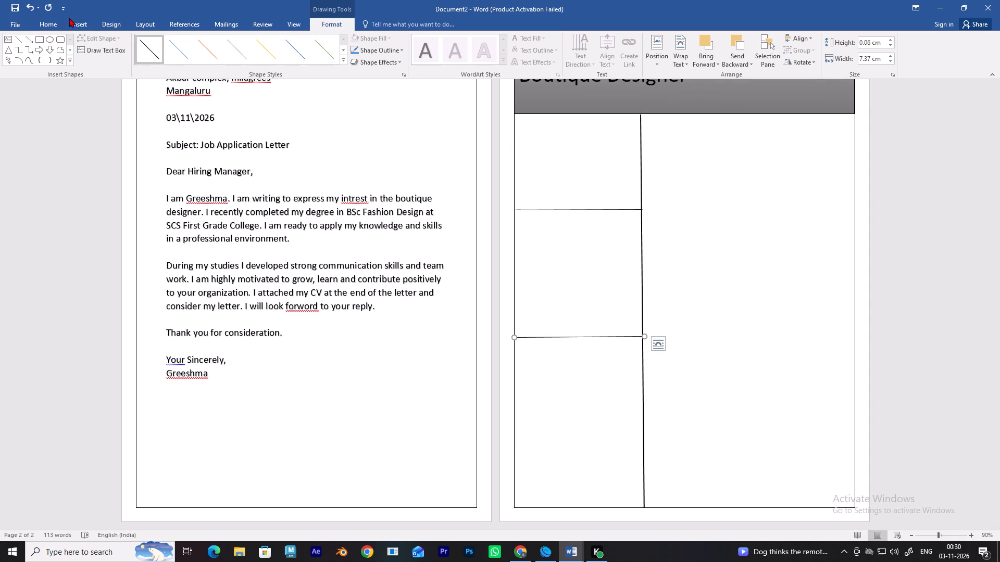
pyautogui.click(79, 21)
pyautogui.click(161, 47)
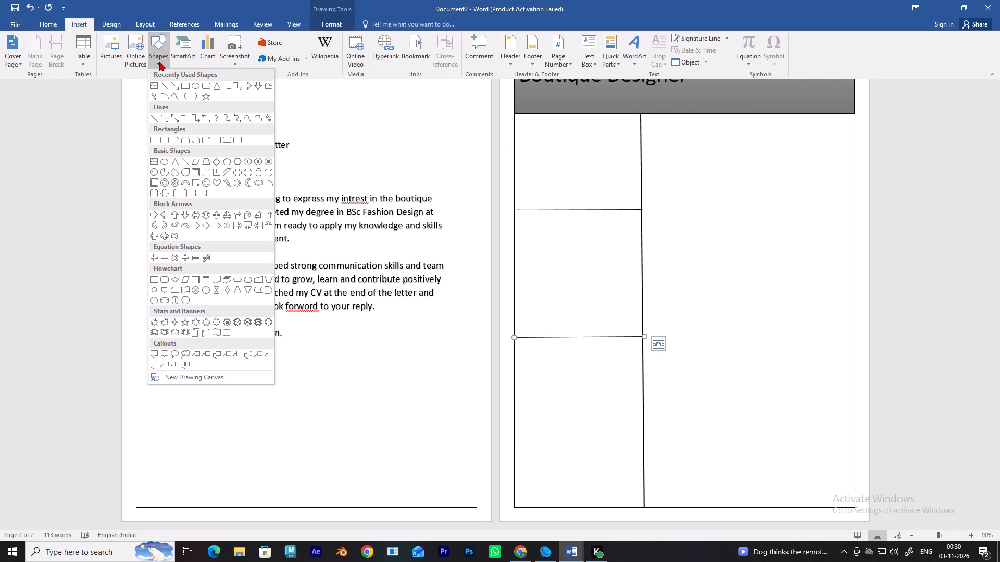
pyautogui.click(154, 115)
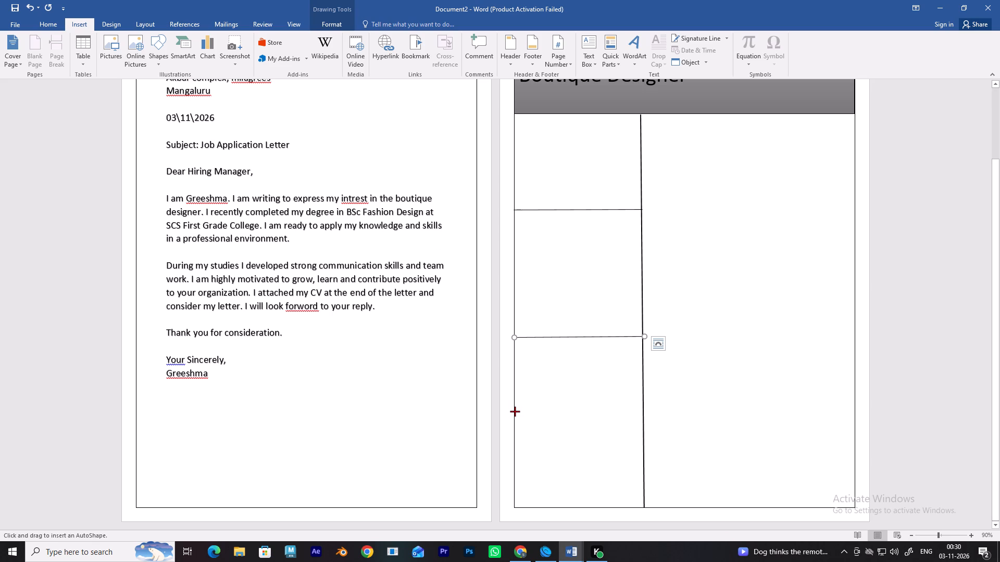
pyautogui.moveTo(515, 412); pyautogui.dragTo(642, 406)
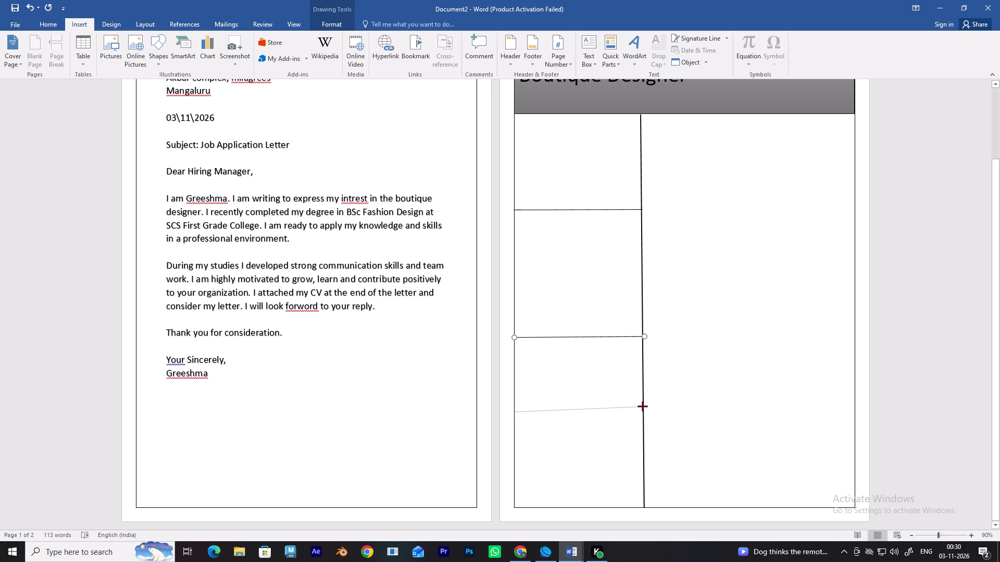
pyautogui.moveTo(642, 406); pyautogui.dragTo(645, 411)
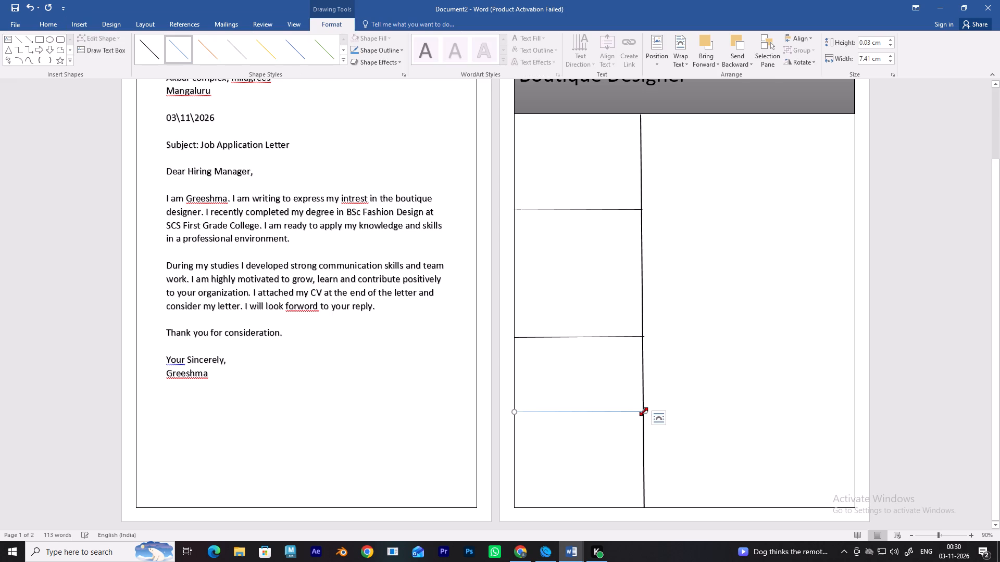
pyautogui.click(144, 42)
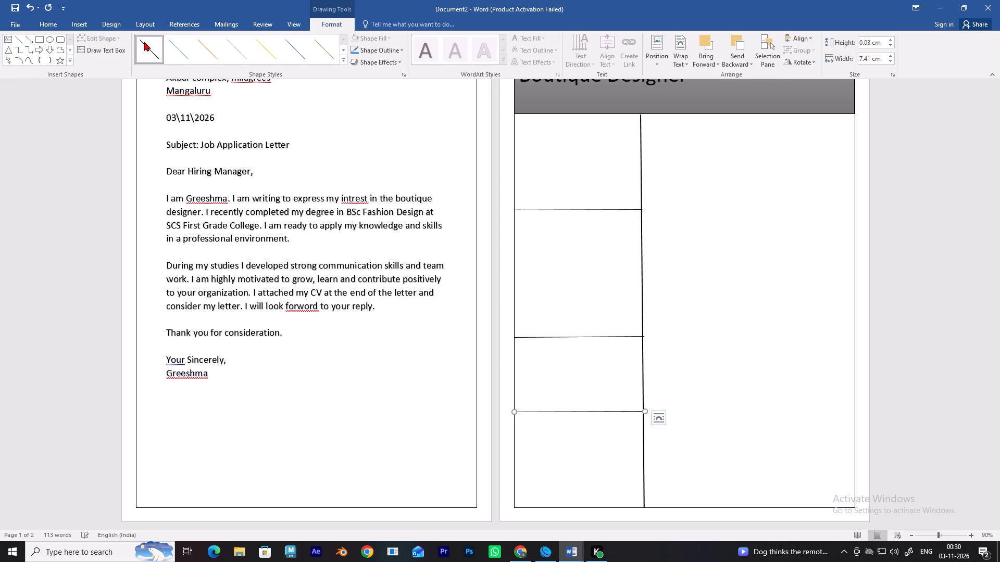
# Place the text cursor in the second page's body and insert two line breaks.
pyautogui.click(721, 247)
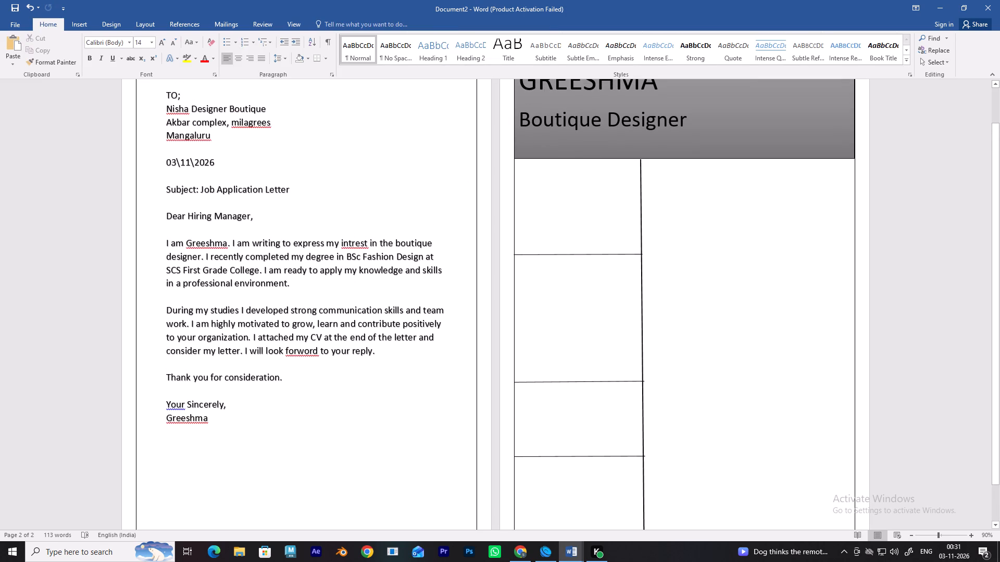
pyautogui.click(527, 172)
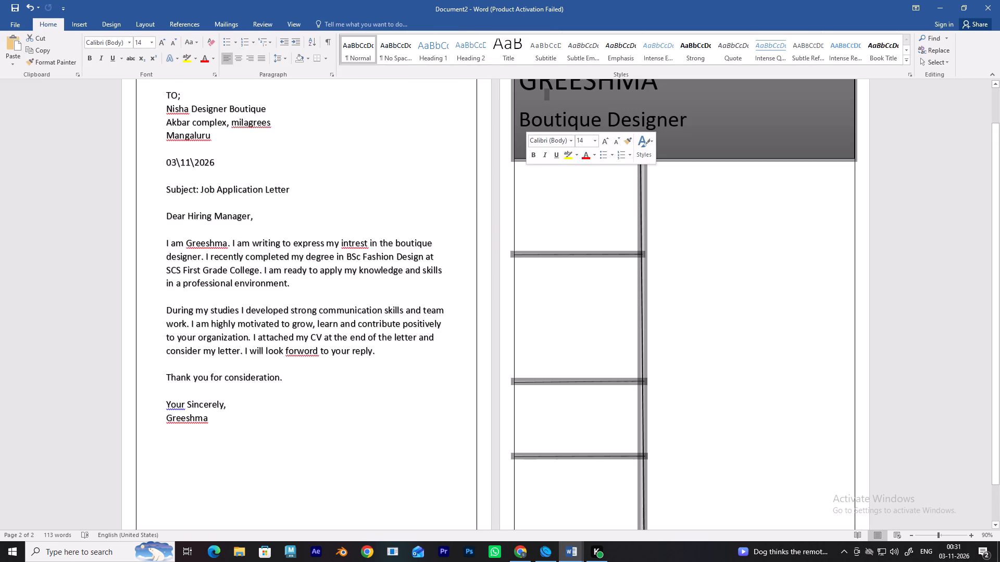
pyautogui.click(529, 179)
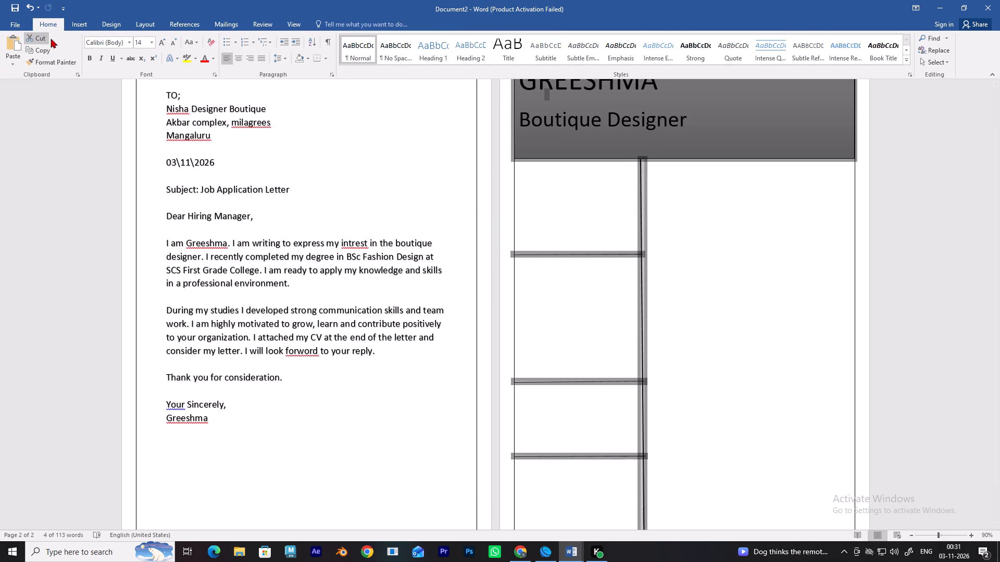
pyautogui.click(792, 268)
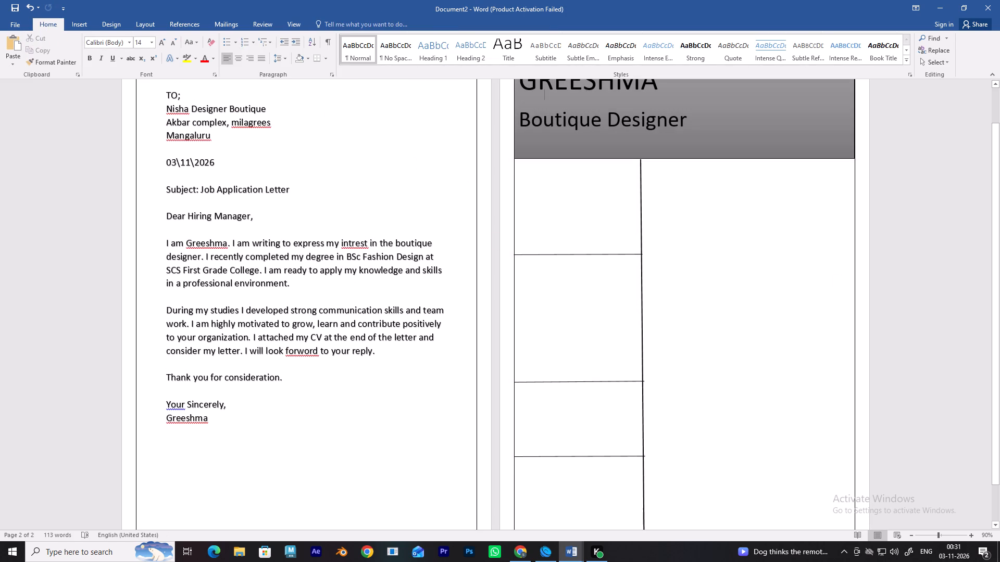
pyautogui.click(555, 213)
pyautogui.press('Return')
pyautogui.press('Return')
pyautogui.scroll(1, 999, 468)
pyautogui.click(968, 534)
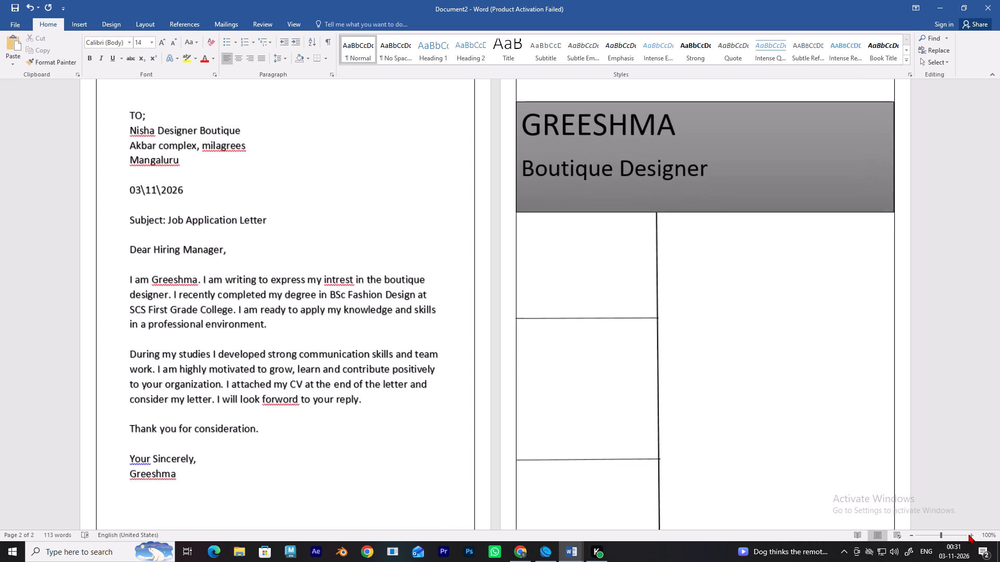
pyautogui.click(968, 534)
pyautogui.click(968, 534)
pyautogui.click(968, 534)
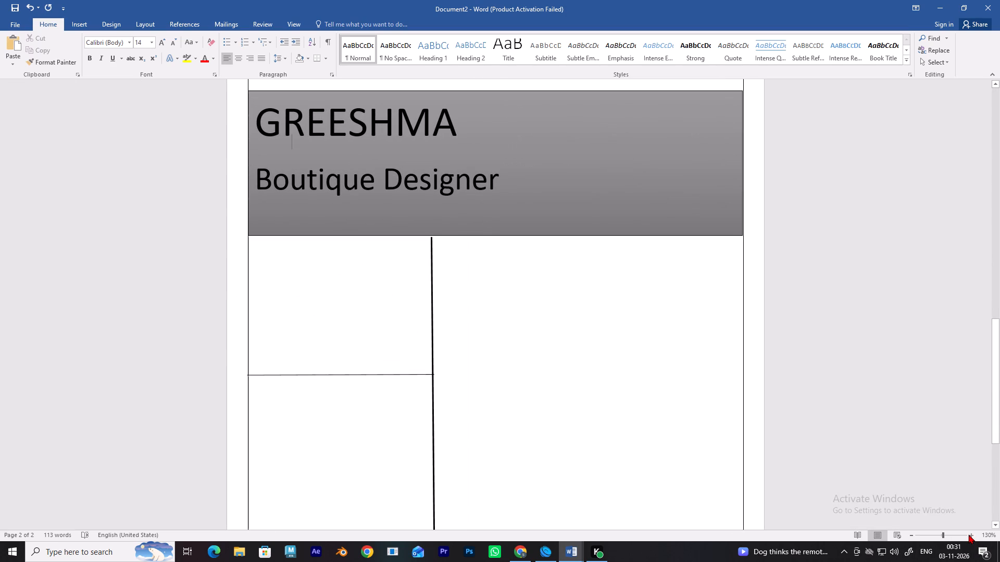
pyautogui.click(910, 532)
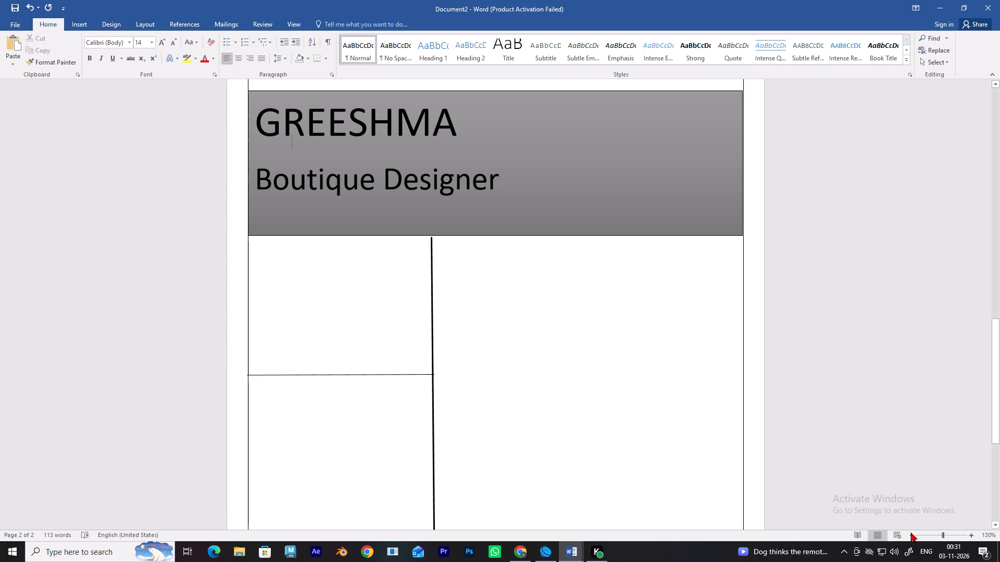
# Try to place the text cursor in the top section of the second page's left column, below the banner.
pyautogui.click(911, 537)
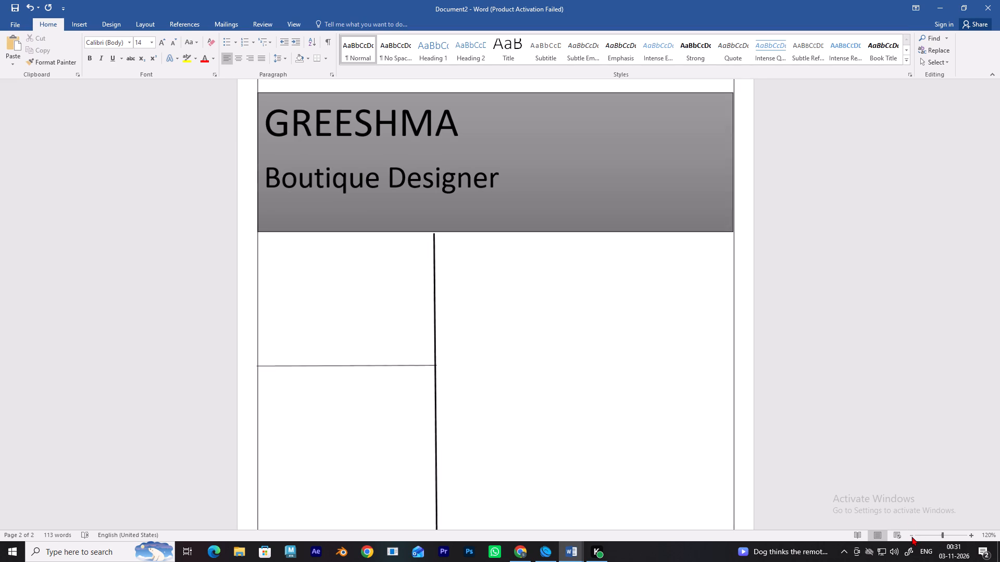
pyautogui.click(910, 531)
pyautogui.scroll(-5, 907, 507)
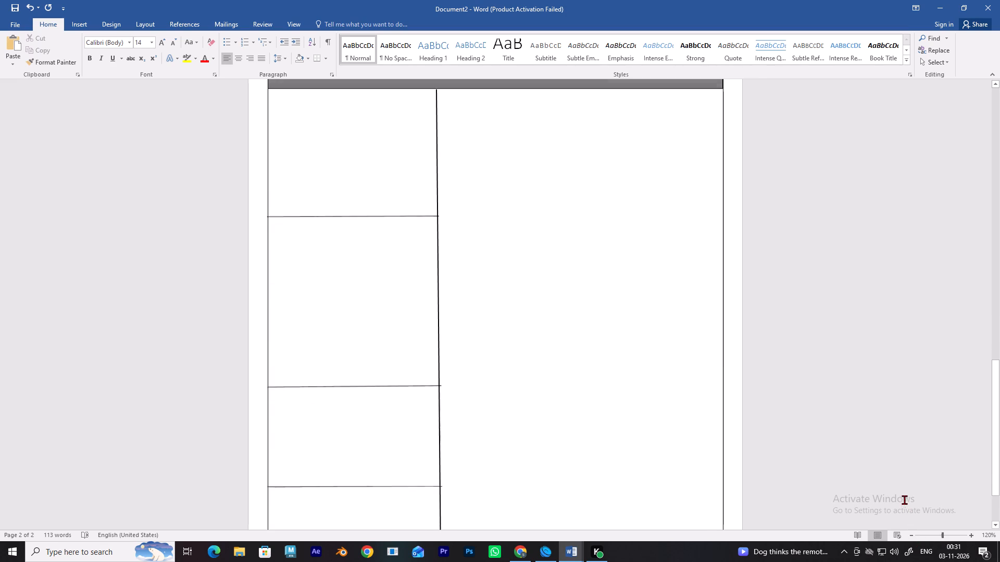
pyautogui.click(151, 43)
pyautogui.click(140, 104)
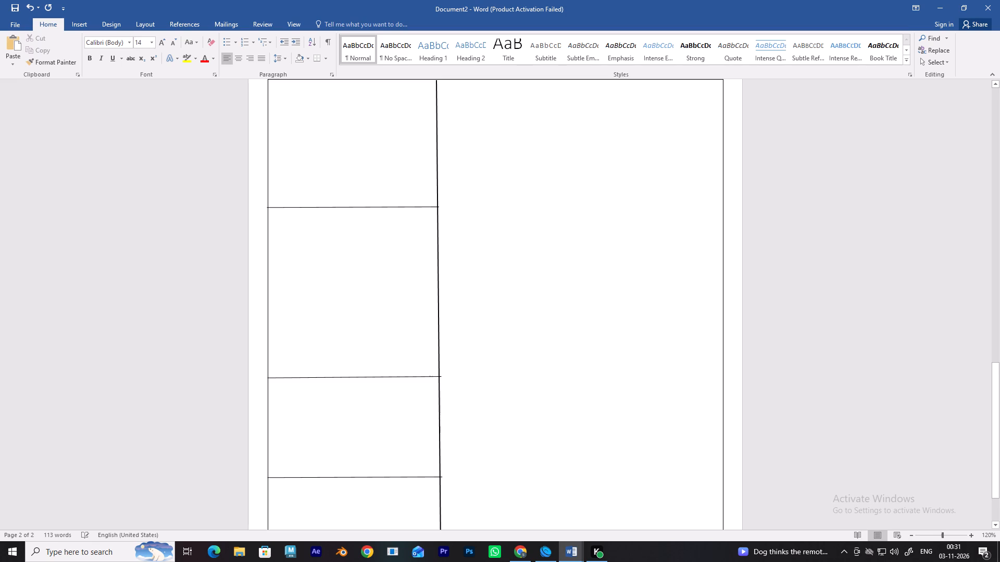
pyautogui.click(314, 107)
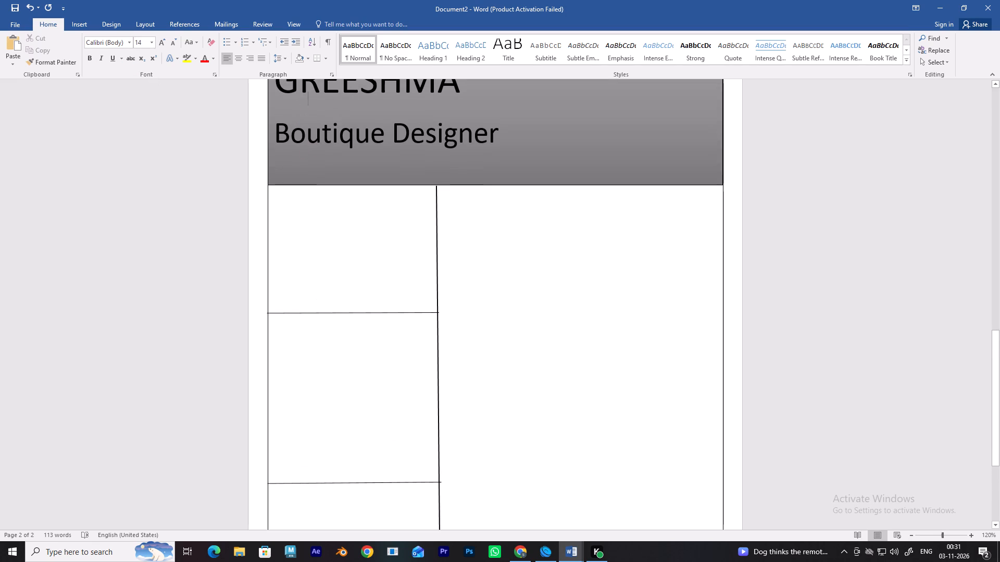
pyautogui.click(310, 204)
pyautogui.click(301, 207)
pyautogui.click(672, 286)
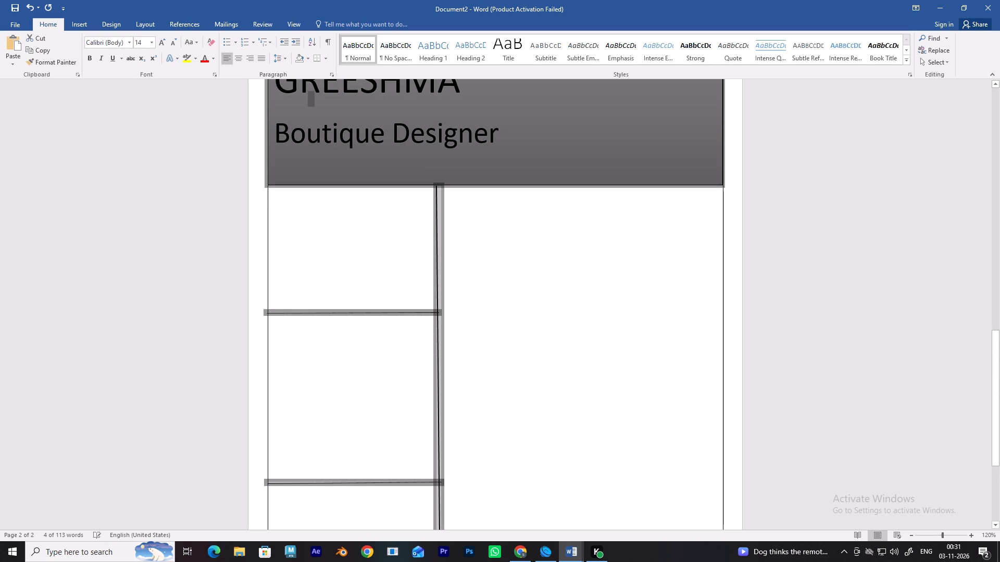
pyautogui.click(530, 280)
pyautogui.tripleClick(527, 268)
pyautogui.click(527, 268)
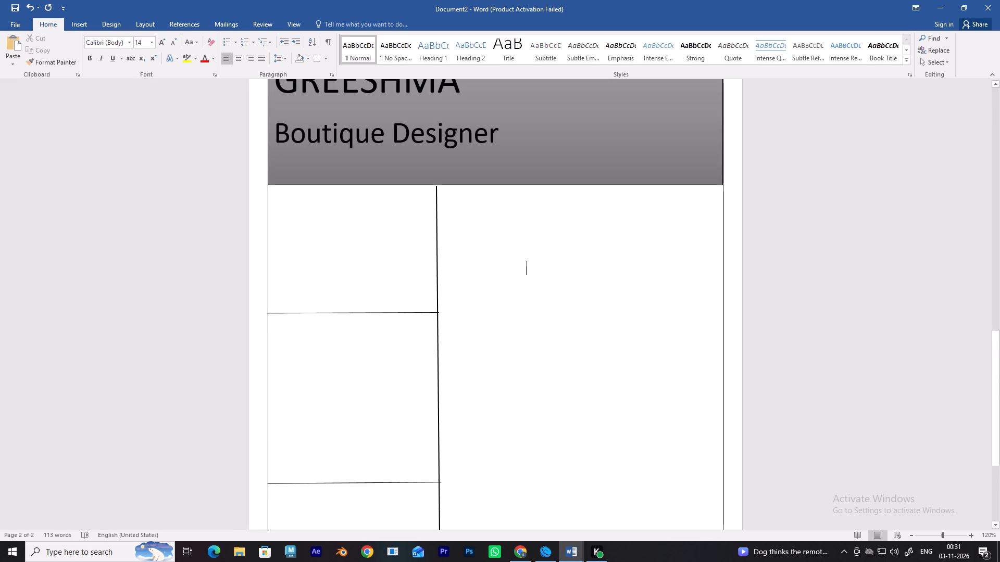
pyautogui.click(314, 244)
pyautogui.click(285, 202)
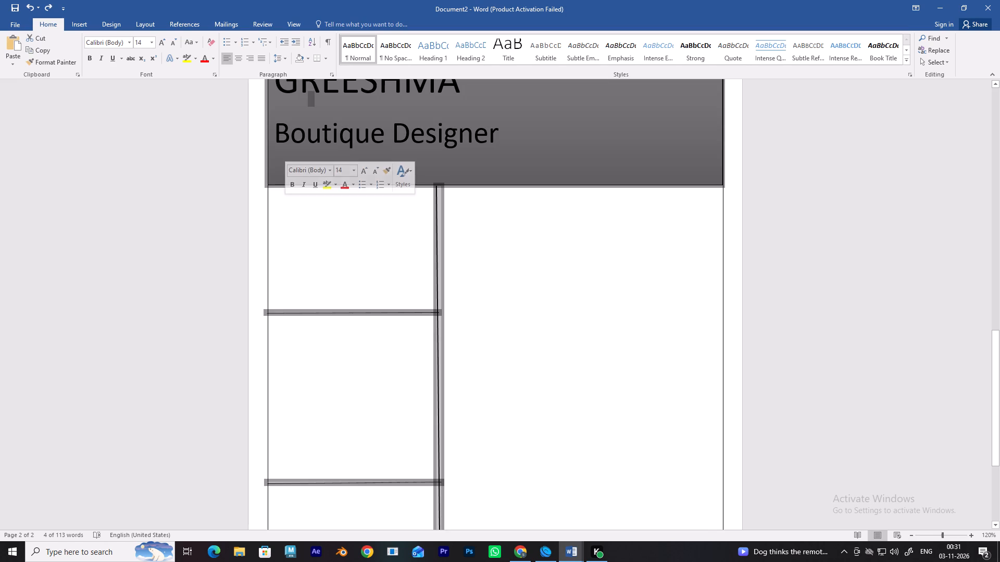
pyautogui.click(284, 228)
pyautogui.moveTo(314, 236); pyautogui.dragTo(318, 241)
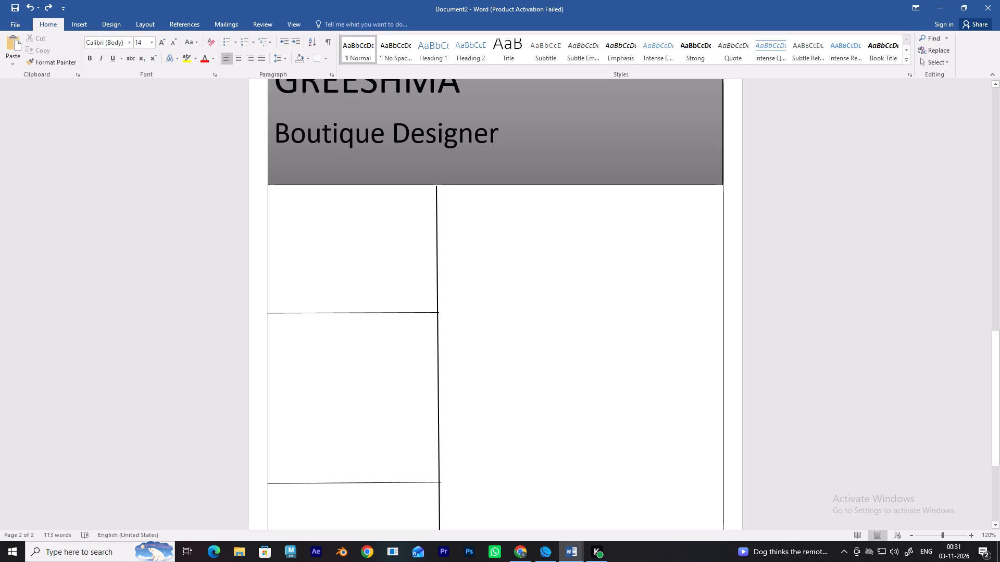
# Save the document for the first time, choosing the Desktop folder as its location.
pyautogui.hotkey('ctrl', 's')
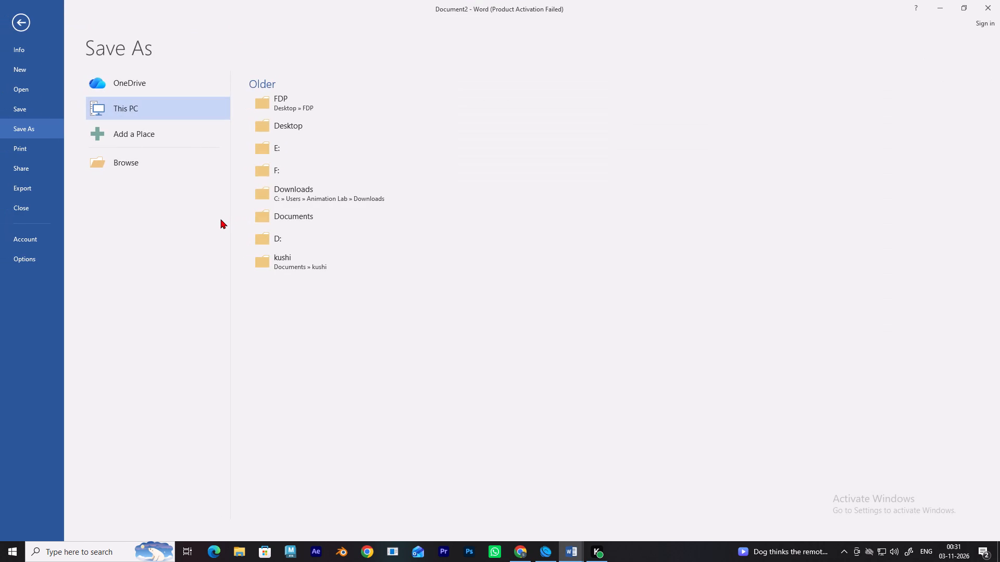
pyautogui.click(272, 125)
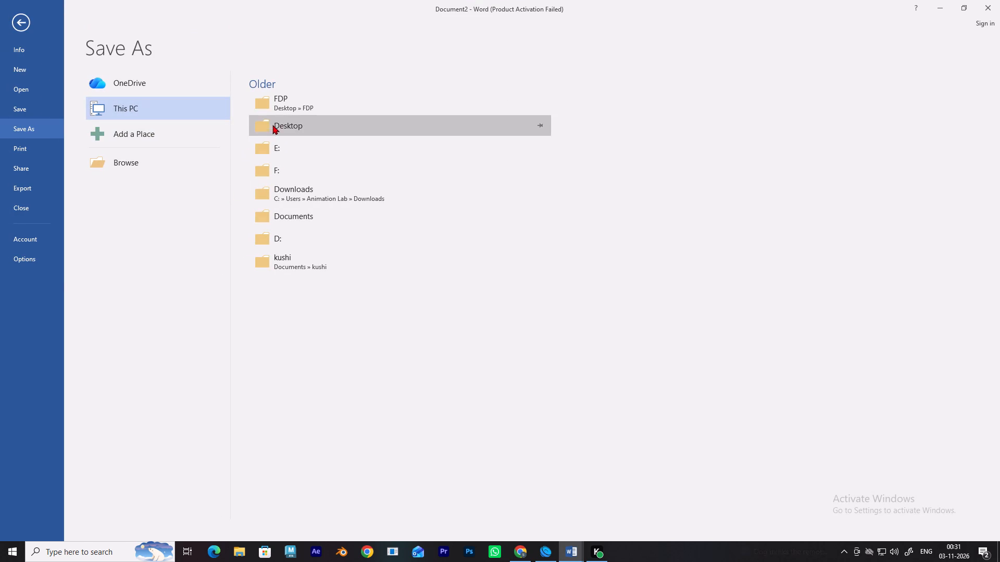
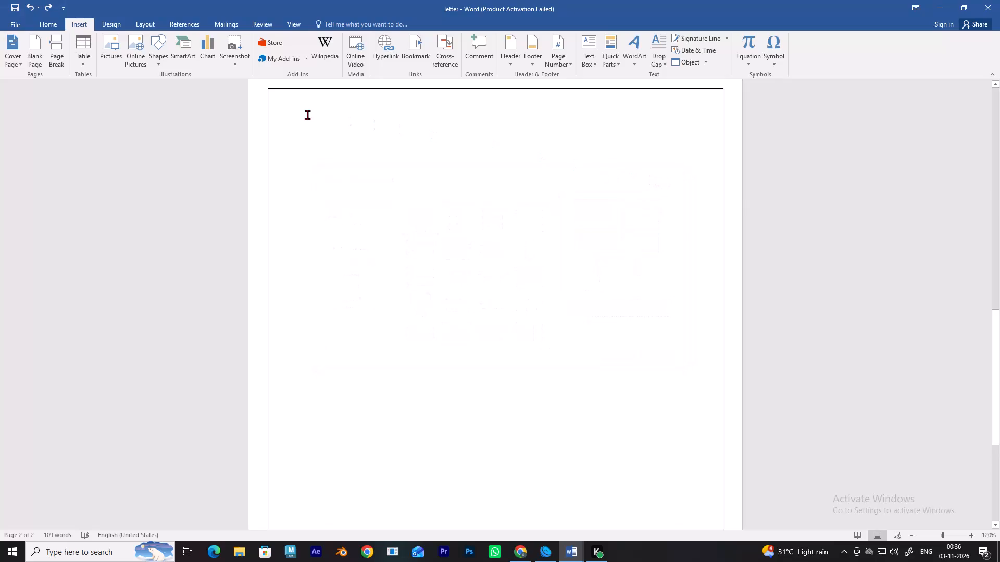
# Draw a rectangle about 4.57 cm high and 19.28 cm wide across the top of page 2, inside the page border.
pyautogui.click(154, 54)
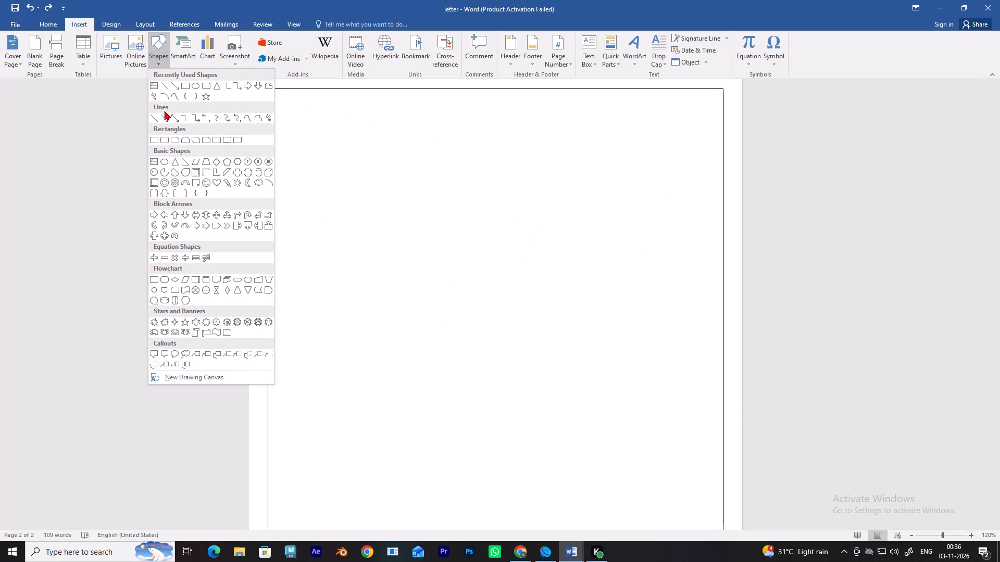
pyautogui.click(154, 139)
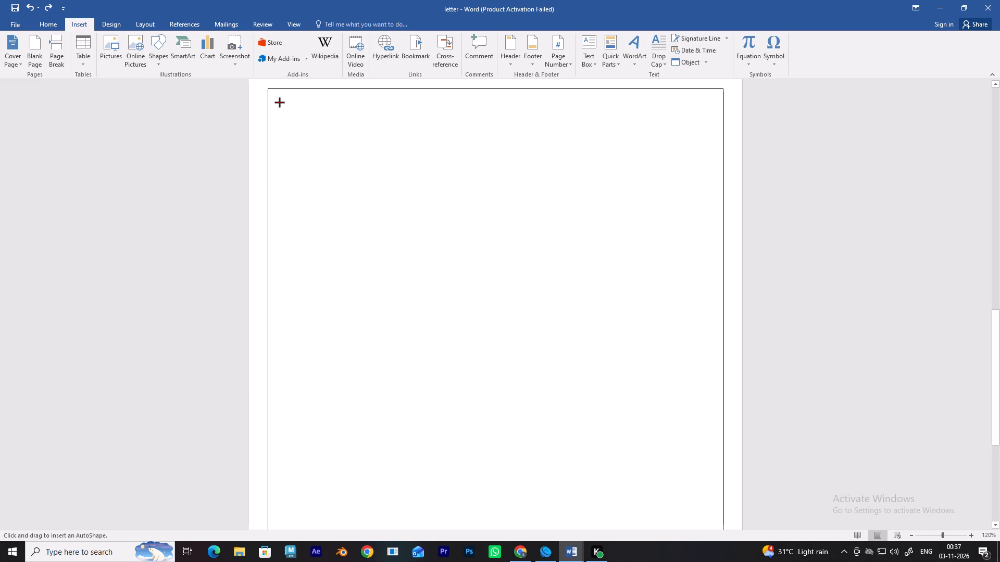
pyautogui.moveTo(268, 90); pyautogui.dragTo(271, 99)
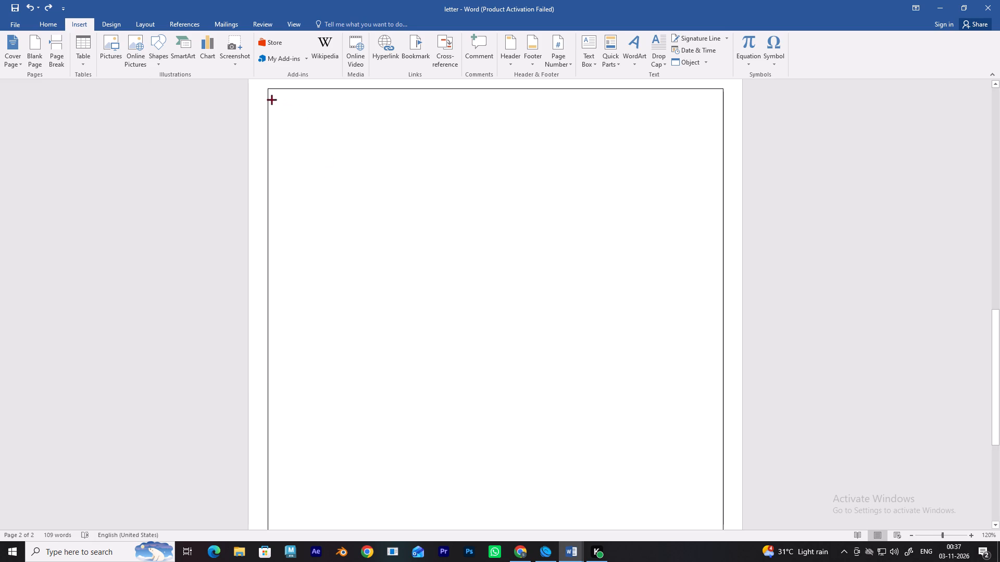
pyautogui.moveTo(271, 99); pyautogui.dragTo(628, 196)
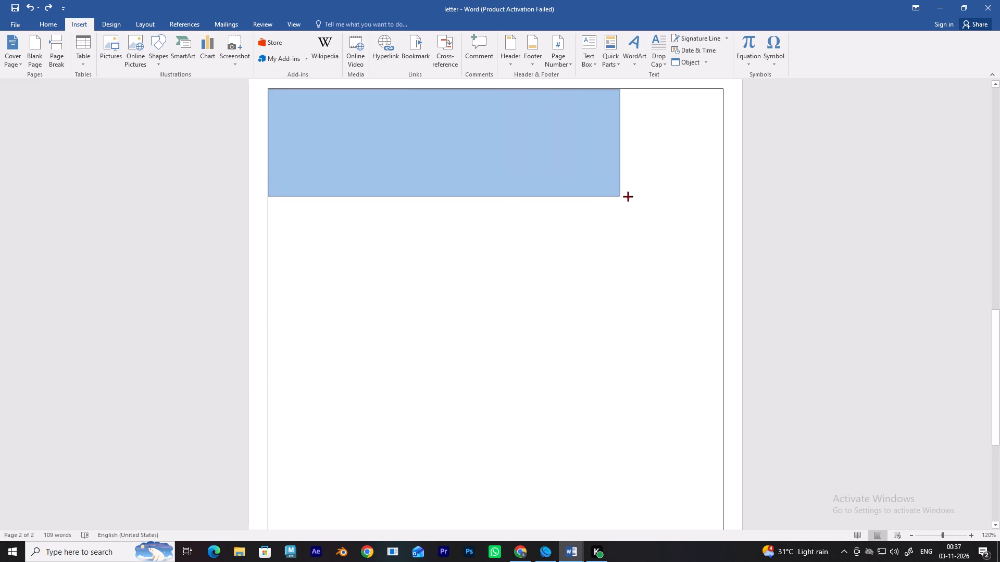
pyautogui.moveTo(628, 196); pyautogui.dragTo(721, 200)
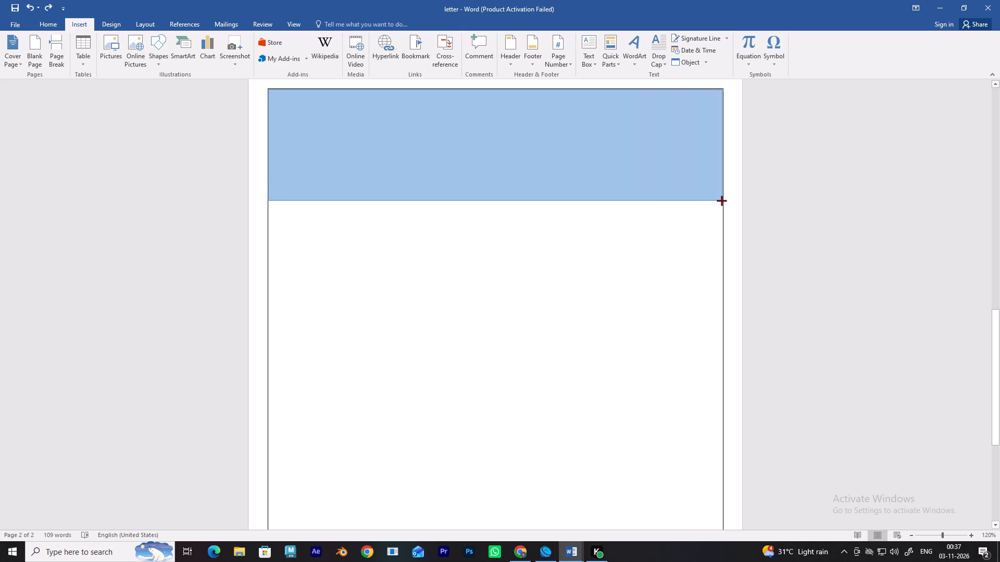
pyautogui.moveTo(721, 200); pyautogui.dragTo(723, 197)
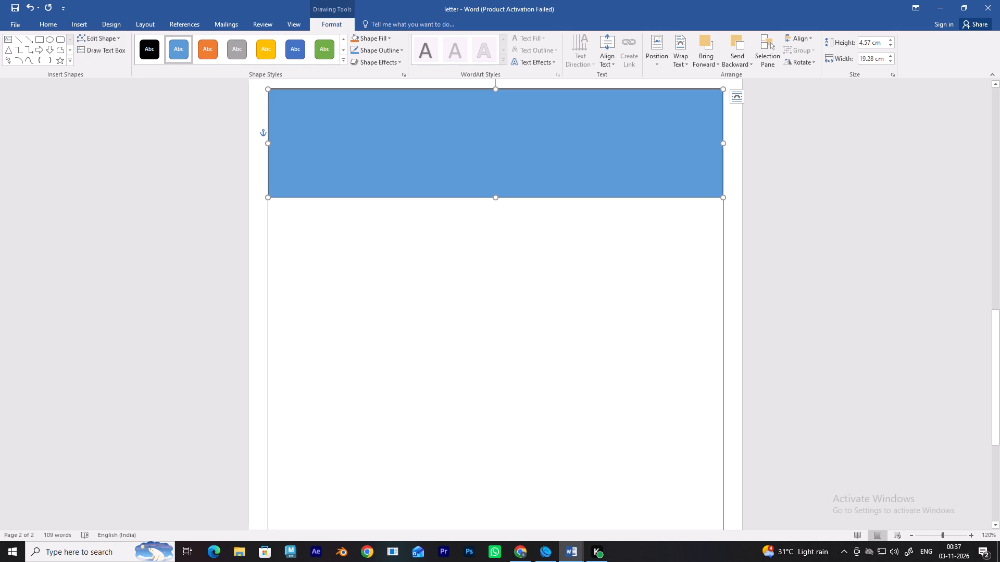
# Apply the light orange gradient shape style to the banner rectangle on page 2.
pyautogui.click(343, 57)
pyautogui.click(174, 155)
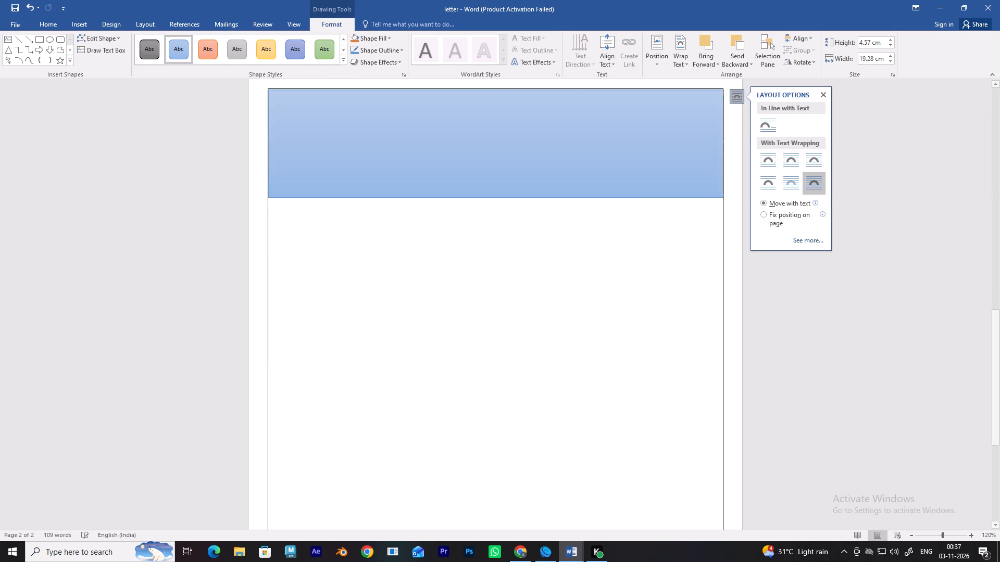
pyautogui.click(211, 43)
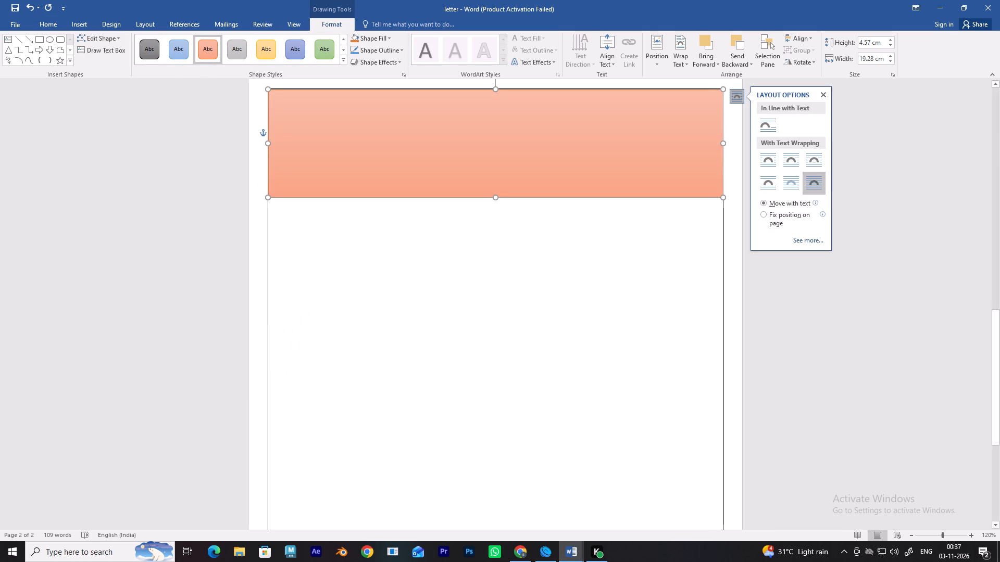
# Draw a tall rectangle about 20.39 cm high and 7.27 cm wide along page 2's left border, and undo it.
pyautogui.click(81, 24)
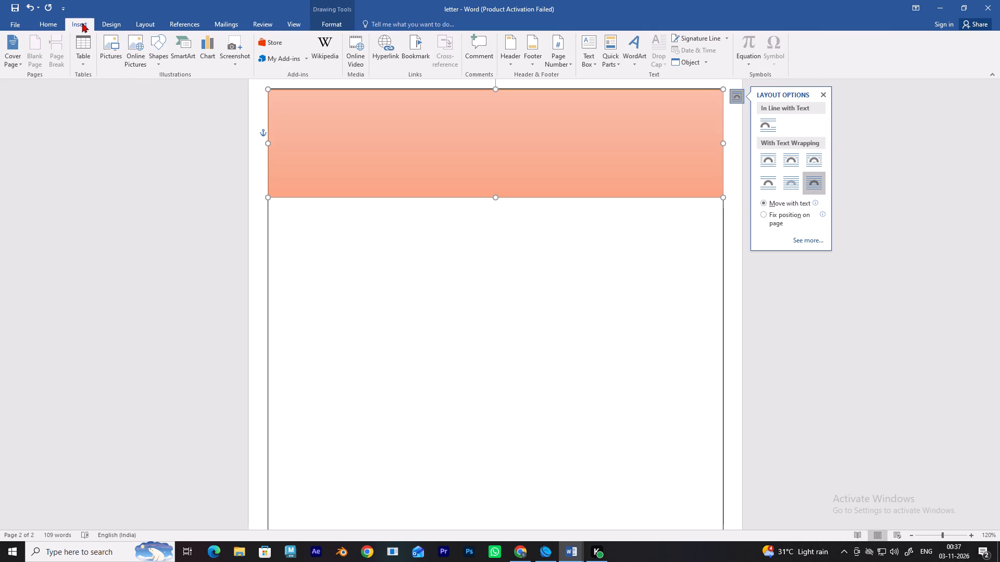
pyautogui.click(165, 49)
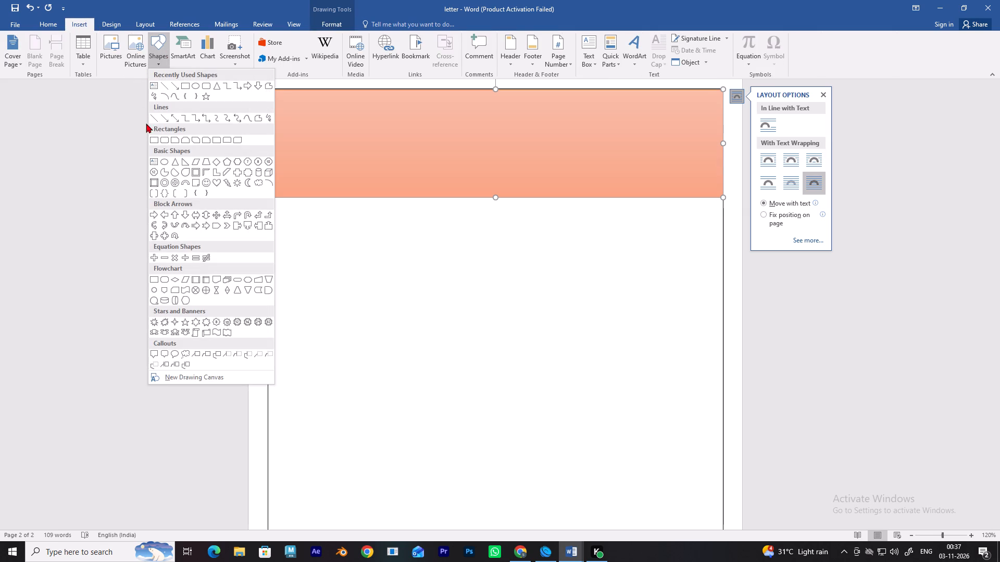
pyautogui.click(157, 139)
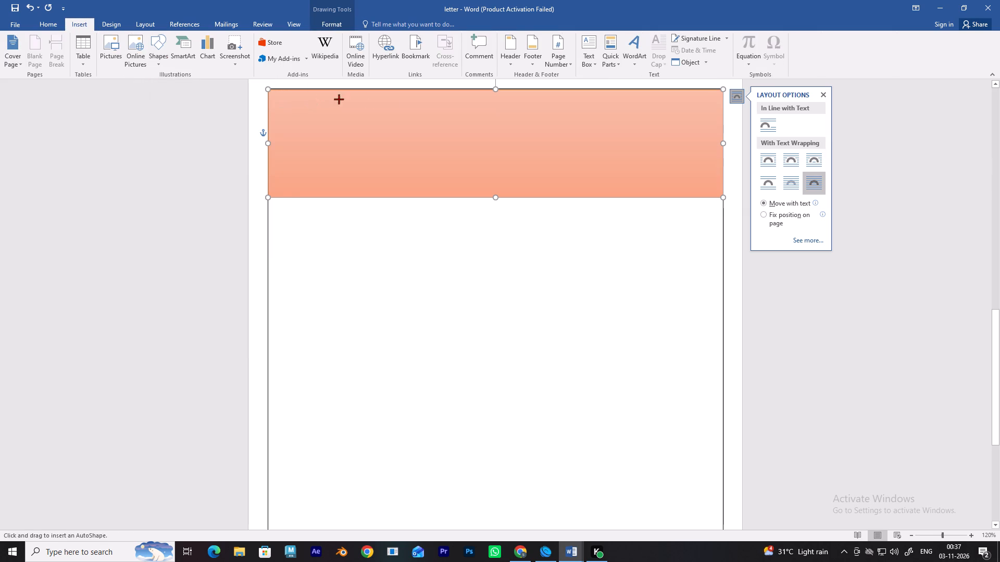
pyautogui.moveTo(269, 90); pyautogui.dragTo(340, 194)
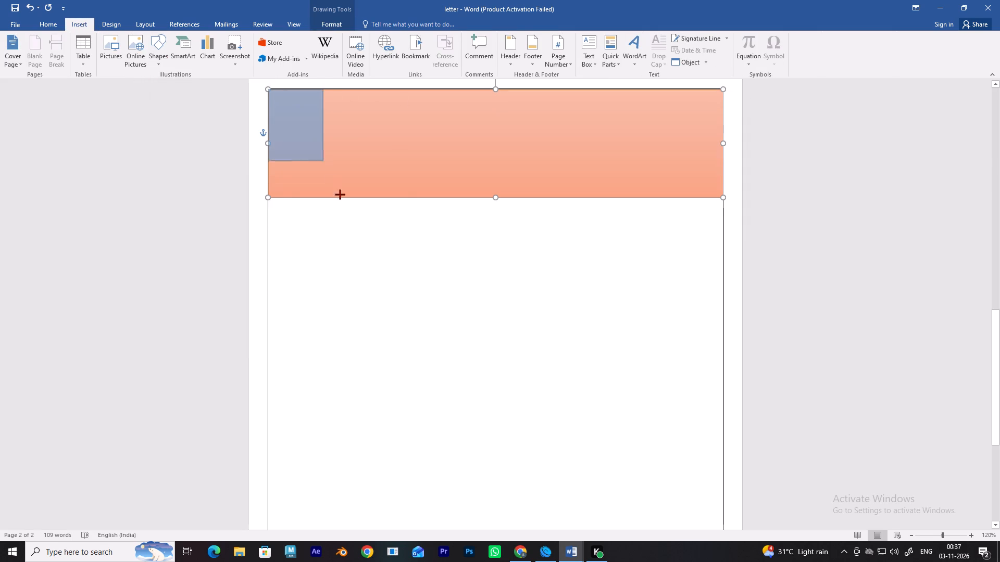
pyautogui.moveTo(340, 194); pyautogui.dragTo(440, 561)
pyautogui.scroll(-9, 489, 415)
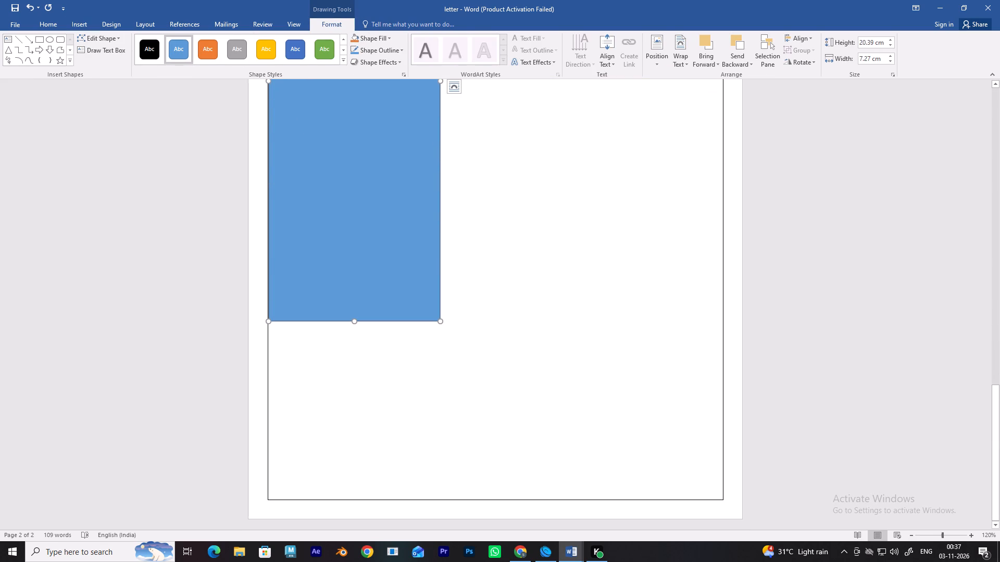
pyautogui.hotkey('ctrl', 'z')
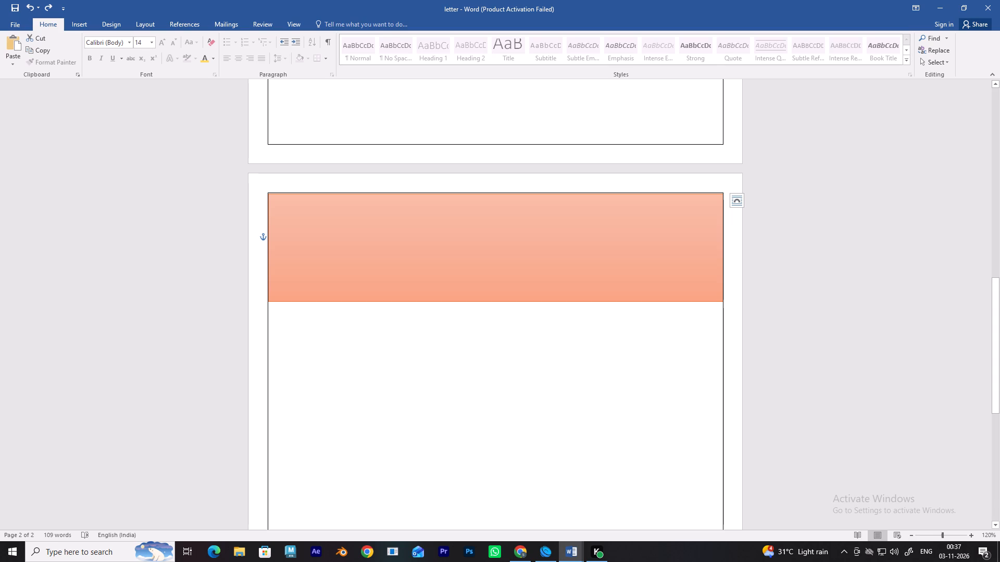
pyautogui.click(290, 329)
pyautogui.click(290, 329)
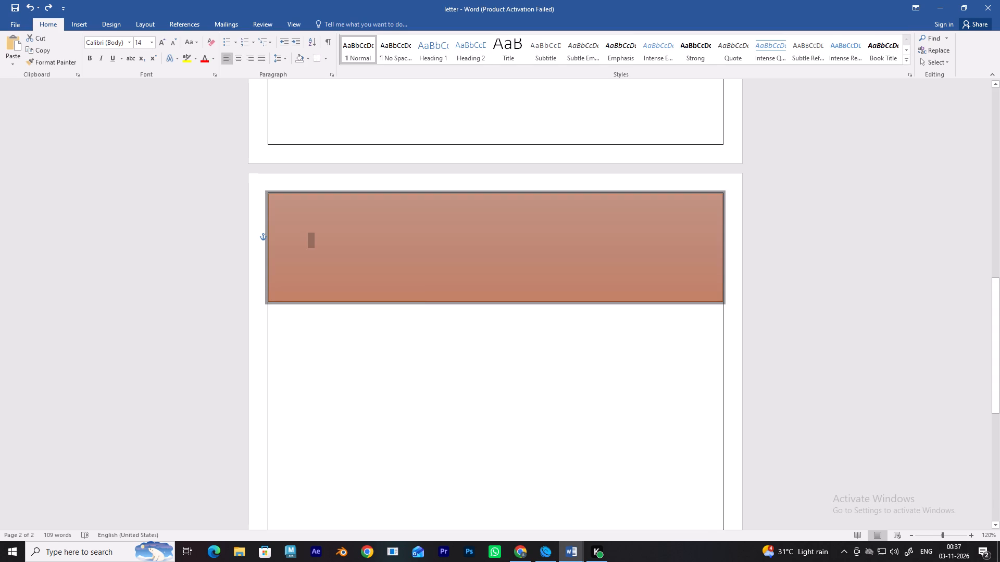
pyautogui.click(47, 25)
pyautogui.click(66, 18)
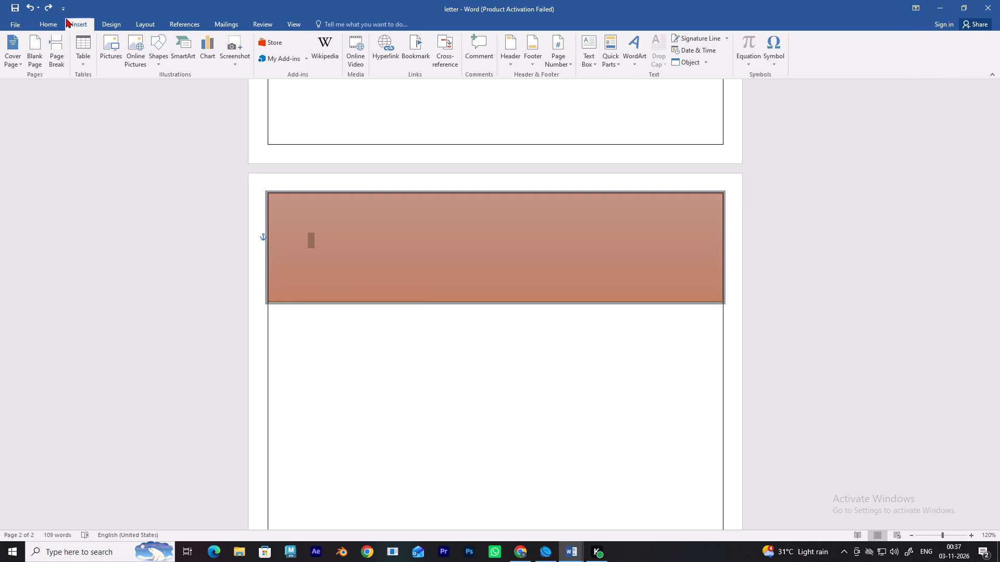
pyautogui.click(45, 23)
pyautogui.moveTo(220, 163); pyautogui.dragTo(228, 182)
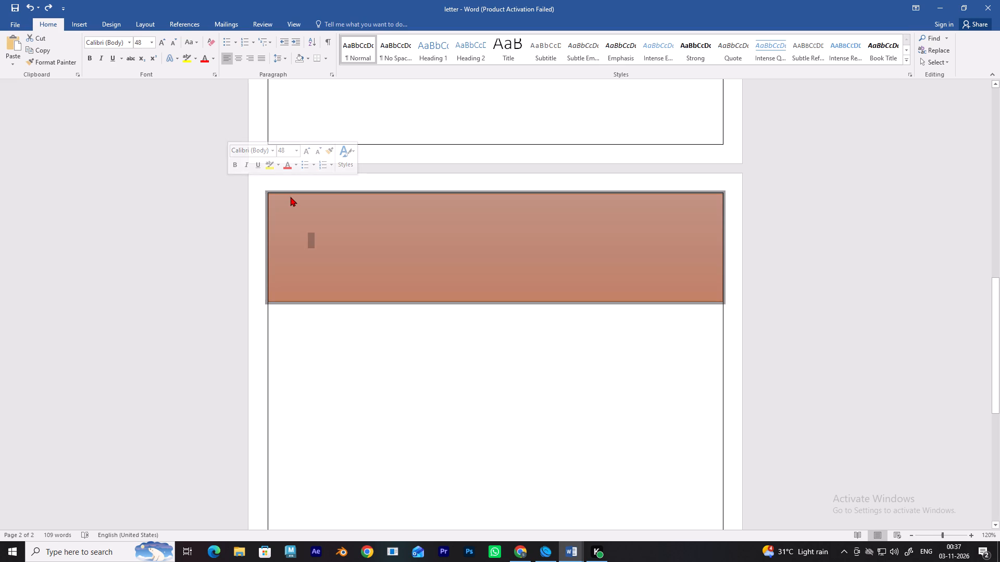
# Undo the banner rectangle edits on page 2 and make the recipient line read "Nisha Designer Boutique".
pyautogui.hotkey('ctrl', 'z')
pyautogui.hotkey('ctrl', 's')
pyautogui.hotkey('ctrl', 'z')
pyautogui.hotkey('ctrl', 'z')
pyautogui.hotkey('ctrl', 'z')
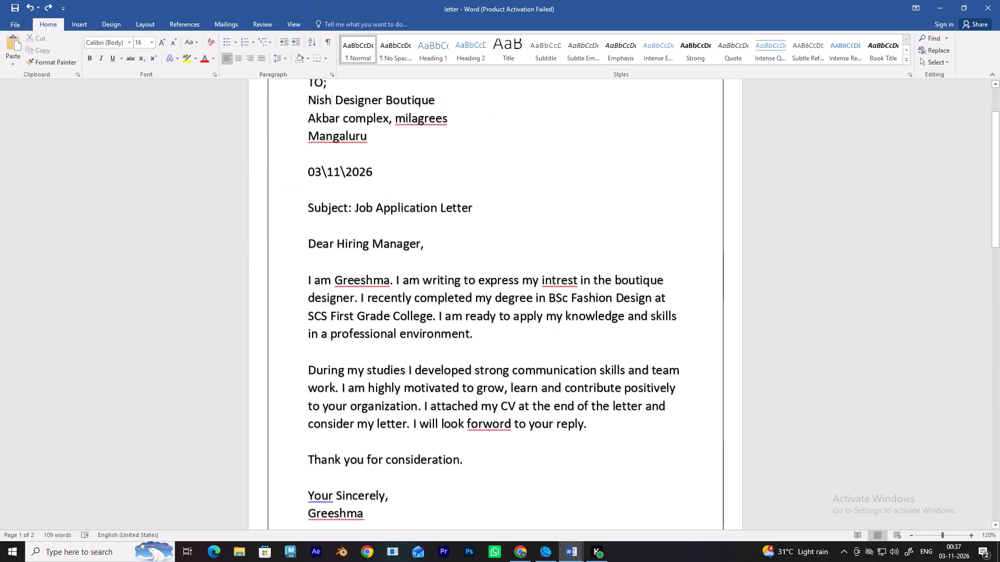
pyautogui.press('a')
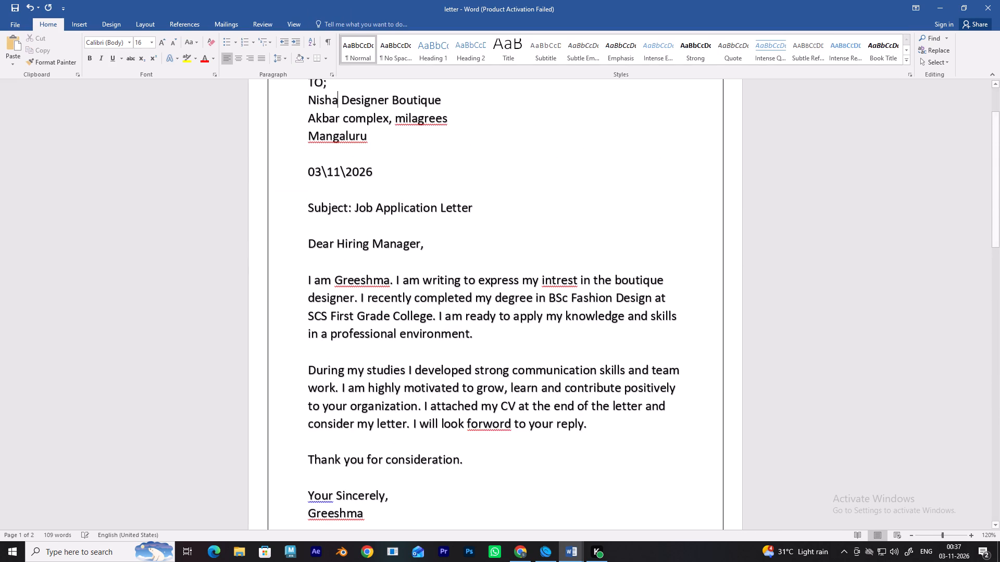
# Place the text cursor on the empty first line of page 2.
pyautogui.scroll(-19, 601, 200)
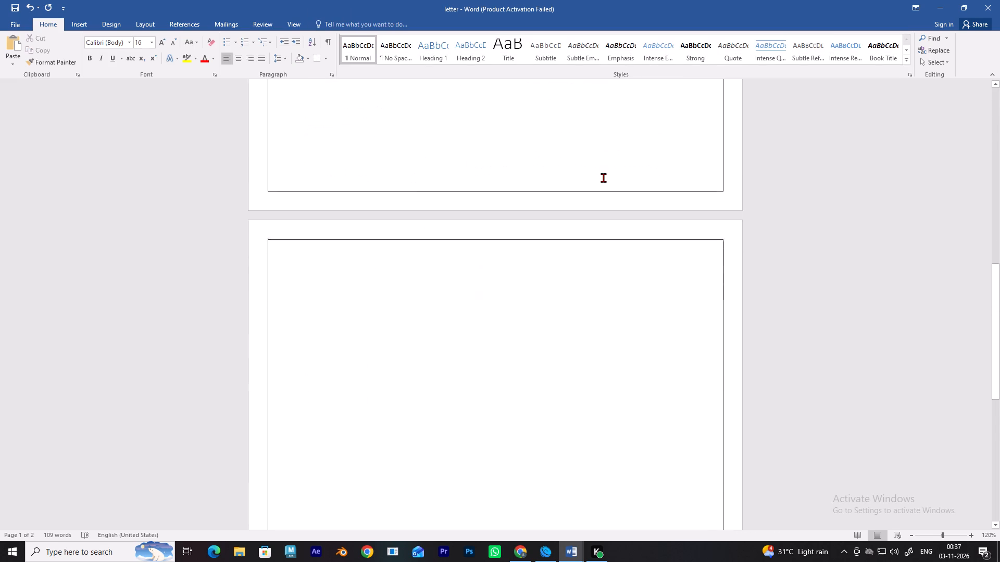
pyautogui.scroll(-4, 603, 177)
pyautogui.click(321, 155)
pyautogui.scroll(2, 322, 149)
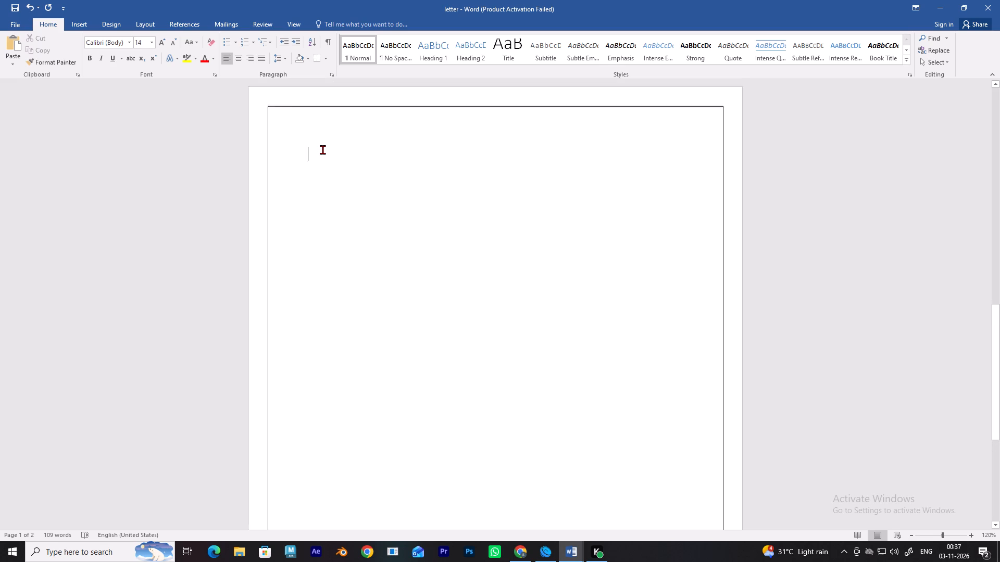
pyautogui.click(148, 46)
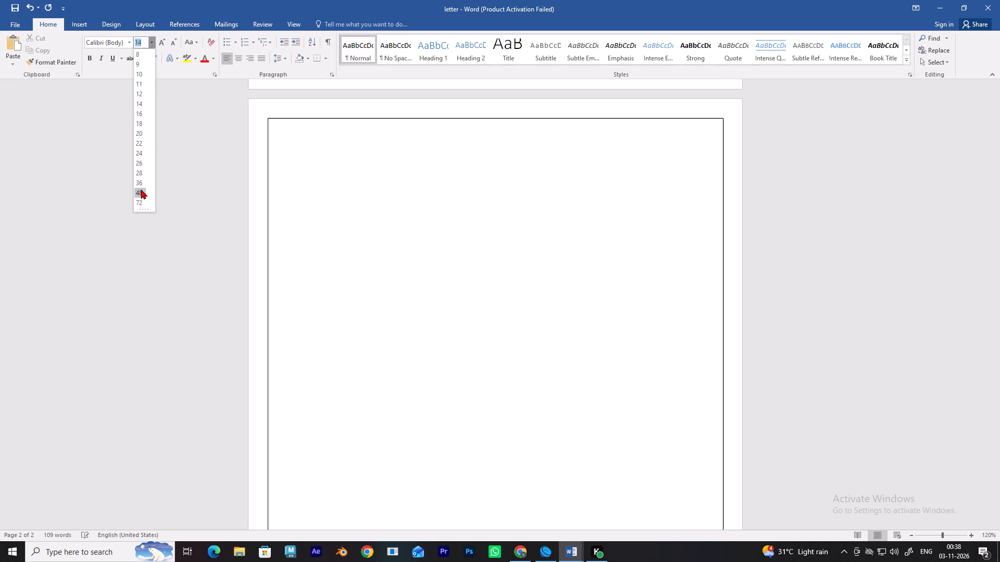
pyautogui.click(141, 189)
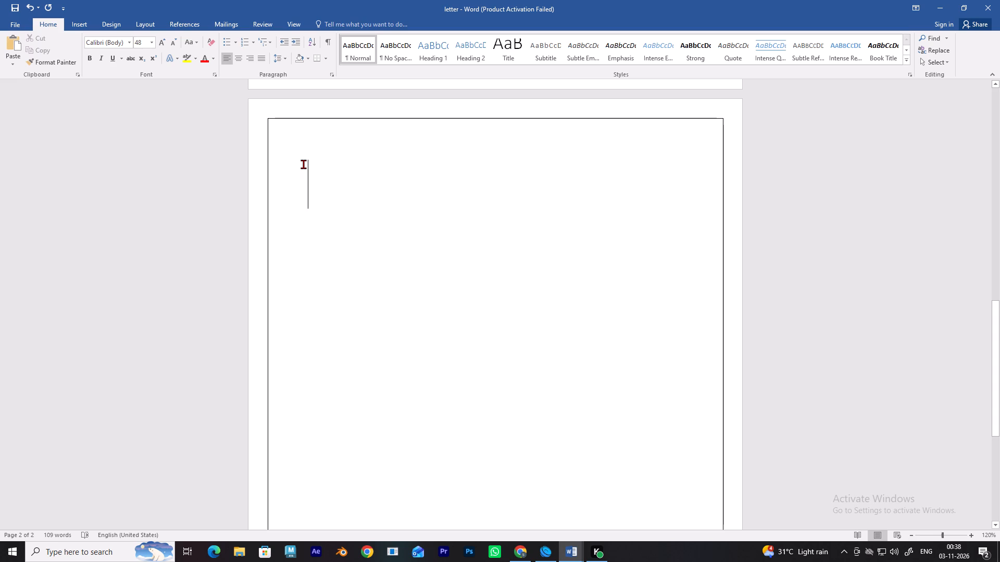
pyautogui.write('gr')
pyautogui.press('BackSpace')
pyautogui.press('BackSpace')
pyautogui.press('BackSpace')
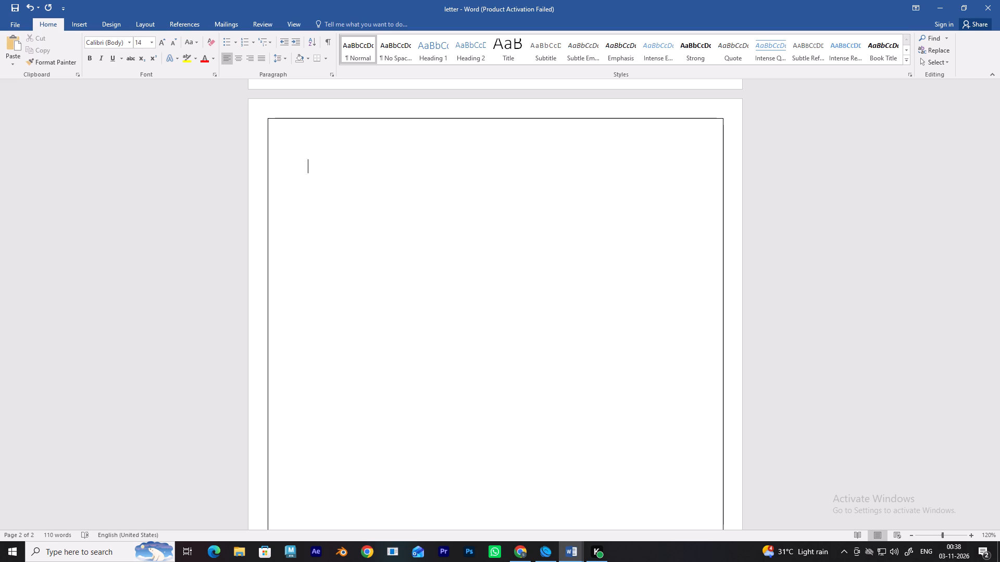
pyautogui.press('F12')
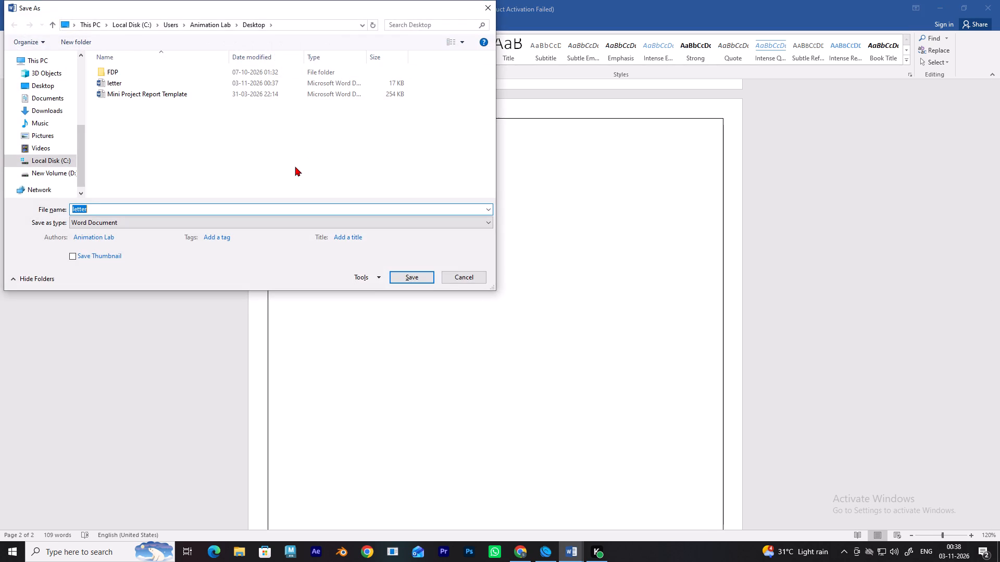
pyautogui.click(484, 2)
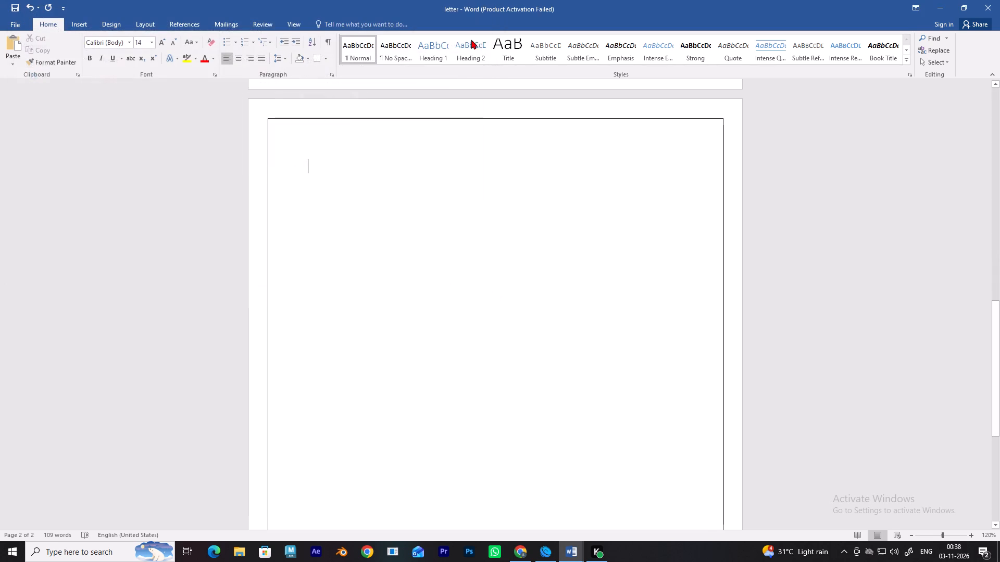
# Enter the applicant's first name in capitals at font size 48 as page 2's heading, followed by a new line.
pyautogui.click(153, 43)
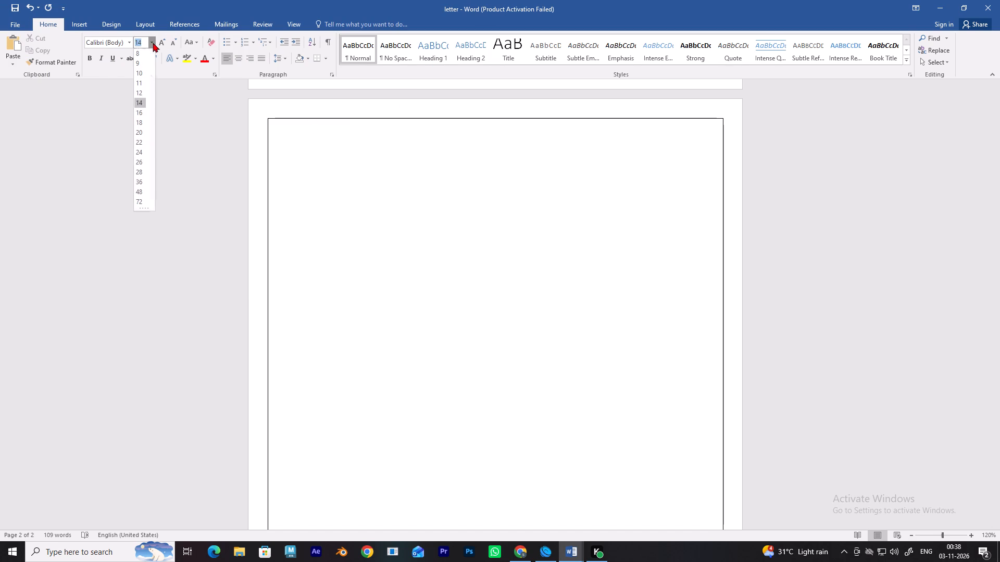
pyautogui.click(143, 191)
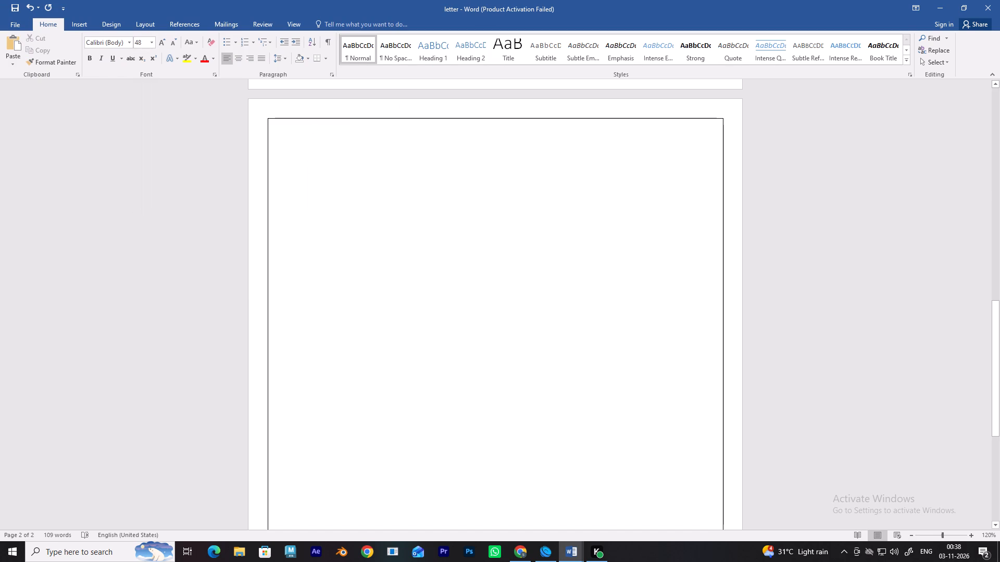
pyautogui.write('GREESHMA')
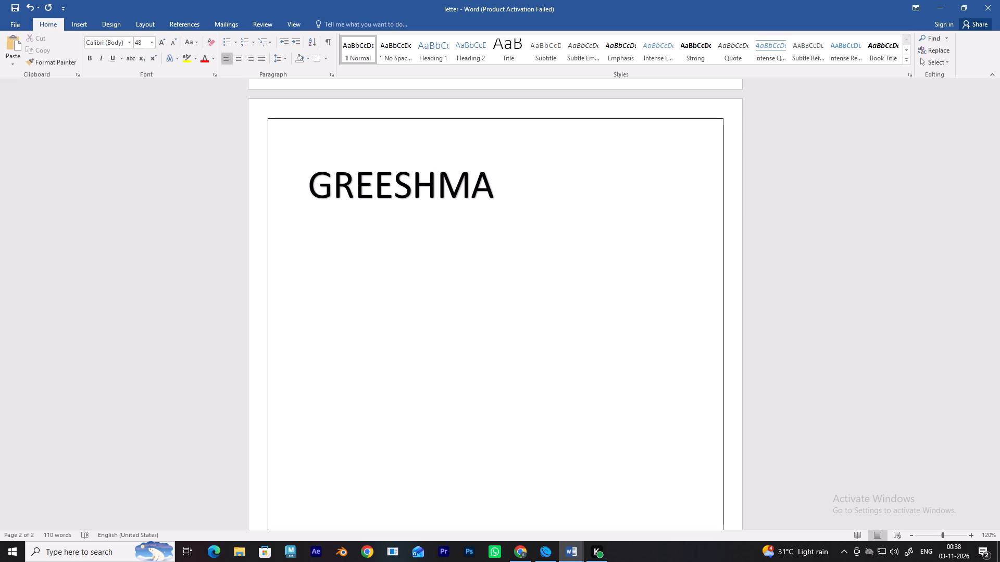
pyautogui.press('Return')
# Enter "Boutique Designer" at font size 36 as the subtitle under the name heading.
pyautogui.click(152, 43)
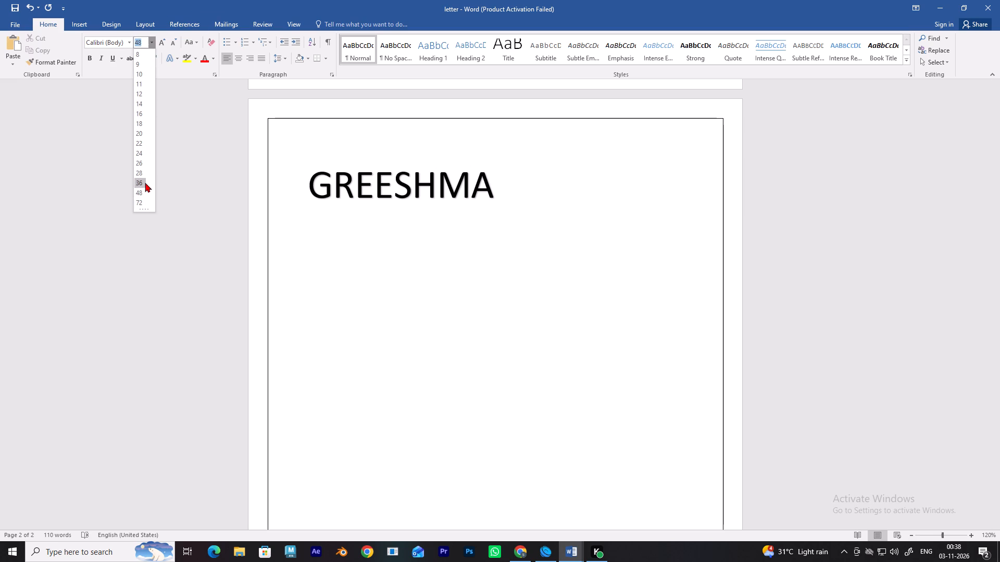
pyautogui.click(145, 183)
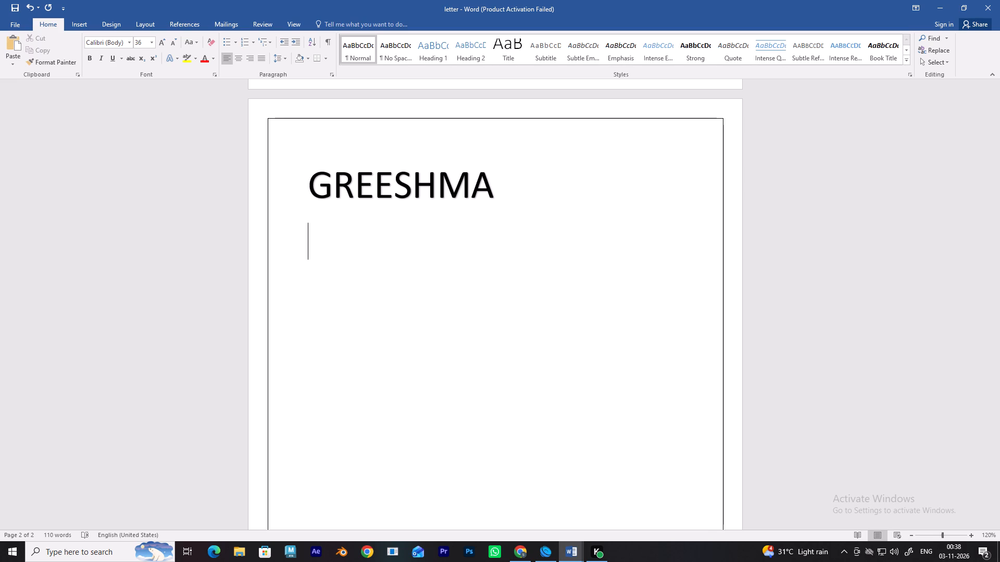
pyautogui.write('BP')
pyautogui.press('BackSpace')
pyautogui.write('out')
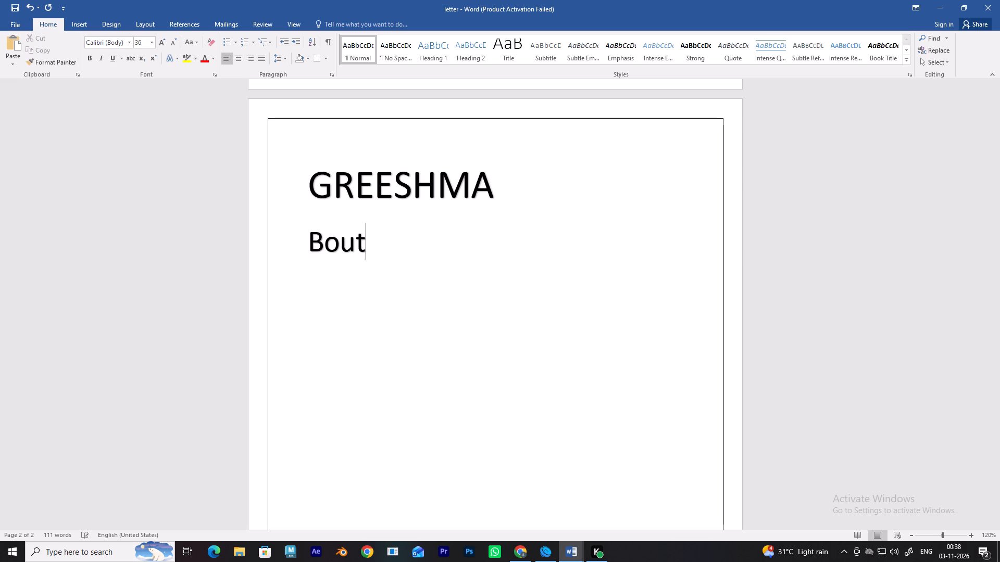
pyautogui.write('iq')
pyautogui.write('ue')
pyautogui.press('space')
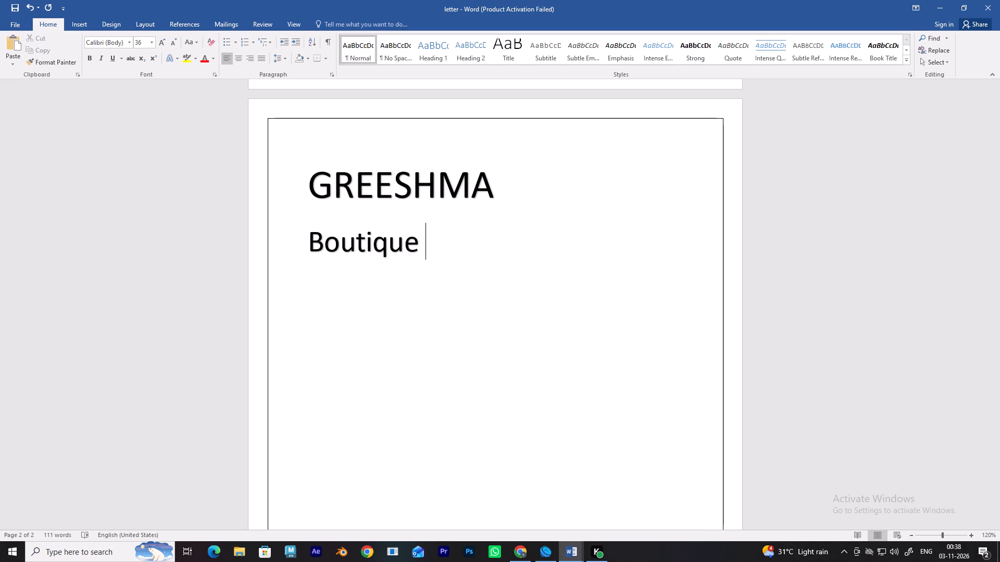
pyautogui.press('e')
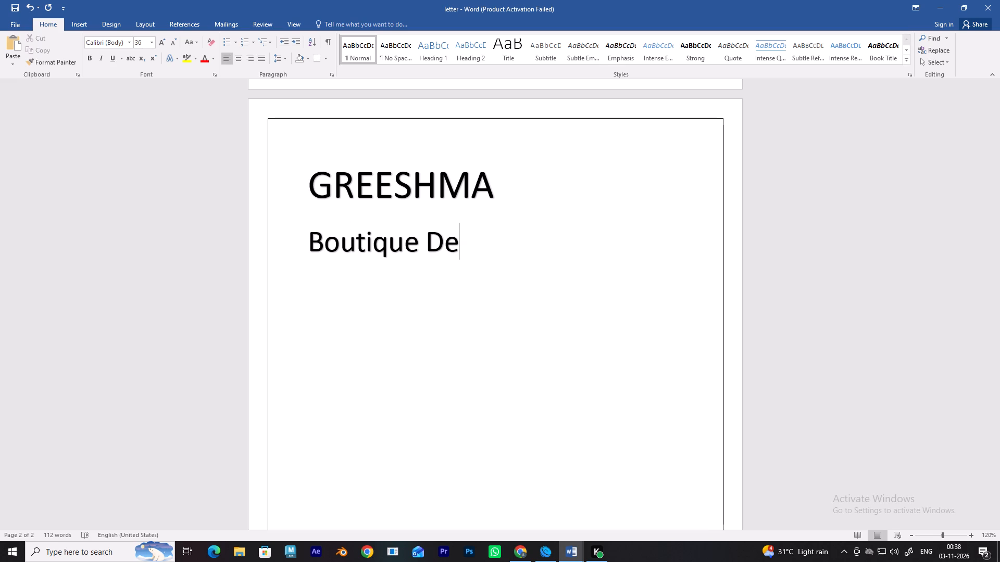
pyautogui.write('signer')
pyautogui.press('BackSpace')
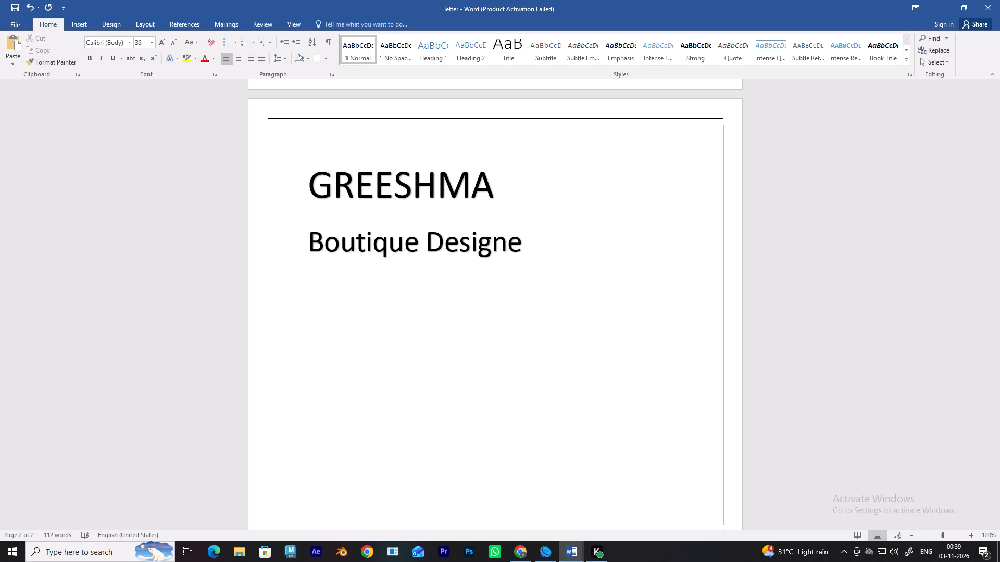
pyautogui.press('r')
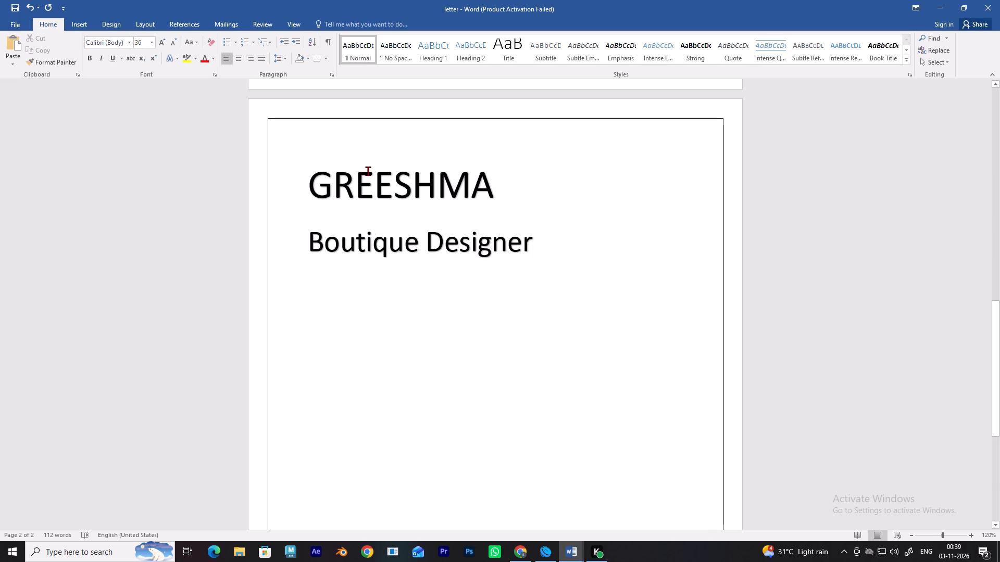
# Set the line spacing of the name heading and the subtitle to 1.0.
pyautogui.scroll(-7, 368, 171)
pyautogui.scroll(4, 368, 171)
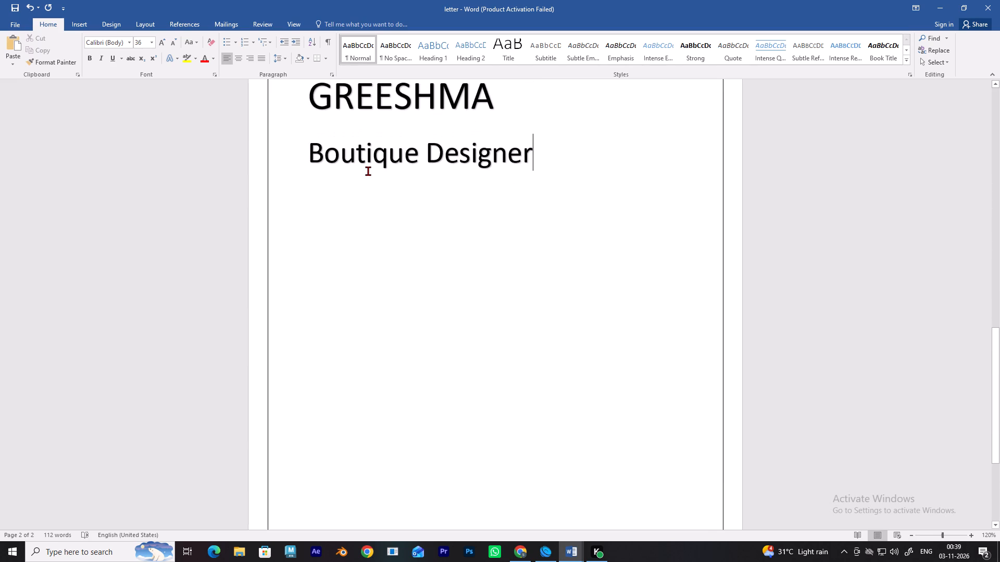
pyautogui.scroll(-1, 361, 187)
pyautogui.scroll(2, 341, 135)
pyautogui.scroll(-1, 341, 135)
pyautogui.click(283, 58)
pyautogui.click(299, 75)
pyautogui.click(285, 57)
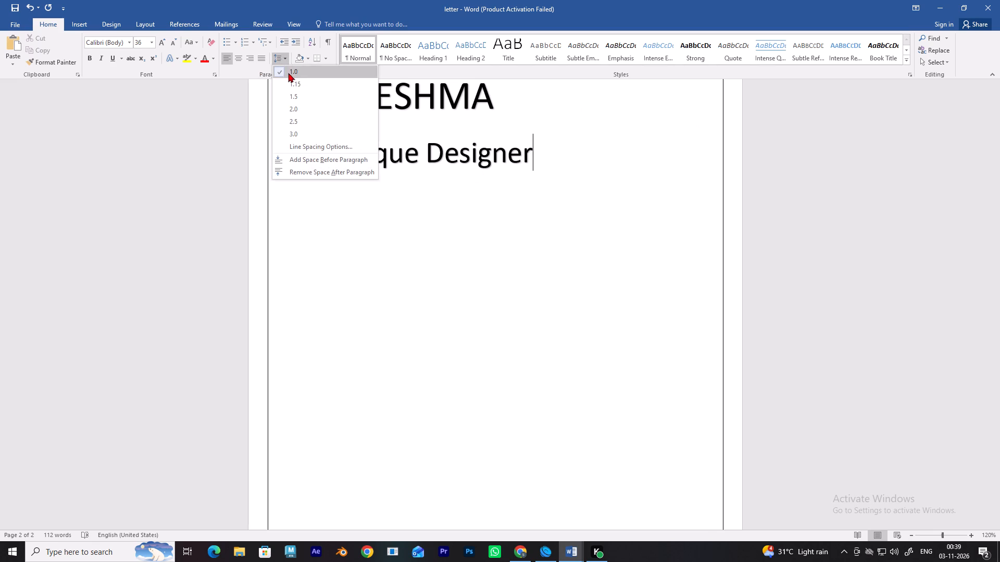
pyautogui.click(295, 72)
pyautogui.moveTo(299, 89); pyautogui.dragTo(521, 219)
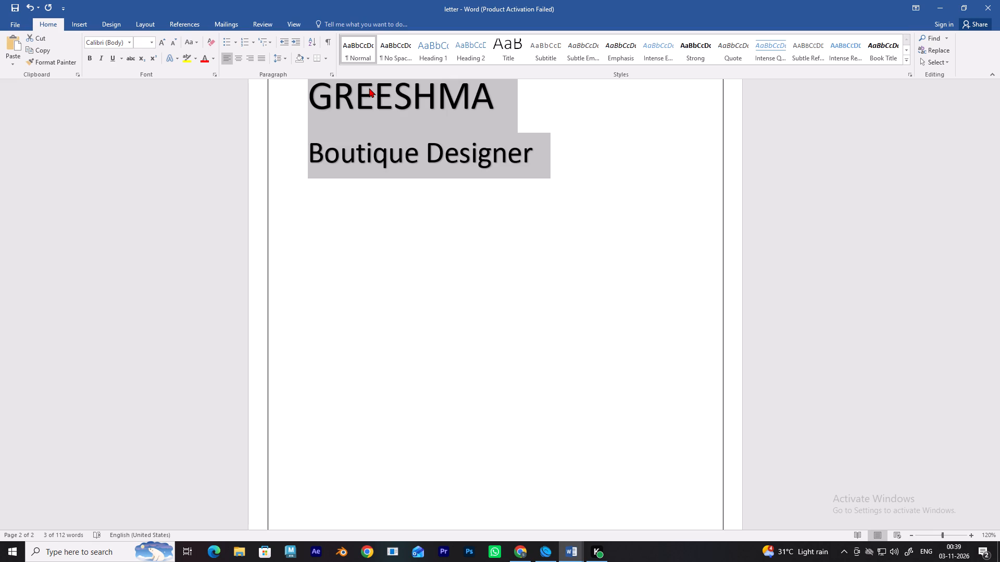
pyautogui.click(285, 57)
pyautogui.click(294, 71)
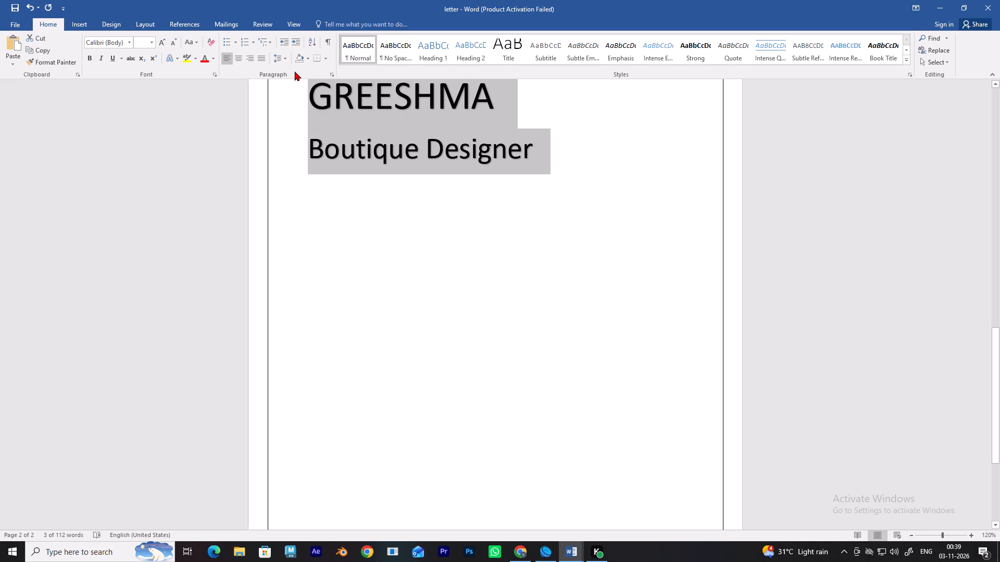
# Remove the space after the name heading and subtitle paragraphs, keeping single line spacing.
pyautogui.click(284, 58)
pyautogui.moveTo(291, 80); pyautogui.dragTo(307, 139)
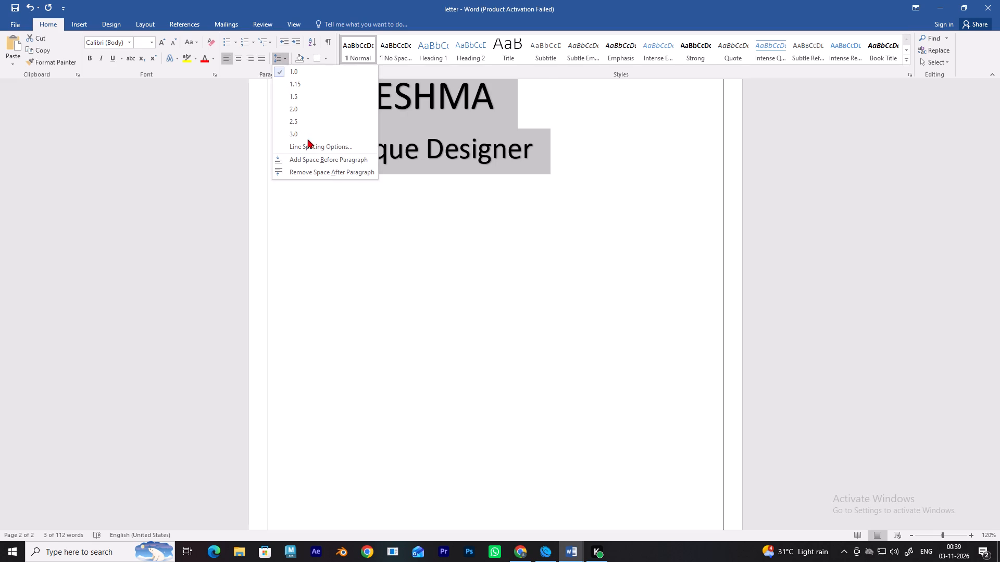
pyautogui.moveTo(307, 139); pyautogui.dragTo(309, 177)
pyautogui.moveTo(285, 56); pyautogui.dragTo(318, 118)
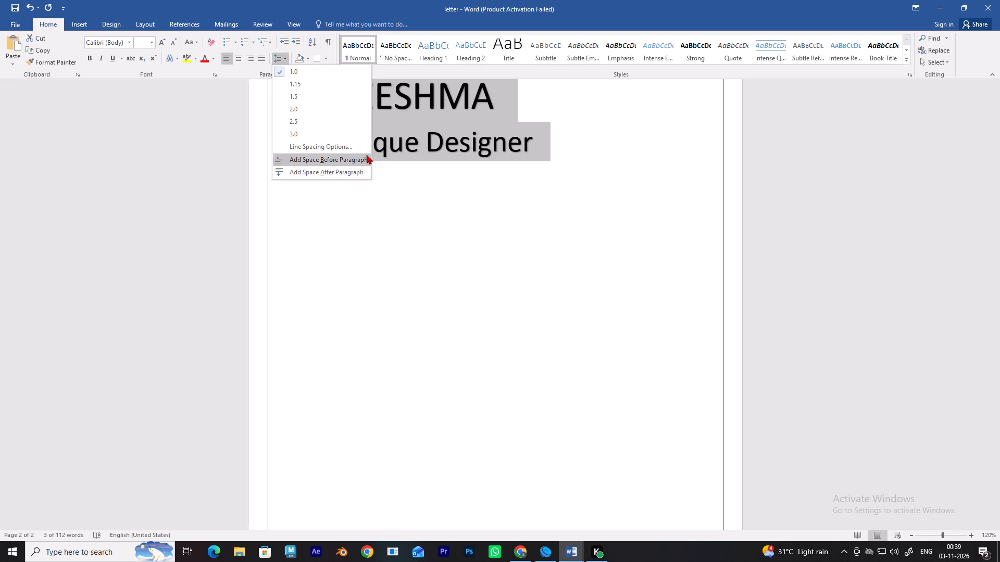
pyautogui.click(352, 146)
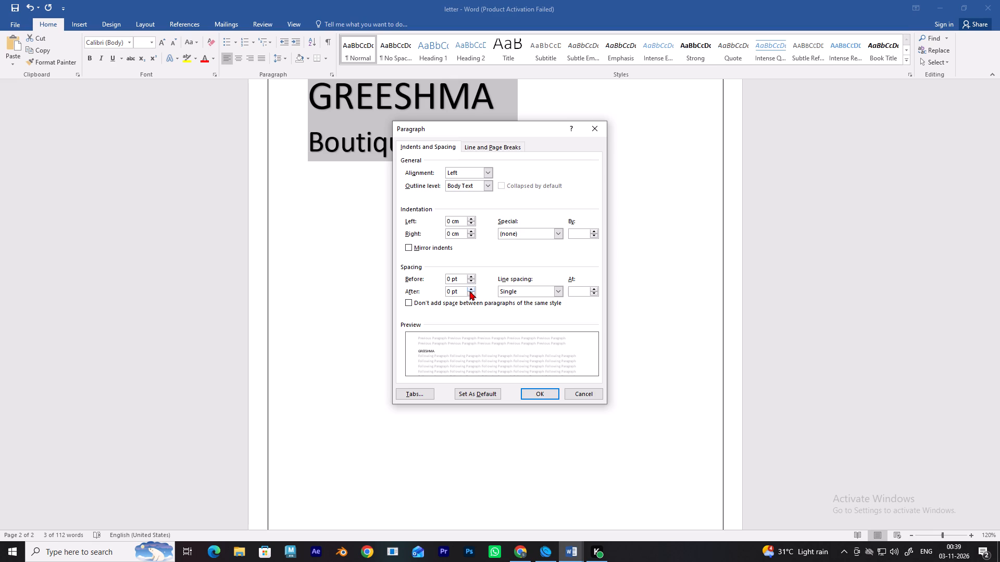
pyautogui.click(543, 397)
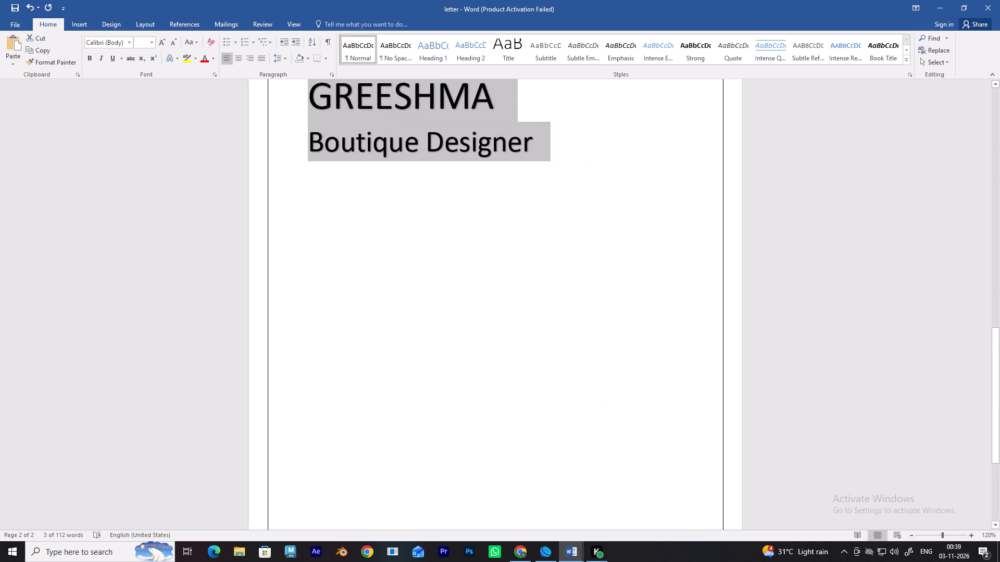
pyautogui.click(564, 148)
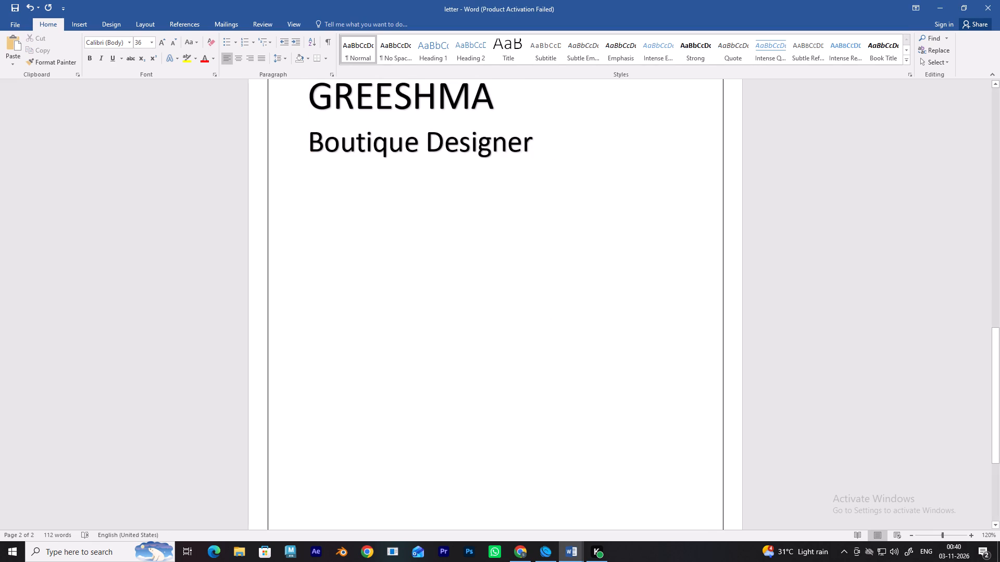
# Draw a nearly level straight line about 19.26 cm wide below the subtitle, spanning page 2's left and right borders.
pyautogui.click(80, 23)
pyautogui.click(164, 48)
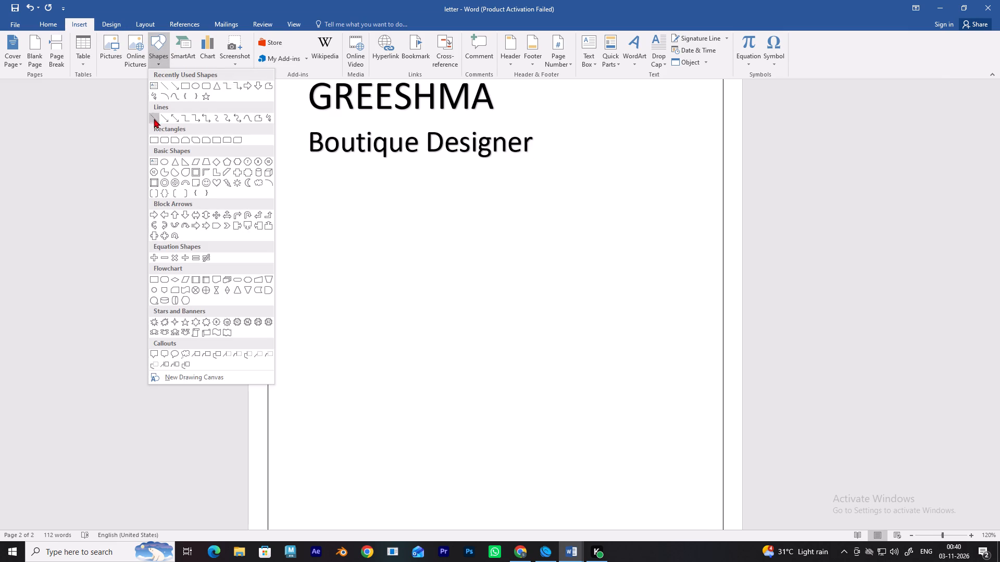
pyautogui.click(152, 118)
pyautogui.moveTo(269, 191); pyautogui.dragTo(627, 186)
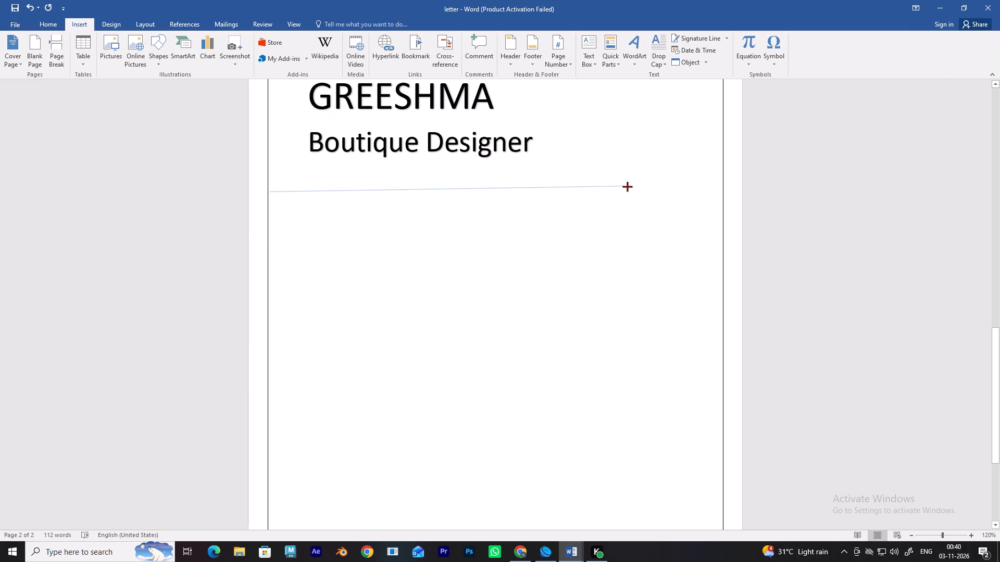
pyautogui.moveTo(627, 186); pyautogui.dragTo(722, 184)
pyautogui.moveTo(722, 184); pyautogui.dragTo(724, 184)
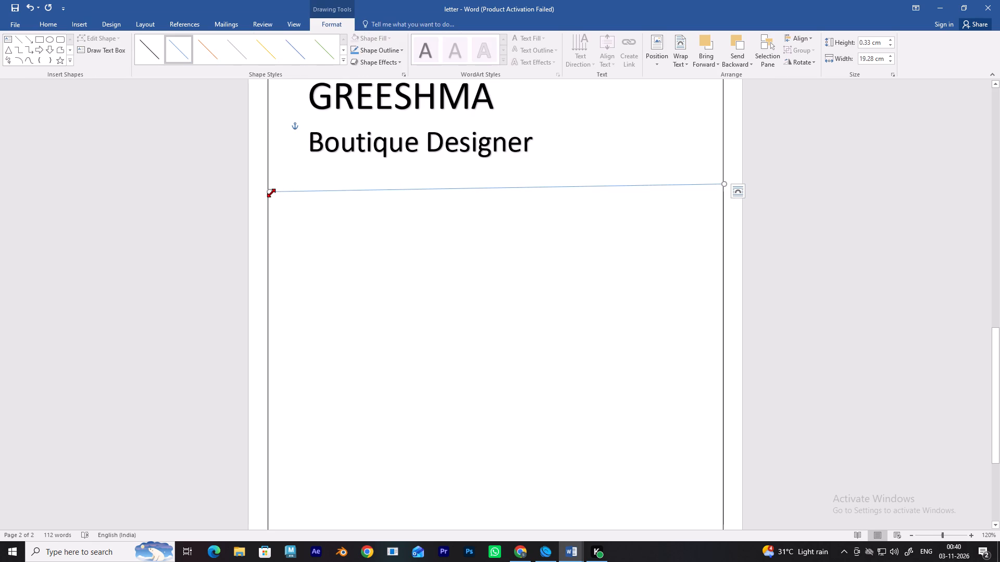
pyautogui.moveTo(271, 192); pyautogui.dragTo(270, 186)
# Apply the thicker black line style to the divider below the subtitle.
pyautogui.click(147, 52)
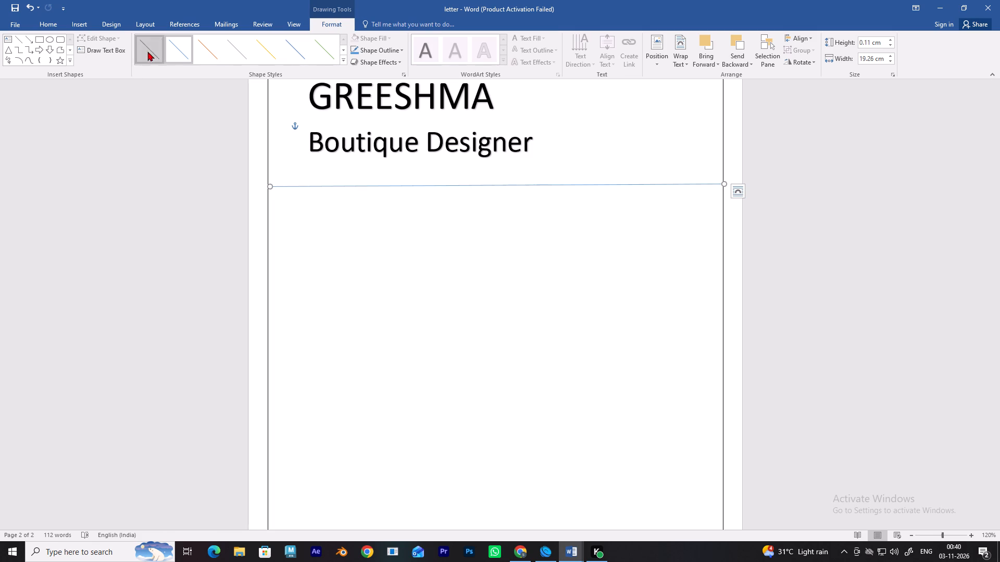
pyautogui.click(344, 61)
pyautogui.click(144, 125)
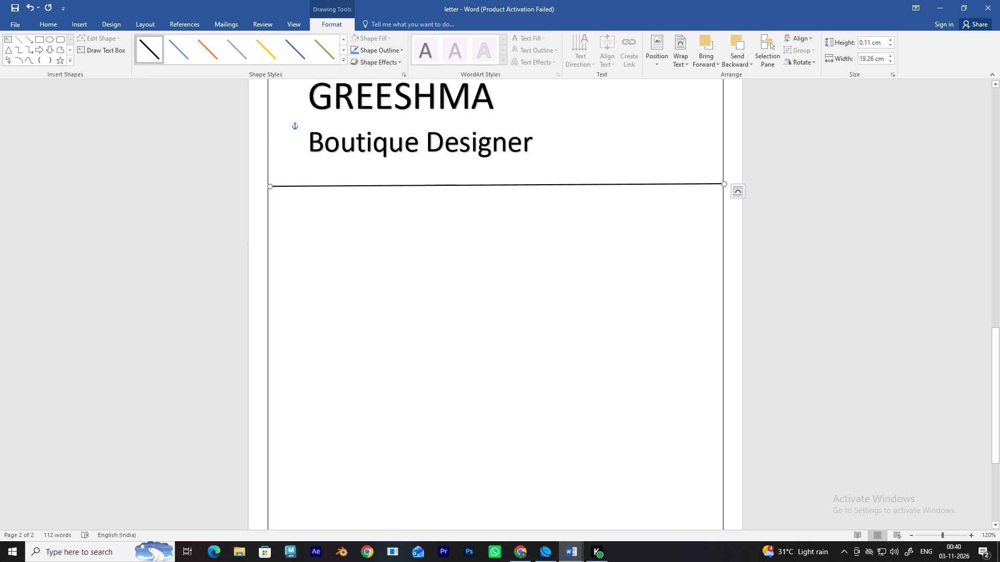
# Add two new lines after "Boutique Designer" to place the text cursor below the divider.
pyautogui.click(53, 27)
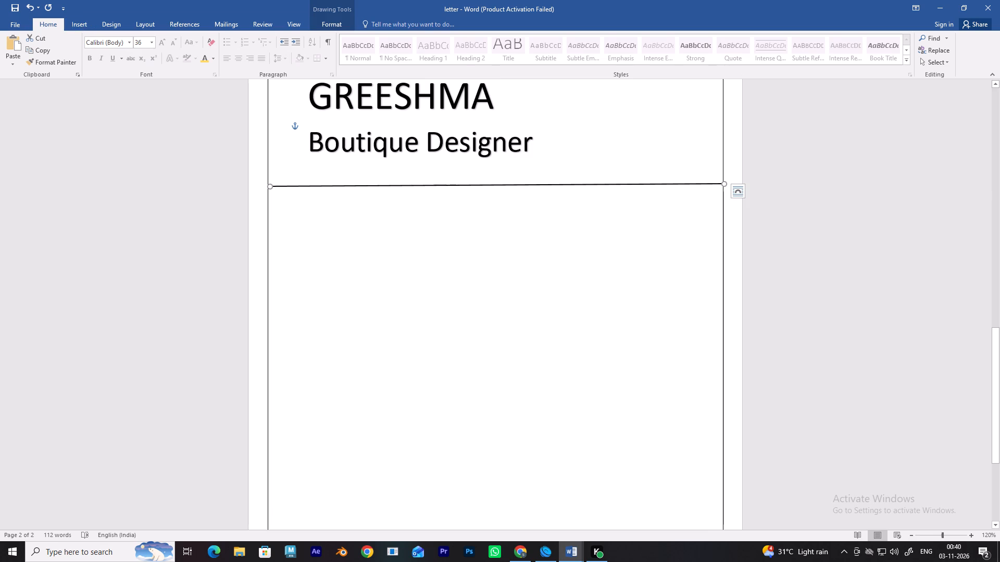
pyautogui.moveTo(346, 247); pyautogui.dragTo(339, 247)
pyautogui.click(291, 236)
pyautogui.moveTo(291, 236); pyautogui.dragTo(314, 229)
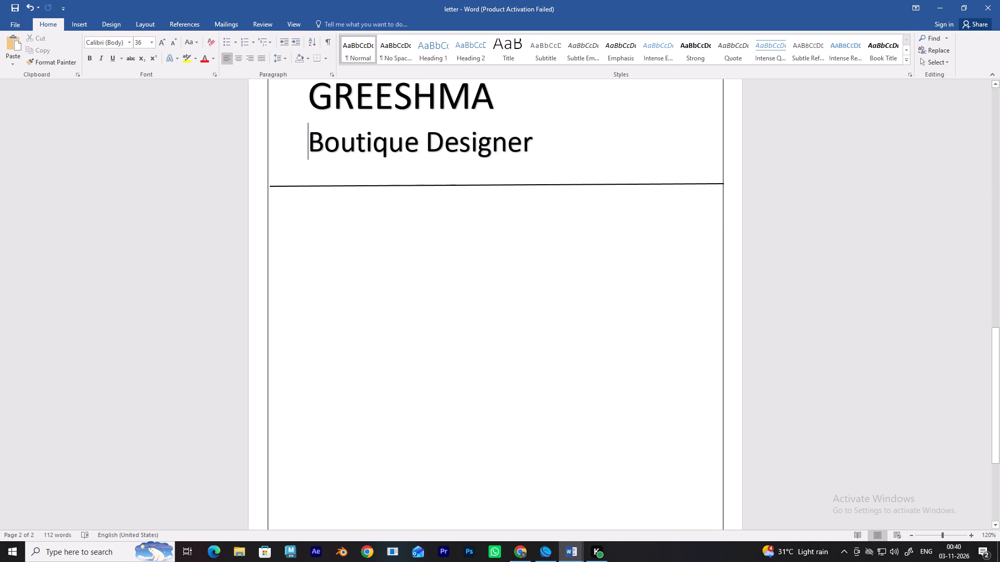
pyautogui.click(581, 147)
pyautogui.click(308, 215)
pyautogui.click(553, 148)
pyautogui.press('Return')
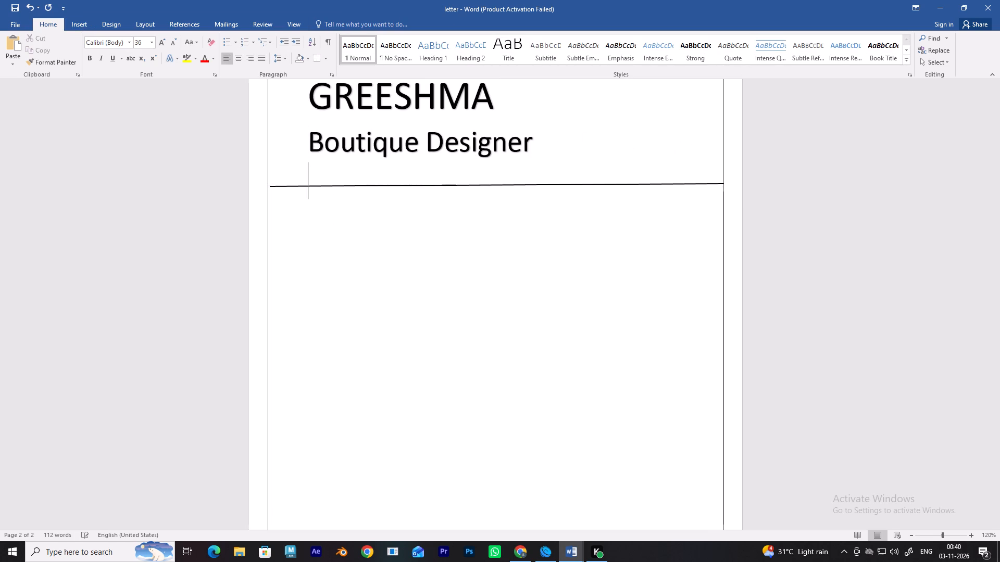
pyautogui.press('Return')
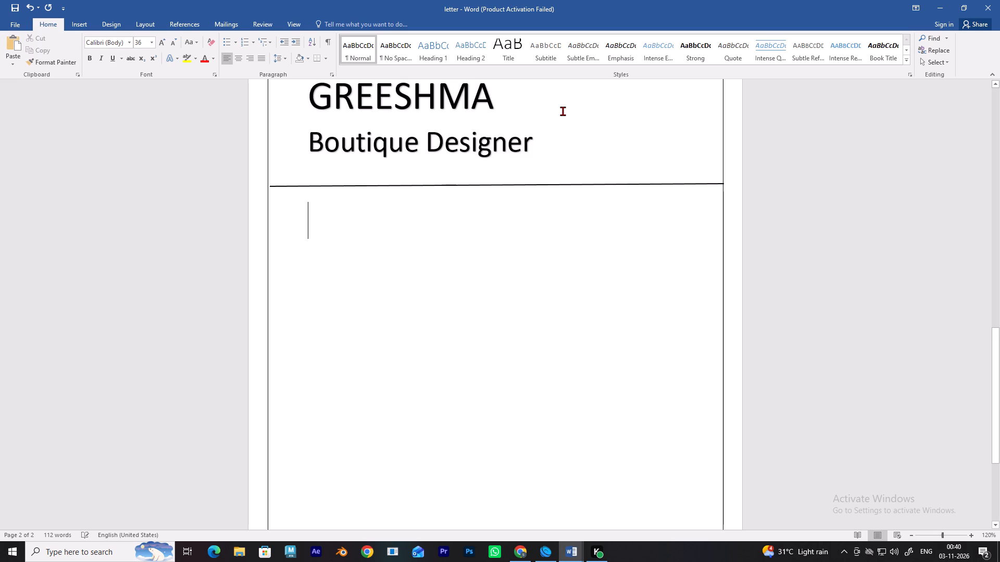
# Set the font size to 14 on the empty line below the divider, and enter and erase a trial "co".
pyautogui.click(149, 40)
pyautogui.click(140, 107)
pyautogui.write('co')
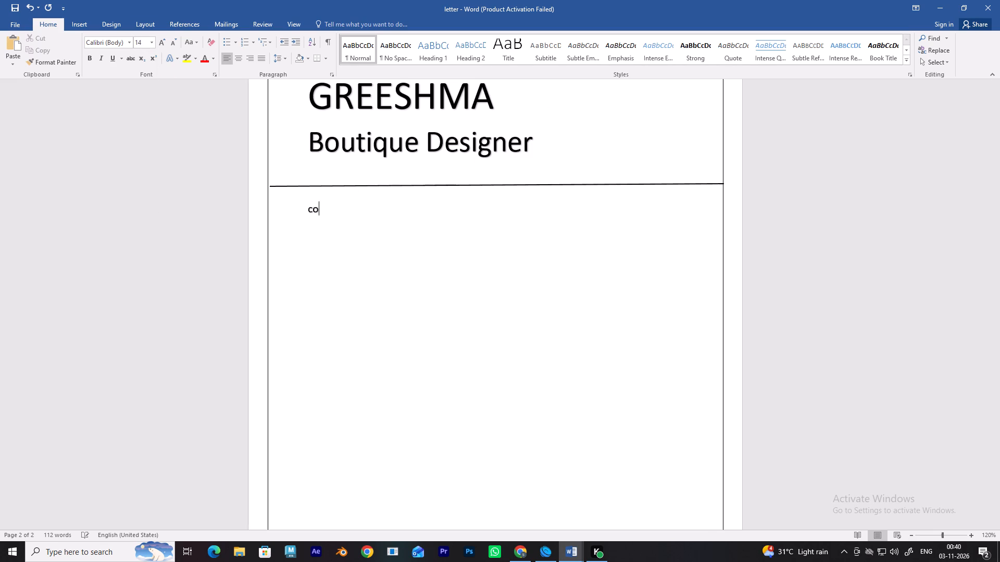
pyautogui.press('BackSpace')
pyautogui.press('BackSpace')
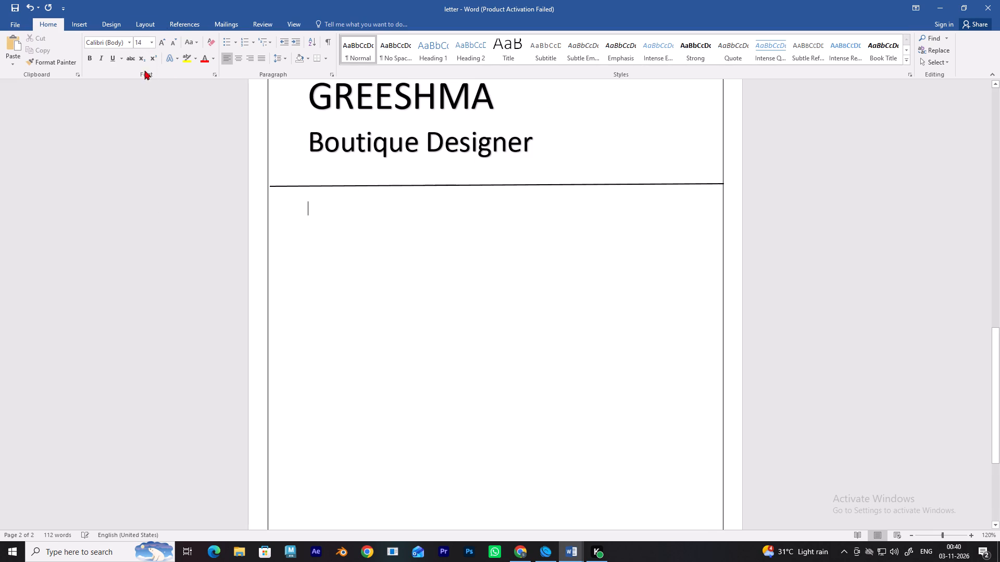
# Set the font size to 18, enter the heading "Contact" below the divider line, and start a new line under it.
pyautogui.click(152, 45)
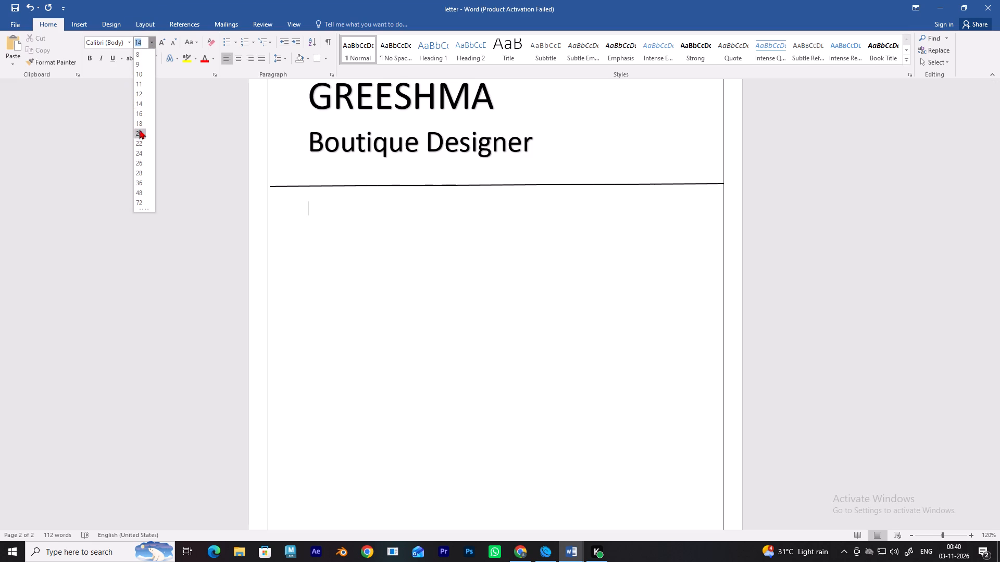
pyautogui.click(139, 121)
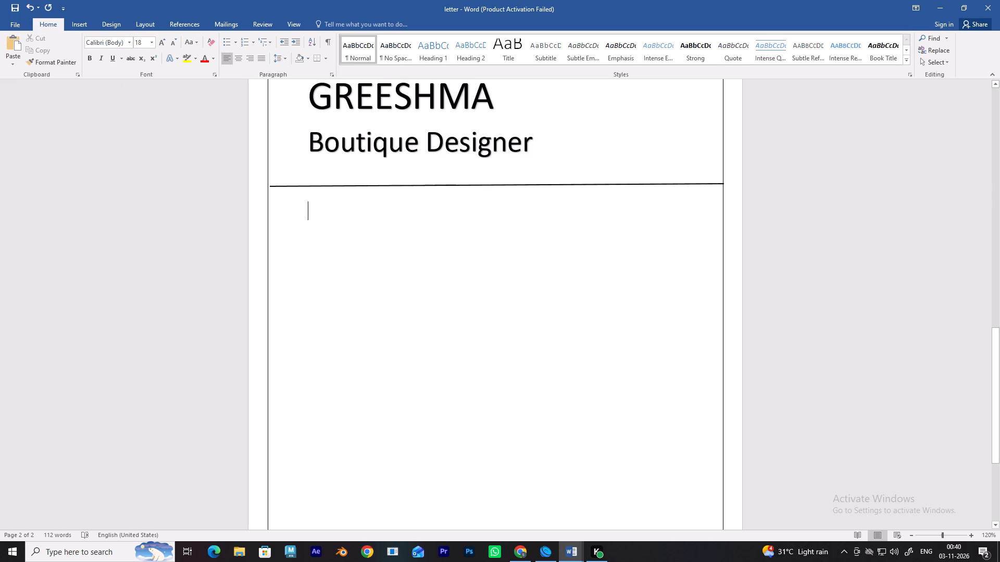
pyautogui.press('c')
pyautogui.write('onts')
pyautogui.press('BackSpace')
pyautogui.write('act')
pyautogui.press('space')
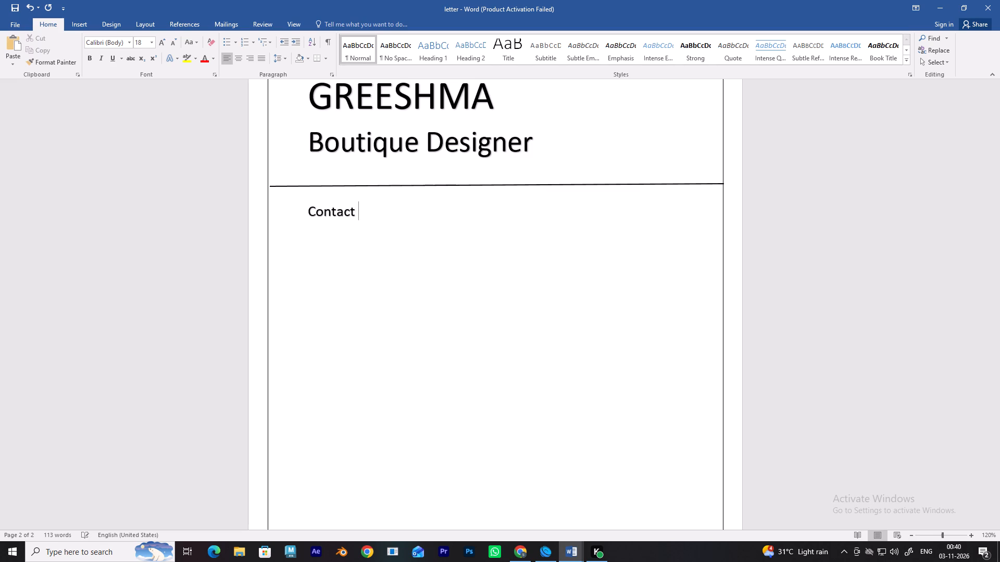
pyautogui.press('Return')
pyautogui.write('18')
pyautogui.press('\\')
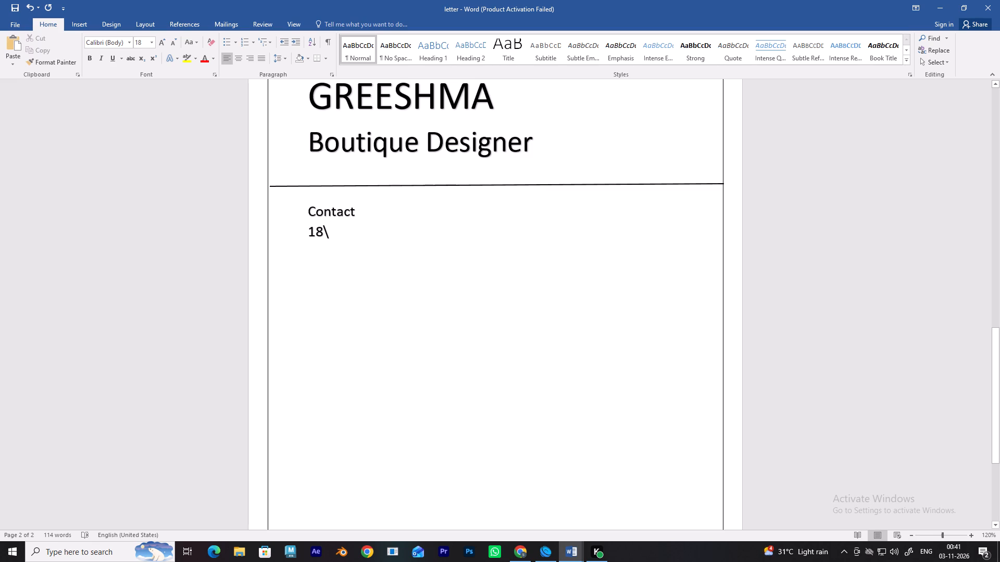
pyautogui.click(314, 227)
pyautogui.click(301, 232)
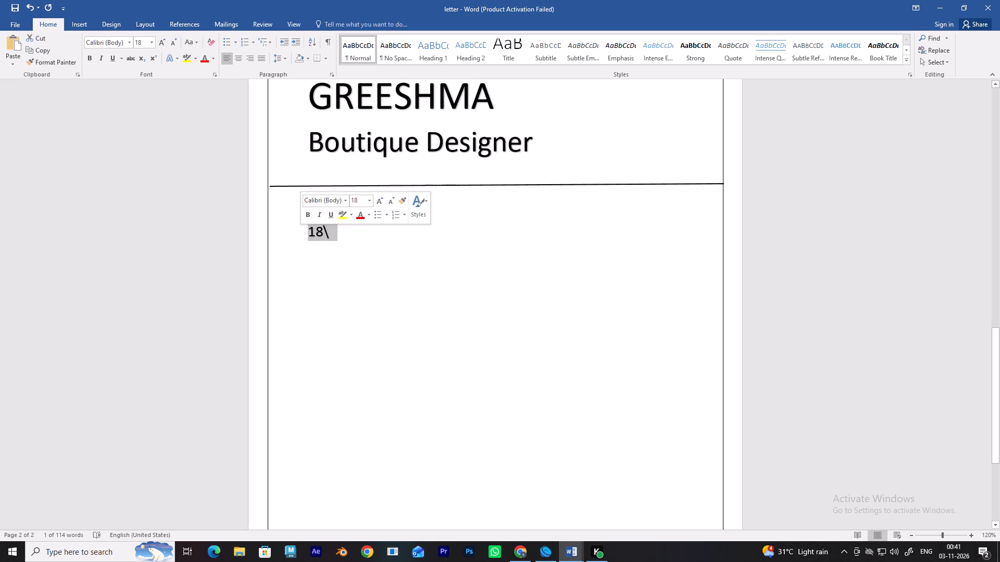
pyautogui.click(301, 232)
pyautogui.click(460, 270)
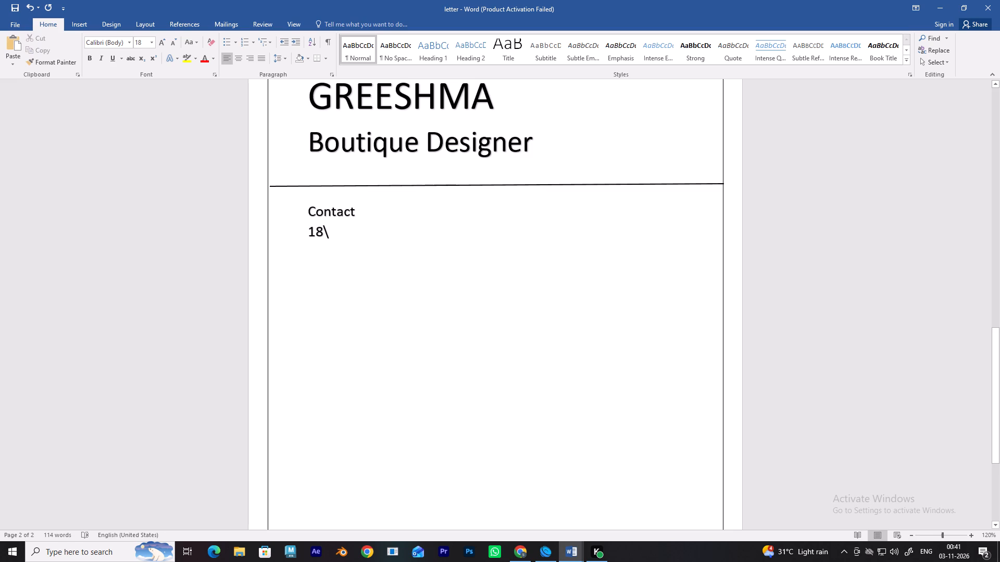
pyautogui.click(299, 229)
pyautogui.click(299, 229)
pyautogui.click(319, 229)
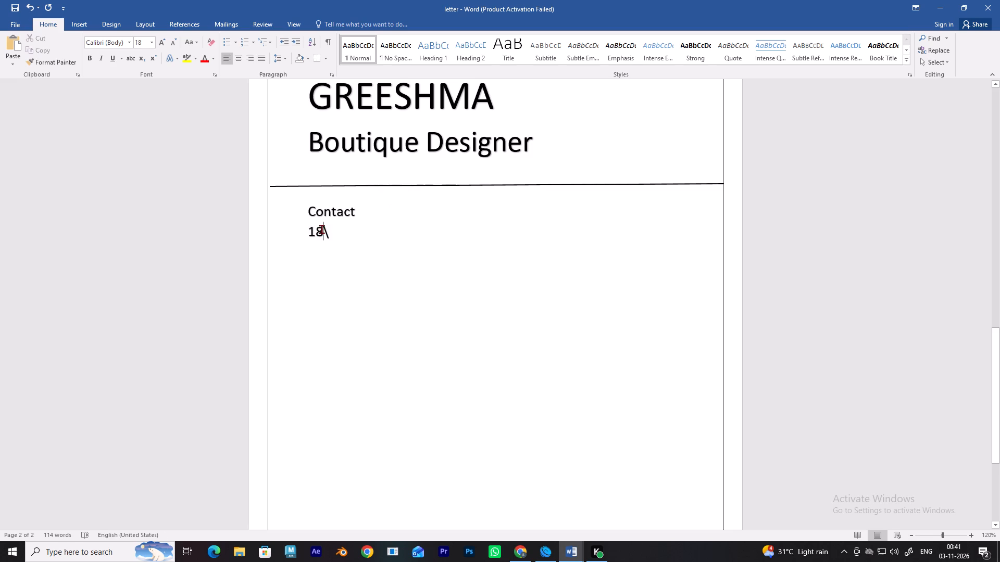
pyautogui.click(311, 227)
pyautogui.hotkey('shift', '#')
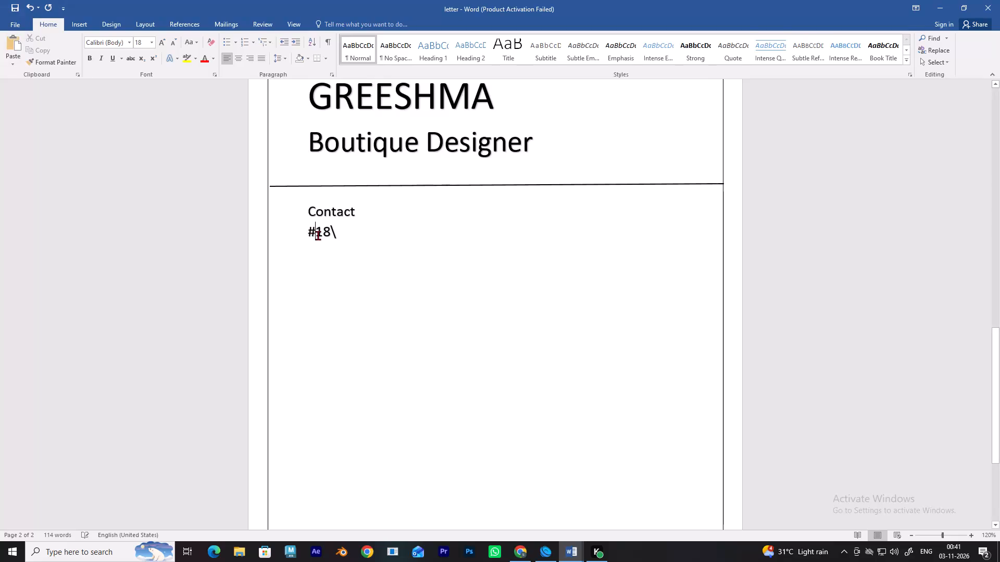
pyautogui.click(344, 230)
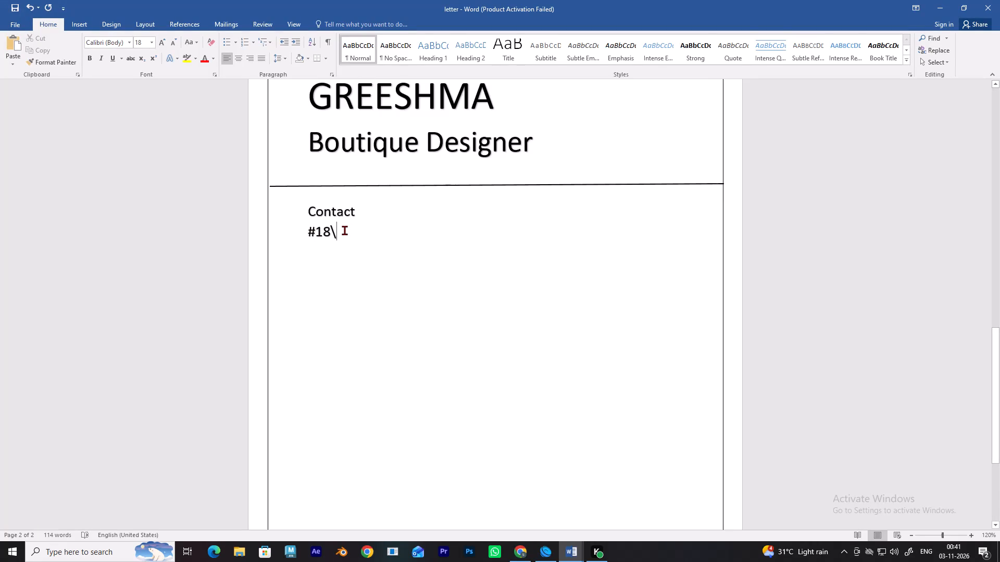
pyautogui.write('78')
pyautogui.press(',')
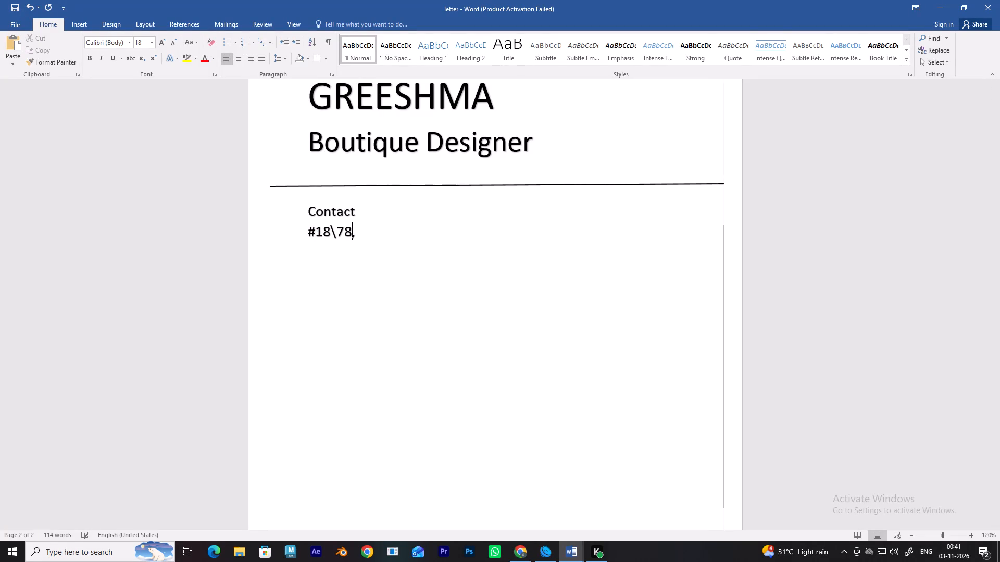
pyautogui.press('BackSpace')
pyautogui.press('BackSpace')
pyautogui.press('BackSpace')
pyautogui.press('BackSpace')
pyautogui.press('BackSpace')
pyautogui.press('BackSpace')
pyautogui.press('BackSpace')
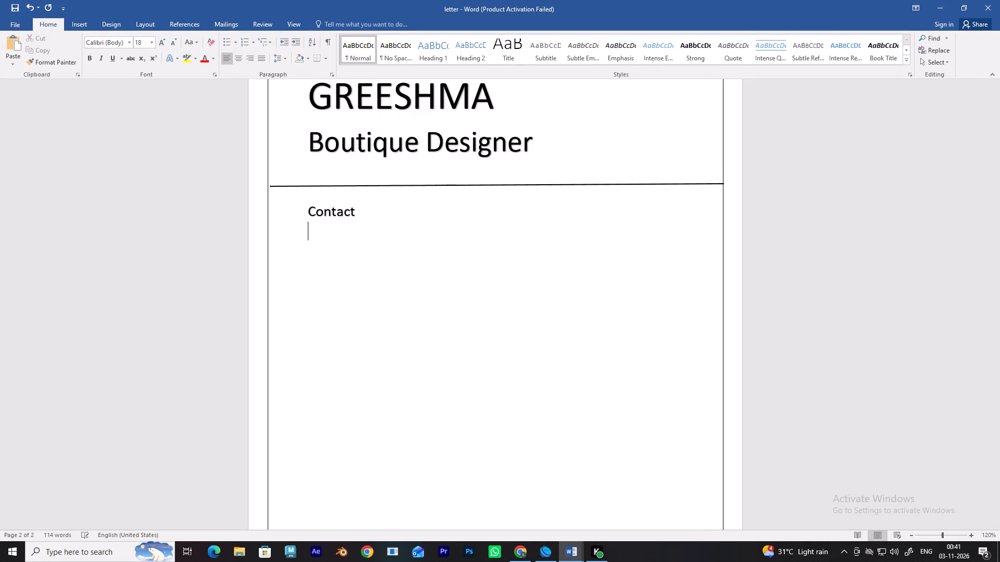
# Enter the phone number label "Ph.No:" on the line below the "Contact" heading.
pyautogui.press('p')
pyautogui.press('BackSpace')
pyautogui.write('ph')
pyautogui.press('BackSpace')
pyautogui.press('BackSpace')
pyautogui.hotkey('shift', 'p')
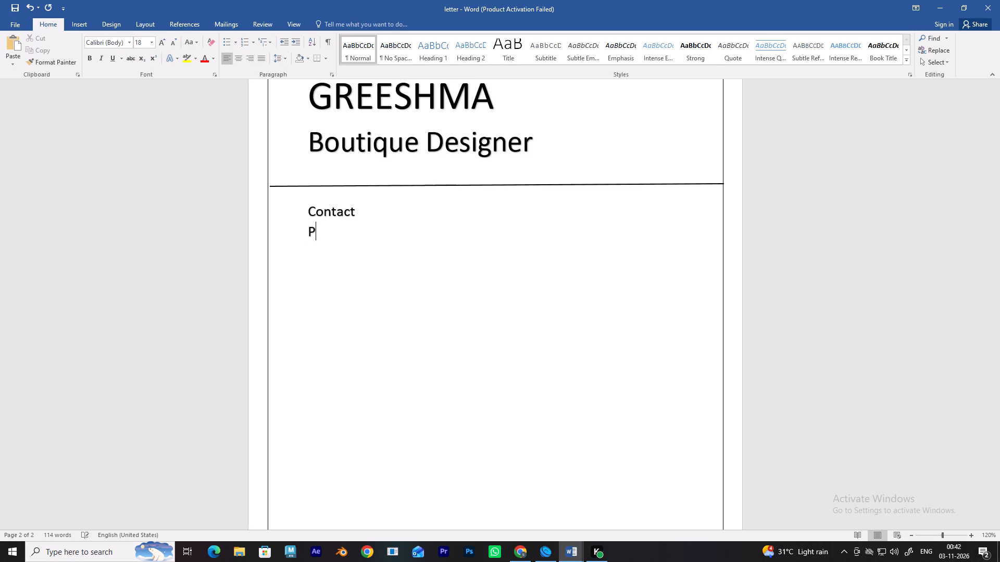
pyautogui.press('h')
pyautogui.press('.')
pyautogui.write('NO')
pyautogui.press('BackSpace')
pyautogui.press('o')
pyautogui.press(';')
pyautogui.press('BackSpace')
pyautogui.write(':')
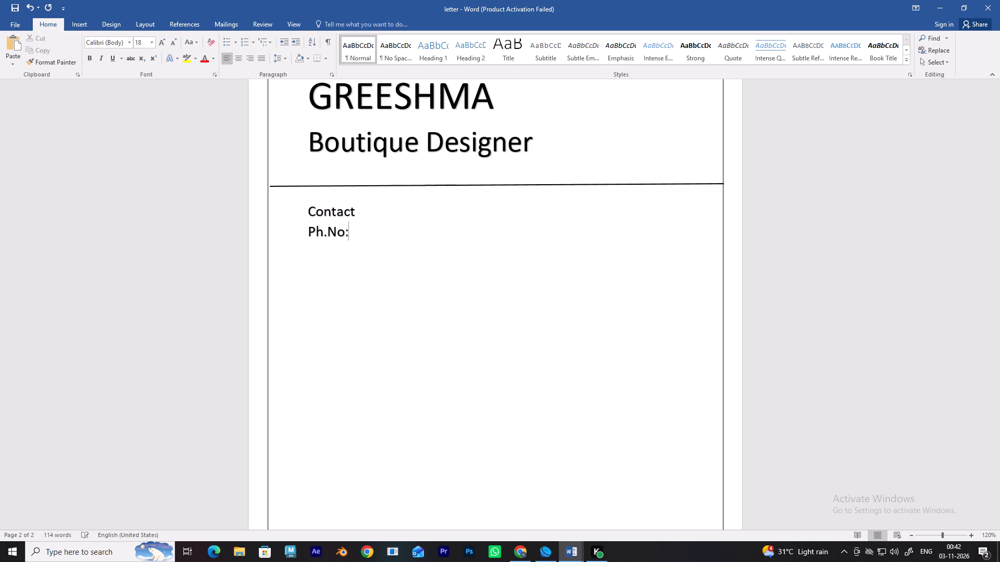
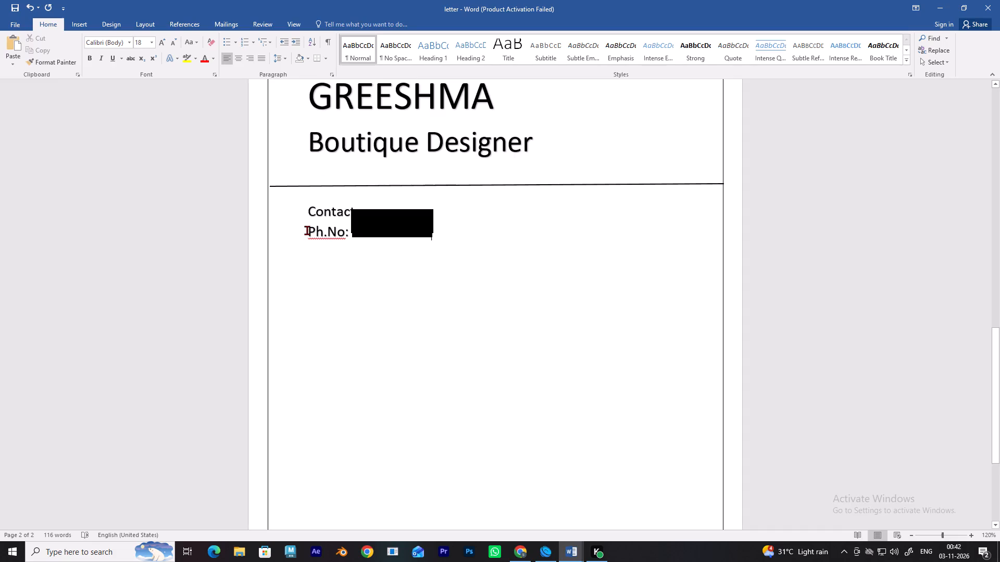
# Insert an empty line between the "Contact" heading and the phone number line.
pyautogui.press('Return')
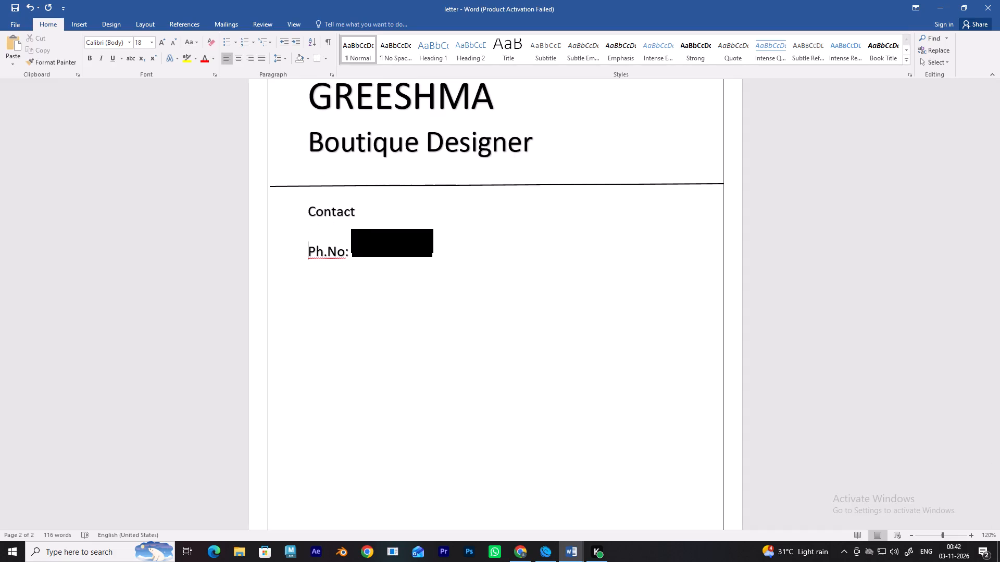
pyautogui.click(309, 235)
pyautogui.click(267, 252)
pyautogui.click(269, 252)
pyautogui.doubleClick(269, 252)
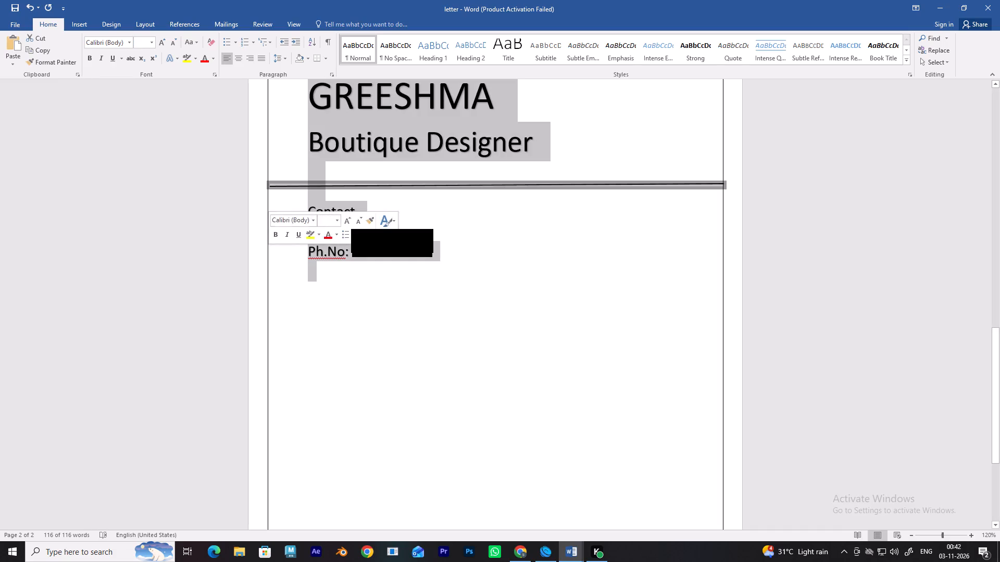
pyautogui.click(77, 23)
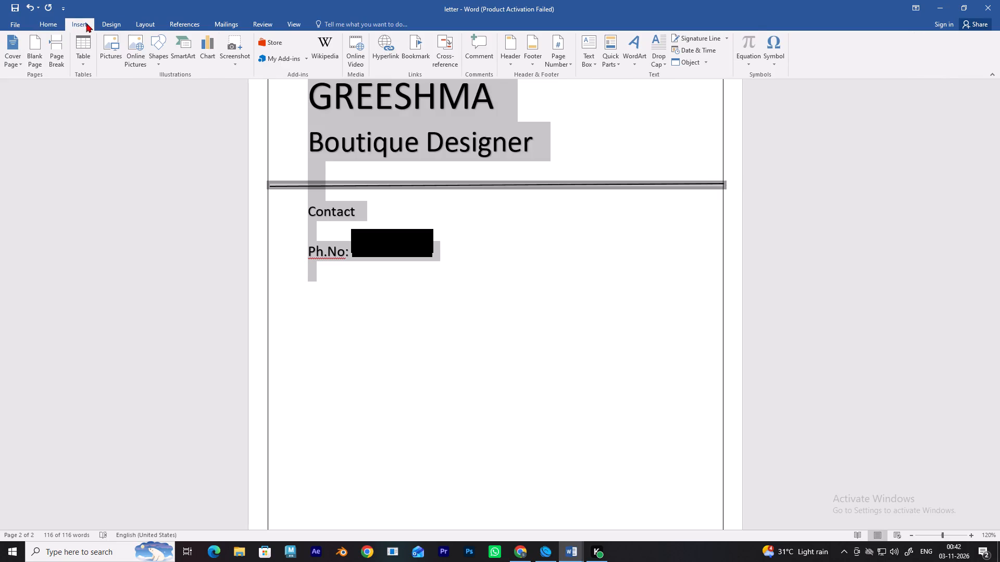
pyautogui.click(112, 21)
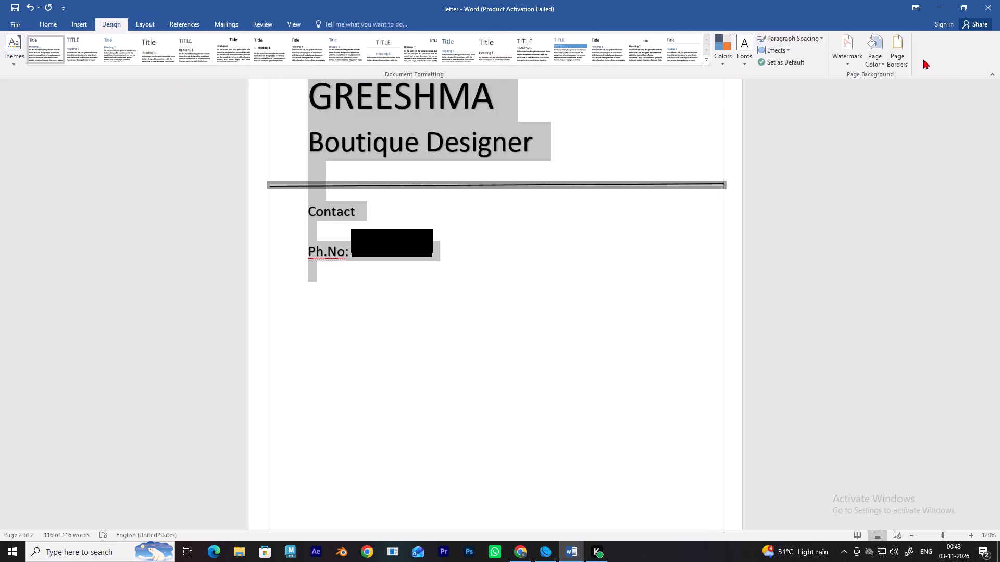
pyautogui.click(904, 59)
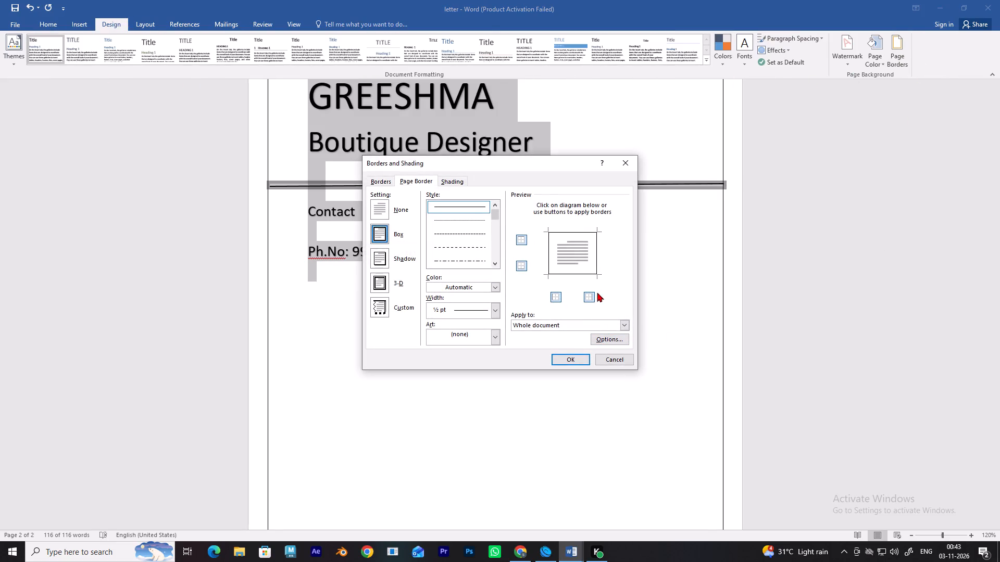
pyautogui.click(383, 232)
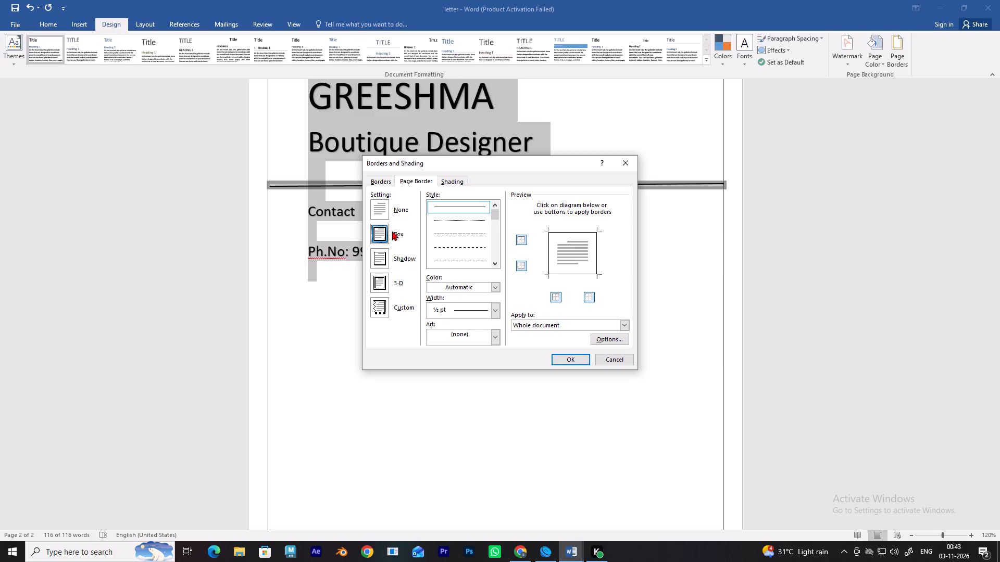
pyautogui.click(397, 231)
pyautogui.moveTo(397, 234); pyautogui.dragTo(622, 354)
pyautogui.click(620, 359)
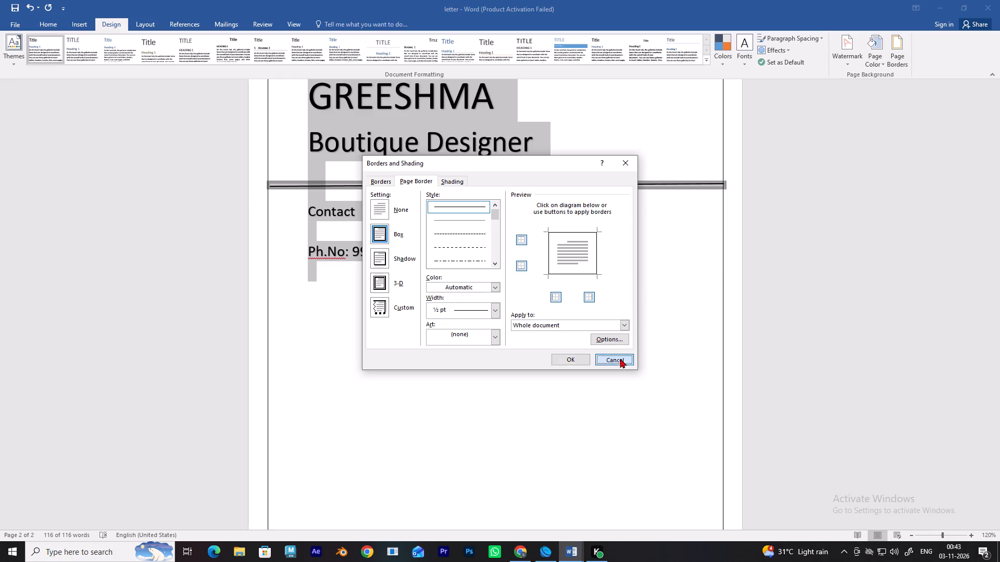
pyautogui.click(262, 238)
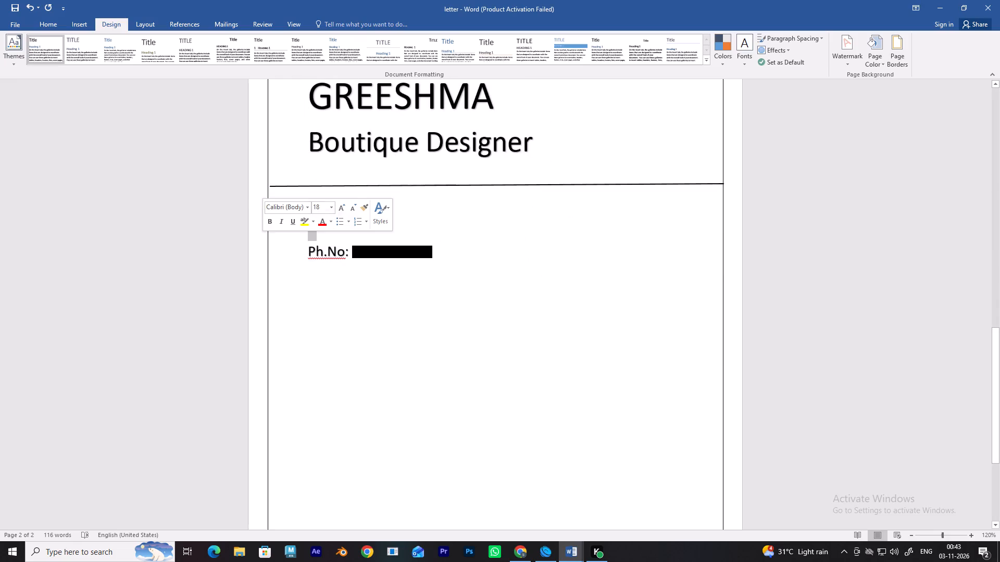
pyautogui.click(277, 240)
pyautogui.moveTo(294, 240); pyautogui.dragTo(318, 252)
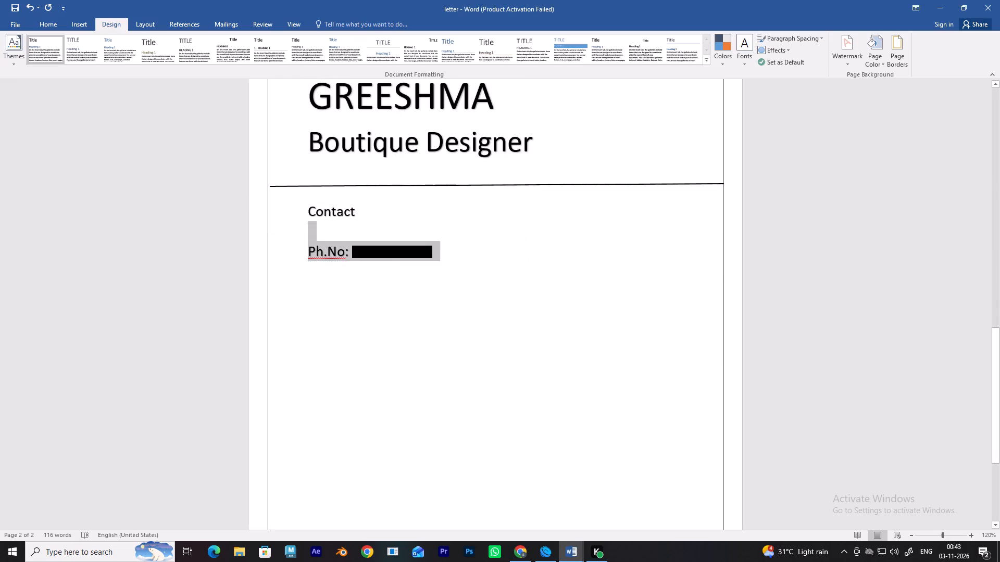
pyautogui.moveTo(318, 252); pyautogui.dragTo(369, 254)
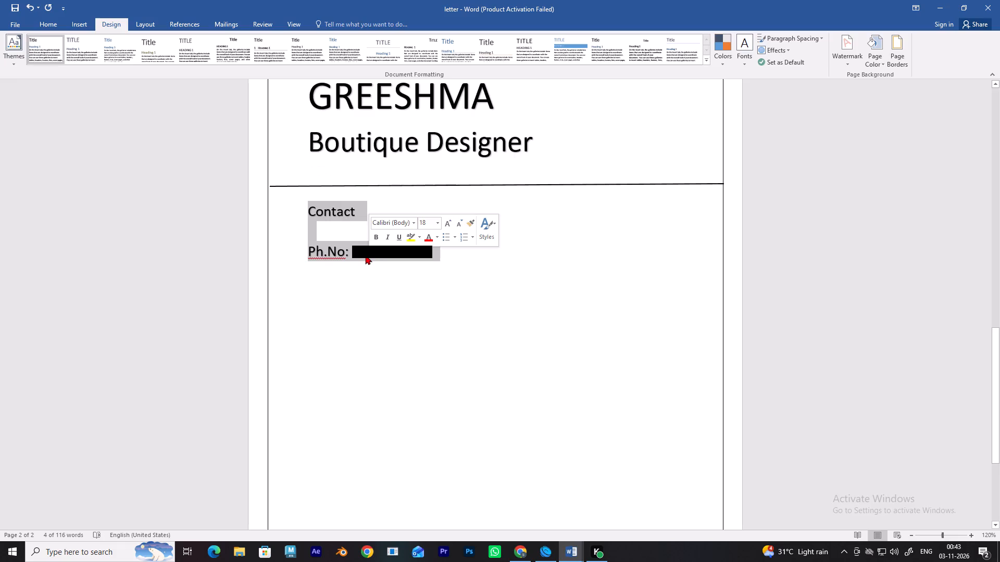
# Undo the added empty line and the phone number entry below the "Contact" heading.
pyautogui.hotkey('ctrl', 'z')
pyautogui.hotkey('ctrl', 'z')
pyautogui.hotkey('ctrl', 'z')
pyautogui.hotkey('ctrl', 'z')
pyautogui.hotkey('ctrl', 'z')
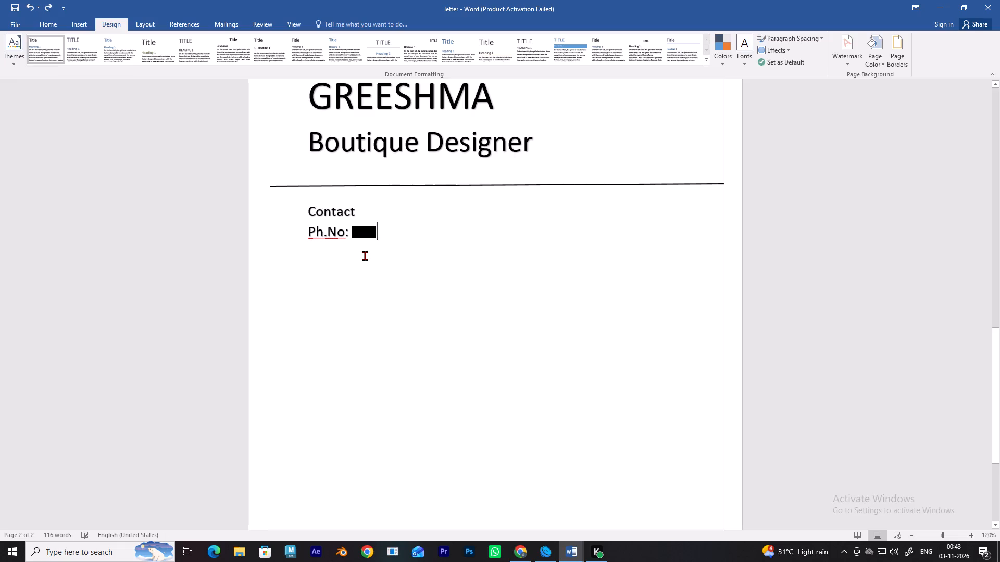
pyautogui.hotkey('ctrl', 'z')
pyautogui.hotkey('ctrl', 'z')
pyautogui.hotkey('ctrl', 'z')
pyautogui.hotkey('ctrl', 'z')
pyautogui.hotkey('ctrl', 'z')
pyautogui.hotkey('ctrl', 'z')
pyautogui.hotkey('ctrl', 'z')
pyautogui.hotkey('ctrl', 'z')
pyautogui.hotkey('ctrl', 'z')
pyautogui.hotkey('ctrl', 'z')
pyautogui.hotkey('ctrl', 'z')
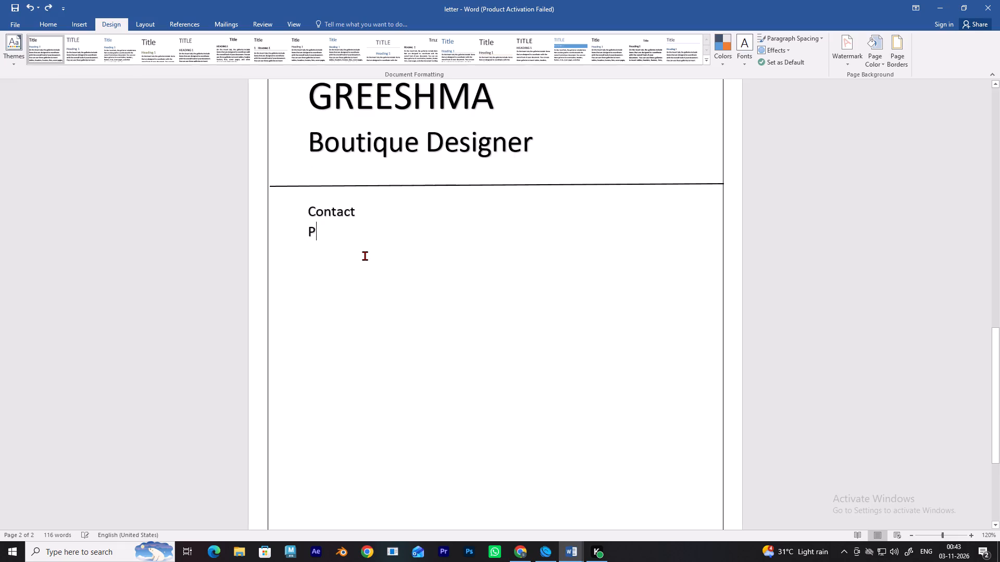
pyautogui.hotkey('ctrl', 'z')
pyautogui.hotkey('ctrl', 'z')
pyautogui.hotkey('ctrl', 'z')
# Erase all CV text on page 2, including the headings and the page itself, back to the letter's closing "Your Sincerely".
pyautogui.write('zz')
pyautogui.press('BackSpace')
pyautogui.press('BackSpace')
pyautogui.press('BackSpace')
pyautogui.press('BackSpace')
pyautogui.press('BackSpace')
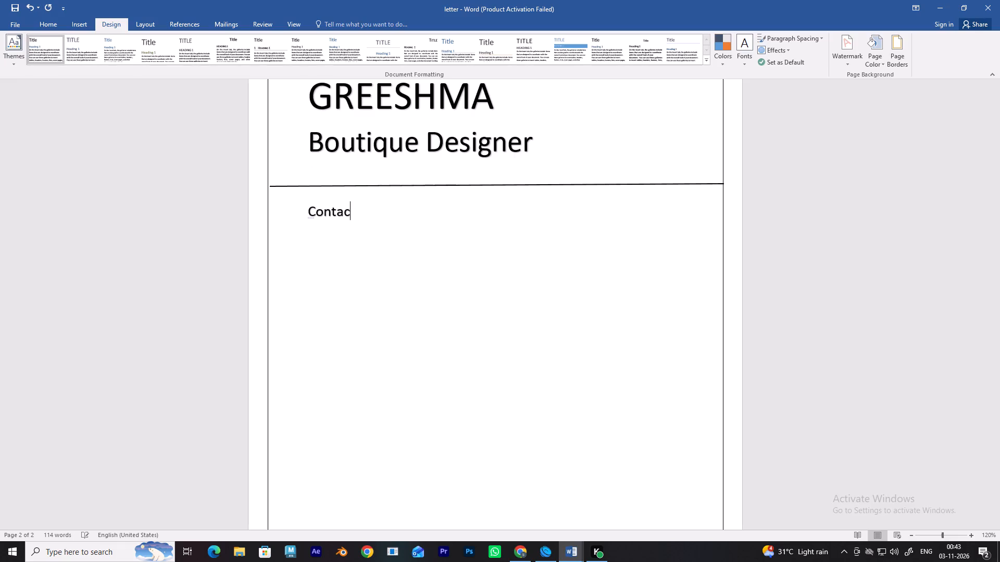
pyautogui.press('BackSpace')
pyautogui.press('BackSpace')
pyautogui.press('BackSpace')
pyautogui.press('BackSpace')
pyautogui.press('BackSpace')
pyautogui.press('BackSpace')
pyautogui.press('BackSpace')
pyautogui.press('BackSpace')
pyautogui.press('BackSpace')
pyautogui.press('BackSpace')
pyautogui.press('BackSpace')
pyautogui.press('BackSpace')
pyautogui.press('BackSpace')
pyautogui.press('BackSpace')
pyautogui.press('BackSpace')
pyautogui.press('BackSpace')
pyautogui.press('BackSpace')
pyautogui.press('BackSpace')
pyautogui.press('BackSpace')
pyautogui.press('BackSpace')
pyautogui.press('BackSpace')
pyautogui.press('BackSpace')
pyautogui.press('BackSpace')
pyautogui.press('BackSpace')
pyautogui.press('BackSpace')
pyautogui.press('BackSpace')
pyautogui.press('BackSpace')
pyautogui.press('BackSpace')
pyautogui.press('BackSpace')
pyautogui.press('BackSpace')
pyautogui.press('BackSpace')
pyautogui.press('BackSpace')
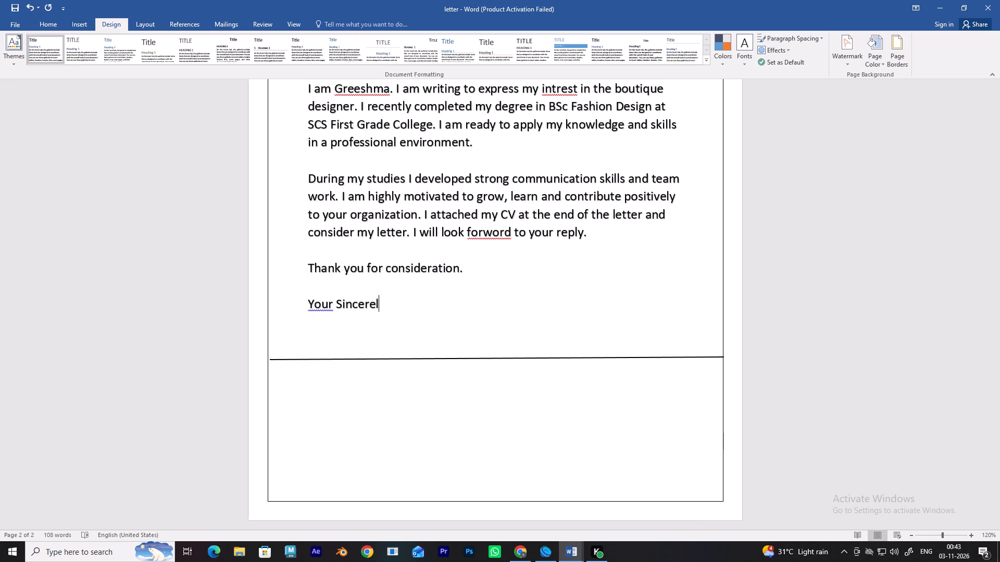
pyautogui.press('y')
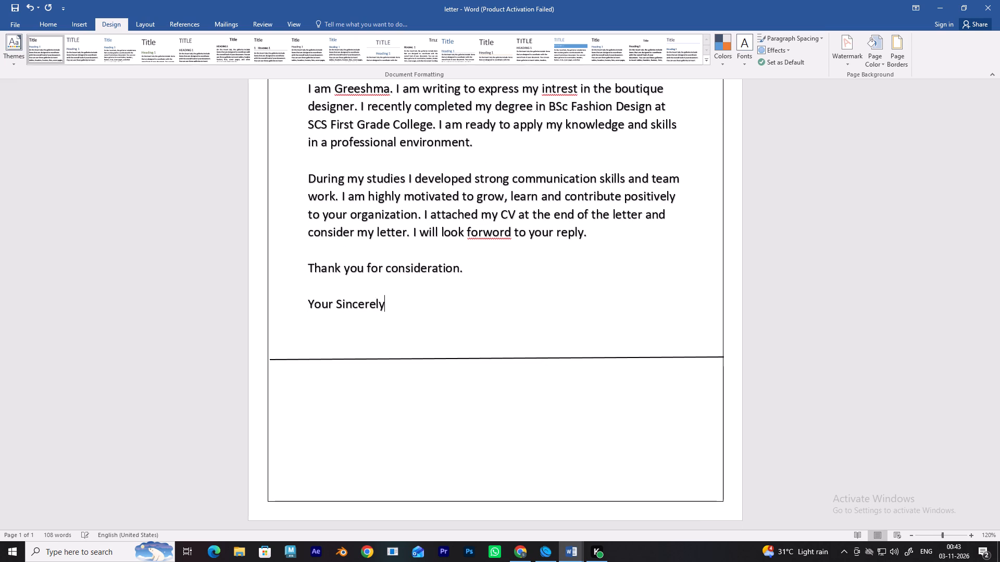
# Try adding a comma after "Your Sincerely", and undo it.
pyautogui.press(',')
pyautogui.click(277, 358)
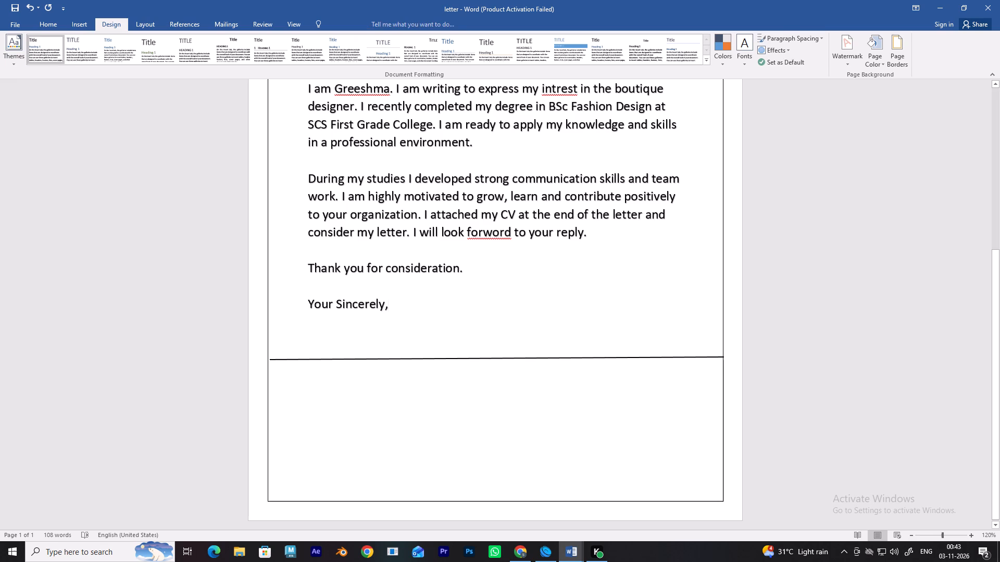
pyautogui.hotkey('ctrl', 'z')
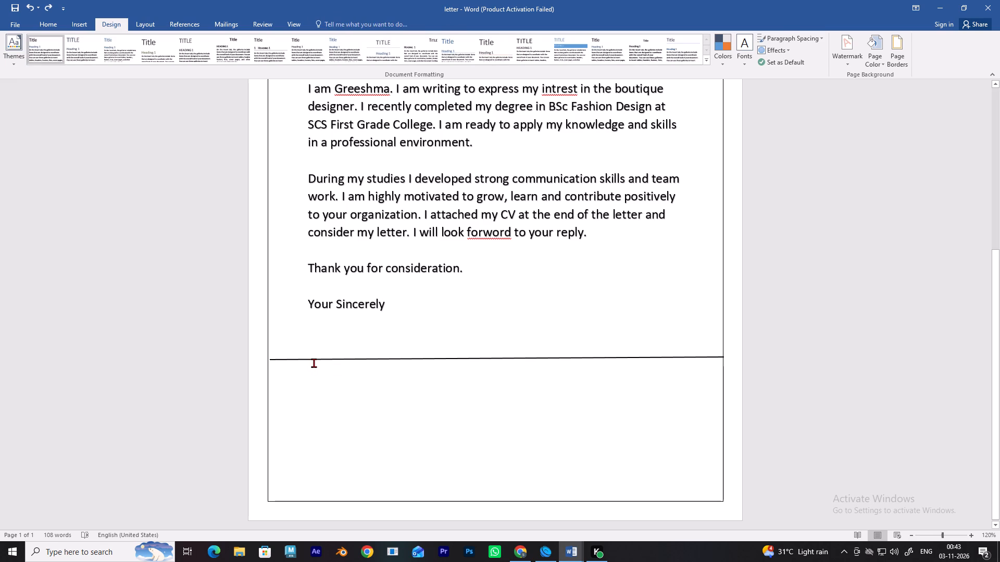
# Delete the horizontal divider line below the letter's closing.
pyautogui.click(291, 361)
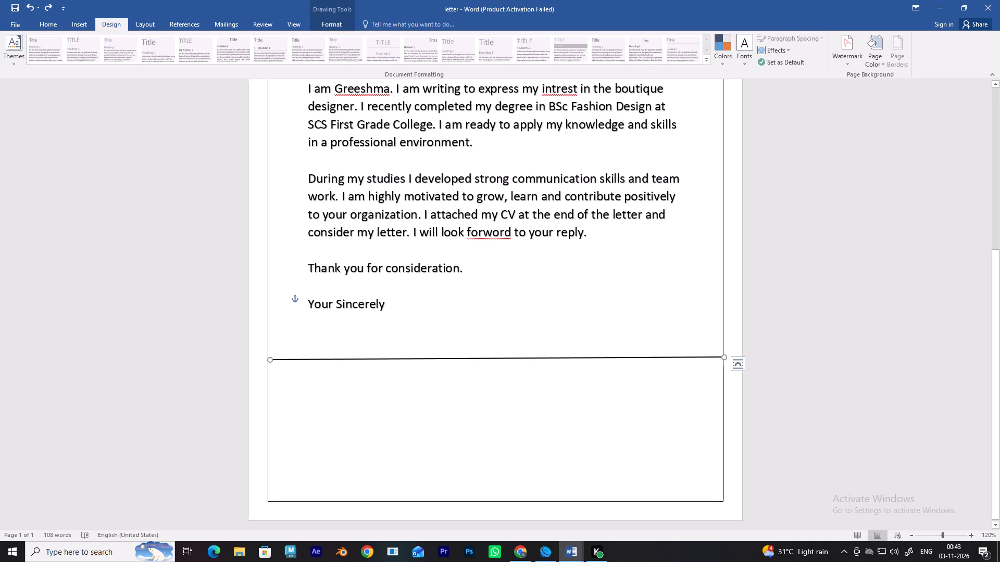
pyautogui.press('BackSpace')
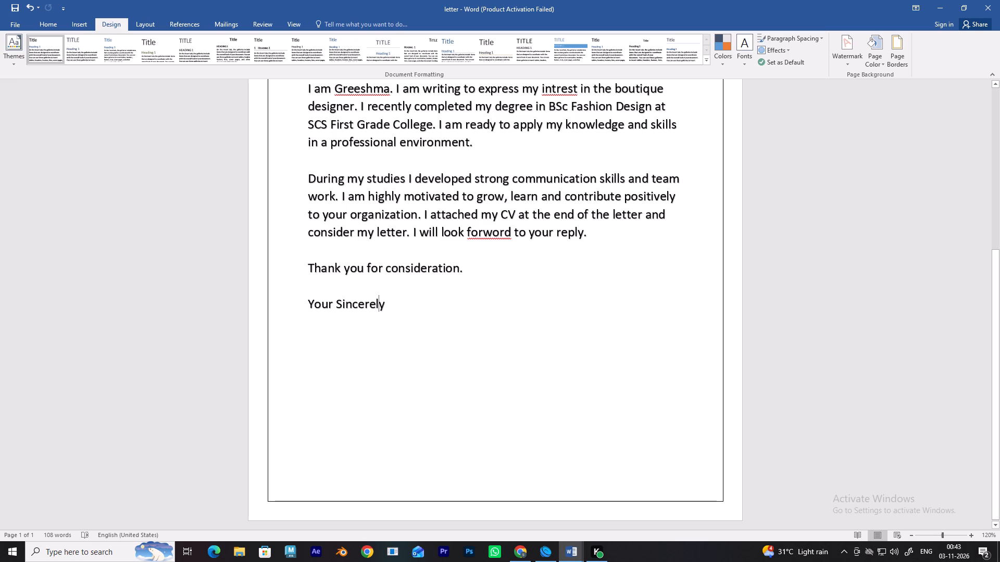
# Add a comma after "Your Sincerely" and sign the letter with "Greeshma" on the line below.
pyautogui.moveTo(381, 306); pyautogui.dragTo(386, 304)
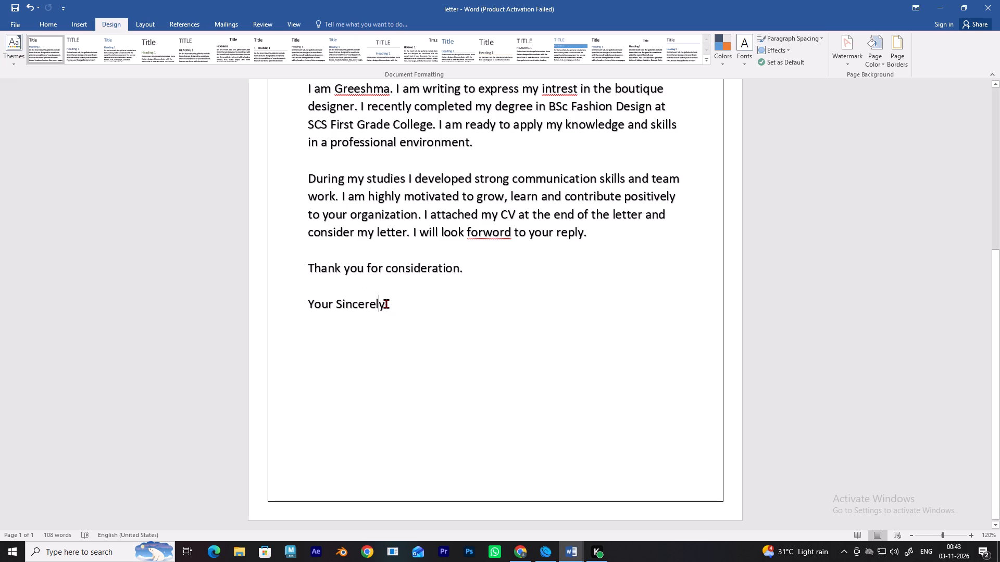
pyautogui.click(387, 303)
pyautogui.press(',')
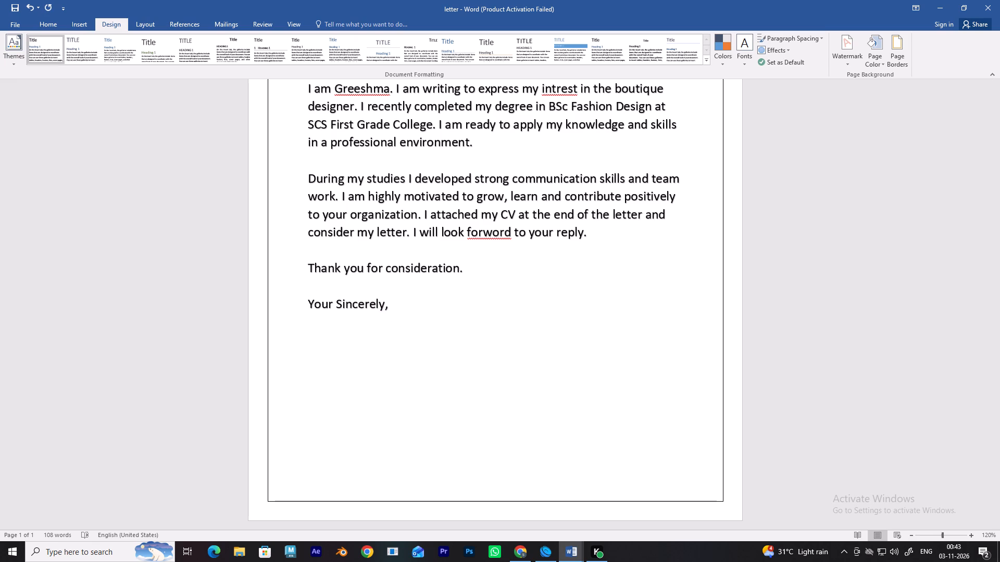
pyautogui.press('Return')
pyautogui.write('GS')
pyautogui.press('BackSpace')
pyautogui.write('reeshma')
# Review the whole application letter from the recipient's address down to the signature.
pyautogui.scroll(-4, 473, 431)
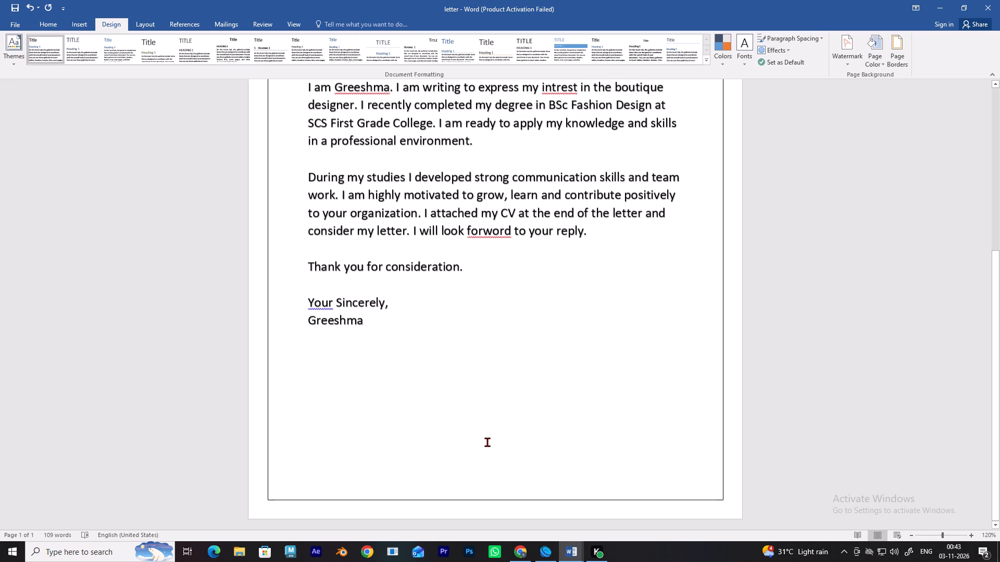
pyautogui.scroll(-9, 487, 442)
pyautogui.scroll(1, 0, 561)
pyautogui.scroll(-5, 426, 356)
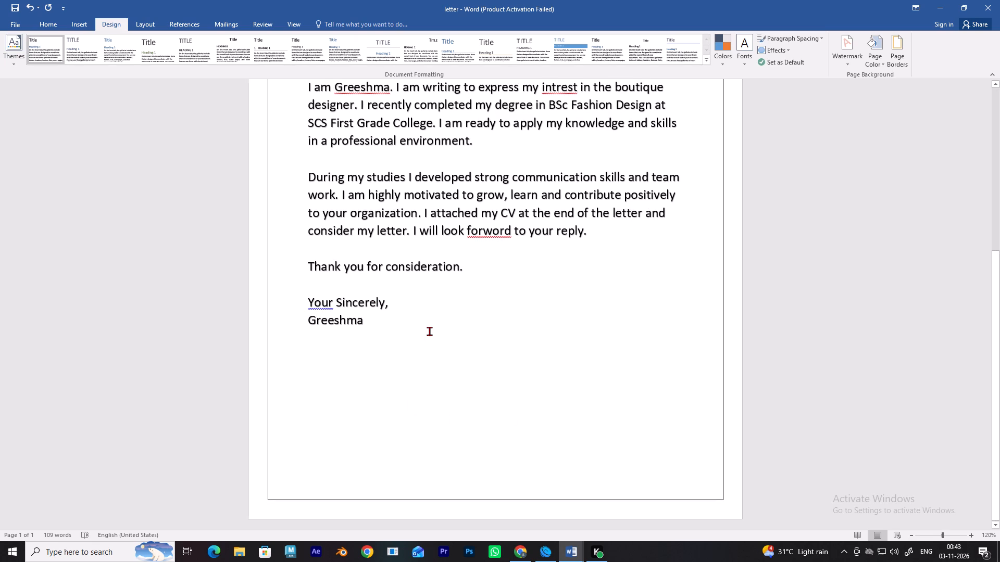
pyautogui.scroll(-9, 429, 331)
pyautogui.scroll(2, 430, 331)
pyautogui.scroll(-3, 786, 98)
pyautogui.scroll(17, 787, 98)
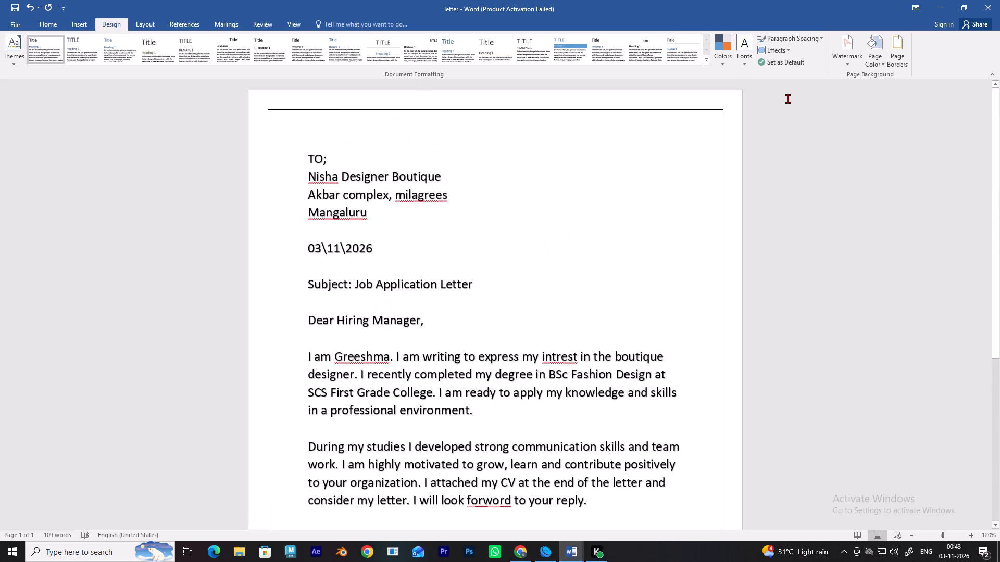
pyautogui.scroll(7, 787, 98)
pyautogui.scroll(-20, 787, 98)
pyautogui.scroll(-18, 787, 98)
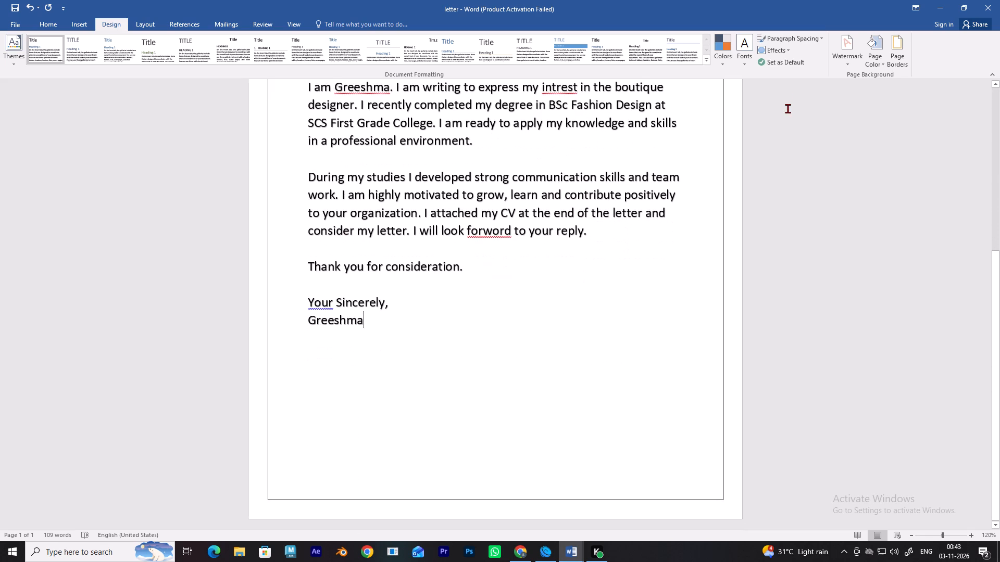
pyautogui.scroll(-20, 794, 156)
pyautogui.scroll(-3, 794, 156)
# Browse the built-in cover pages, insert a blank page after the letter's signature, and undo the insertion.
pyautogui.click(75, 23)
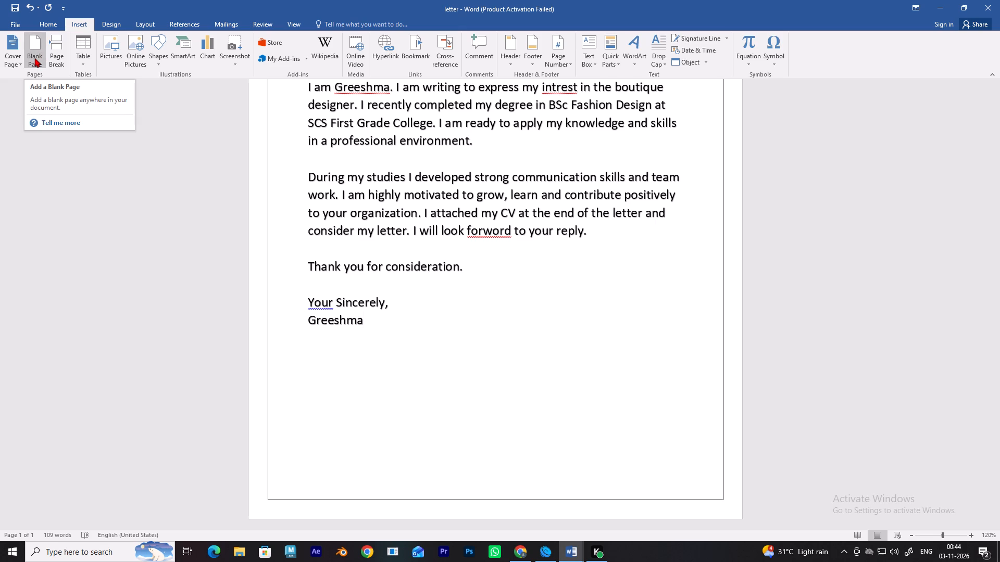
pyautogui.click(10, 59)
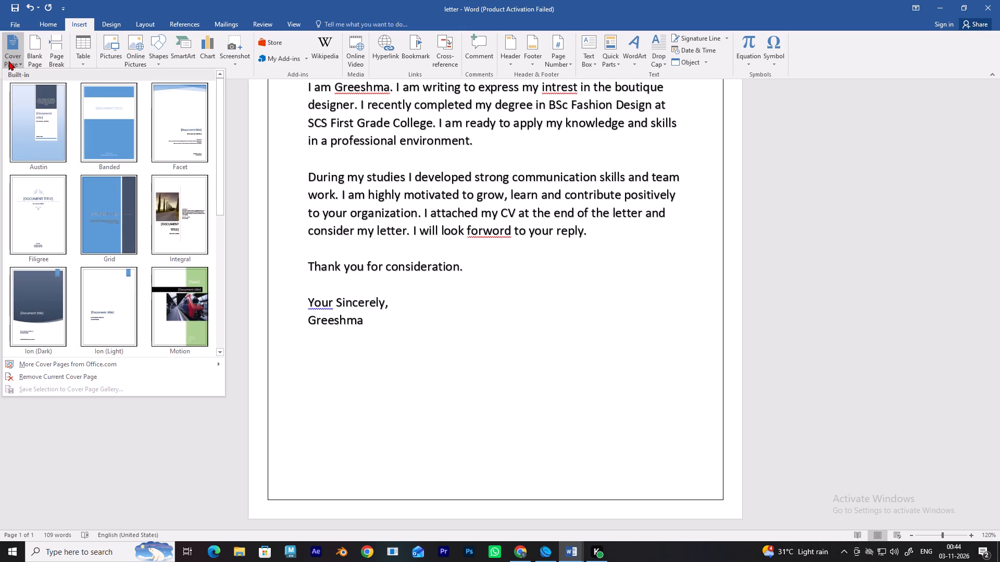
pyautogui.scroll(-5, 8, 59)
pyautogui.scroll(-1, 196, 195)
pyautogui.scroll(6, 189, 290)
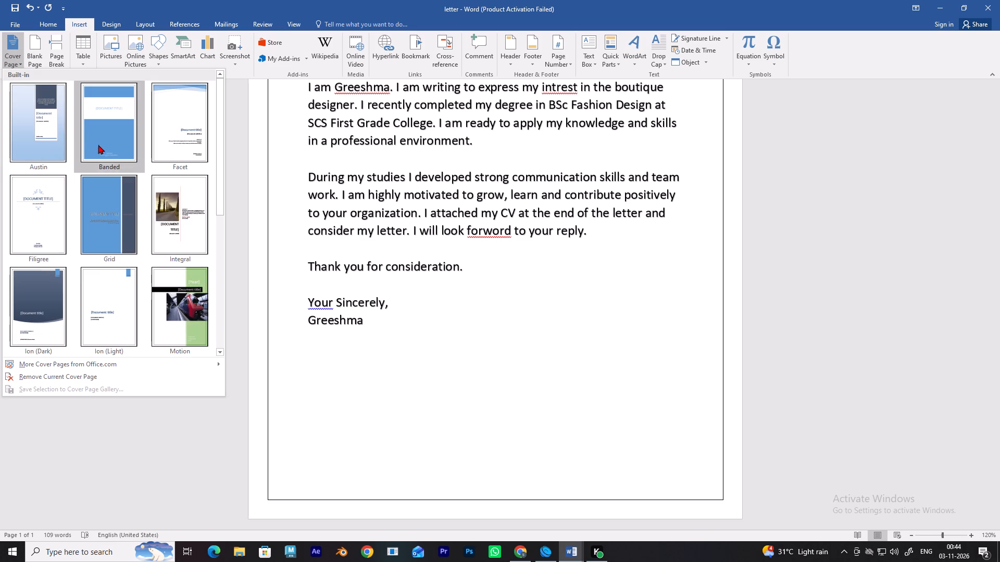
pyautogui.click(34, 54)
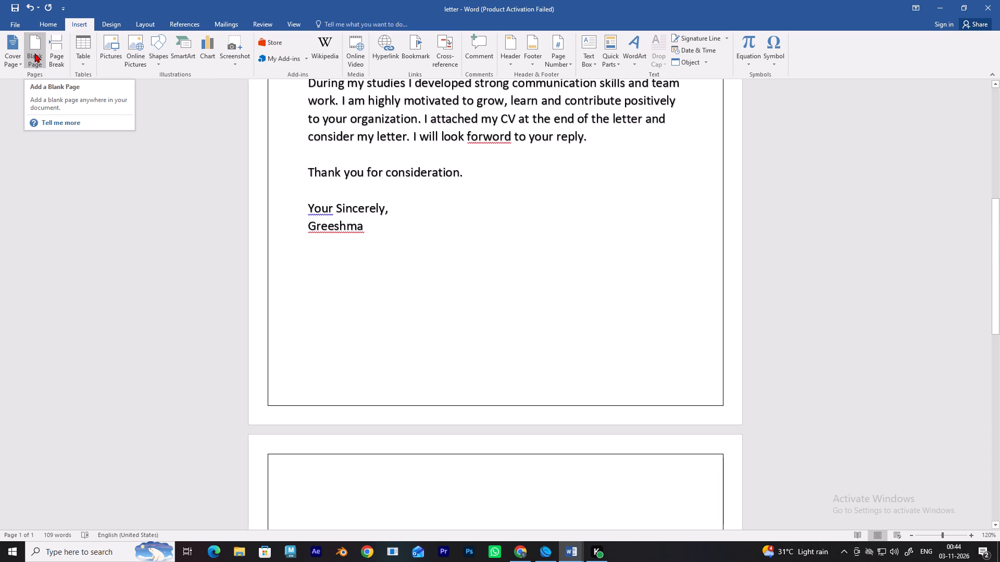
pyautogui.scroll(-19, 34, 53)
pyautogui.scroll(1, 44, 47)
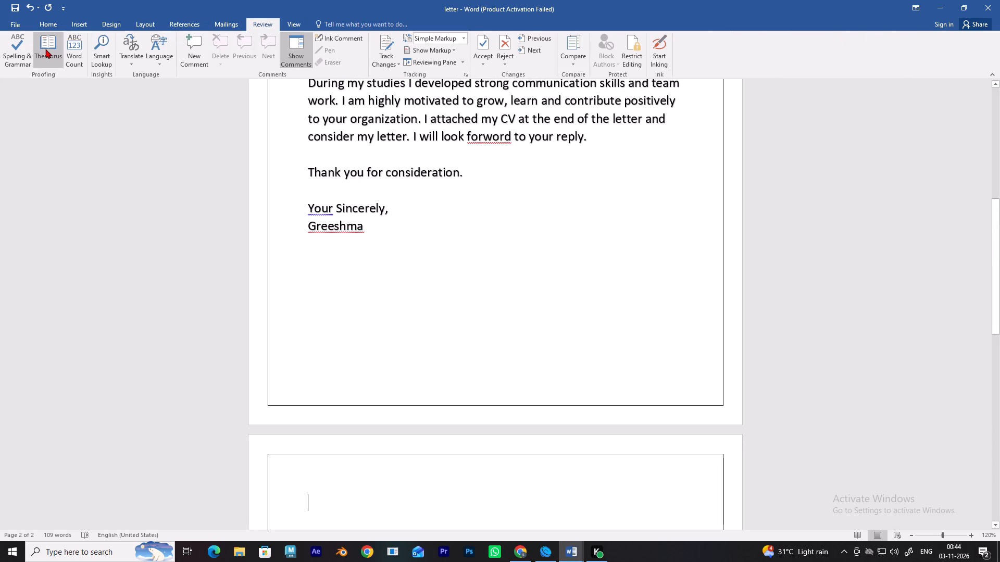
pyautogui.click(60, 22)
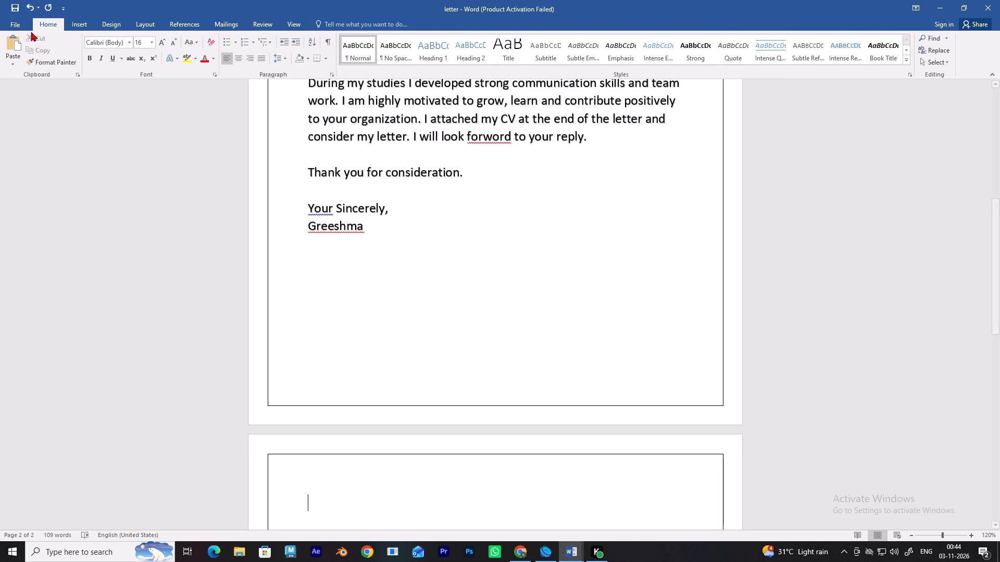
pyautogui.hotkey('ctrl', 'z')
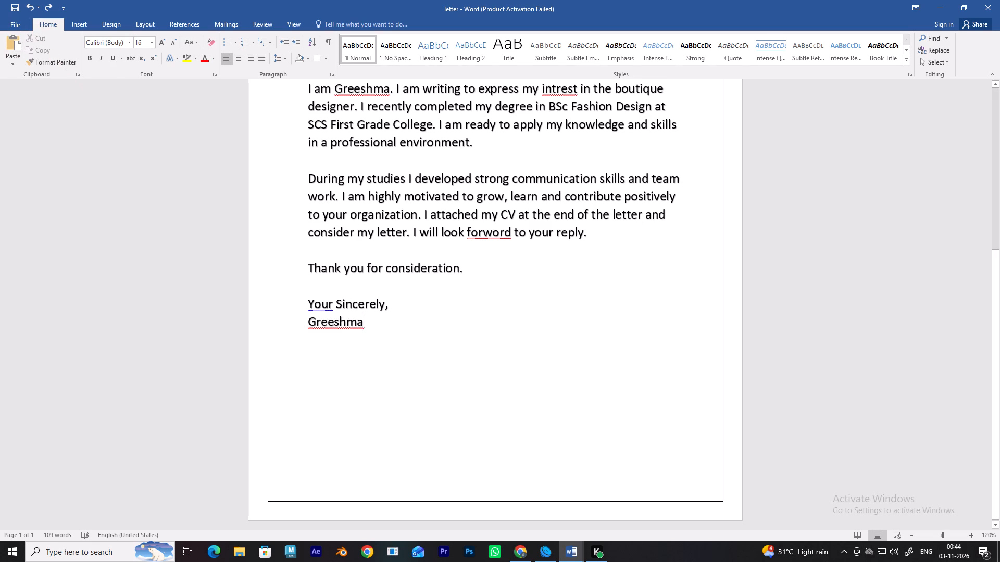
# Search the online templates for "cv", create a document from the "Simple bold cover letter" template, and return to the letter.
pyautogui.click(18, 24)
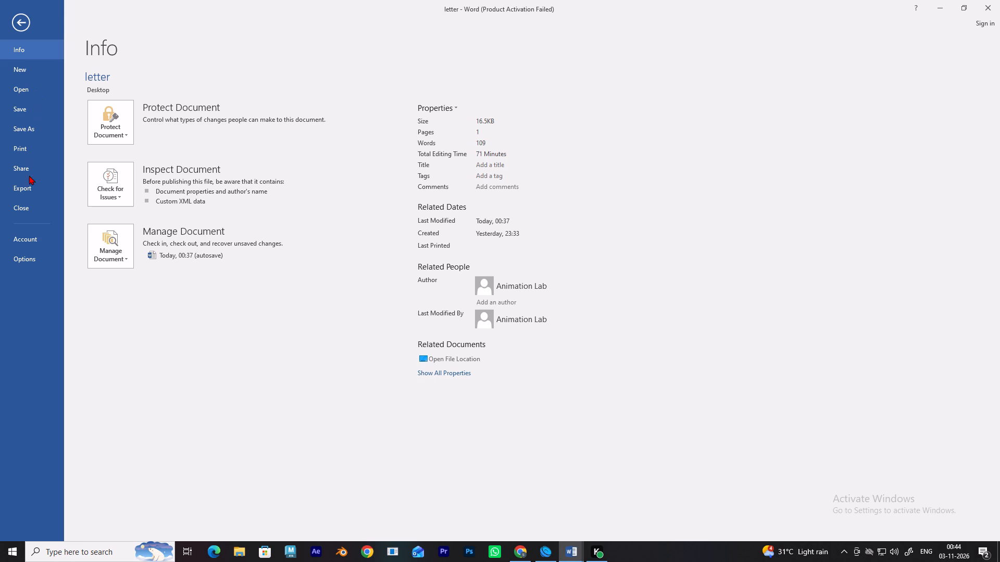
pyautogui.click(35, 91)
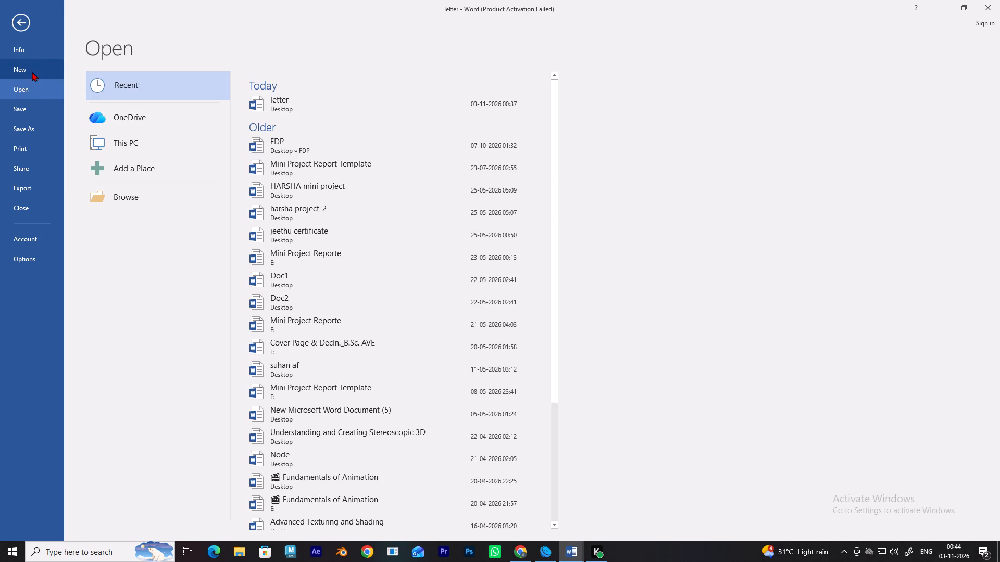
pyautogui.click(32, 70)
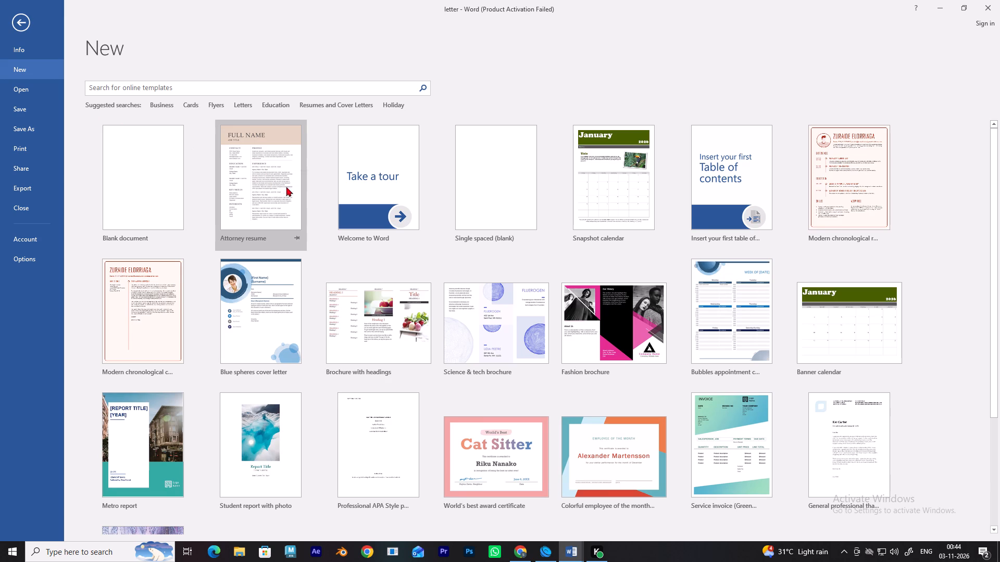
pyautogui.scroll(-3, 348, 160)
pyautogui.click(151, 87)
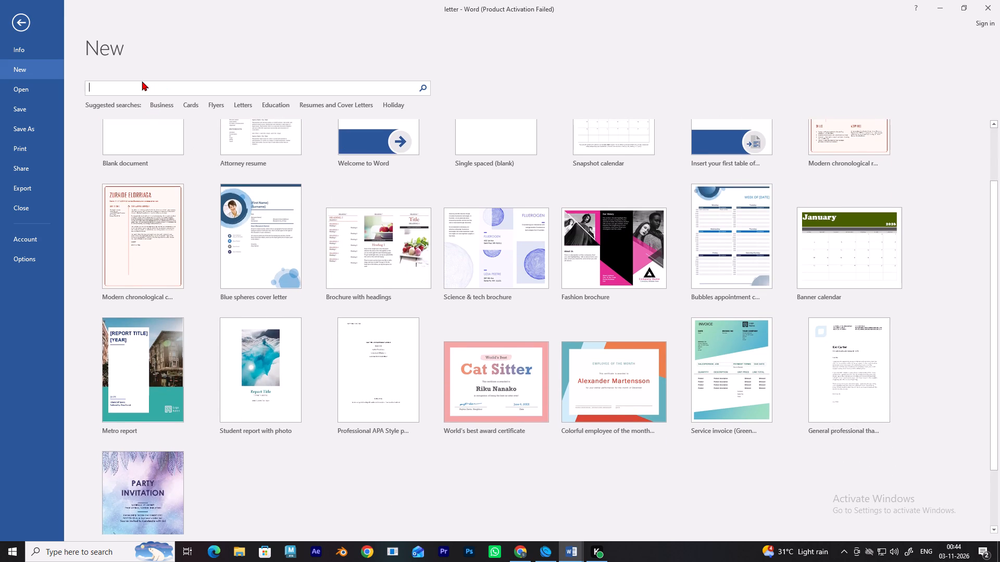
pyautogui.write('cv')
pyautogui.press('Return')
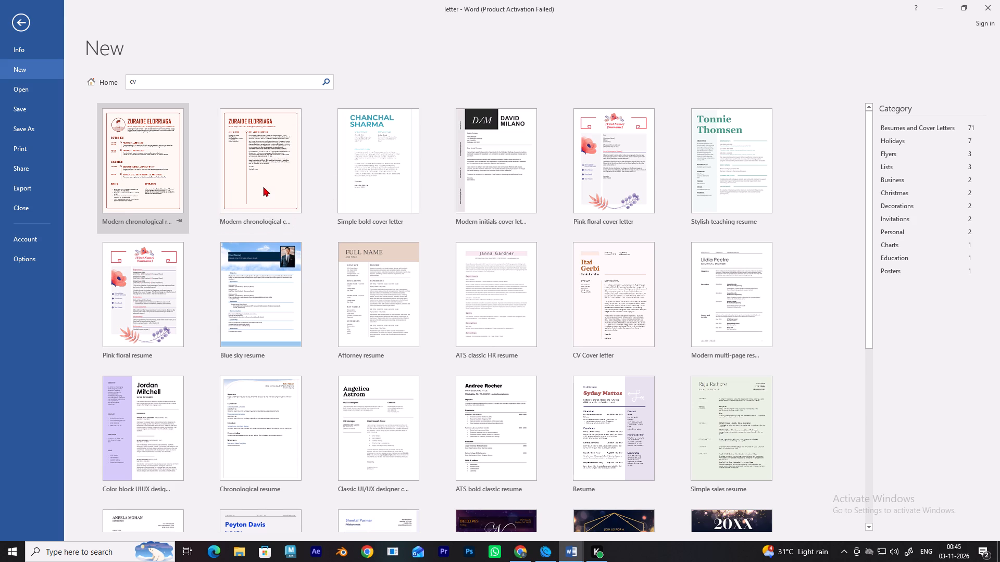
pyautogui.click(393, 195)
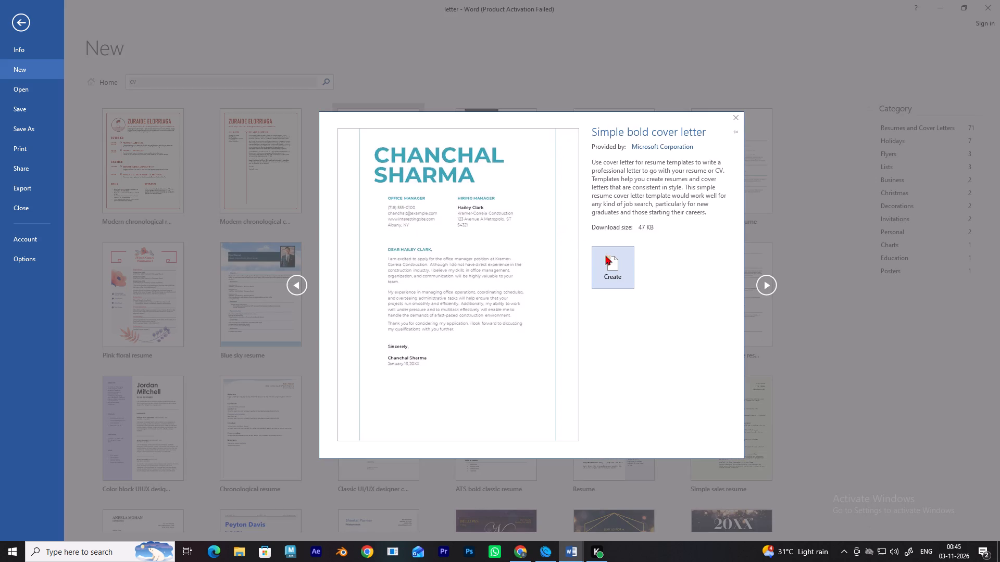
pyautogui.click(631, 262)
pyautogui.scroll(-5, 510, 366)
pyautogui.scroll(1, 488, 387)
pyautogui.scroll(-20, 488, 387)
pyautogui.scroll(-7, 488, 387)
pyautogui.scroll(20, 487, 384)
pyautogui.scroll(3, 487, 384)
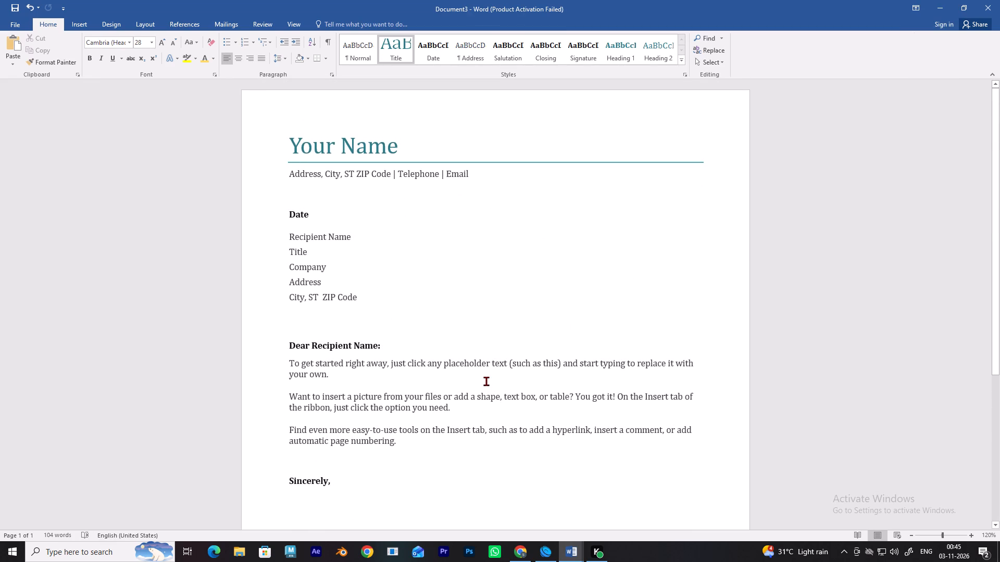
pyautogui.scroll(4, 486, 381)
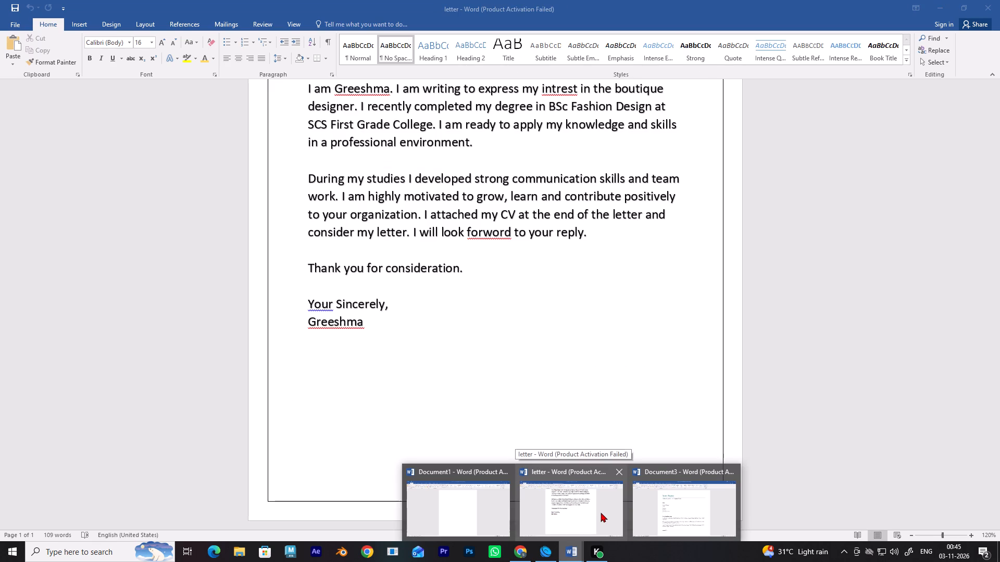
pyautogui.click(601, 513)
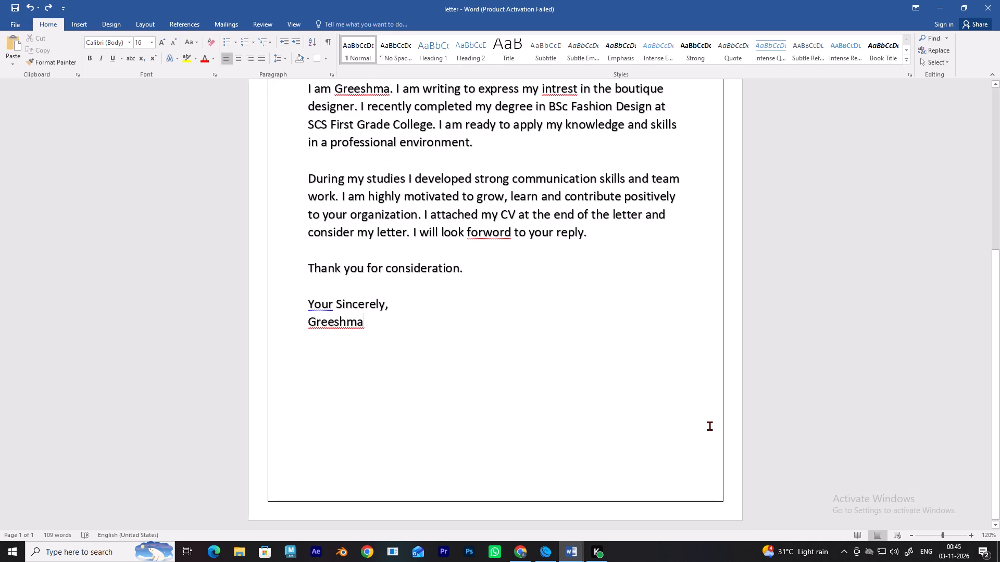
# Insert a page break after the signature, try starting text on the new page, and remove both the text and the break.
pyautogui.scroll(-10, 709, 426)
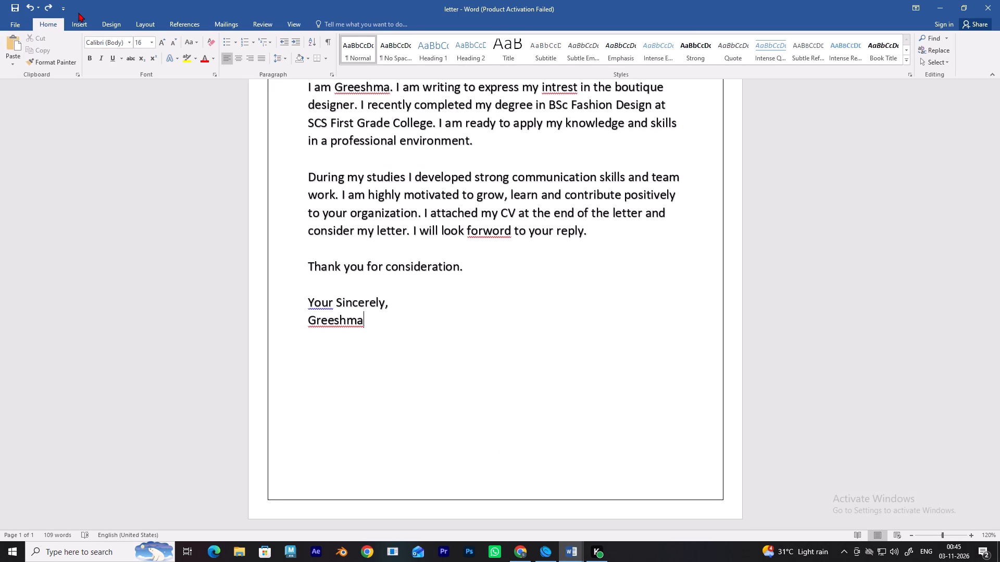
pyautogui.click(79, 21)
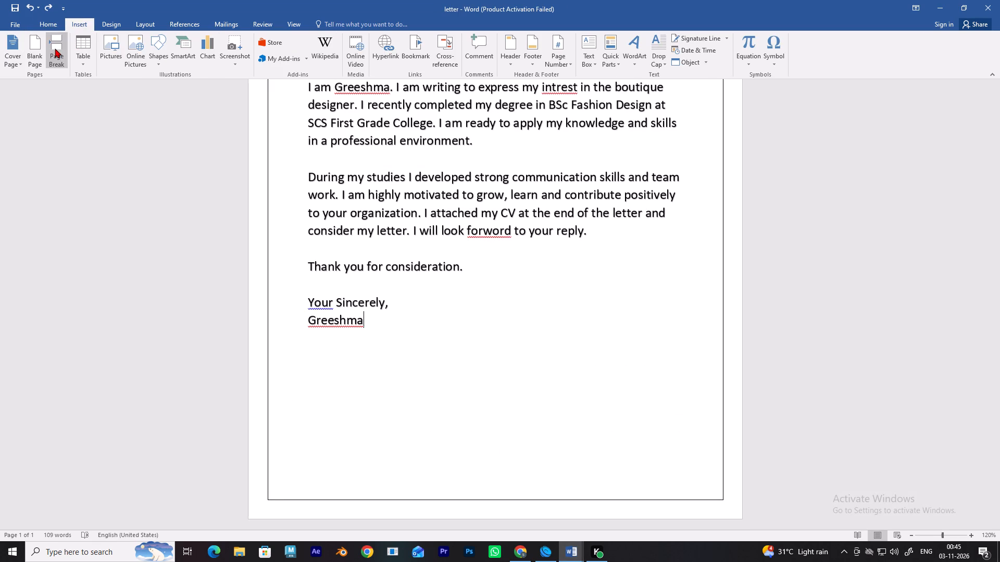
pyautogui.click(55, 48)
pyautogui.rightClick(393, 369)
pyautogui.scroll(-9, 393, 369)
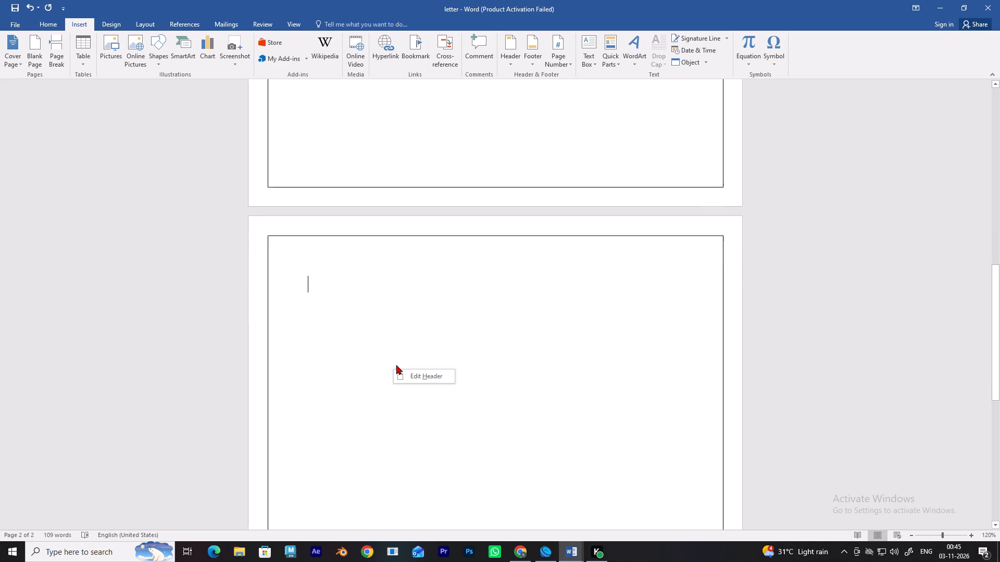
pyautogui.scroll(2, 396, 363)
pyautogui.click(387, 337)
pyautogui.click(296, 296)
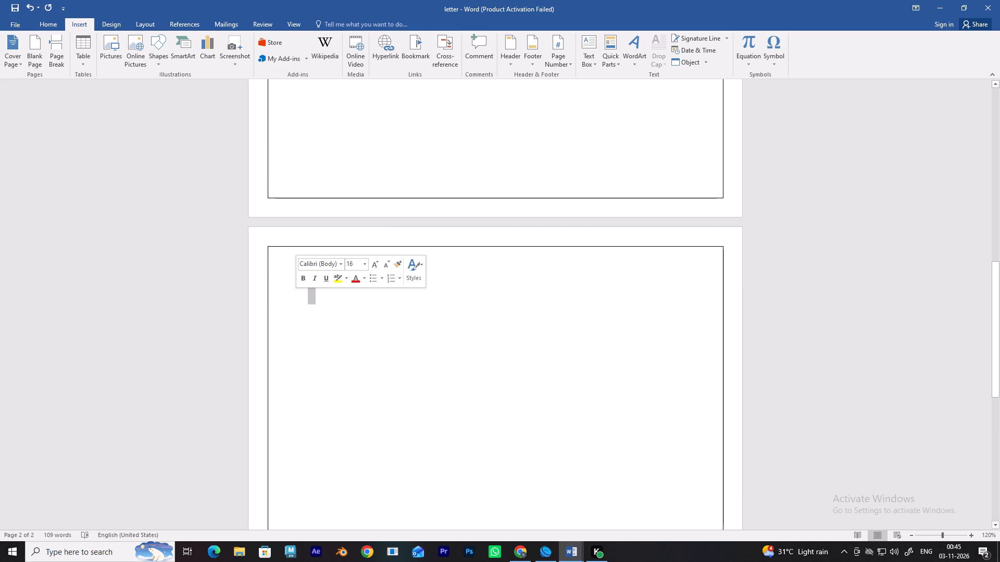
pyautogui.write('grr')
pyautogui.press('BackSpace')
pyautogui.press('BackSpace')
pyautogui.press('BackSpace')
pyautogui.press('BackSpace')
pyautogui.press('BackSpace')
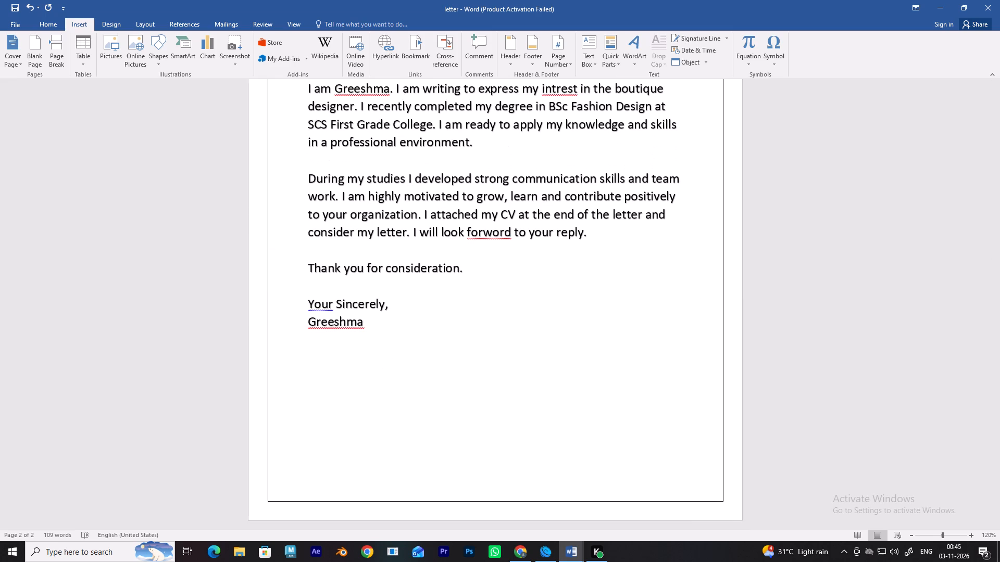
# Add empty lines below the "Greeshma" signature until the insertion point reaches a second page.
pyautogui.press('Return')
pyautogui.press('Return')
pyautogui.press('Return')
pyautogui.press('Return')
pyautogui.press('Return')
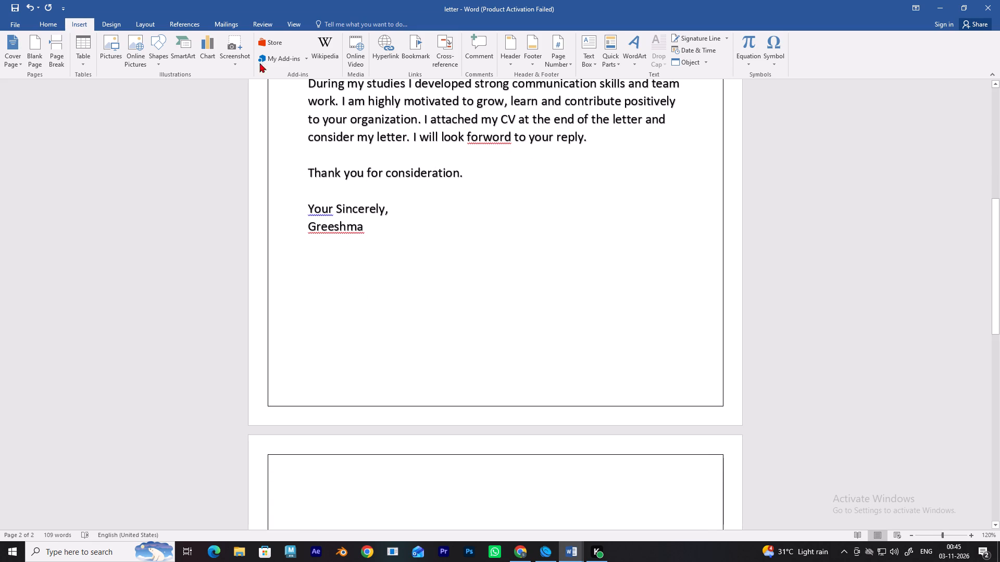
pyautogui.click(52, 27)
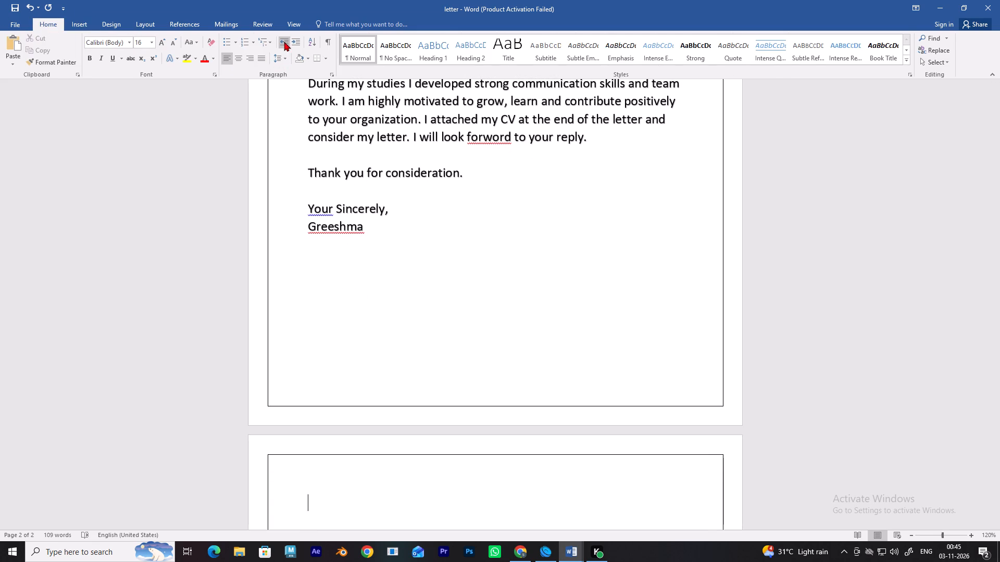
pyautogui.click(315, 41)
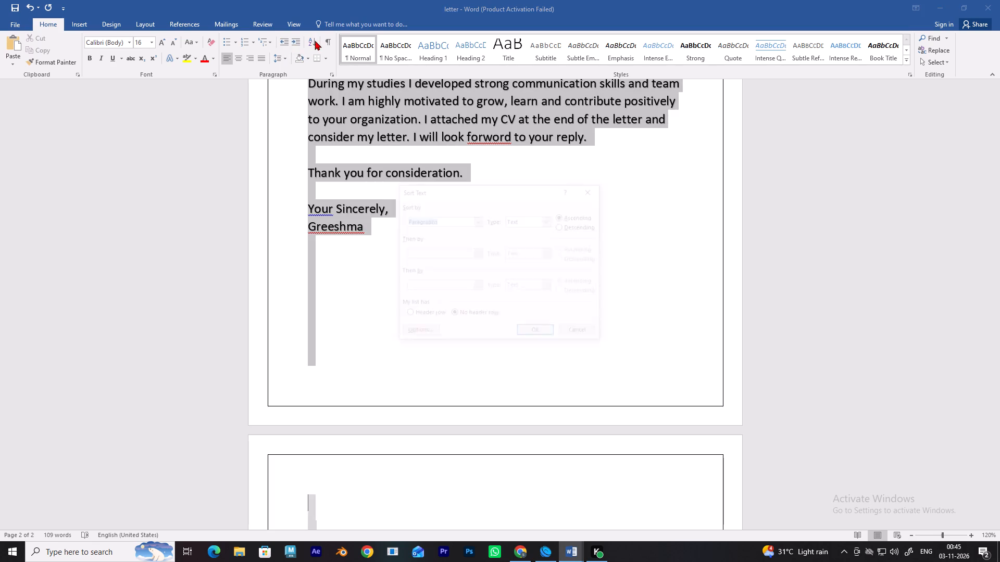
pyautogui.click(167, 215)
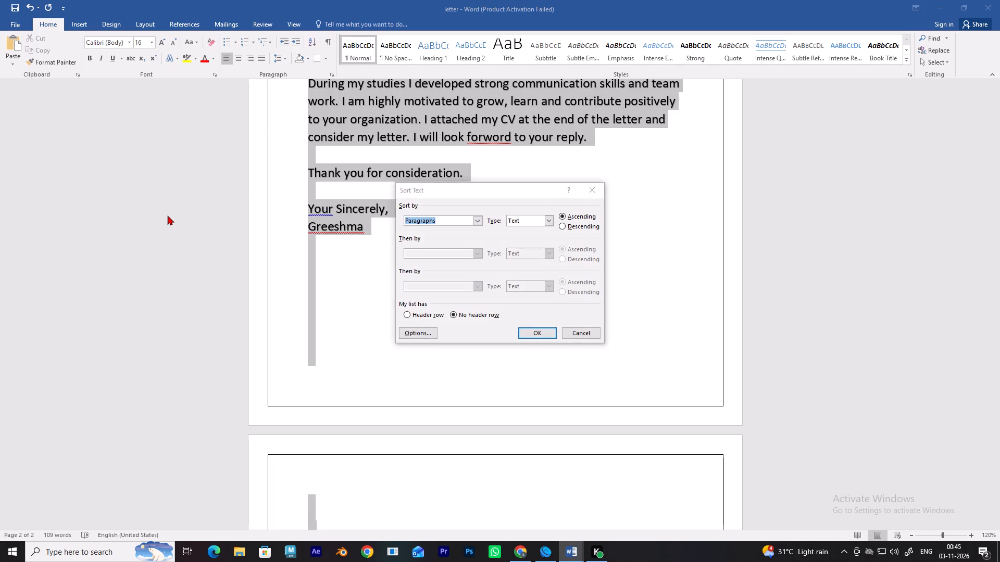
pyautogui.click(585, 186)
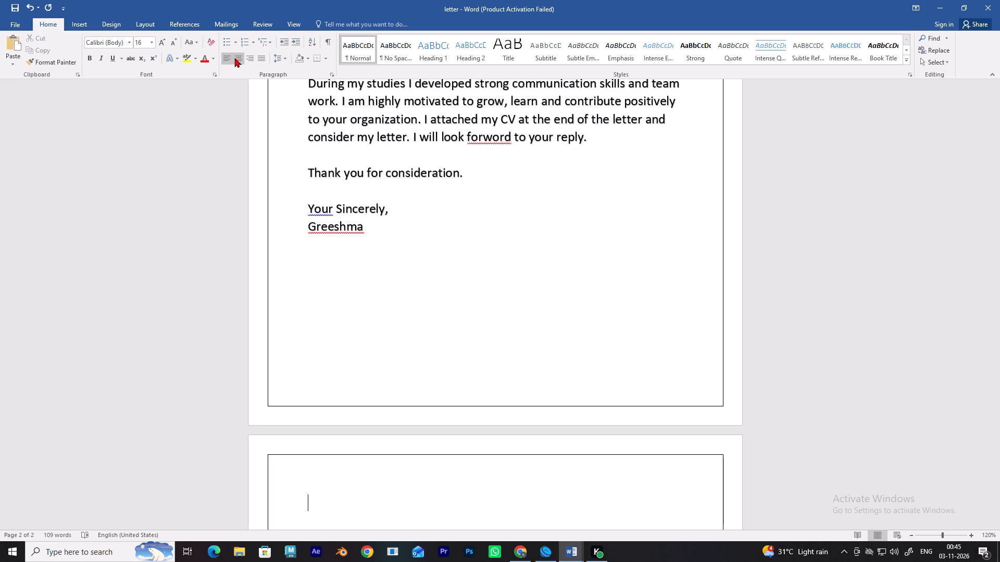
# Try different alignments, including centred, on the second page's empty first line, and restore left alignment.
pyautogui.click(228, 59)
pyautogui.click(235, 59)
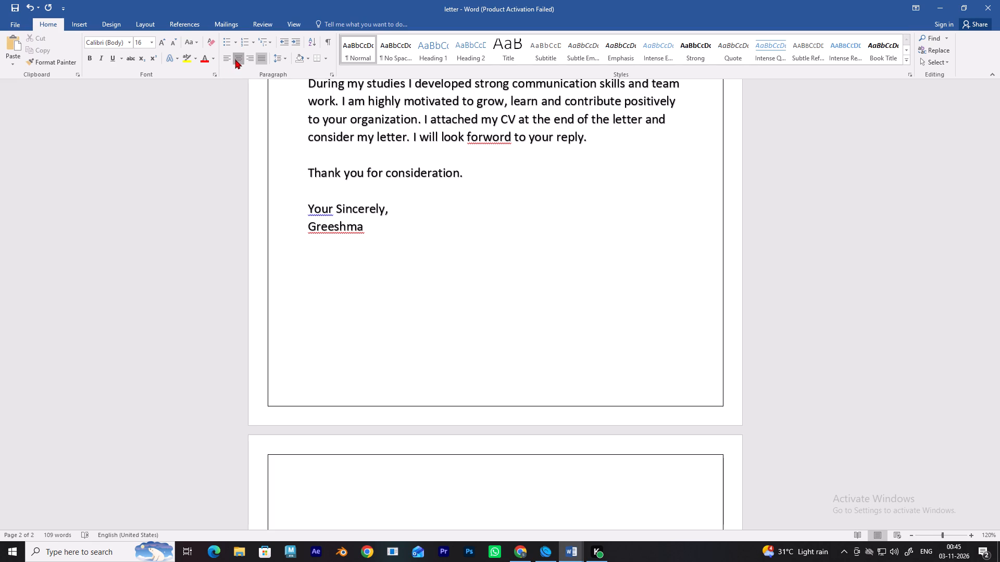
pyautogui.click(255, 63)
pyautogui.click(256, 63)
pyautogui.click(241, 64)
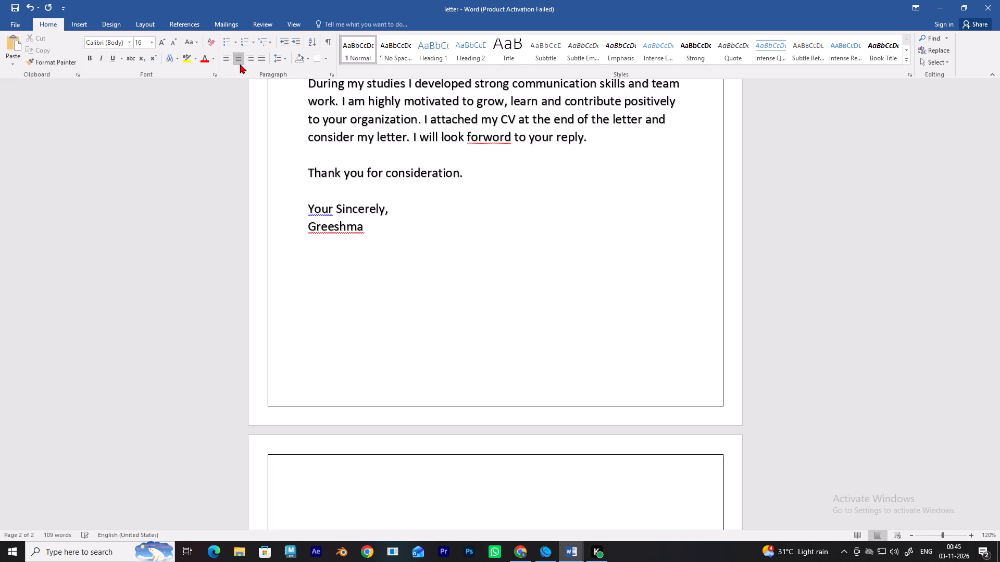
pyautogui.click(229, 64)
# Enter the heading "GREESHMA" in capitals on the first line of the second page.
pyautogui.click(461, 451)
pyautogui.scroll(-10, 462, 451)
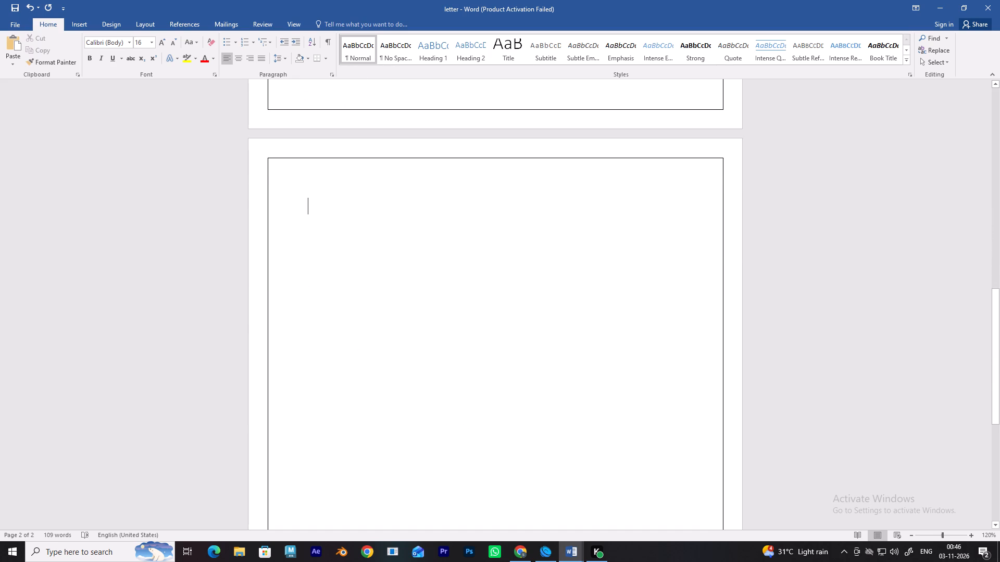
pyautogui.click(271, 161)
pyautogui.click(289, 187)
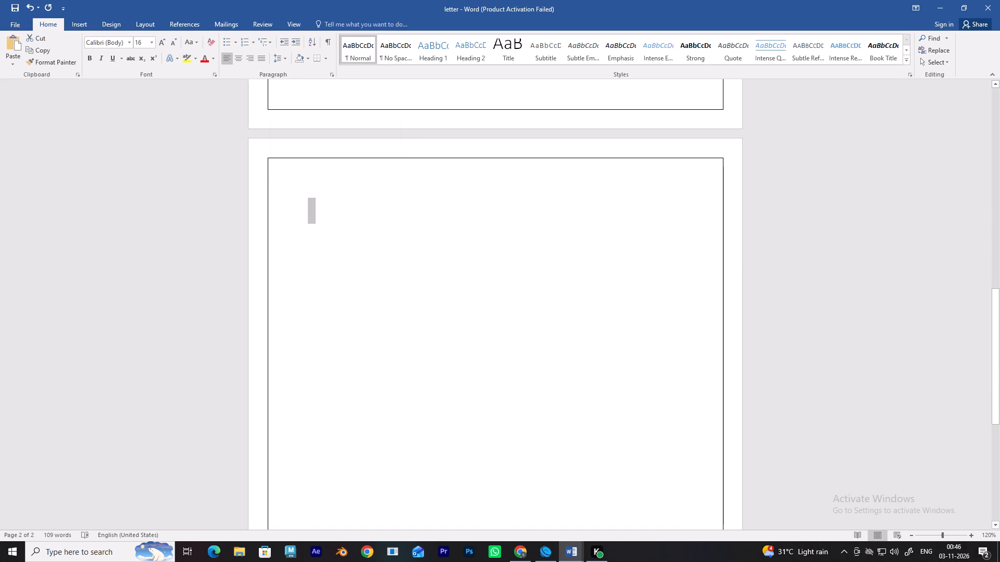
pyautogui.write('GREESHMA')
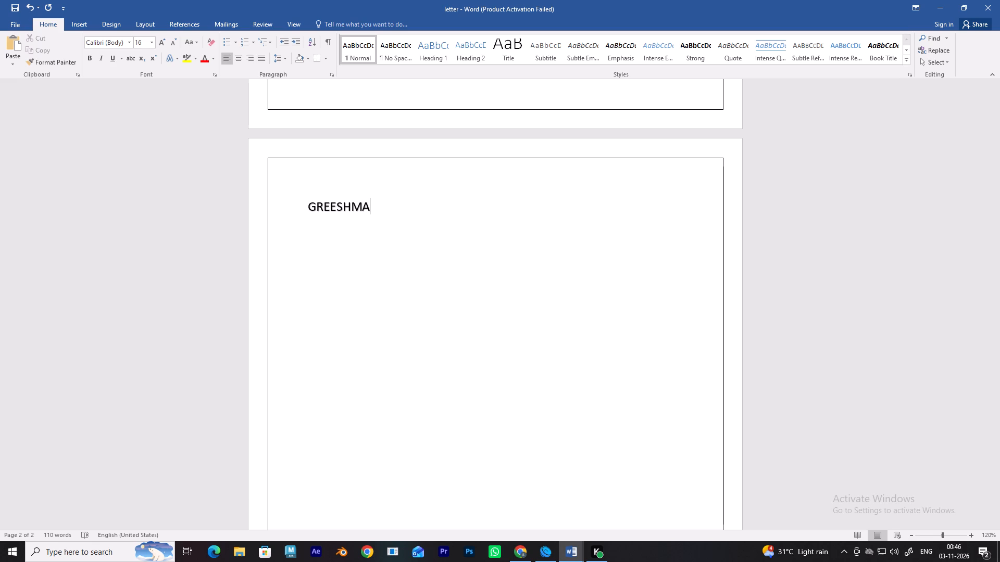
# Enlarge the "GREESHMA" heading on the second page to 48 pt.
pyautogui.moveTo(307, 205); pyautogui.dragTo(372, 190)
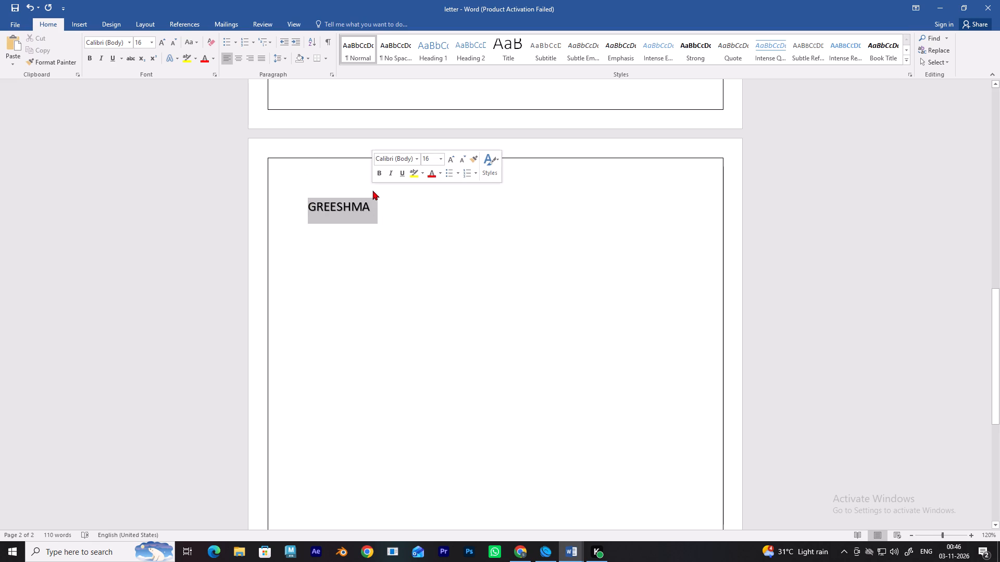
pyautogui.tripleClick(160, 40)
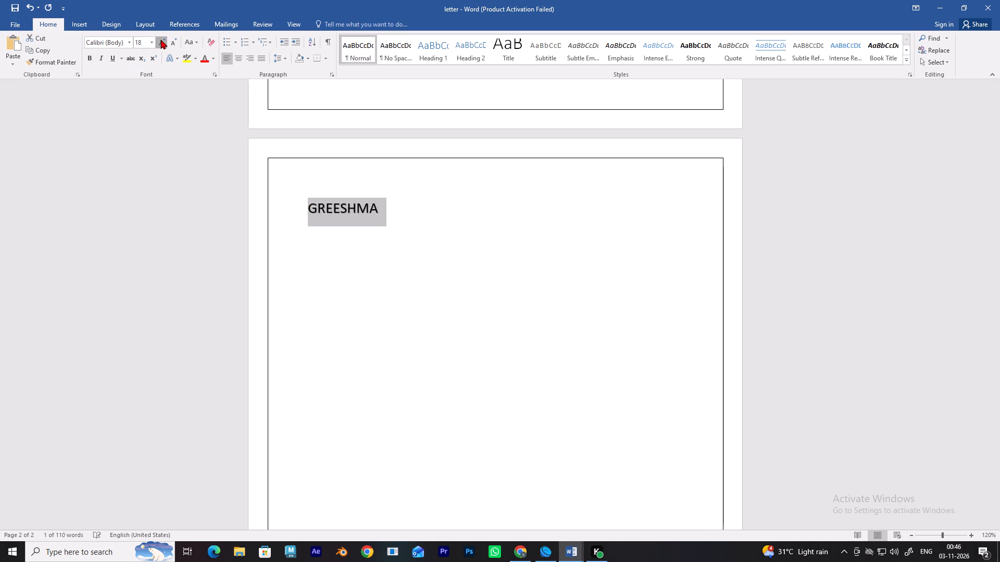
pyautogui.tripleClick(160, 40)
pyautogui.tripleClick(161, 41)
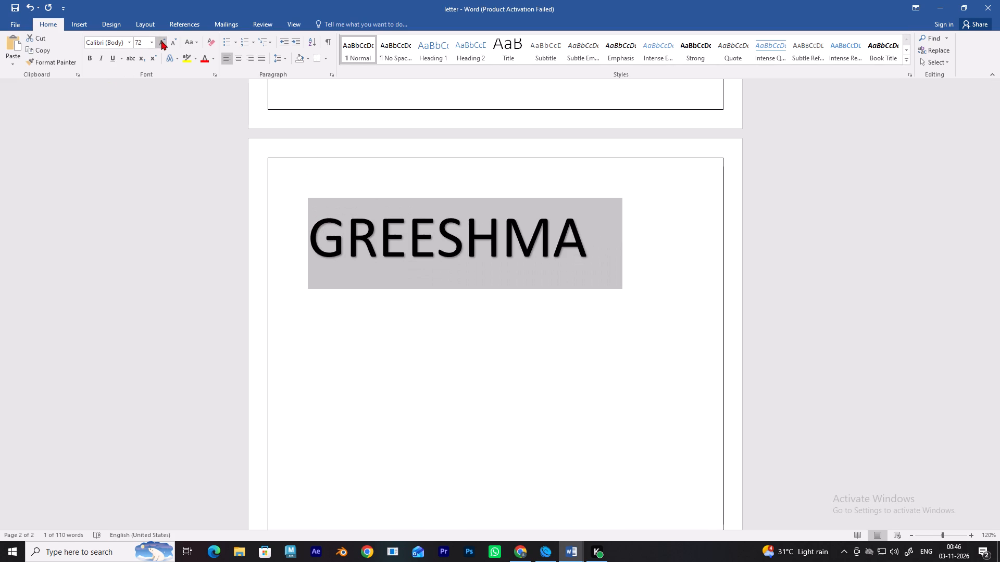
pyautogui.click(174, 44)
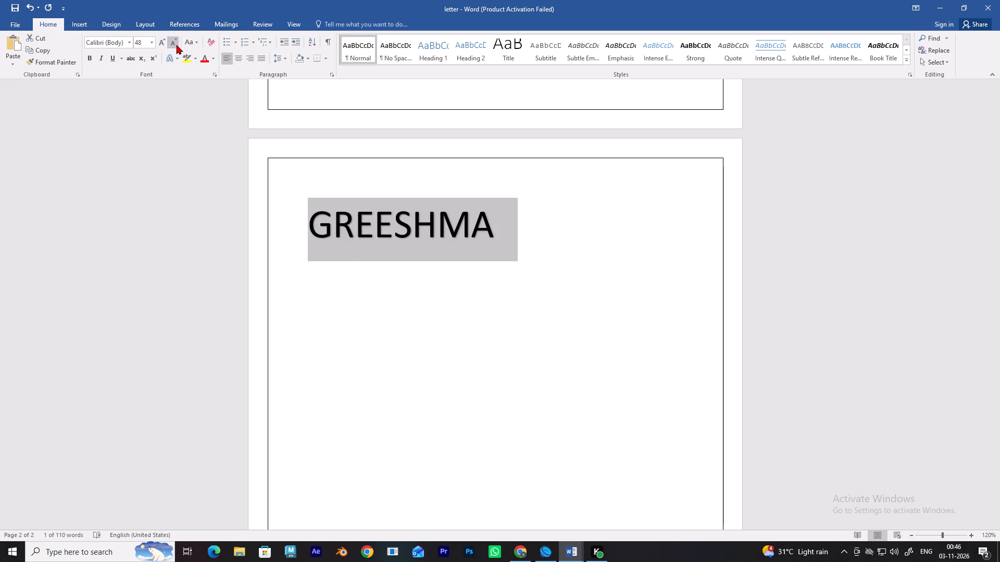
pyautogui.click(580, 265)
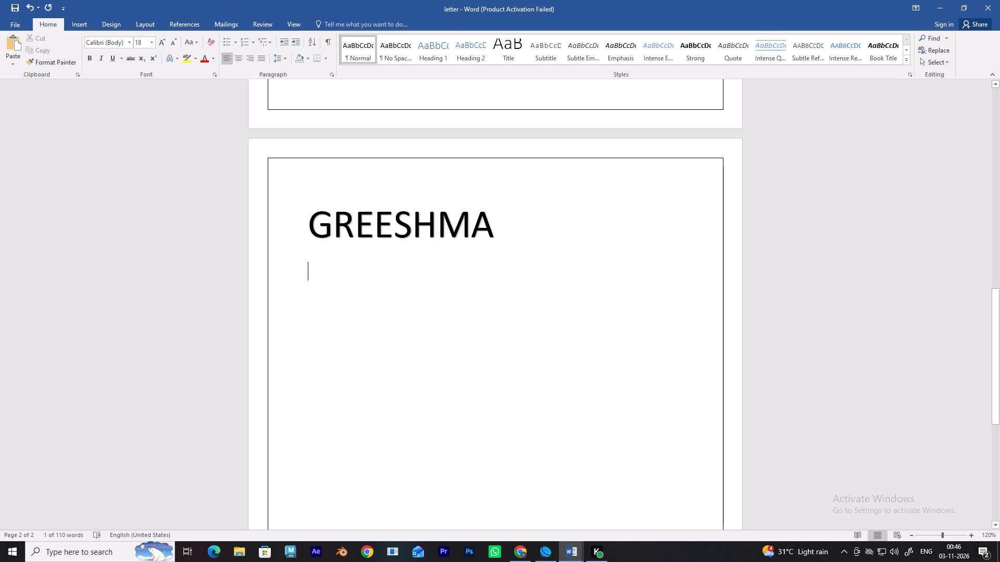
# Add the job title "Boutique Designer" on a new line directly below the "GREESHMA" heading.
pyautogui.click(507, 224)
pyautogui.press('Return')
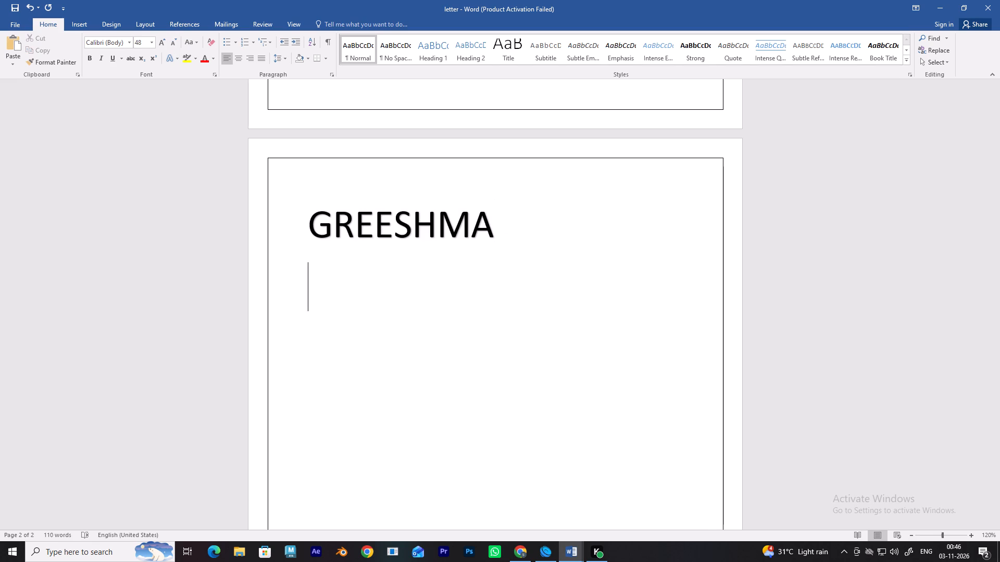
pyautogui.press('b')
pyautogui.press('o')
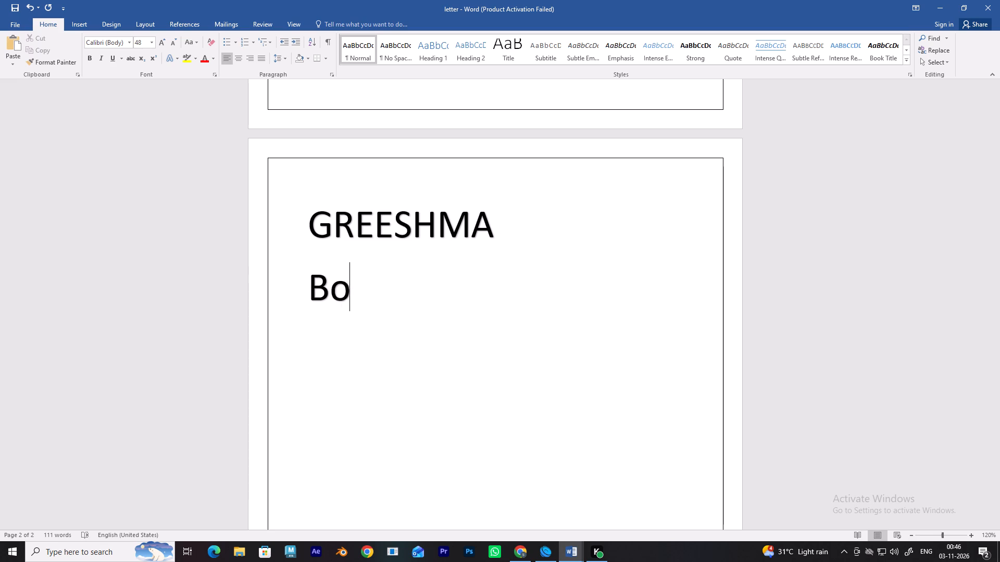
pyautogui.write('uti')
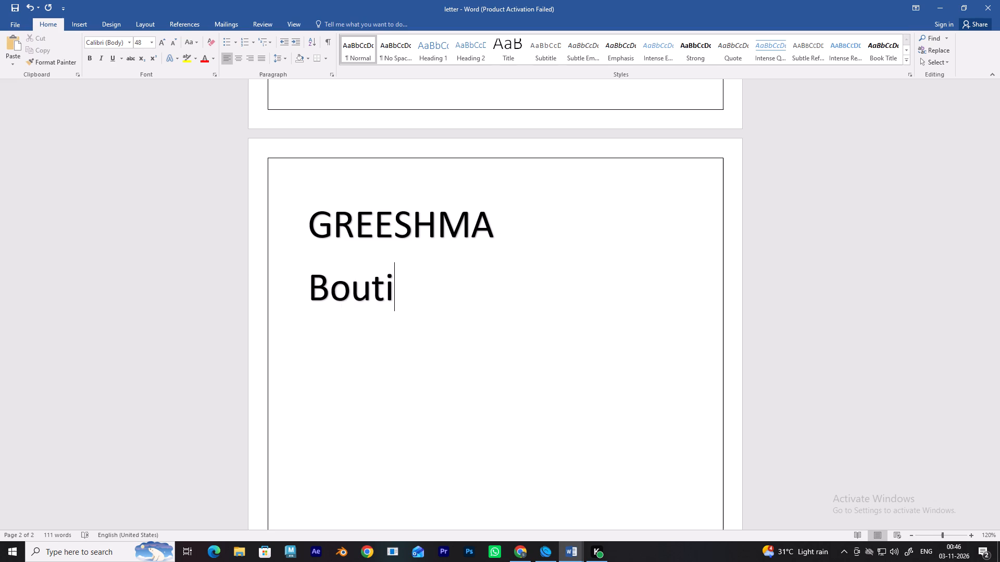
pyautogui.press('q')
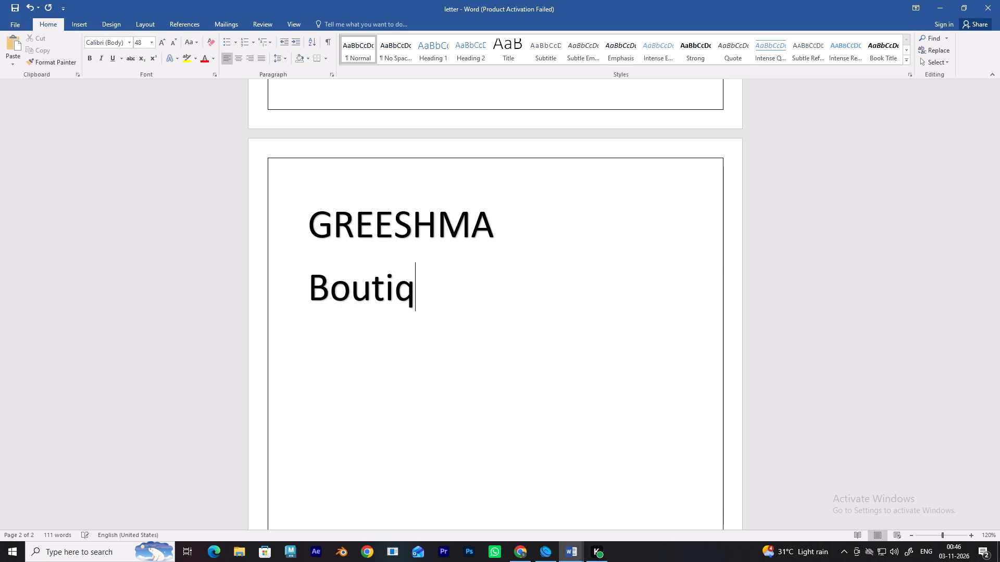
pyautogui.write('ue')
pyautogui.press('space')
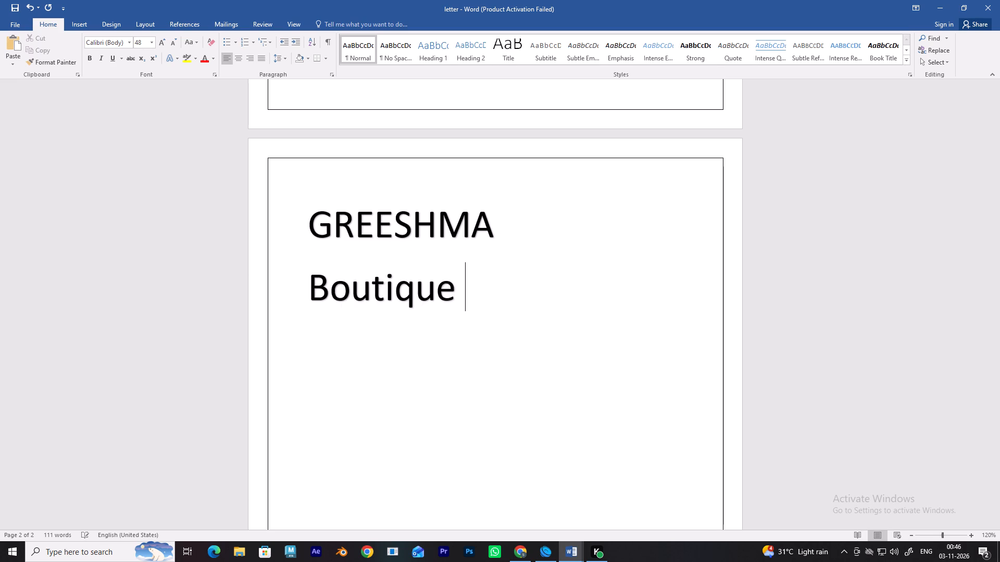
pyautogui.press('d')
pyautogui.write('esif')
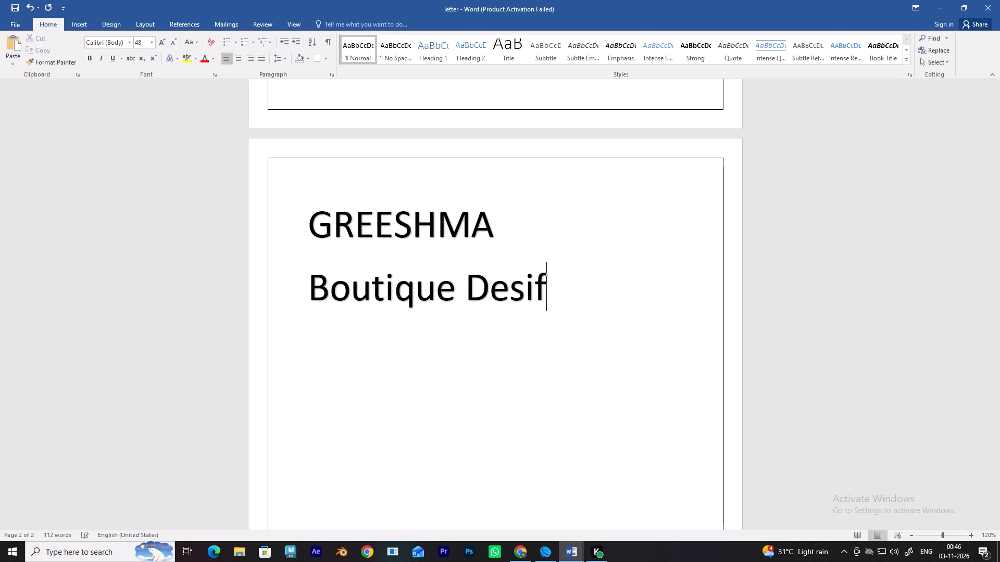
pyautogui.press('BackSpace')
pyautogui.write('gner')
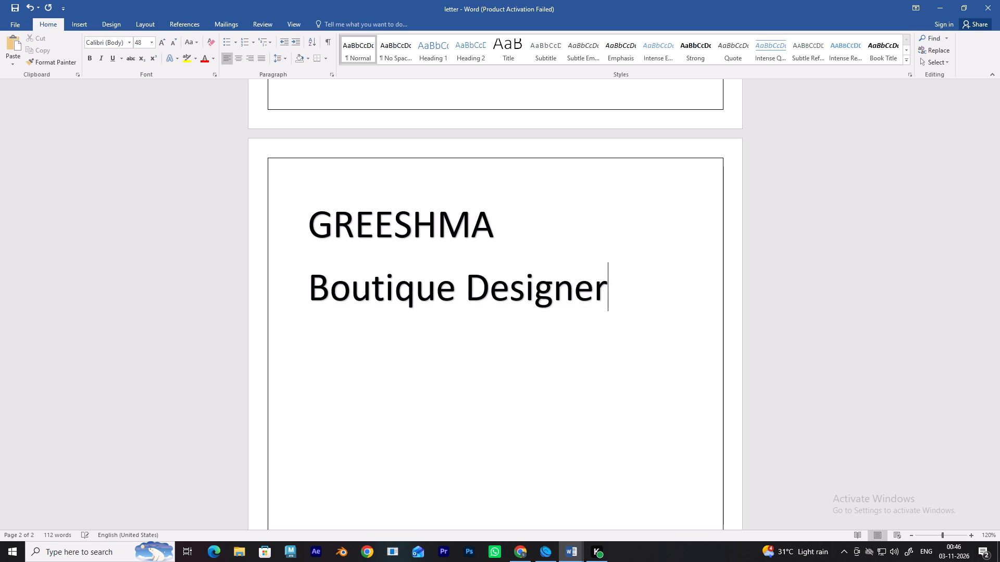
# Reduce the "Boutique Designer" line to 26 pt.
pyautogui.moveTo(305, 279); pyautogui.dragTo(620, 272)
pyautogui.doubleClick(175, 35)
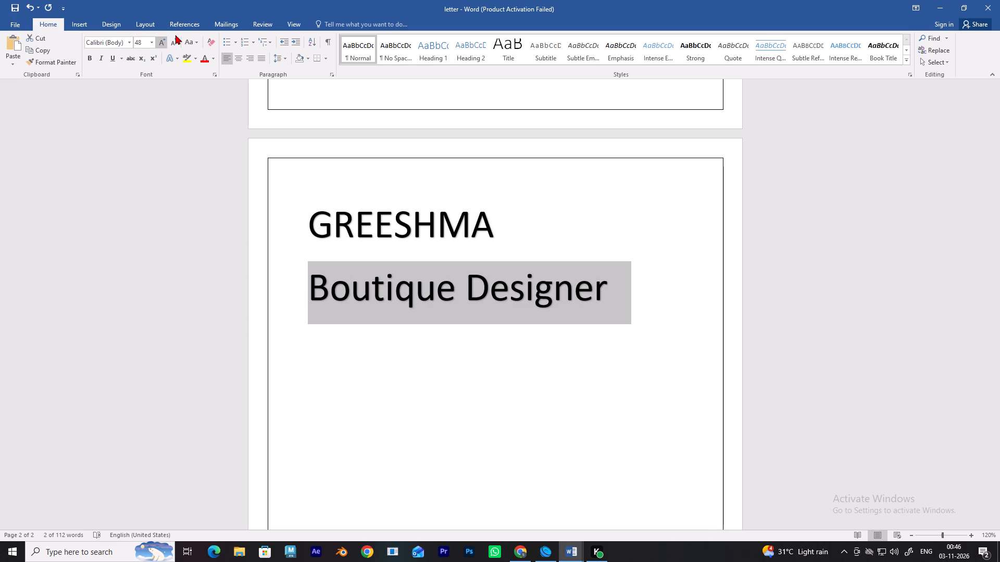
pyautogui.tripleClick(174, 39)
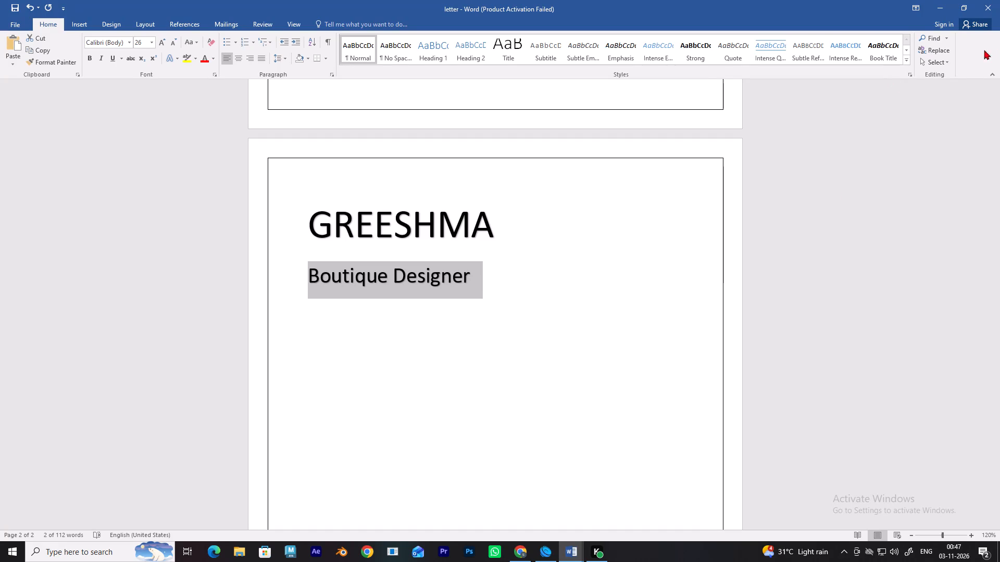
# Leave one blank line below "Boutique Designer" and enter the section label "contact".
pyautogui.click(489, 296)
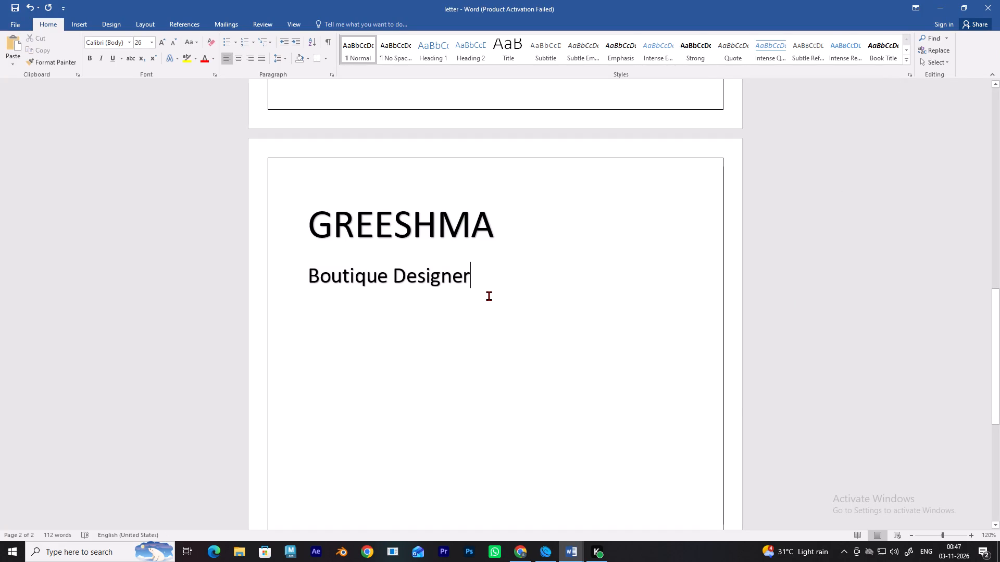
pyautogui.press('Return')
pyautogui.press('Return')
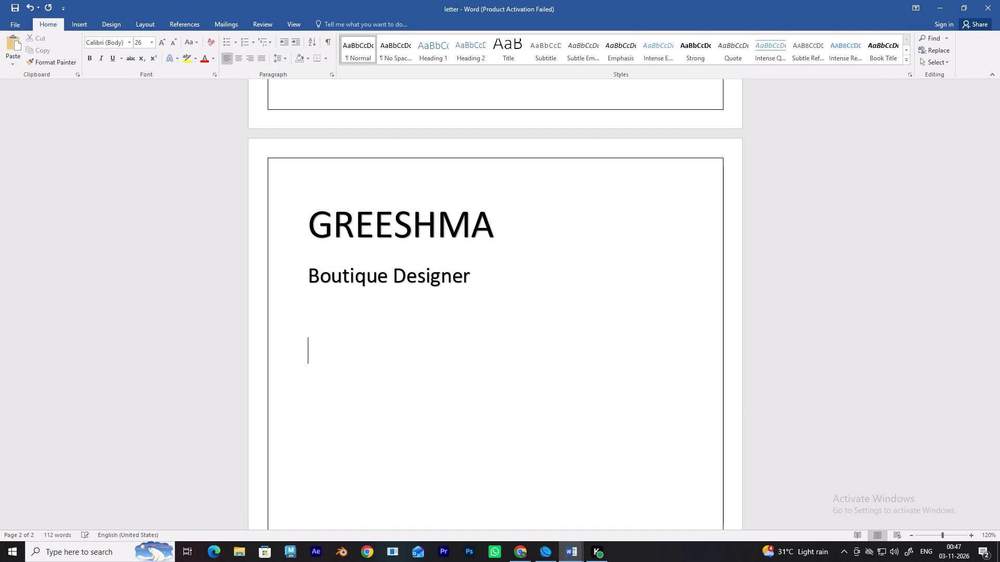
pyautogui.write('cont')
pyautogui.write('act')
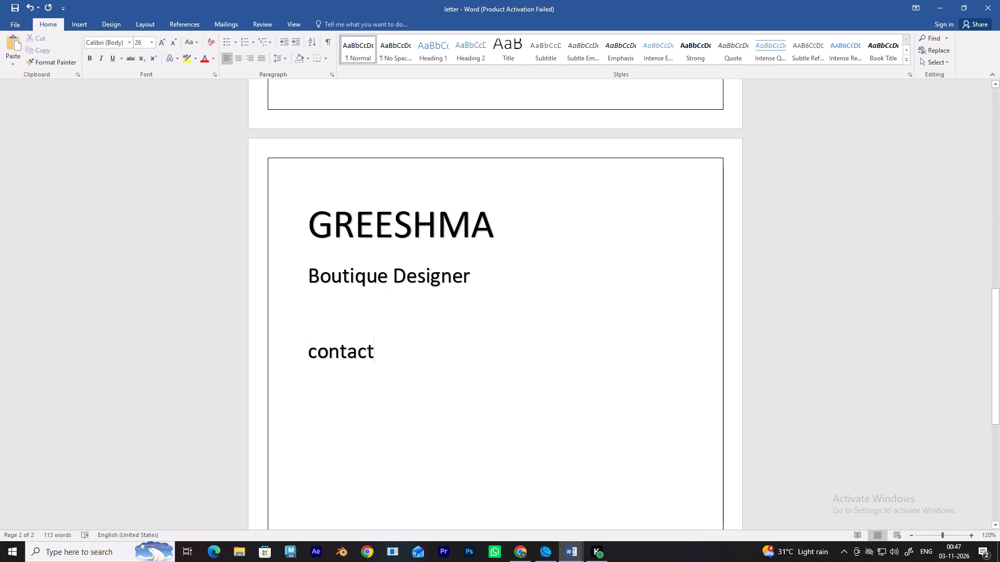
# Reduce the "contact" label to 20 pt.
pyautogui.moveTo(307, 357); pyautogui.dragTo(404, 355)
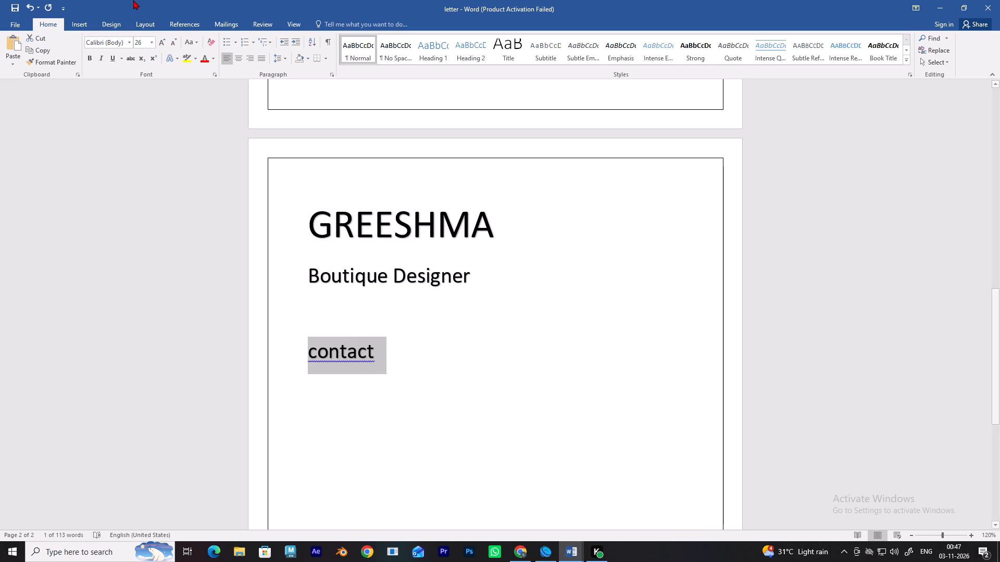
pyautogui.doubleClick(170, 40)
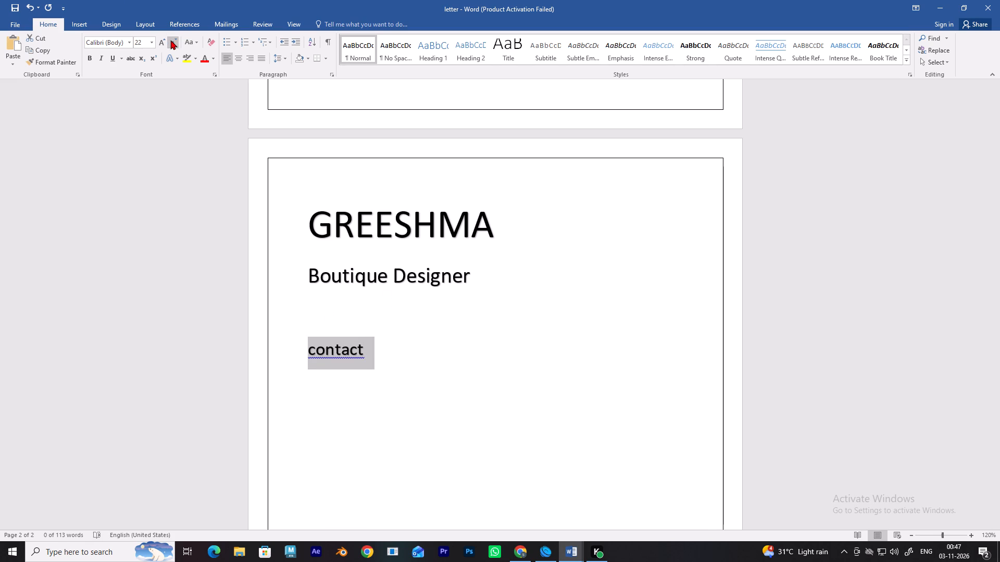
pyautogui.click(170, 40)
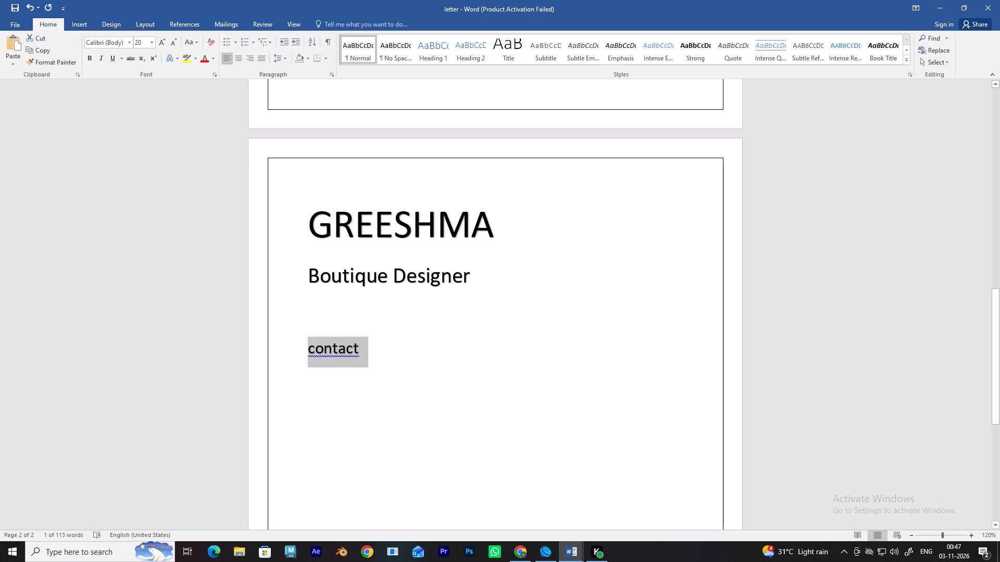
pyautogui.click(435, 420)
# Capitalise the first letter of the section label so it reads "Contact".
pyautogui.click(314, 348)
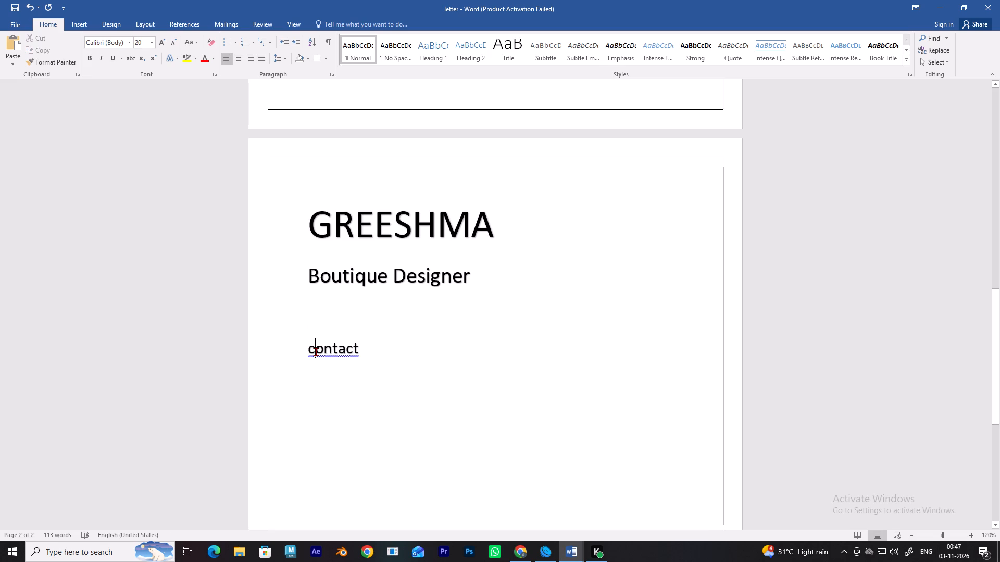
pyautogui.press('BackSpace')
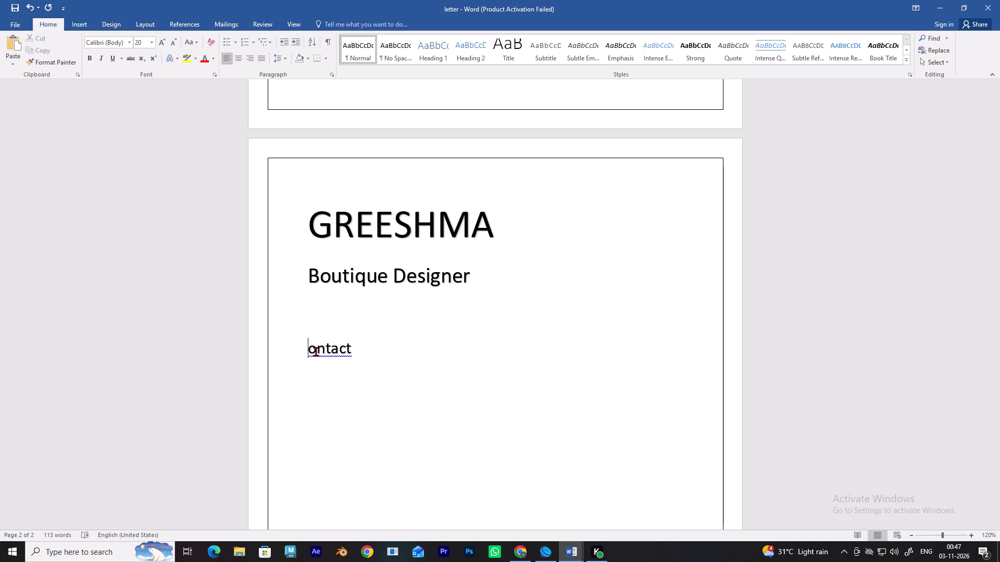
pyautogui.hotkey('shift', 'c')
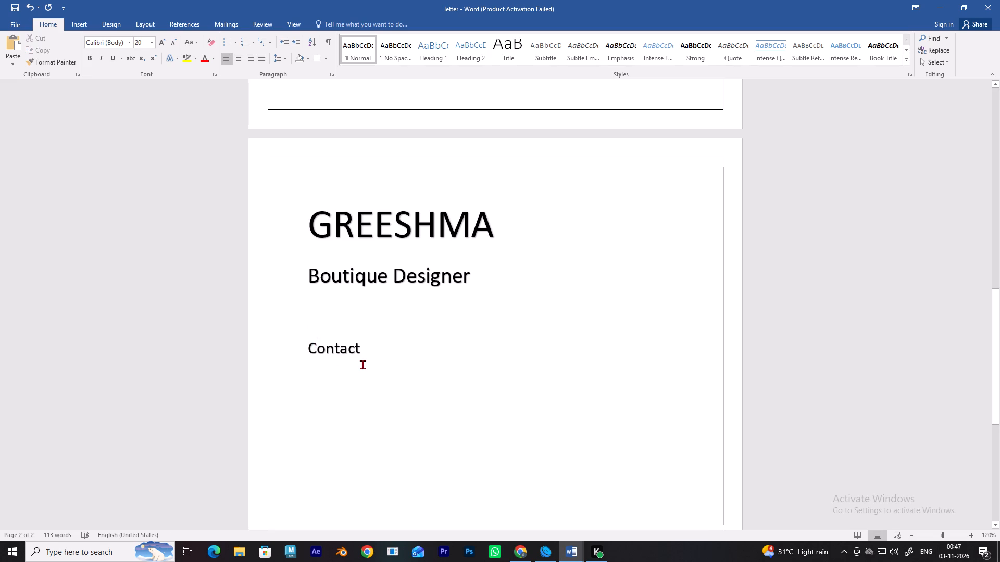
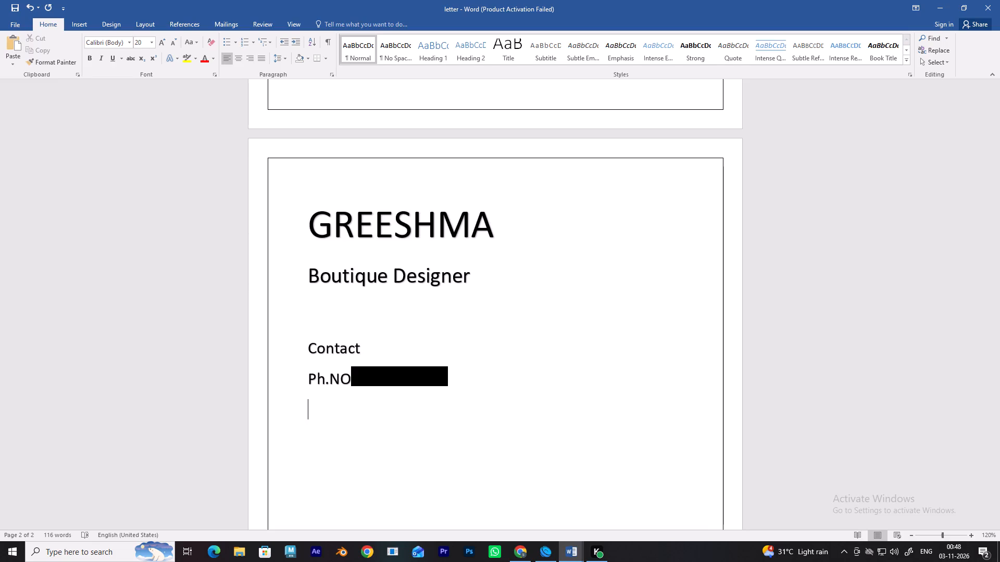
# Enter the applicant's e-mail address on the line below the phone number in the Contact section.
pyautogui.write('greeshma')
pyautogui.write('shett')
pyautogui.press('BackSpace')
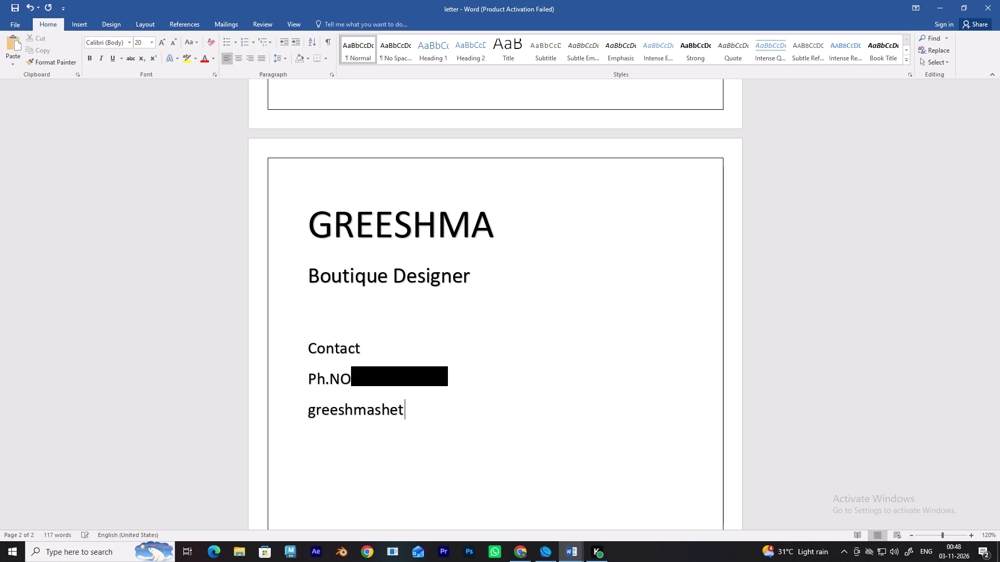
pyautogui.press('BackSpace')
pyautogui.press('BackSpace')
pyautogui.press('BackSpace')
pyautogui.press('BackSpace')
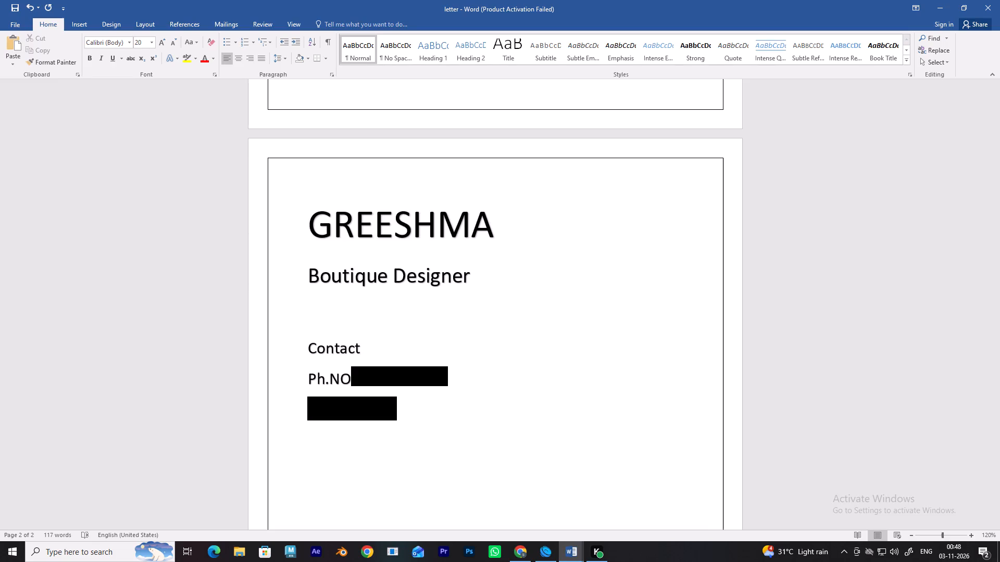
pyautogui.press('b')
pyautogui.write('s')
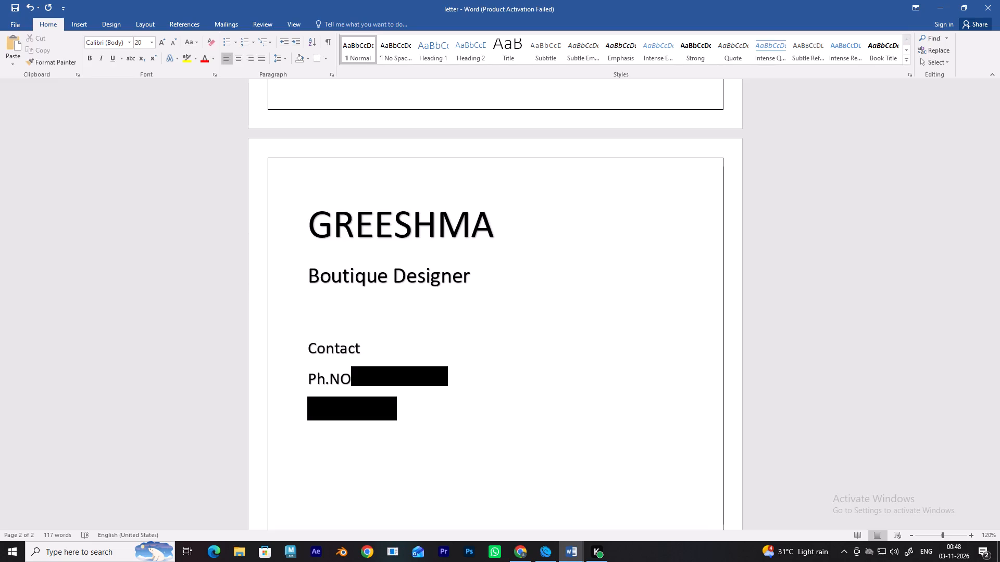
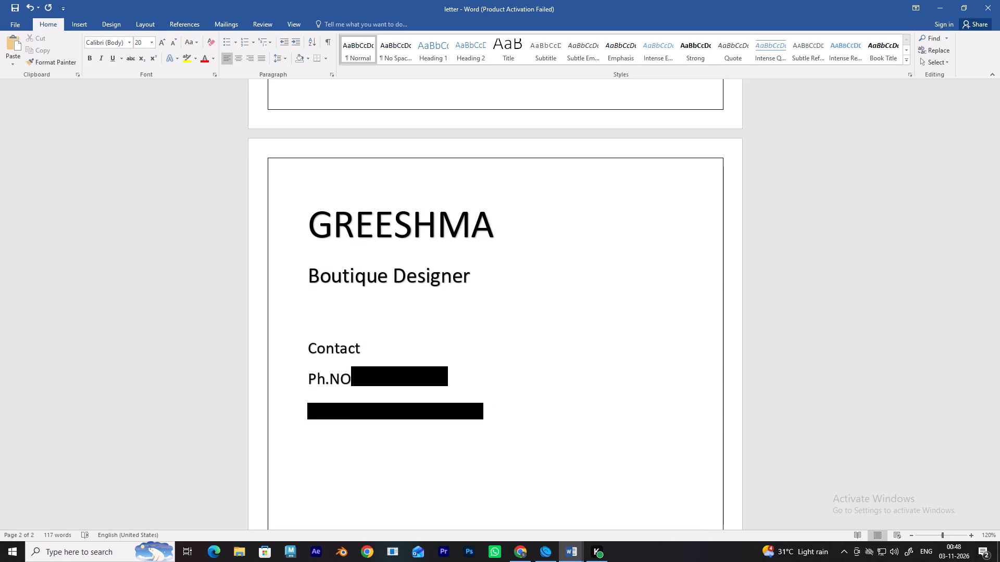
# Complete the ending of the applicant's e-mail address in the Contact section.
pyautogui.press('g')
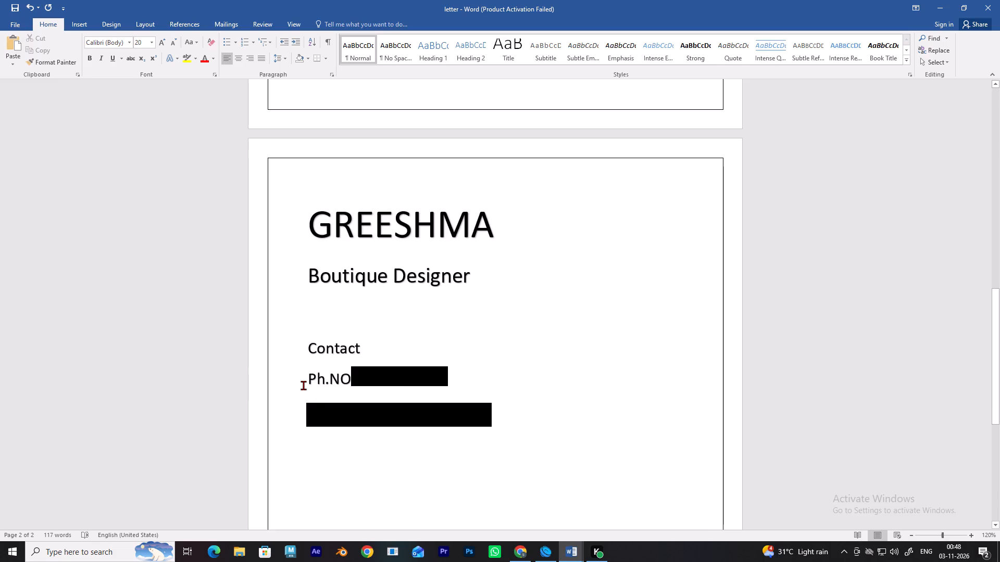
pyautogui.click(500, 413)
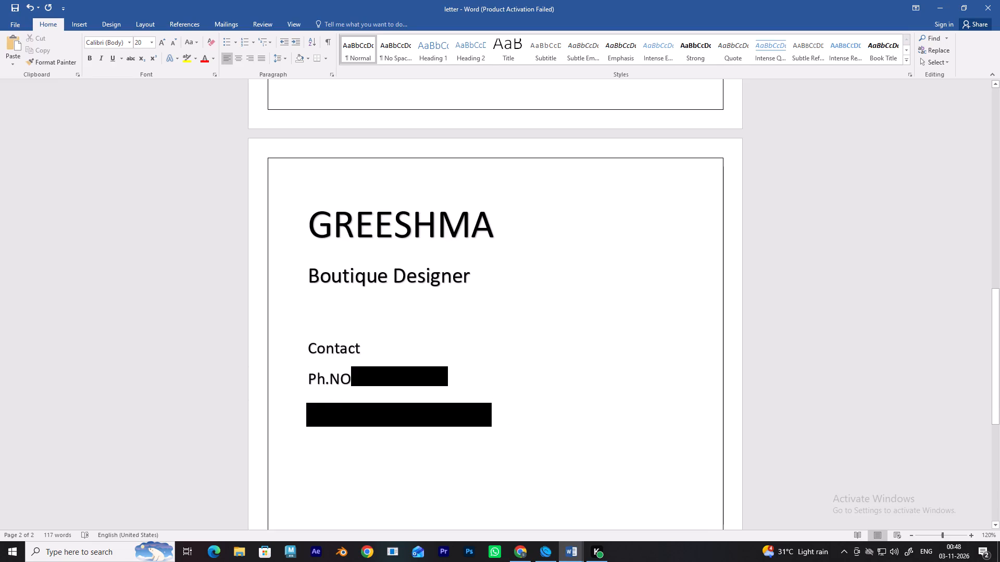
# Add the applicant's locality and town, separated by a comma, on a new line between the Contact heading and the phone number.
pyautogui.click(304, 375)
pyautogui.click(311, 368)
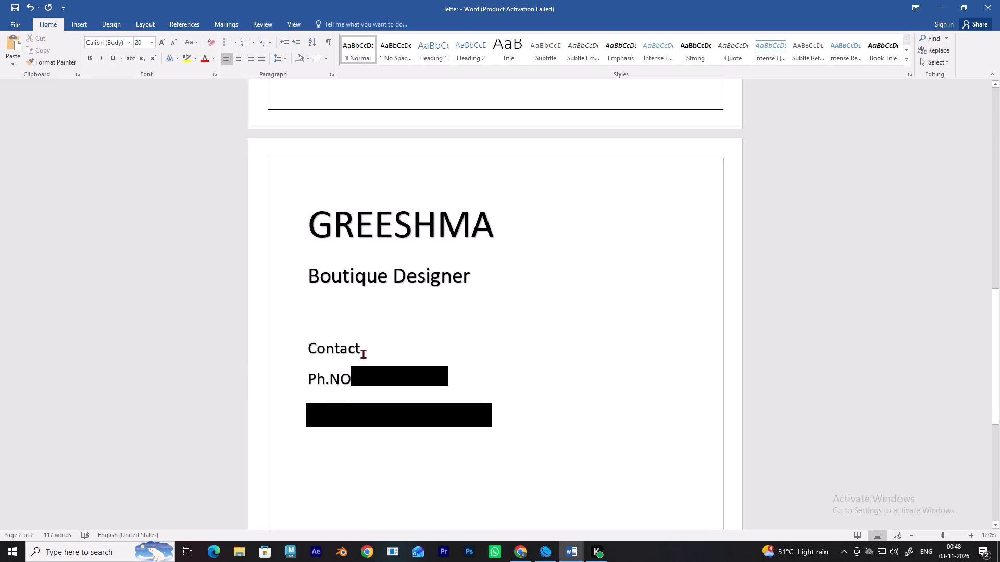
pyautogui.click(363, 354)
pyautogui.press('Return')
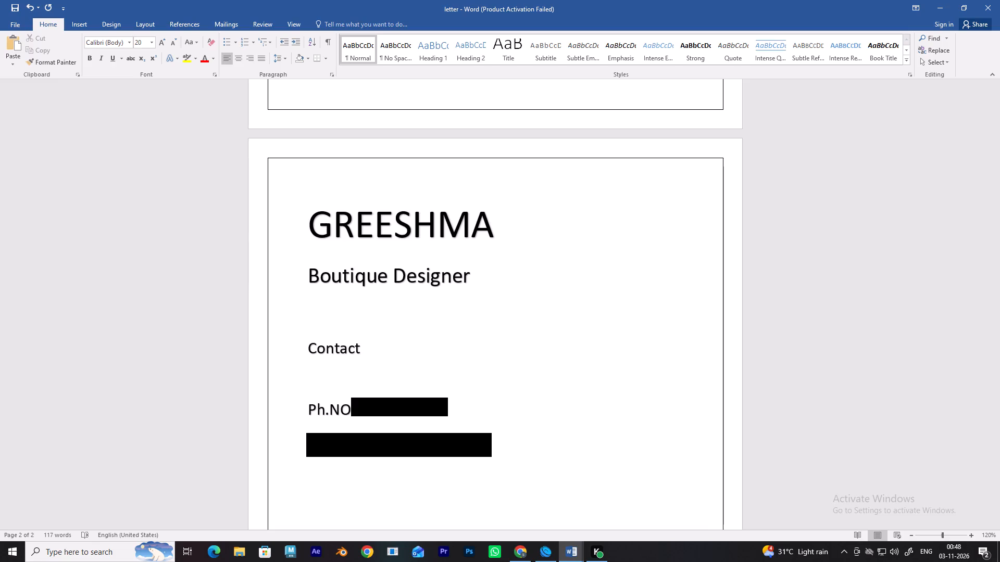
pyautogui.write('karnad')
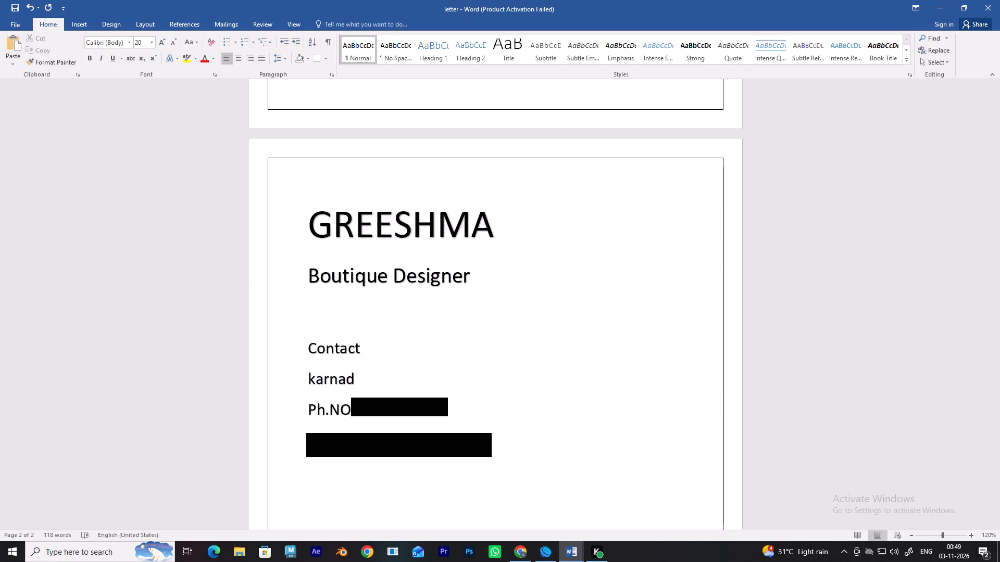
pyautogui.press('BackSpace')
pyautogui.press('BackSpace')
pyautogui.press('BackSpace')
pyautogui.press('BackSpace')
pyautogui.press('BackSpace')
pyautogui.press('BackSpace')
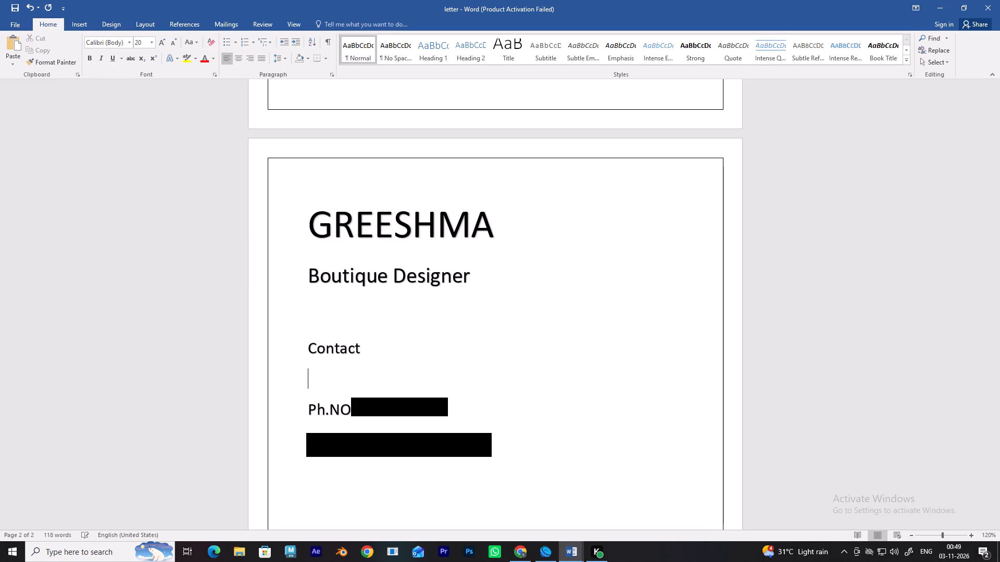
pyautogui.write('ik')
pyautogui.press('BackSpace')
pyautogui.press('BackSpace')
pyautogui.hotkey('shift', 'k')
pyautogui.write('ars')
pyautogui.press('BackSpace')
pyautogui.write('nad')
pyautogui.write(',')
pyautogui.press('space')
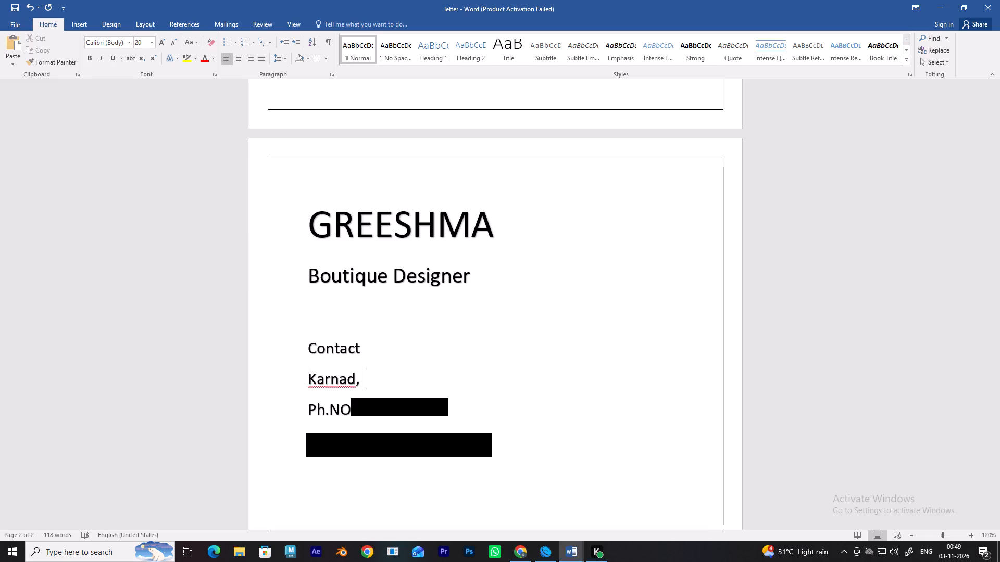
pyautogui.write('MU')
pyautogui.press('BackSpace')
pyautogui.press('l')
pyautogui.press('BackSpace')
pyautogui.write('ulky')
# Reduce the font size of the address, phone number and e-mail lines under Contact to 14.
pyautogui.click(514, 447)
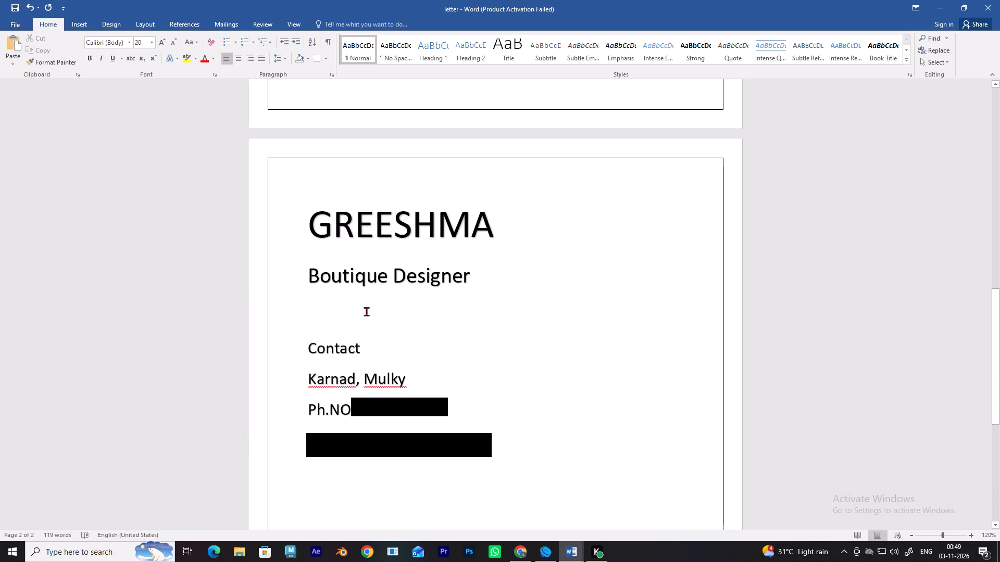
pyautogui.moveTo(289, 368); pyautogui.dragTo(506, 441)
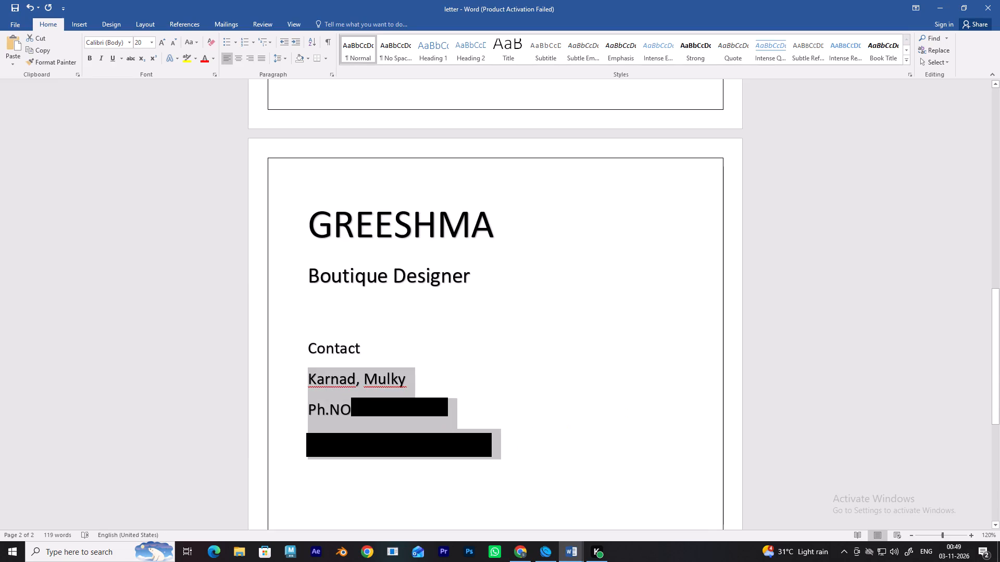
pyautogui.doubleClick(174, 37)
pyautogui.click(174, 38)
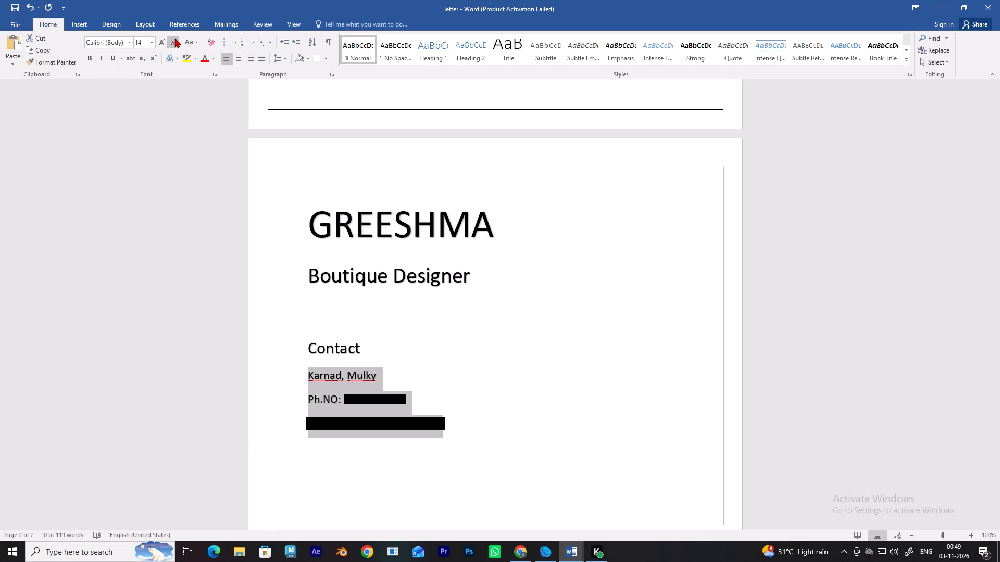
pyautogui.click(509, 310)
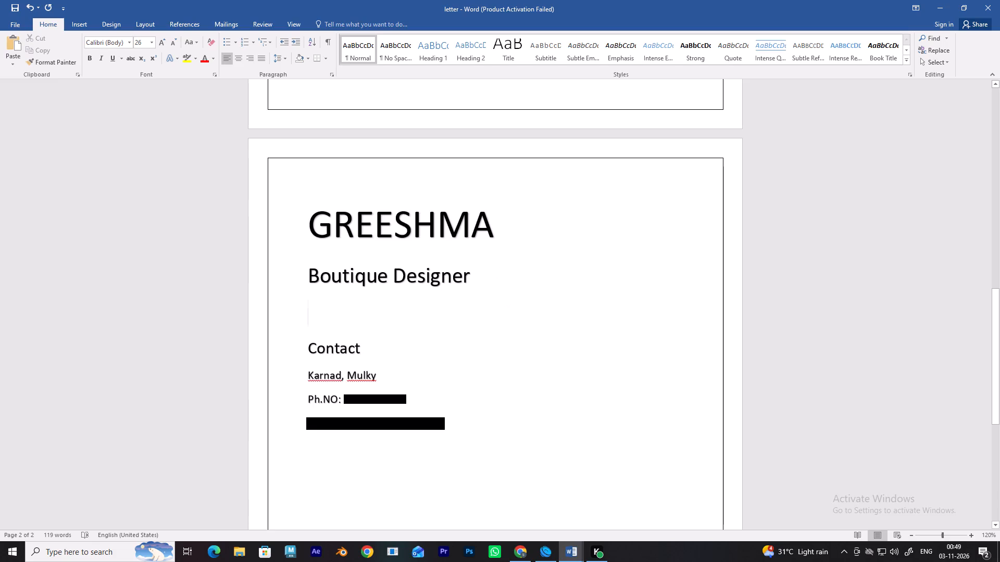
# Add an "Education" heading below the contact details, leaving a blank line after the e-mail address.
pyautogui.scroll(-10, 469, 318)
pyautogui.scroll(2, 431, 275)
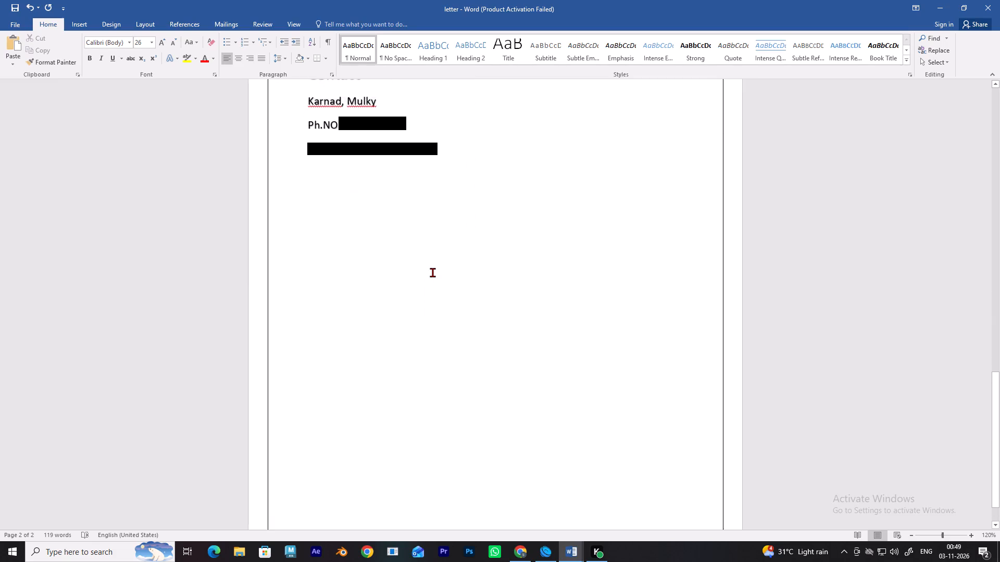
pyautogui.moveTo(314, 235); pyautogui.dragTo(312, 222)
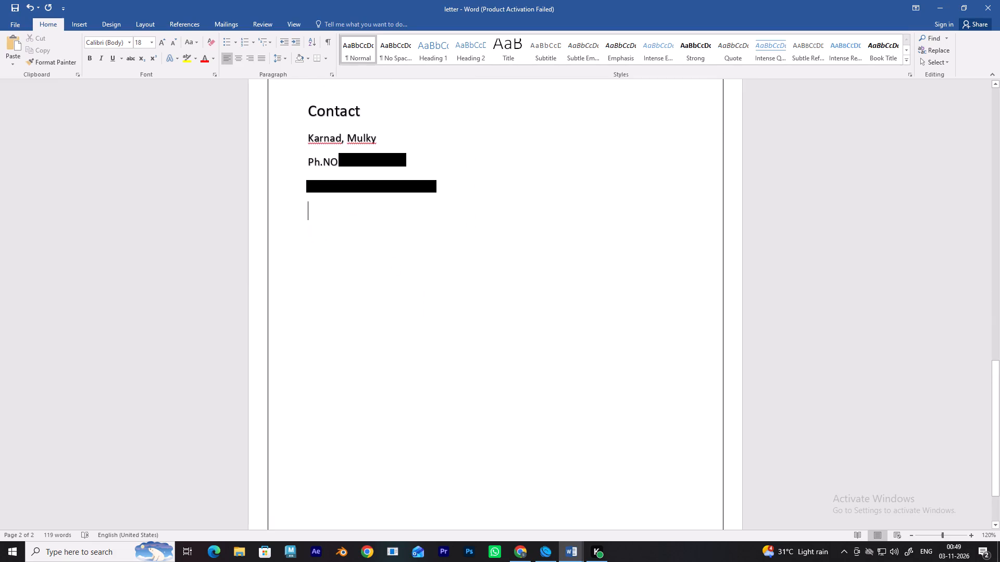
pyautogui.click(311, 227)
pyautogui.press('Return')
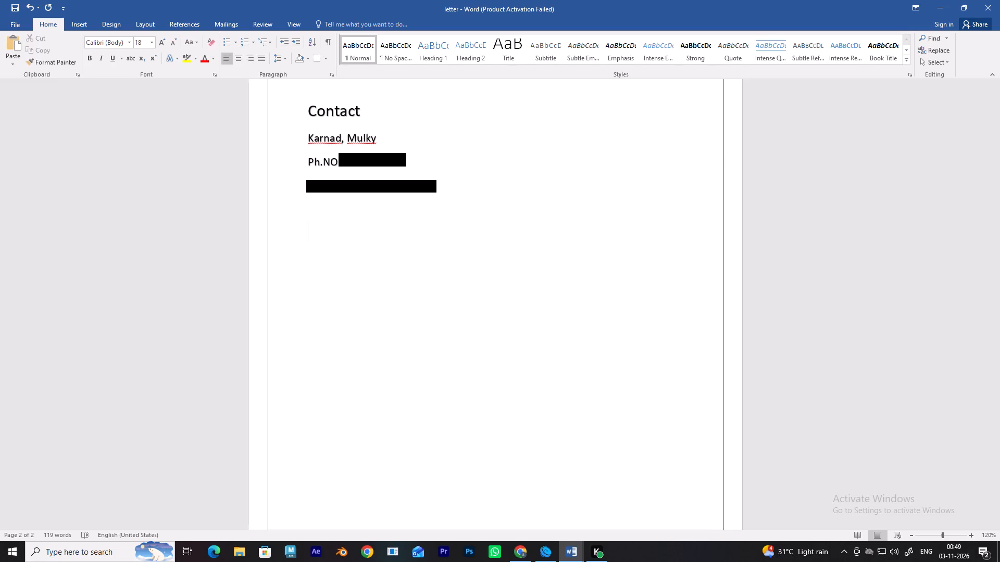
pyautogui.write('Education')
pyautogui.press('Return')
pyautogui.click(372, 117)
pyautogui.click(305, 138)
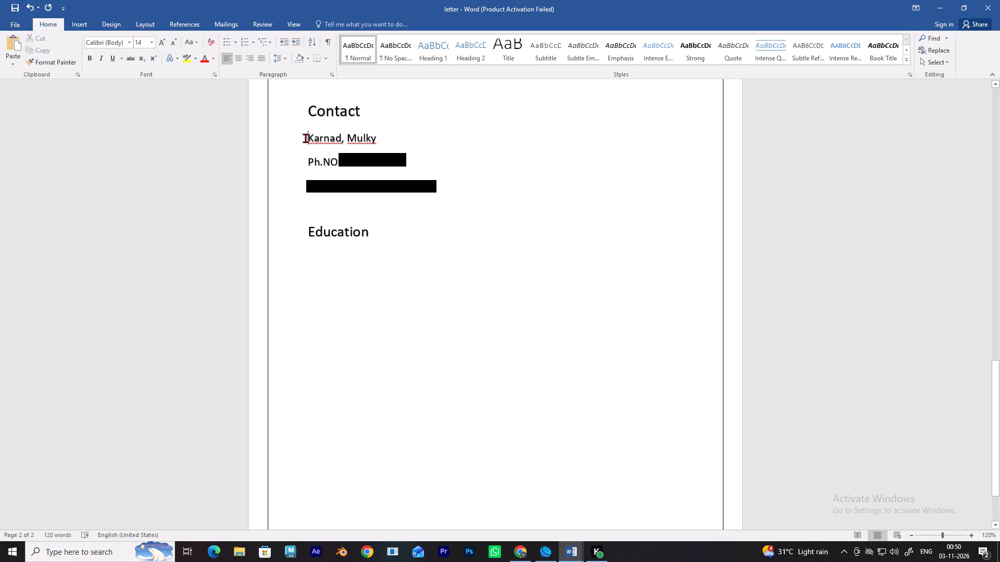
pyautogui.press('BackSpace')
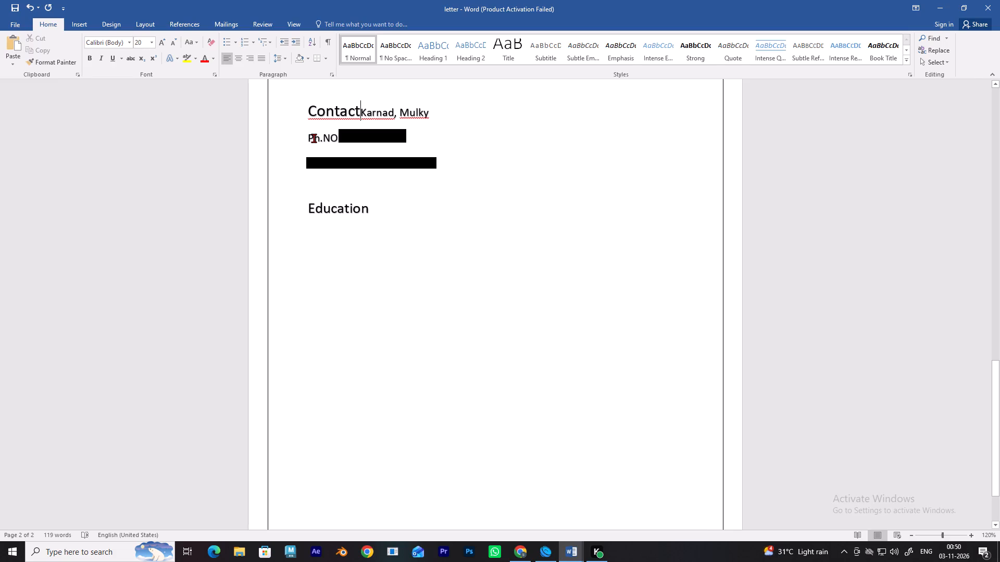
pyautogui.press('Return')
# Start a new line under the Education heading with "10th", setting the "th" as superscript.
pyautogui.click(368, 239)
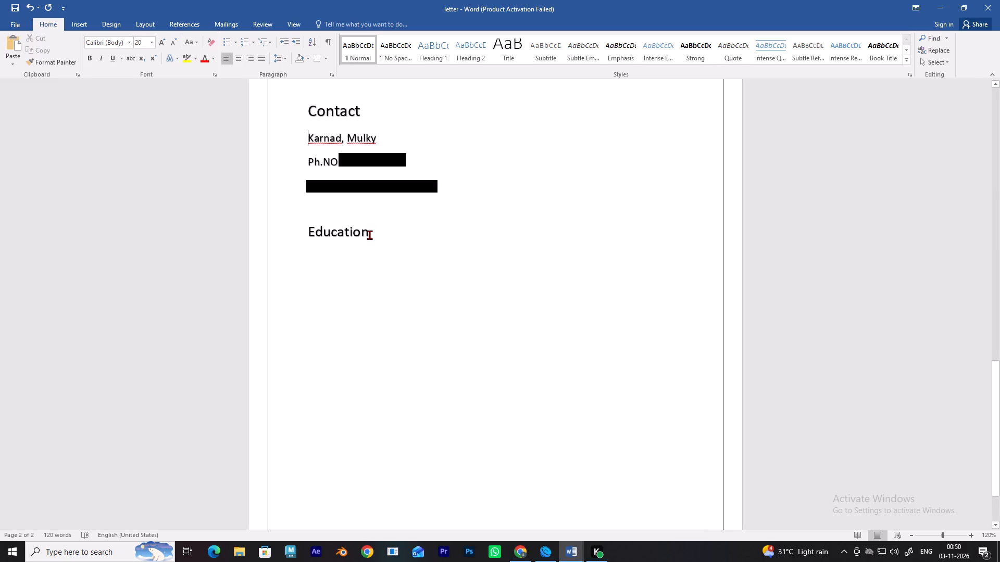
pyautogui.press('Return')
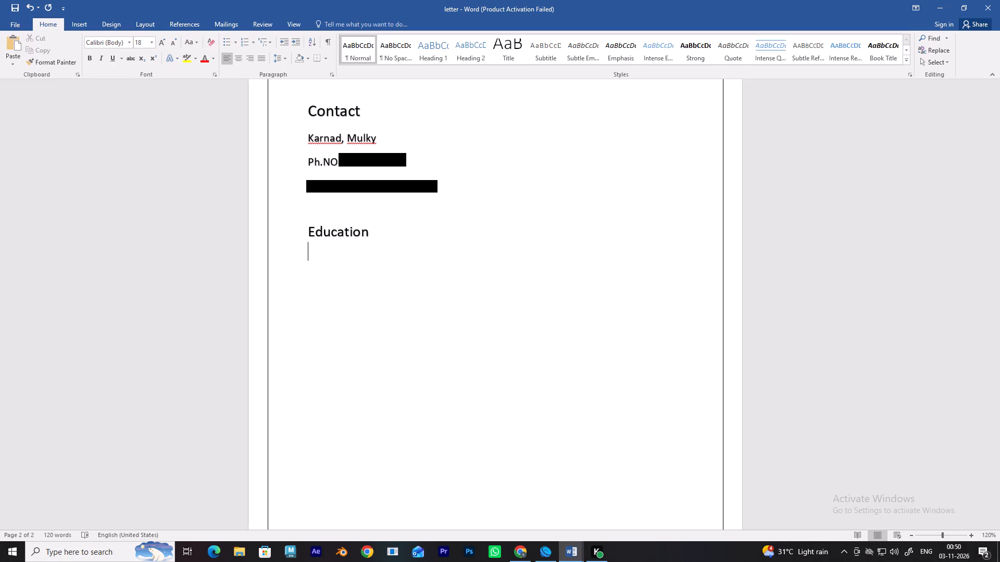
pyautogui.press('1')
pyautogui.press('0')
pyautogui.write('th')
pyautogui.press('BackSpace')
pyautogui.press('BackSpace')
pyautogui.click(154, 53)
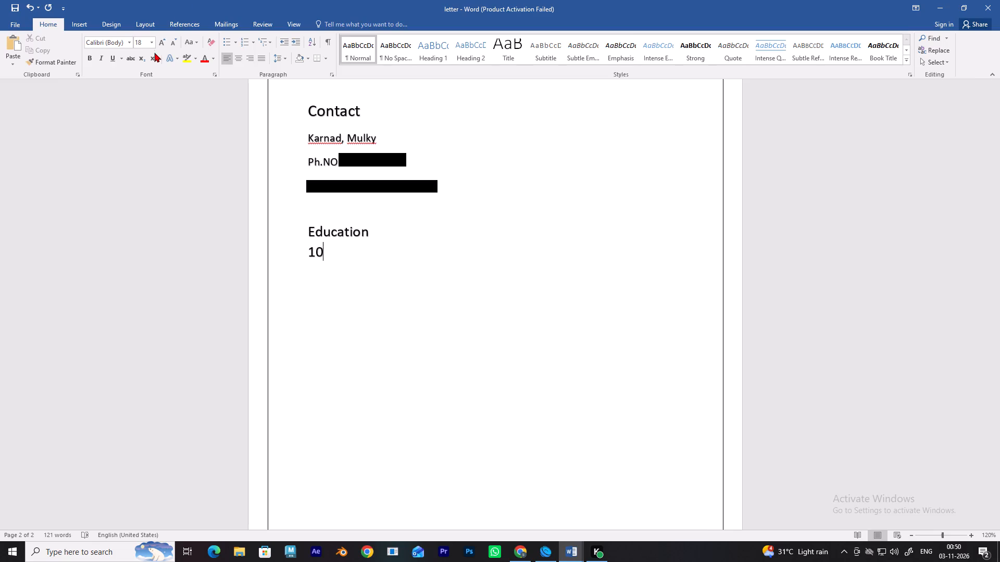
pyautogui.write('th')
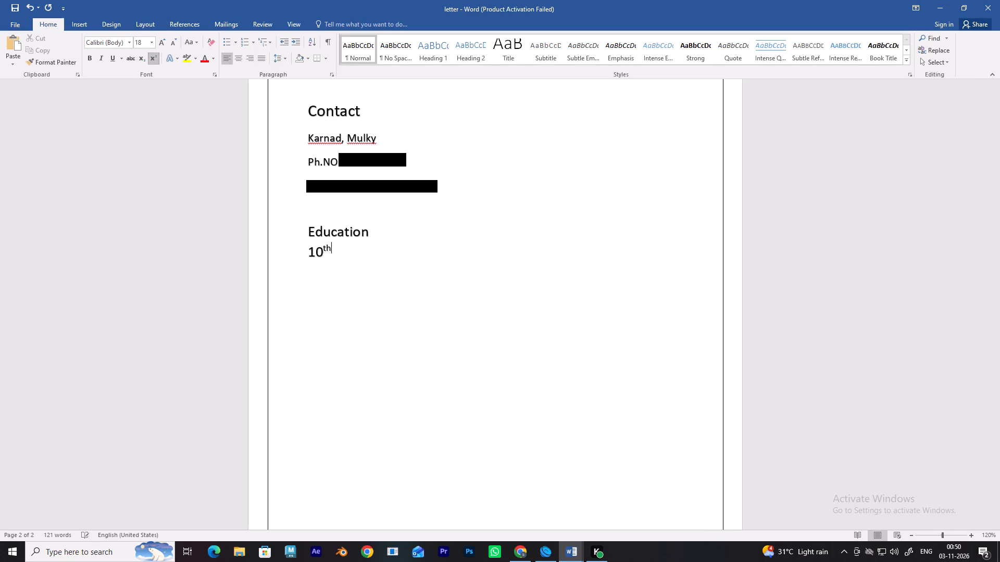
pyautogui.click(149, 60)
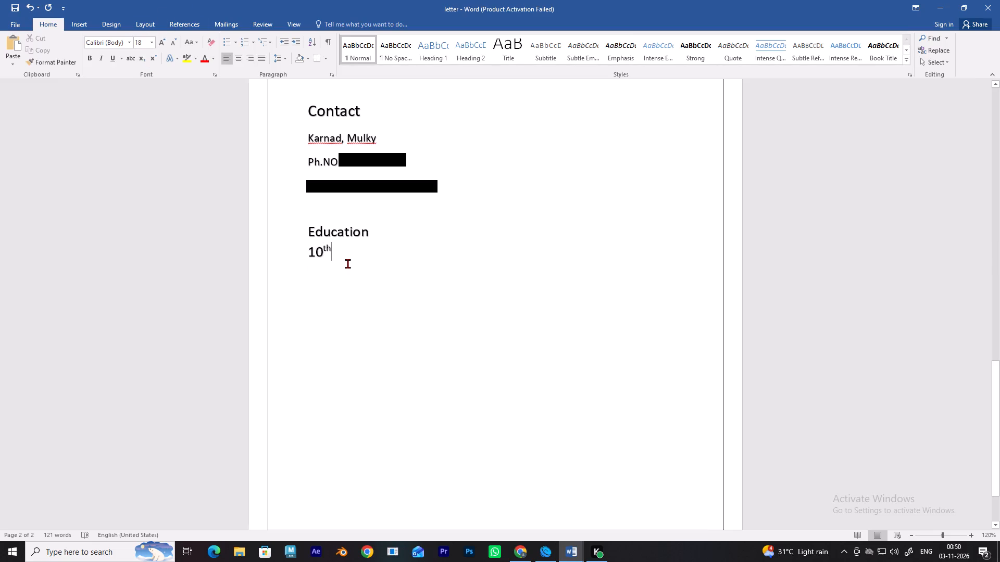
# Complete the 10th entry in normal text with ":- GPUC MULKY" after the superscript.
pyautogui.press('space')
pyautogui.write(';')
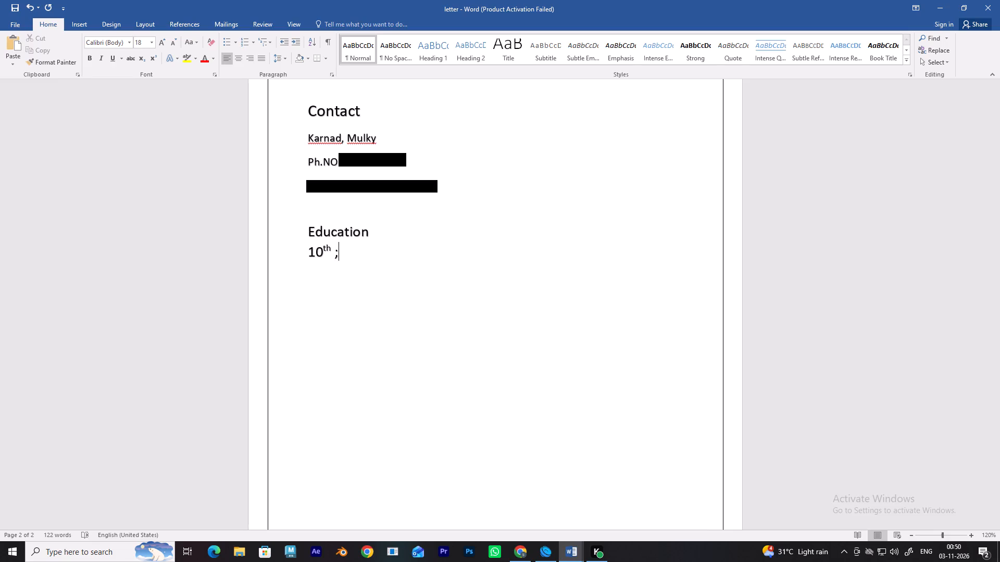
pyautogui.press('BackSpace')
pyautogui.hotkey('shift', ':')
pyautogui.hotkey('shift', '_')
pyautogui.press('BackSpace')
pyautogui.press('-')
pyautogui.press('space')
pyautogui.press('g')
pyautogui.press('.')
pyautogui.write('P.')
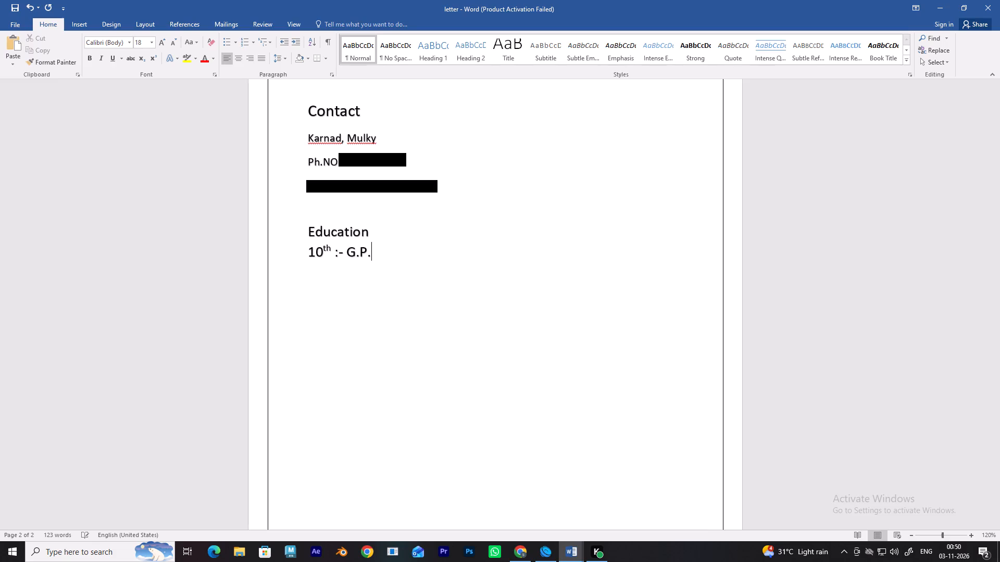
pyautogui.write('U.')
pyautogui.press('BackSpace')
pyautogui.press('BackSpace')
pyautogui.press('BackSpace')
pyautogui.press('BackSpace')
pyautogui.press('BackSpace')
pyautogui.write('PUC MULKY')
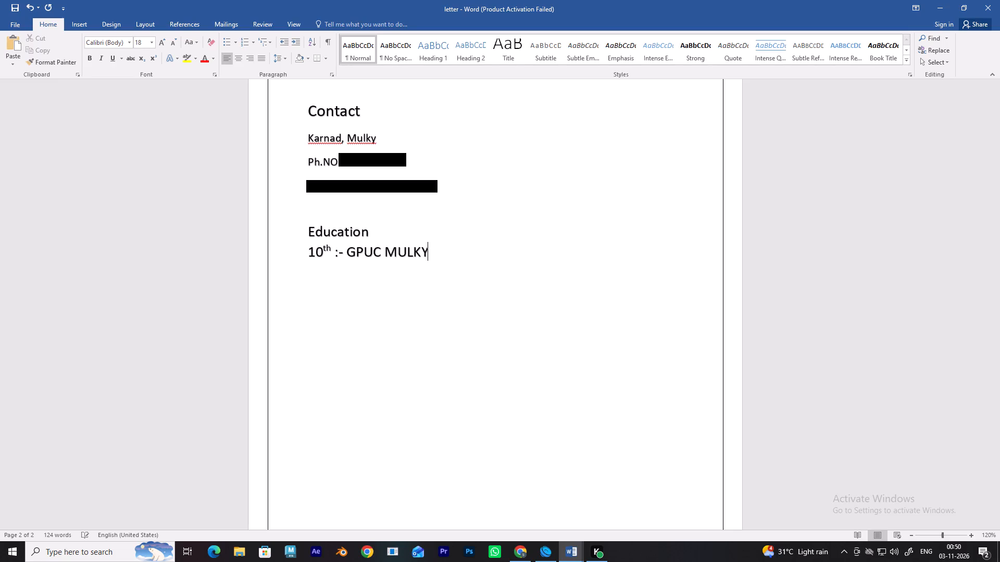
# Add a second education line below the 10th entry reading "PU :-".
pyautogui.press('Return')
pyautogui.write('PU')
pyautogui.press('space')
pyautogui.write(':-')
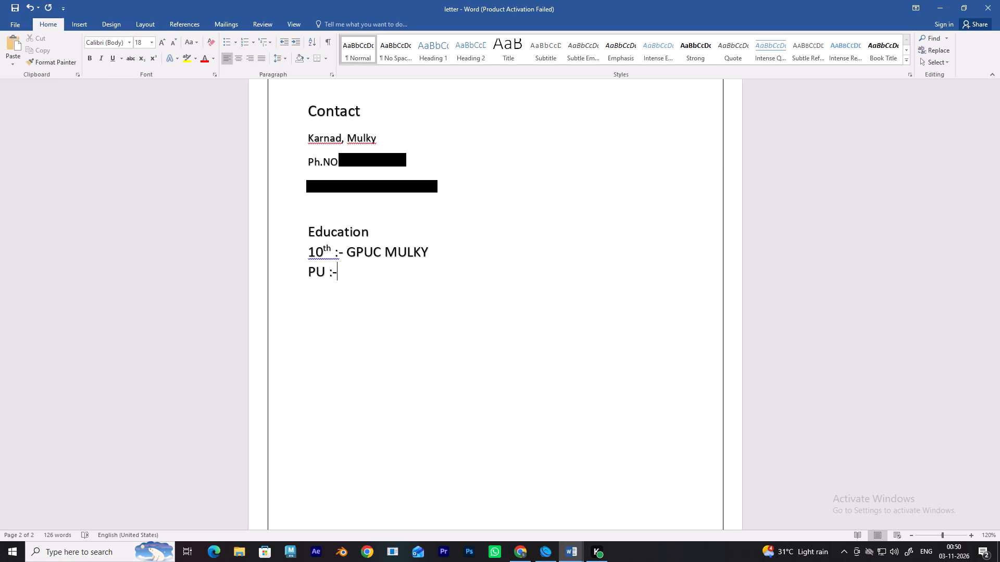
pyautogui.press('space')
# Replace the "PU" label on the second education line with "12th grade", with only the "th" in superscript.
pyautogui.click(328, 272)
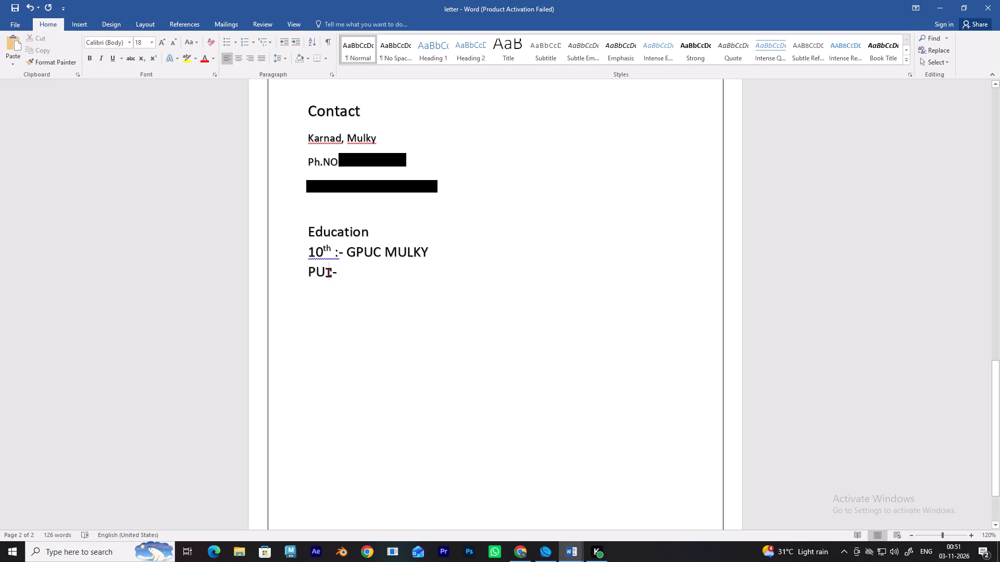
pyautogui.press('BackSpace')
pyautogui.press('BackSpace')
pyautogui.press('BackSpace')
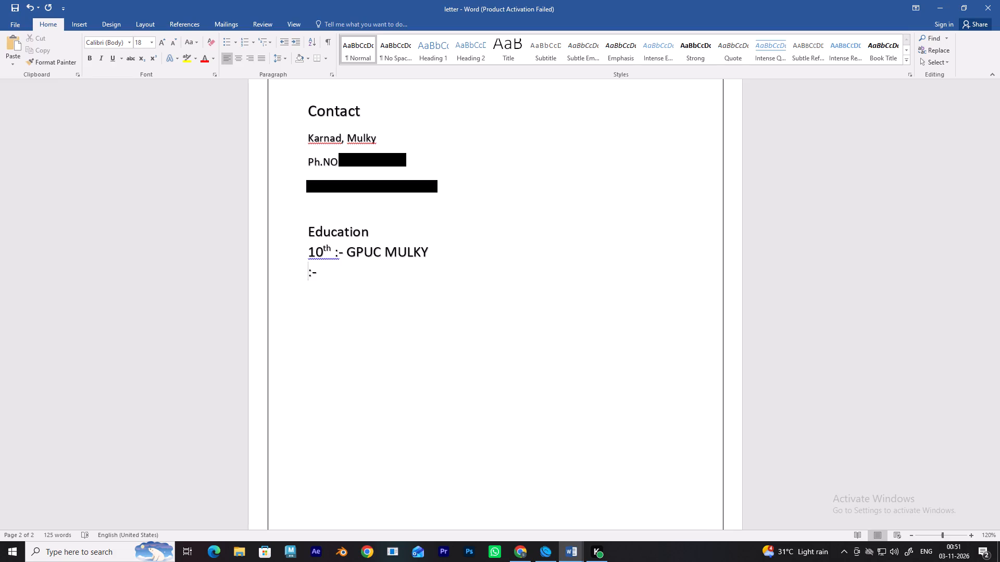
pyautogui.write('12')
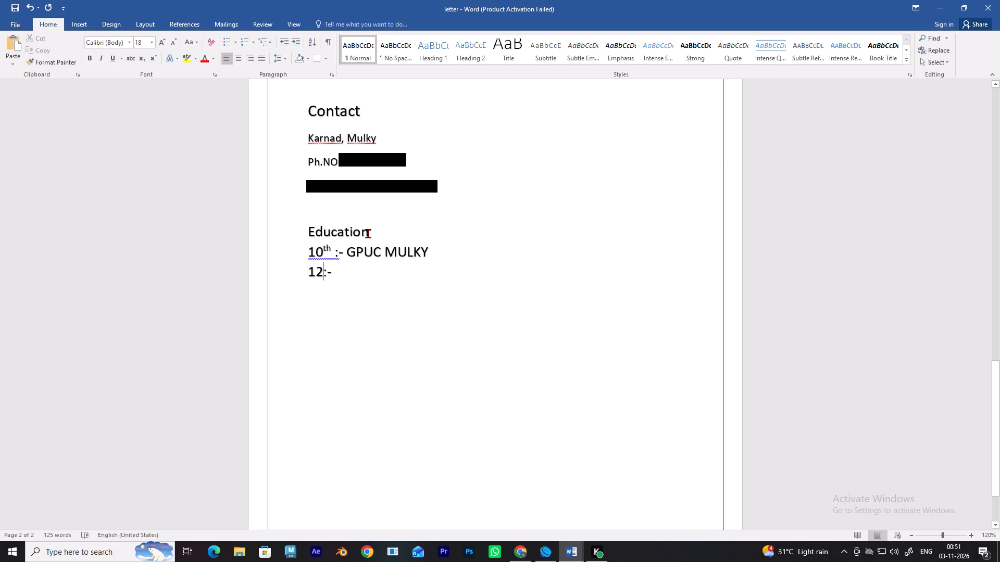
pyautogui.click(153, 54)
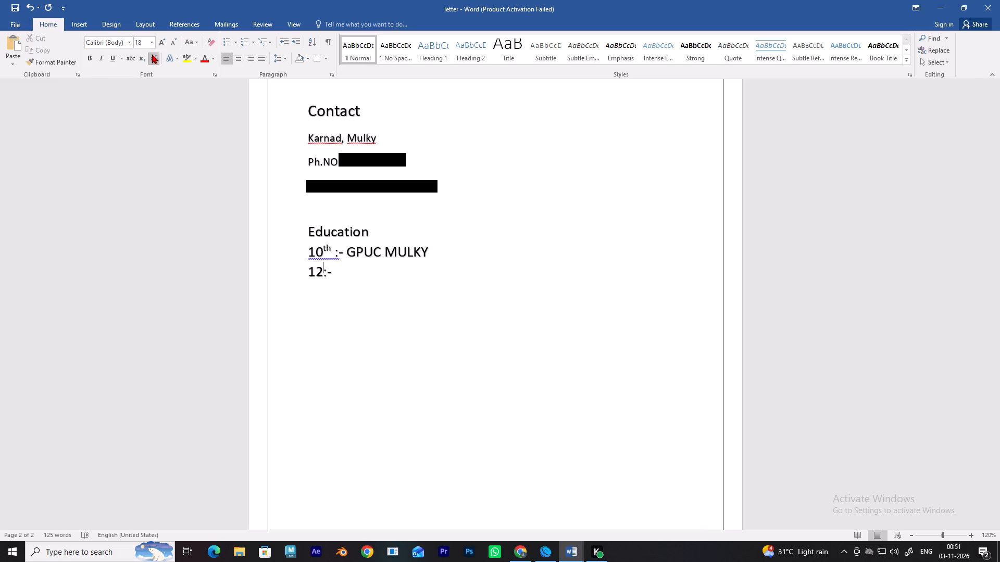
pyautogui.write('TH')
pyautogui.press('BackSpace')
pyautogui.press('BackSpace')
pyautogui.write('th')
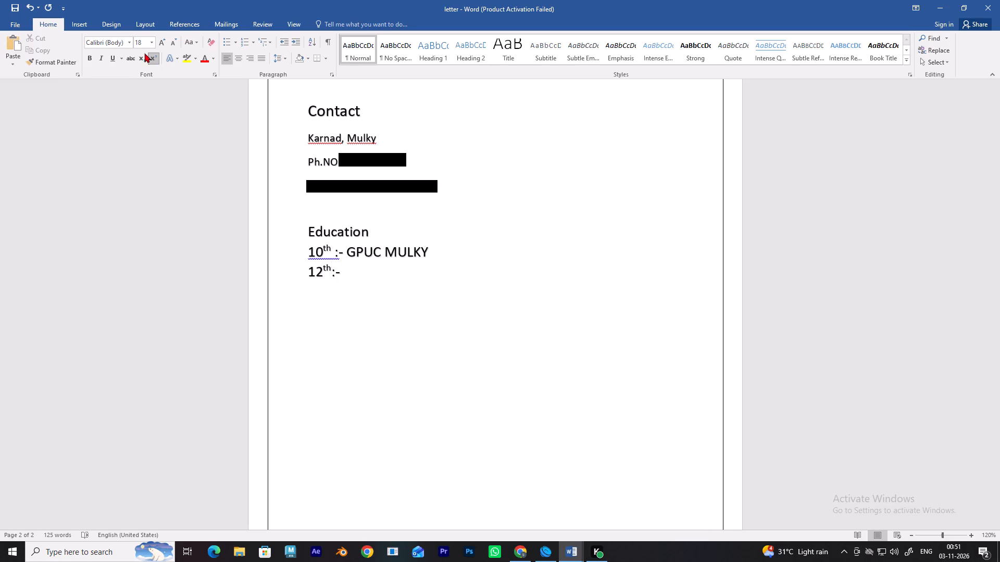
pyautogui.click(153, 53)
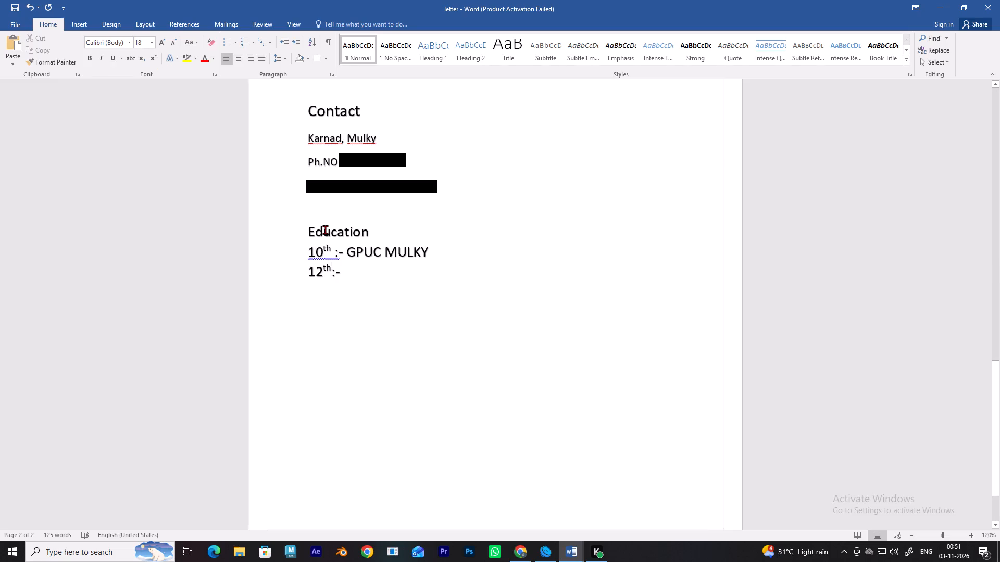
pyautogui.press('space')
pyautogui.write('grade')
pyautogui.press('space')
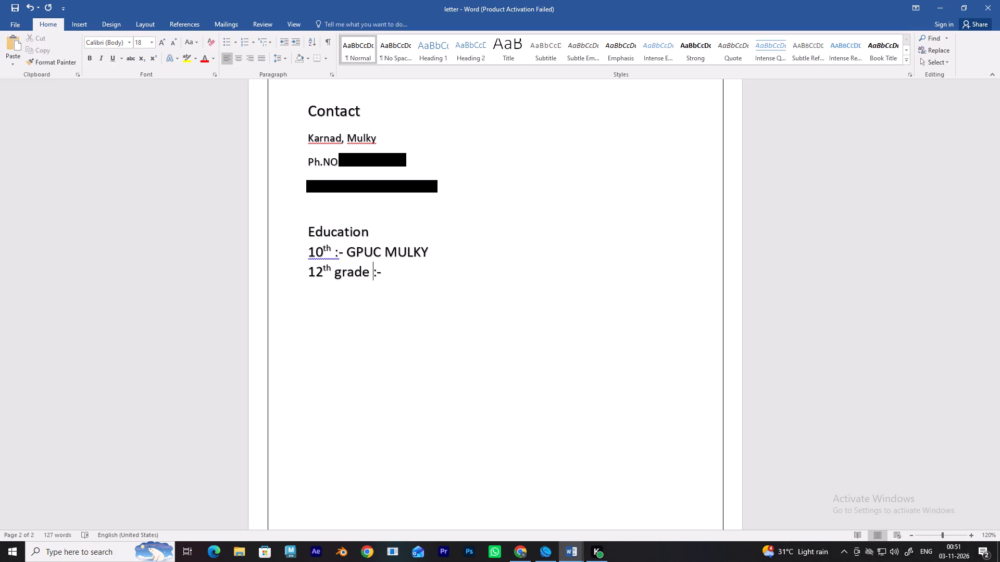
# Insert "grade" in normal, non-superscript text after "10th" on the first education line.
pyautogui.click(331, 250)
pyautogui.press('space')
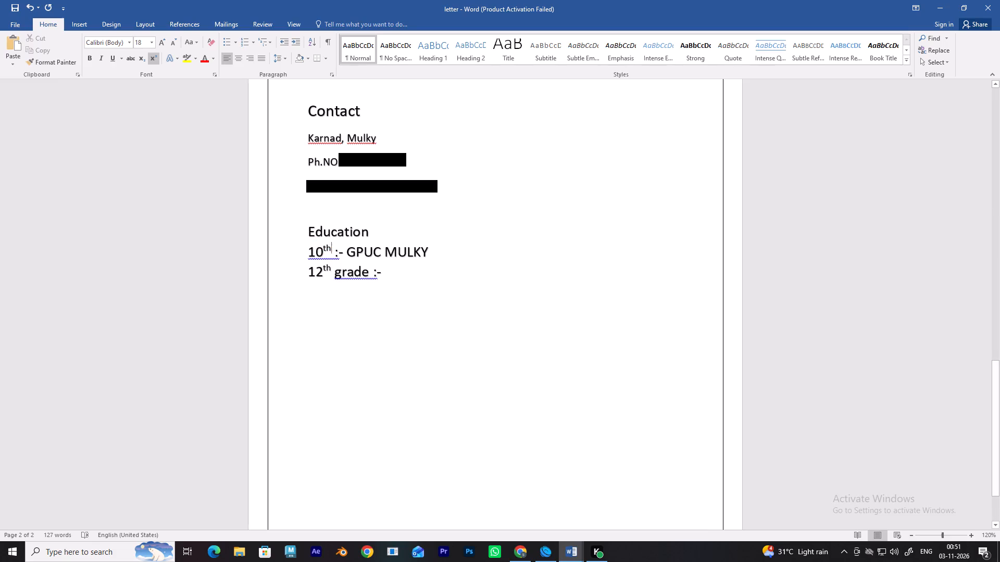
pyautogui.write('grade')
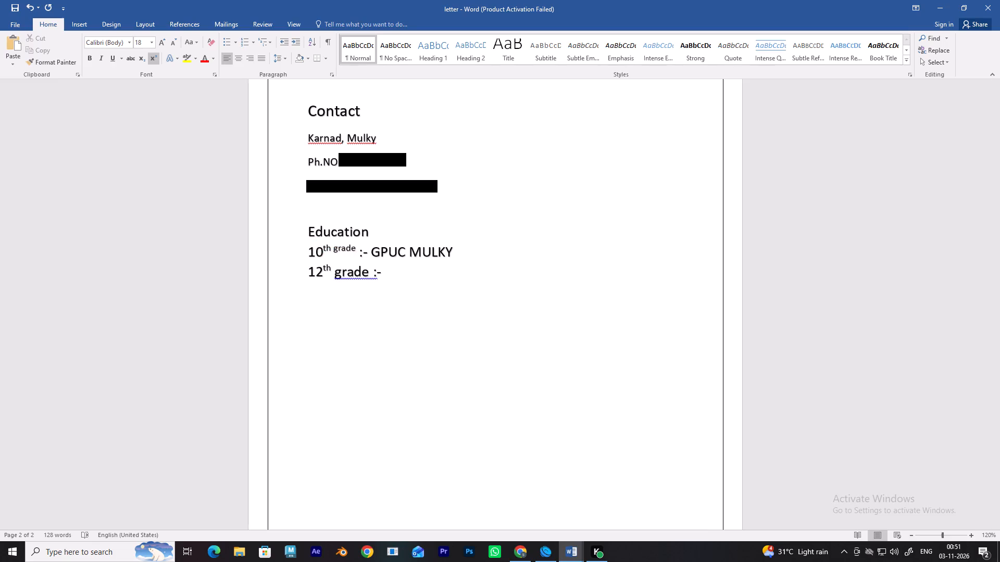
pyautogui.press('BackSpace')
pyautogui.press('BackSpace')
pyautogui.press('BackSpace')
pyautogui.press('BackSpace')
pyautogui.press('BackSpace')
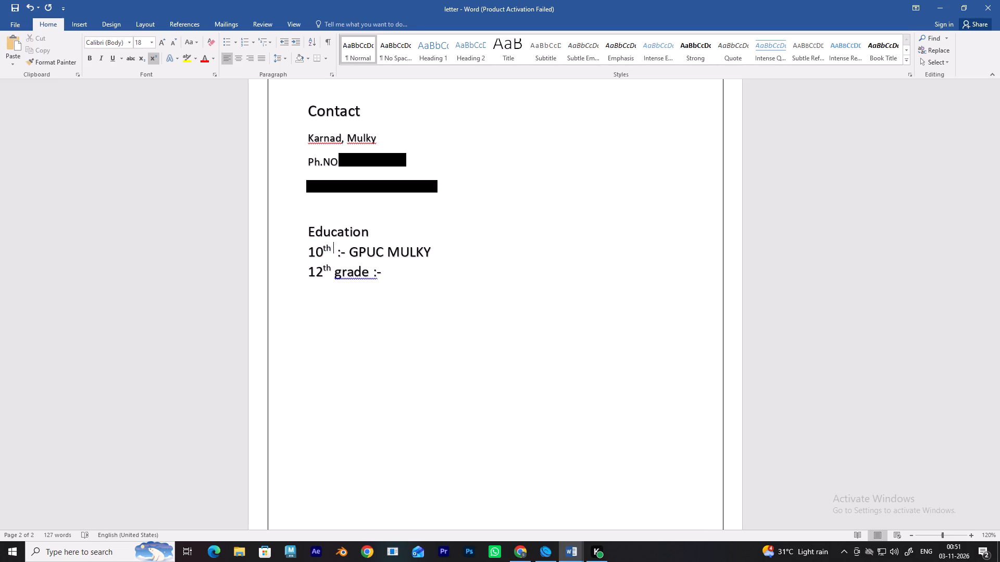
pyautogui.click(150, 56)
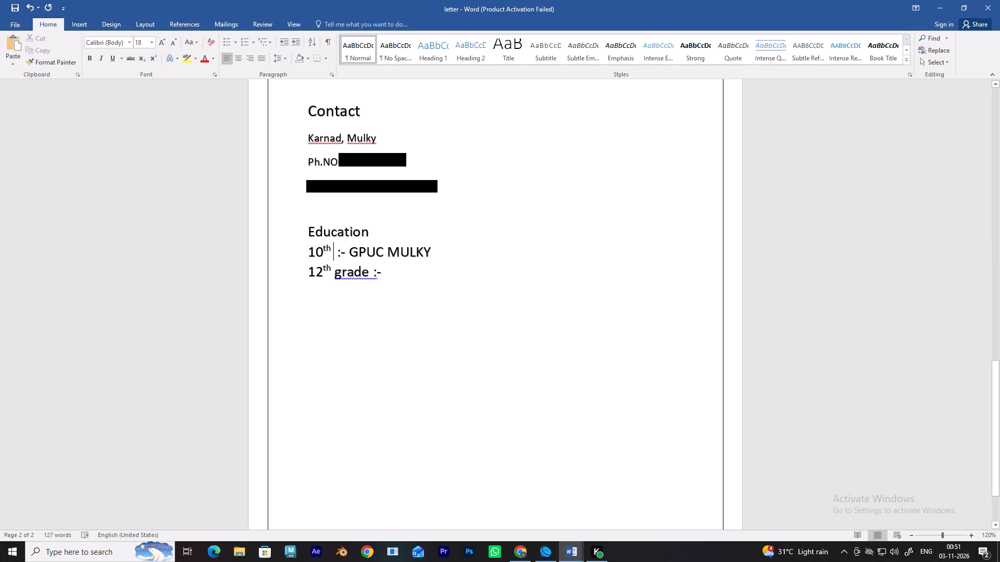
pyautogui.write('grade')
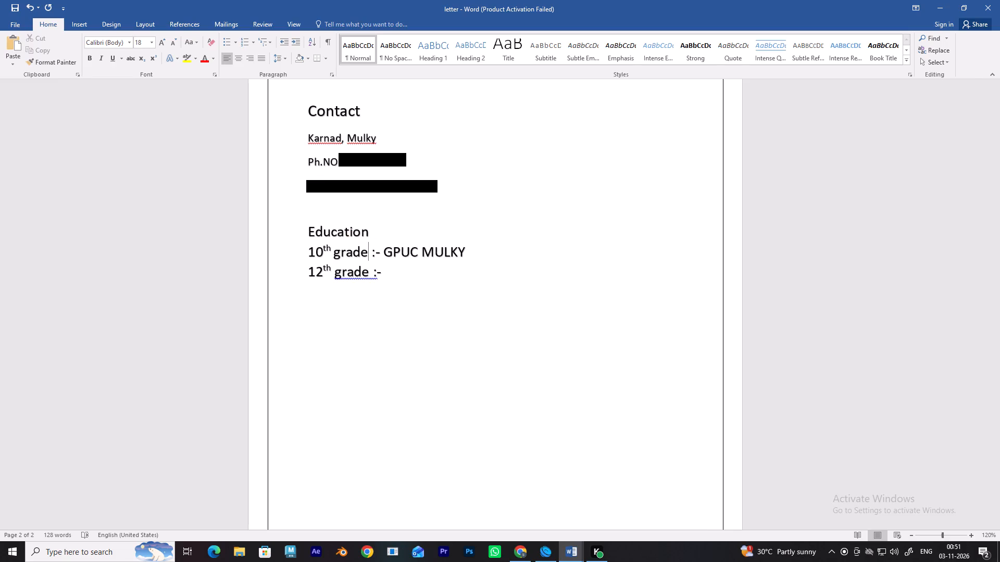
# Remove the space between "grade" and ":-" on both the 10th and 12th grade education lines.
pyautogui.click(371, 249)
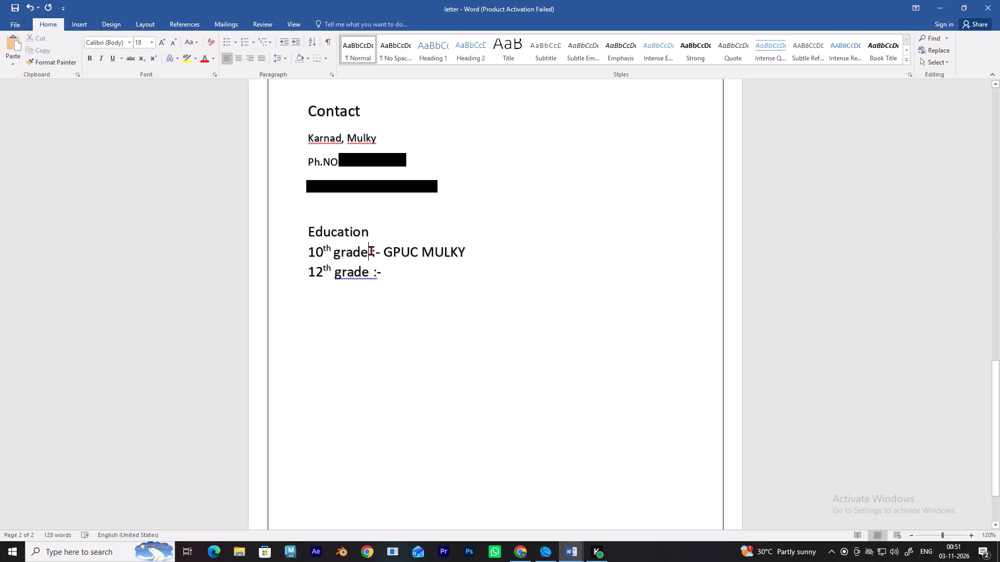
pyautogui.press('=')
pyautogui.press('BackSpace')
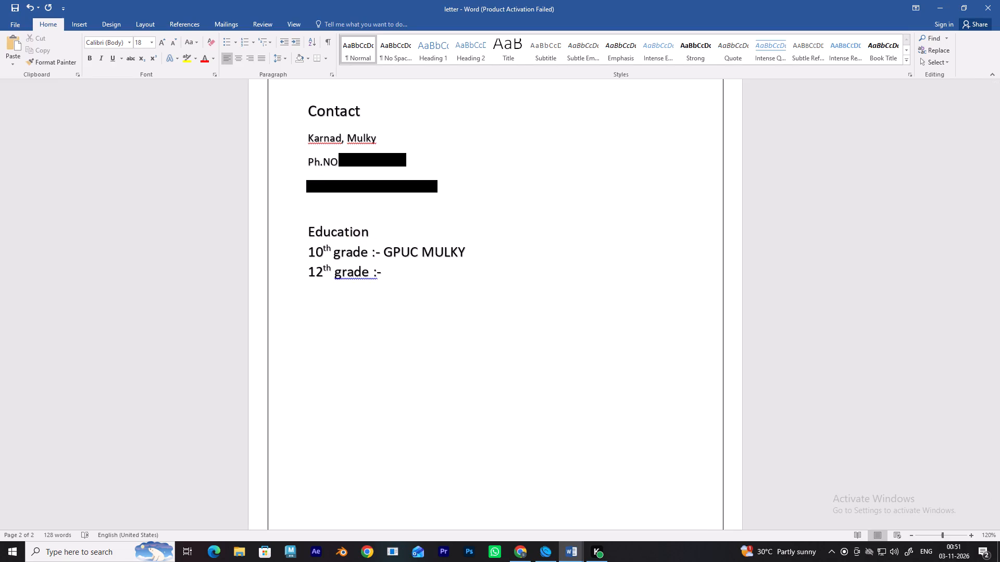
pyautogui.press('BackSpace')
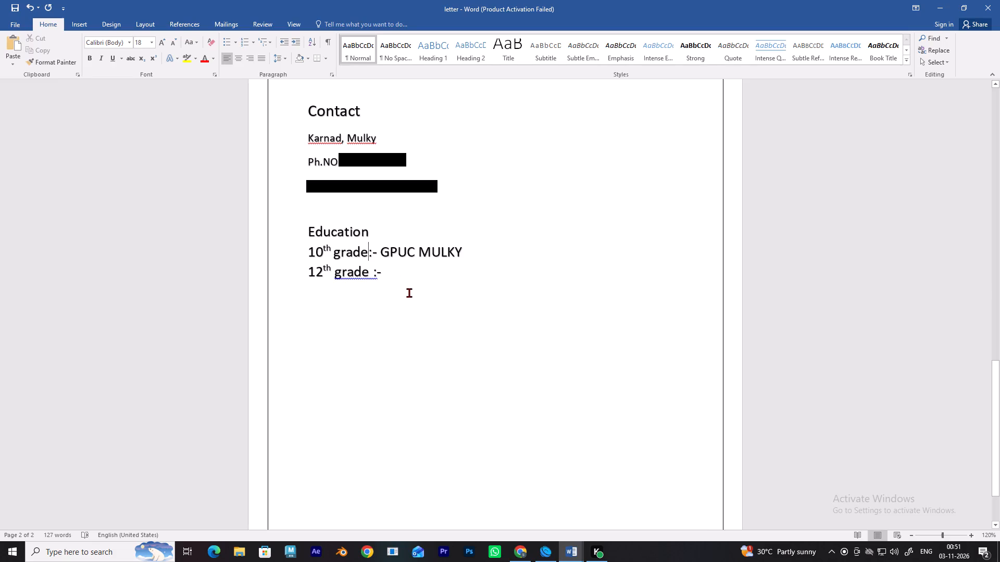
pyautogui.click(373, 272)
pyautogui.press('F11')
pyautogui.press('BackSpace')
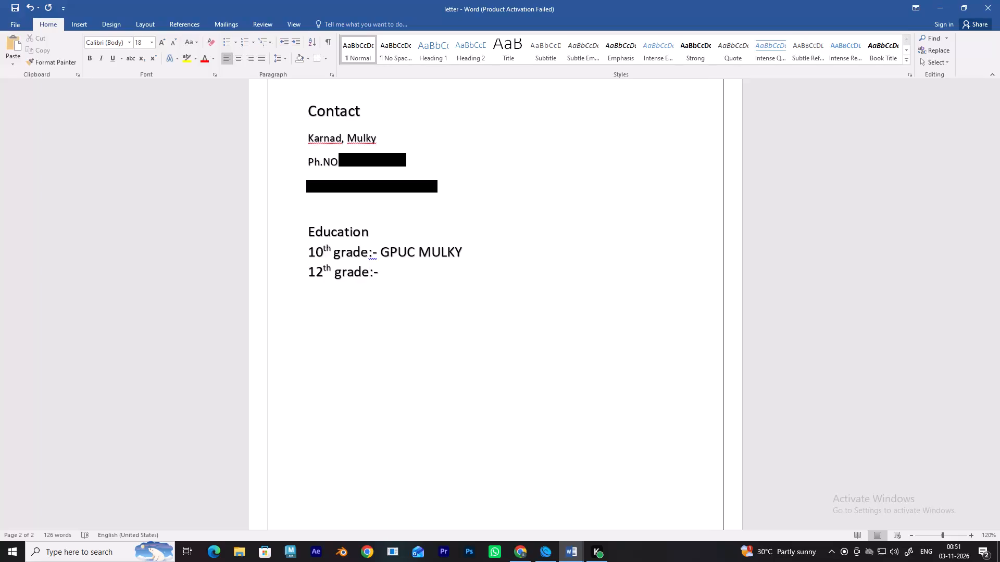
# Add one space after ":-" on both the 10th and 12th grade education lines.
pyautogui.click(384, 273)
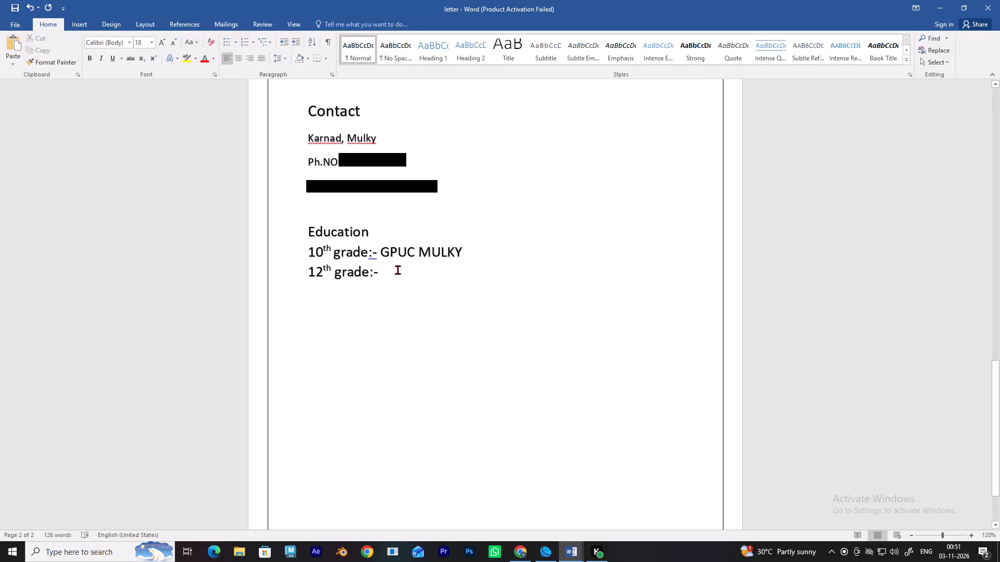
pyautogui.click(378, 249)
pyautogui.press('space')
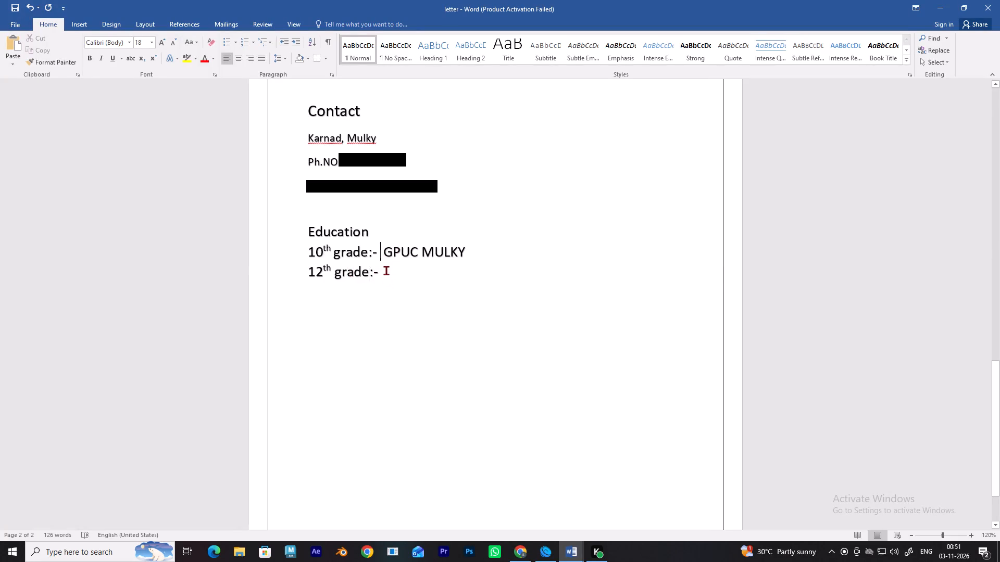
pyautogui.click(386, 270)
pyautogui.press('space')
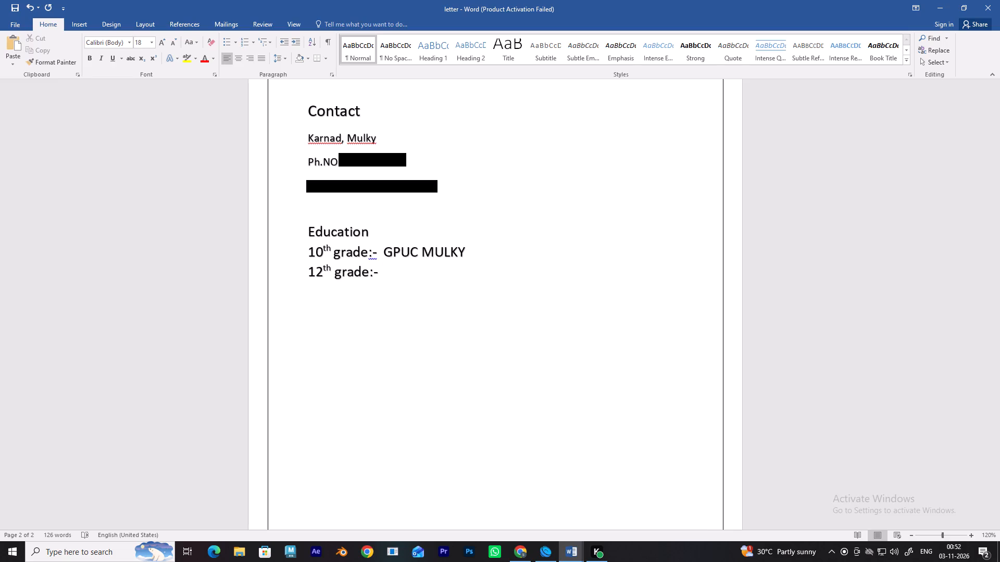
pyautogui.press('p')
pyautogui.press('BackSpace')
# Replace the space between "GPUC" and "MULKY" on the 10th grade line with "(HS)".
pyautogui.click(423, 252)
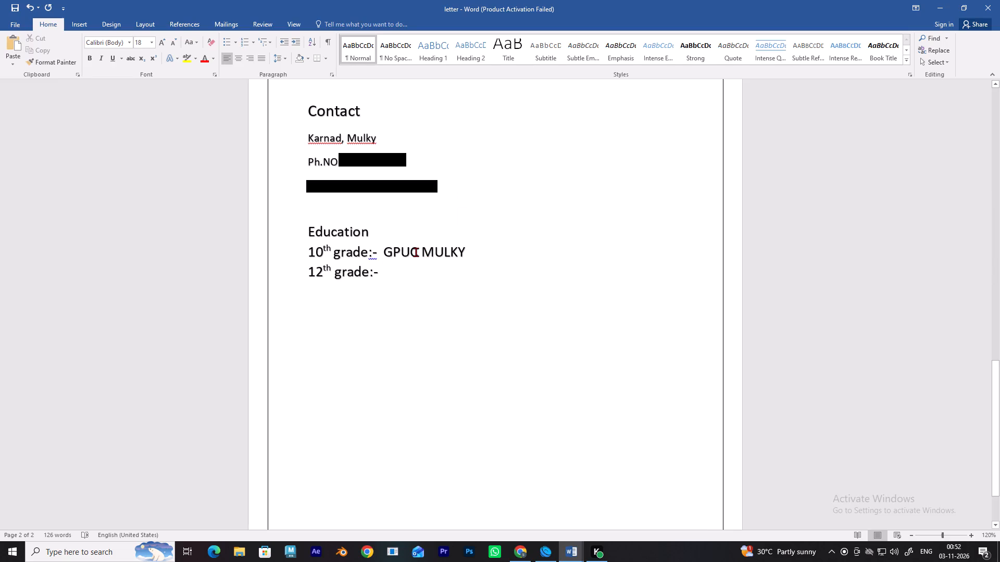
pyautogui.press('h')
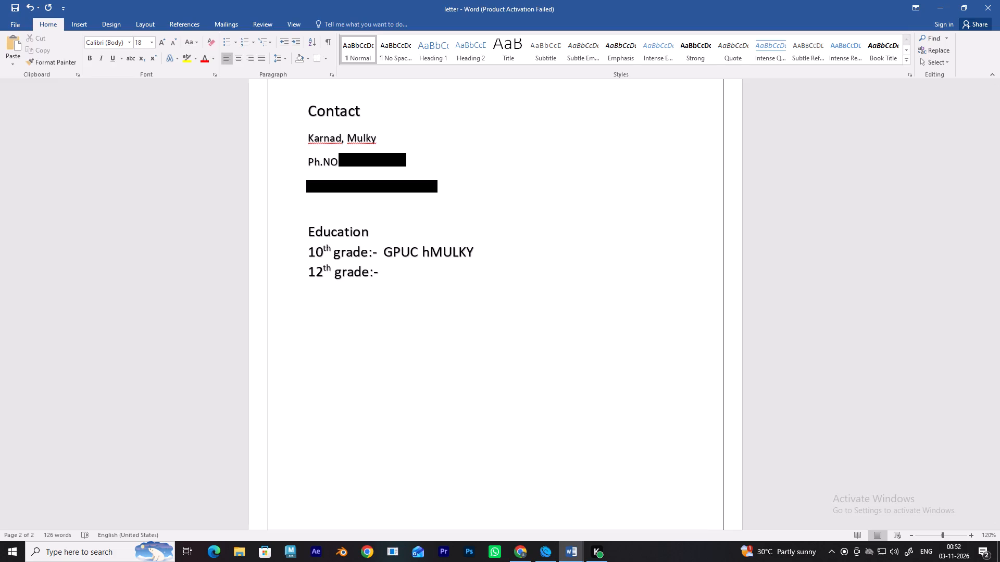
pyautogui.press('BackSpace')
pyautogui.press('BackSpace')
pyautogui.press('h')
pyautogui.press('BackSpace')
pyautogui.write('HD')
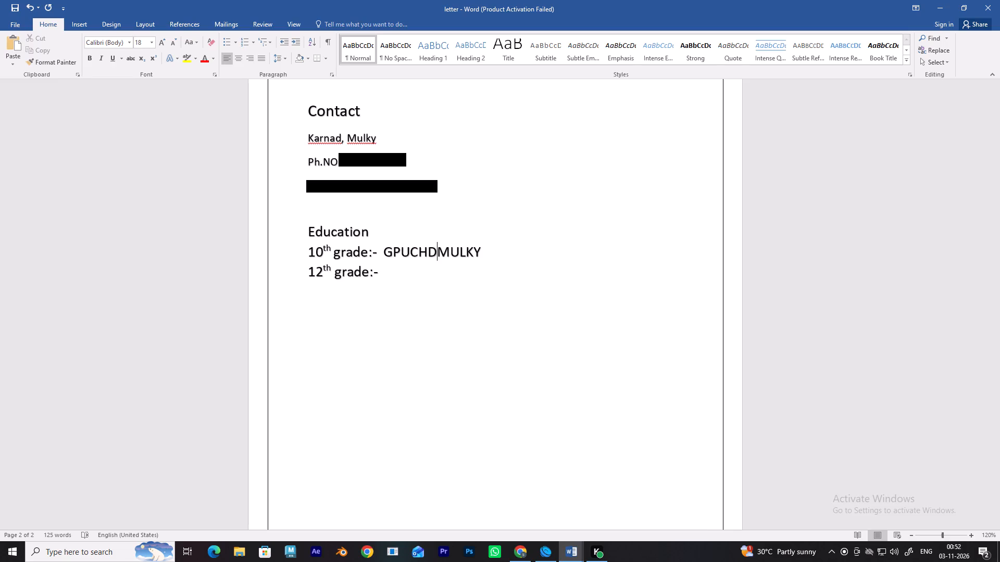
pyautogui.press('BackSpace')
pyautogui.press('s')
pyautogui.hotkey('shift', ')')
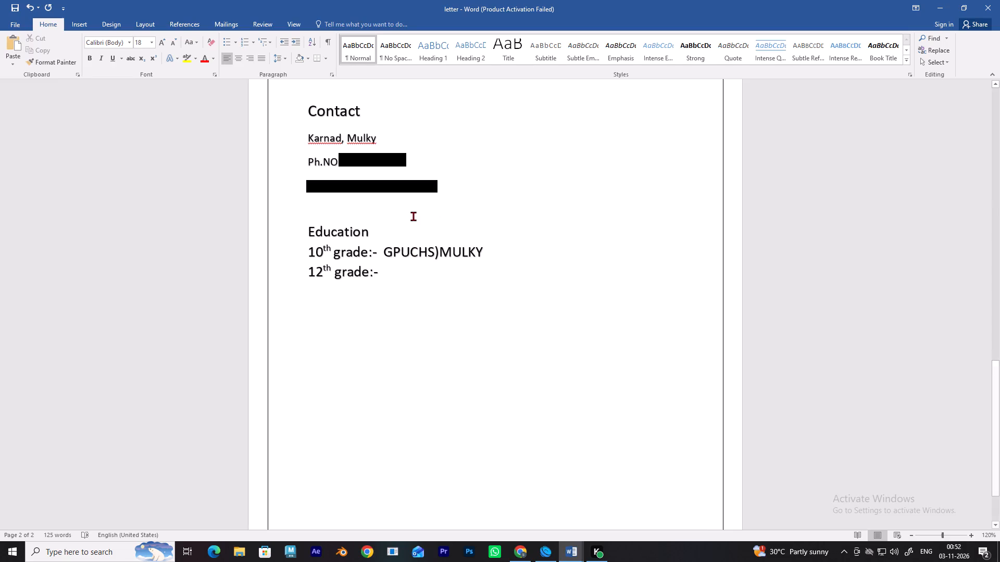
pyautogui.click(417, 246)
pyautogui.hotkey('shift', '(')
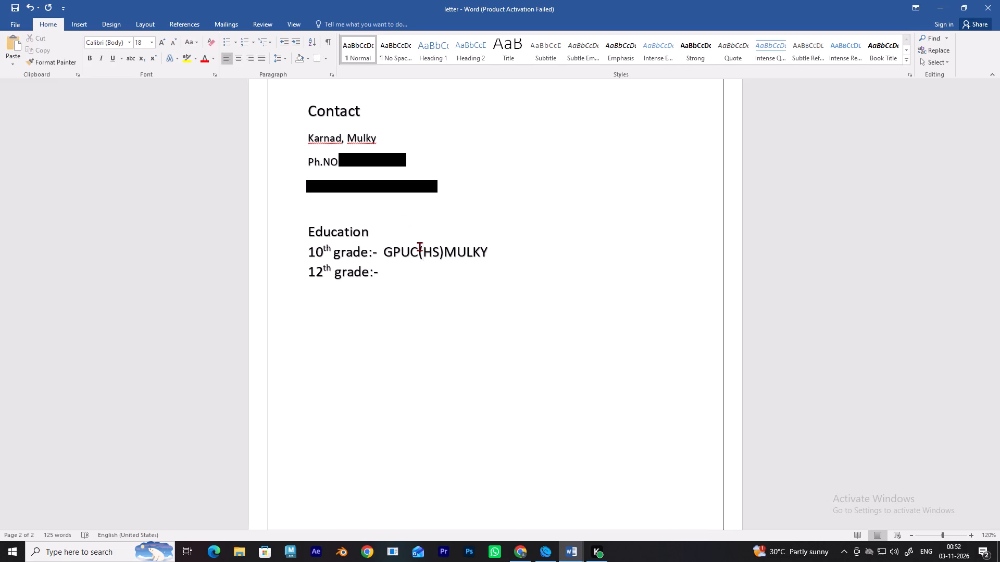
# Enter "GPUC Mulky" as the school on the 12th grade line.
pyautogui.click(392, 273)
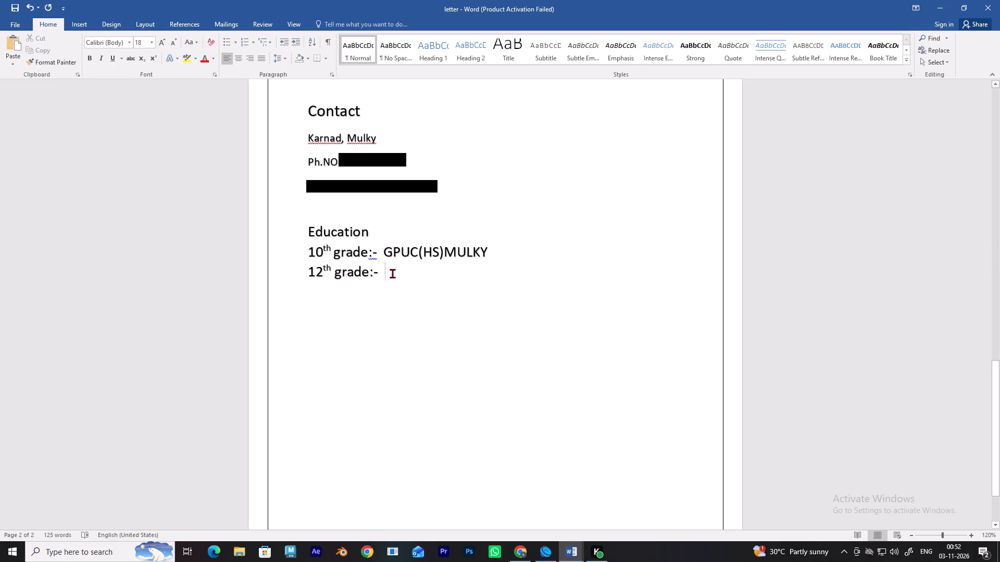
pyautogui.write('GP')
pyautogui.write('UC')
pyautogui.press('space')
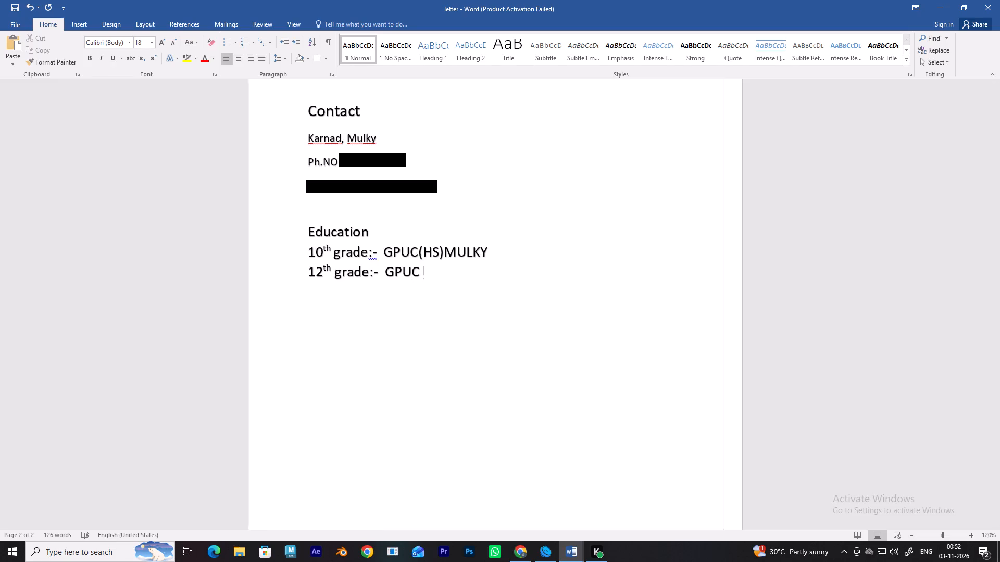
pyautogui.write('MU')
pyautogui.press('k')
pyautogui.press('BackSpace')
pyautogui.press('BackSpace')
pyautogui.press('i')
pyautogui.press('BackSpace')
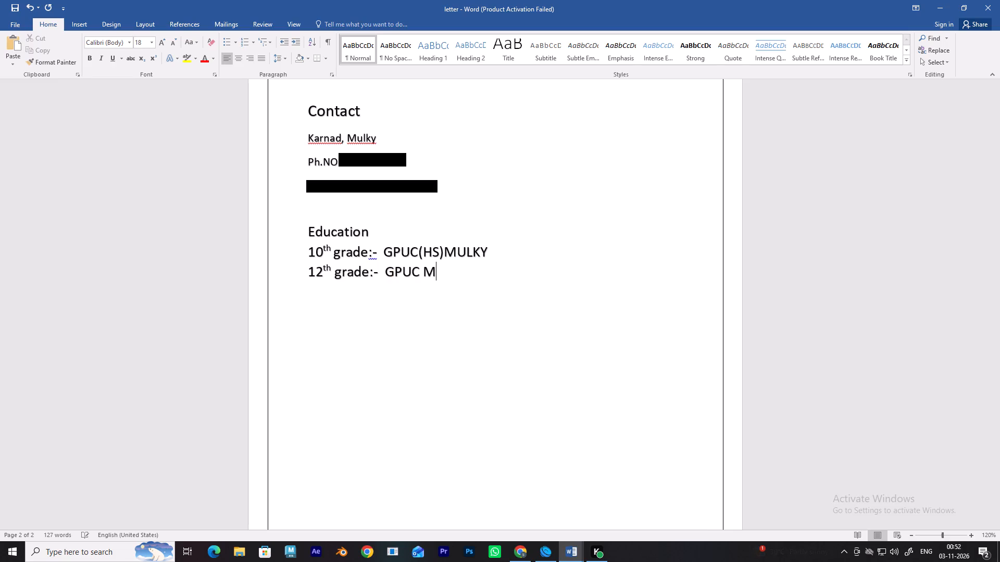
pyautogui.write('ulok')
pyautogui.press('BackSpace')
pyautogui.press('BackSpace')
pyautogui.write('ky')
# Change "MULKY" on the 10th grade line to "Mulky".
pyautogui.click(484, 244)
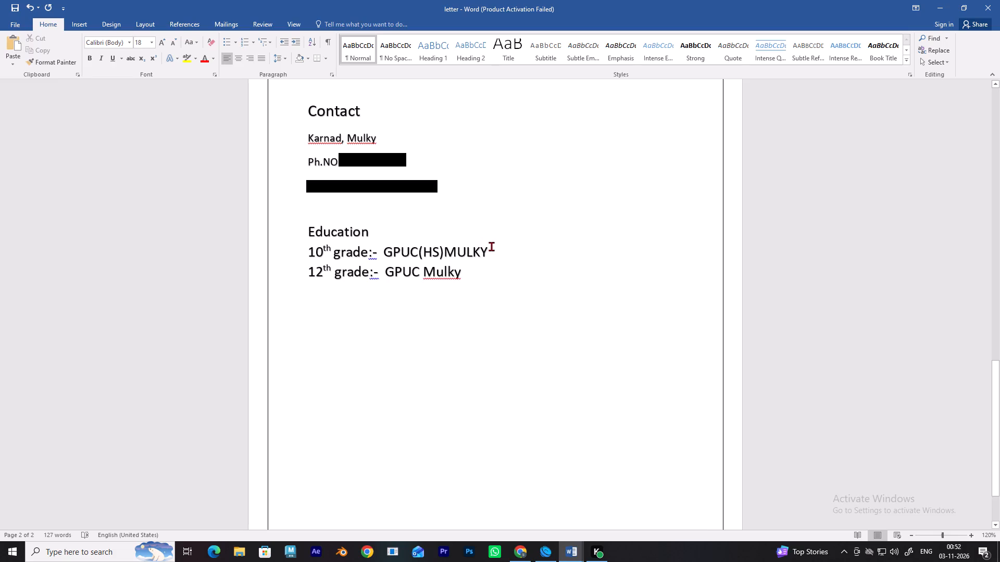
pyautogui.press('BackSpace')
pyautogui.press('BackSpace')
pyautogui.press('BackSpace')
pyautogui.press('BackSpace')
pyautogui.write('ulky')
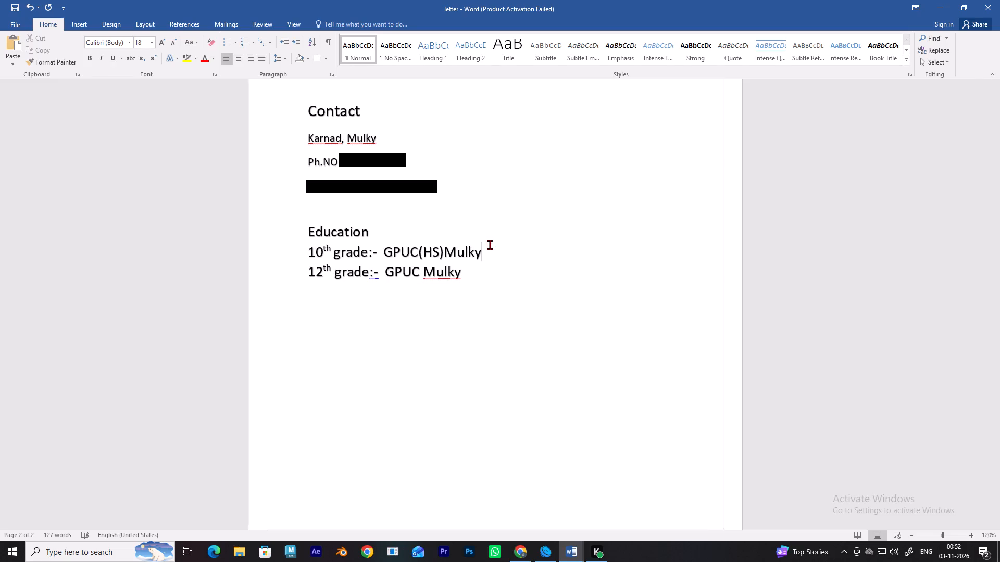
# Add a third education line below the 12th grade entry reading "UG :-" followed by a space.
pyautogui.click(469, 274)
pyautogui.press('Return')
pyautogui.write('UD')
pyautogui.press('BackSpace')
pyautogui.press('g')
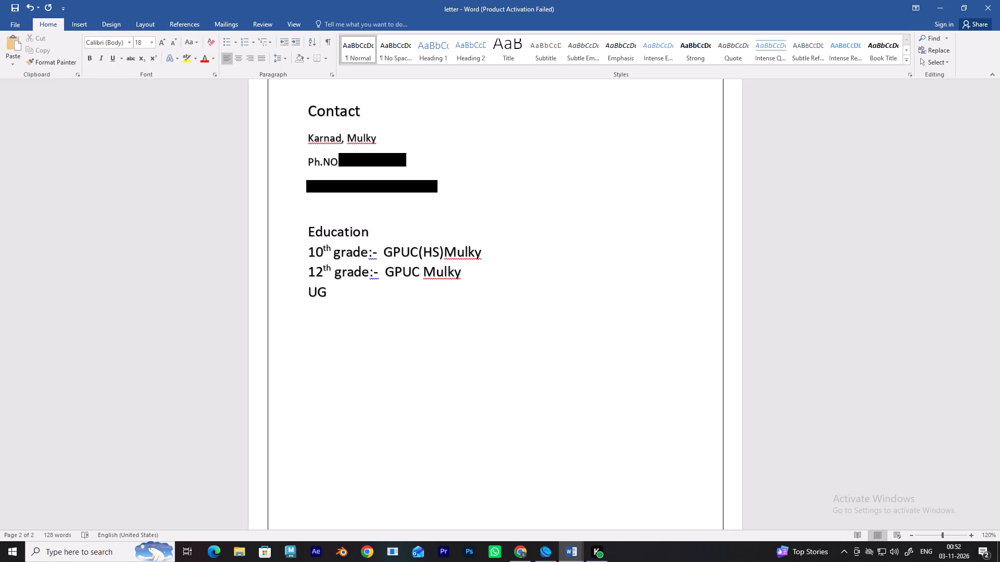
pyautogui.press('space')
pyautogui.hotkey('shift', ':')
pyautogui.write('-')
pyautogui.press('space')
# Enter "SCS First Grade College" as the institution on the UG line, correcting any mistyped characters.
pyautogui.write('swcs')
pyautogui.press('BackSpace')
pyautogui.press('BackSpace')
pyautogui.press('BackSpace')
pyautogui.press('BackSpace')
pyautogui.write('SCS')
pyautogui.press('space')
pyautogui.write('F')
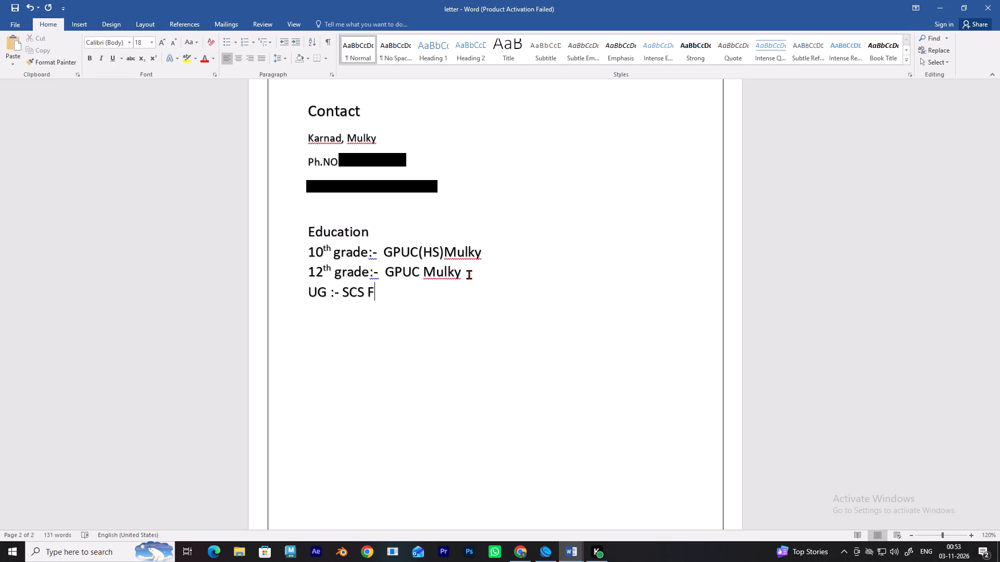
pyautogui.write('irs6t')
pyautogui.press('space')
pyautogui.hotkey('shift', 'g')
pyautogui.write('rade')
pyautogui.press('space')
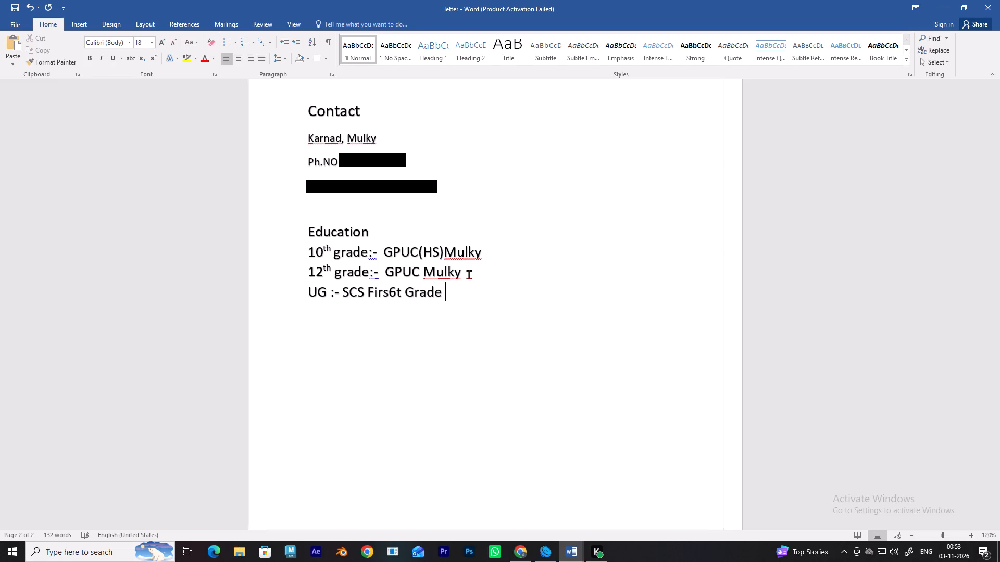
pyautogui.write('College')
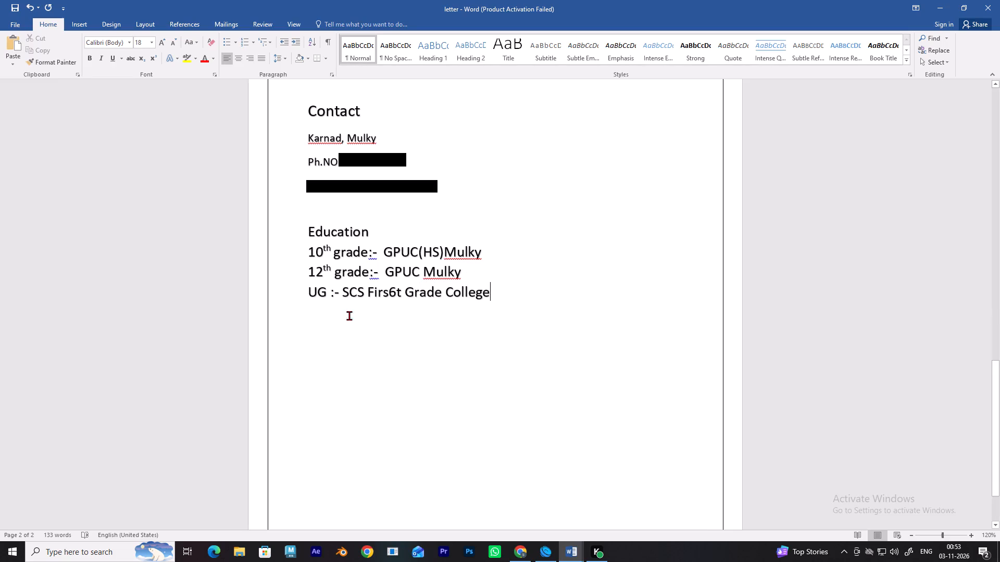
pyautogui.click(395, 293)
pyautogui.press('BackSpace')
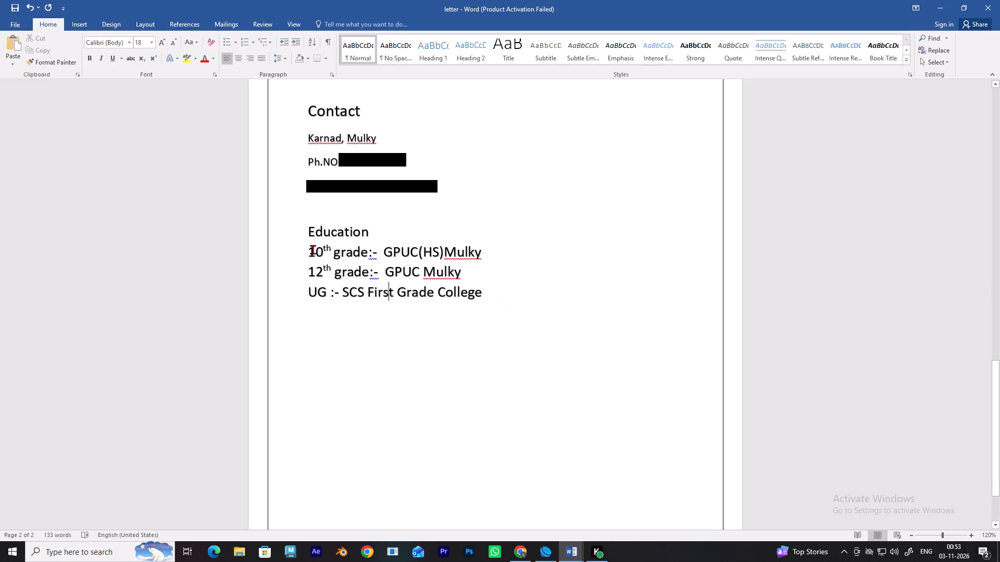
# Reduce the font size of the 10th grade, 12th grade and UG lines to 14.
pyautogui.moveTo(307, 249); pyautogui.dragTo(478, 318)
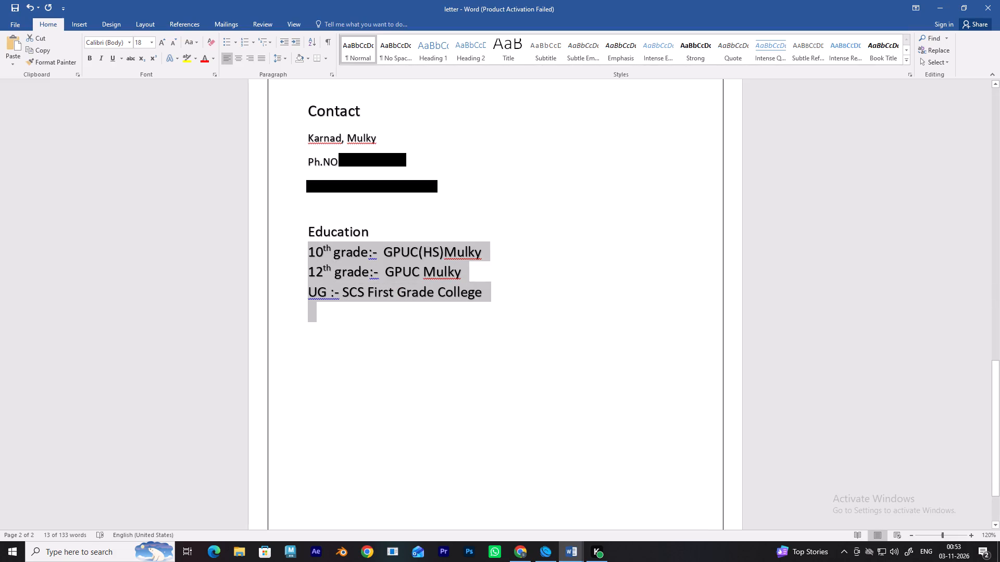
pyautogui.click(178, 44)
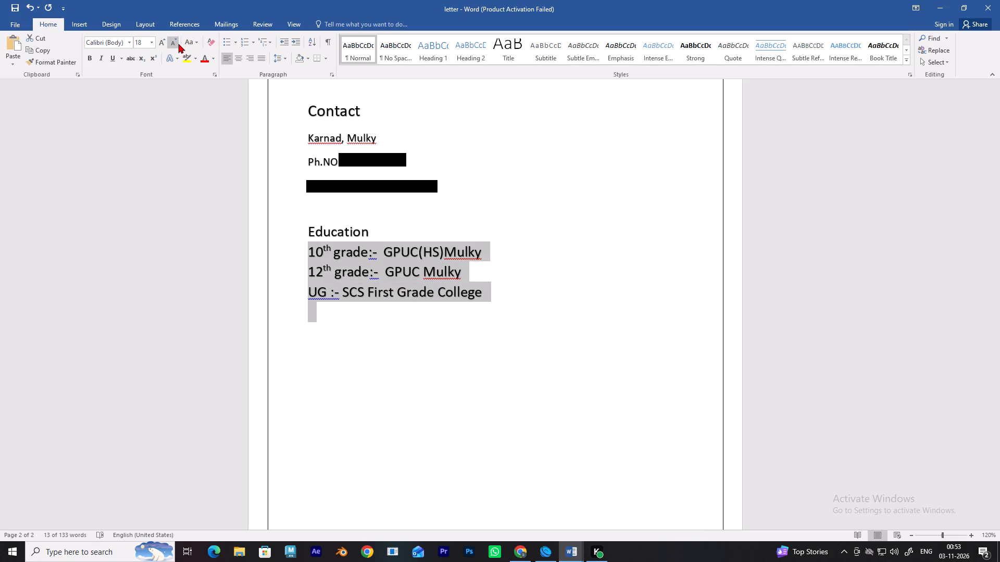
pyautogui.click(178, 44)
pyautogui.click(178, 44)
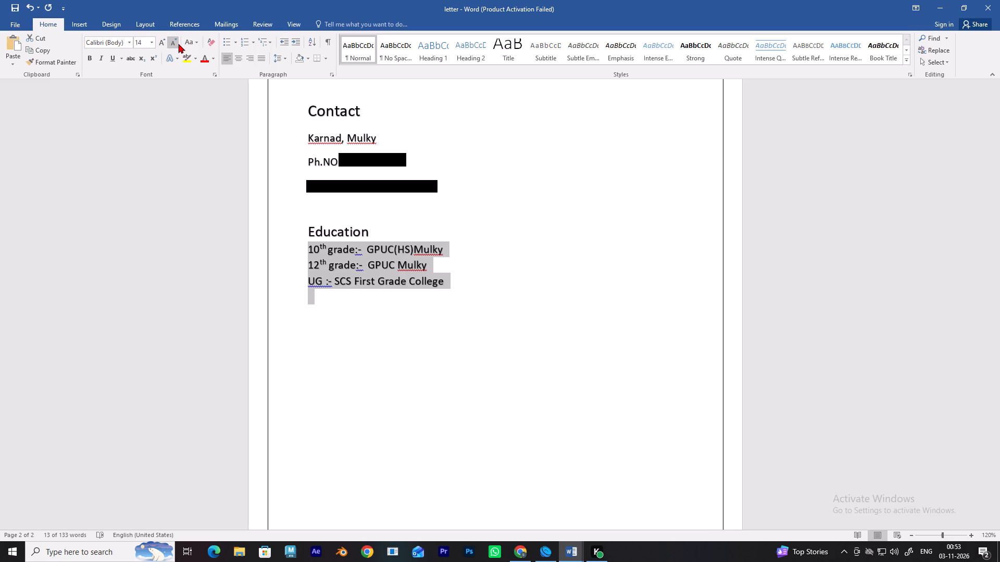
pyautogui.click(166, 44)
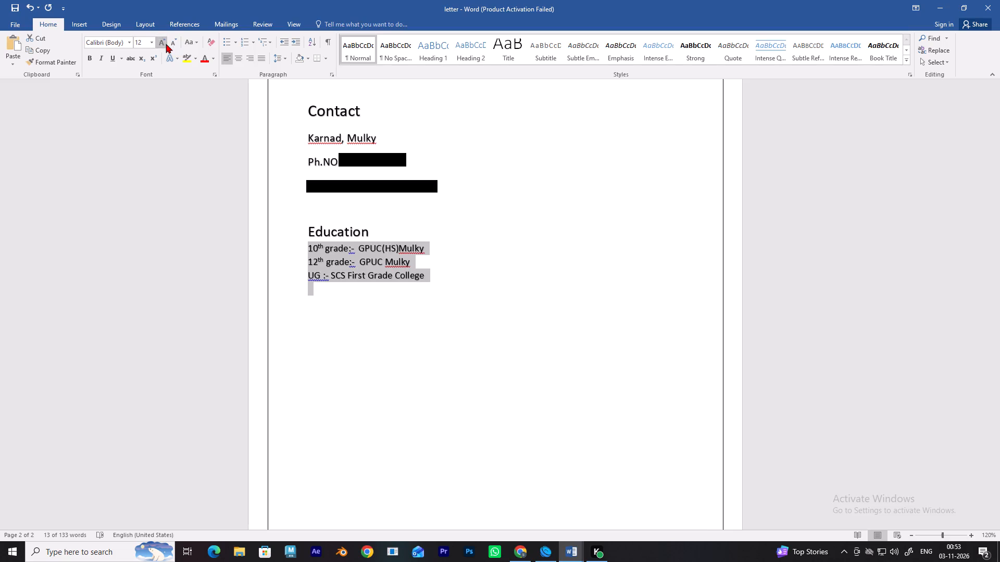
# Add three blank lines below the UG entry.
pyautogui.click(463, 283)
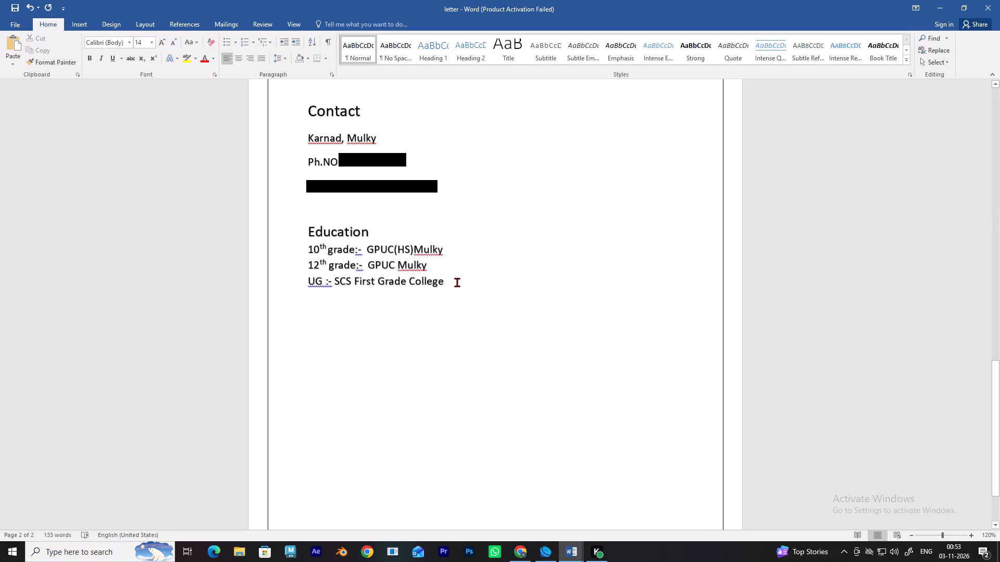
pyautogui.press('Return')
pyautogui.press('Return')
pyautogui.press('Return')
# Set the line spacing of the address, phone and e-mail lines under Contact to 1.0.
pyautogui.moveTo(299, 137); pyautogui.dragTo(442, 231)
pyautogui.moveTo(323, 210); pyautogui.dragTo(303, 203)
pyautogui.moveTo(306, 131); pyautogui.dragTo(427, 191)
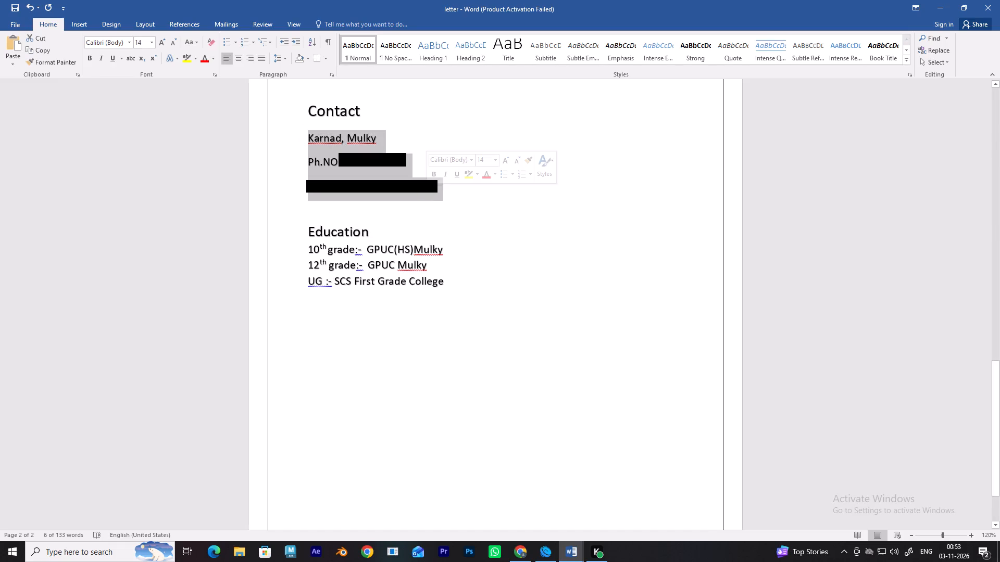
pyautogui.click(282, 57)
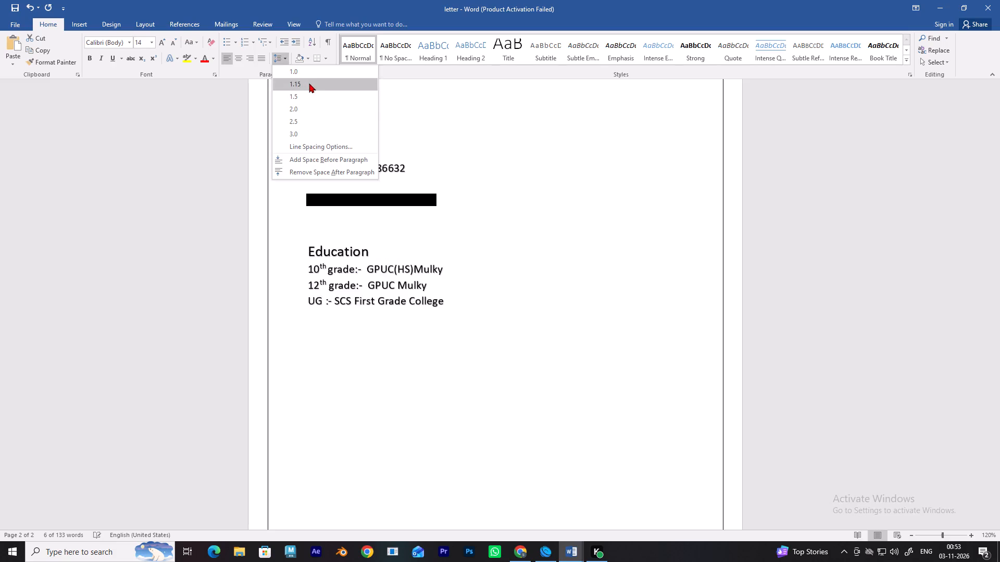
pyautogui.click(311, 72)
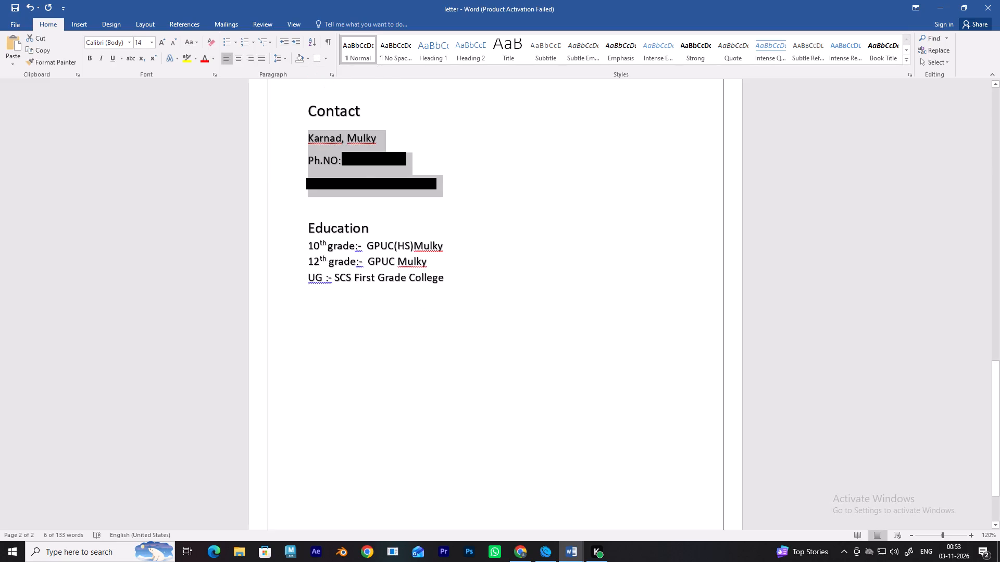
# Set the paragraph spacing after the address, phone and e-mail lines, including the blank line below them, to 0 pt.
pyautogui.moveTo(298, 137); pyautogui.dragTo(465, 210)
pyautogui.click(285, 53)
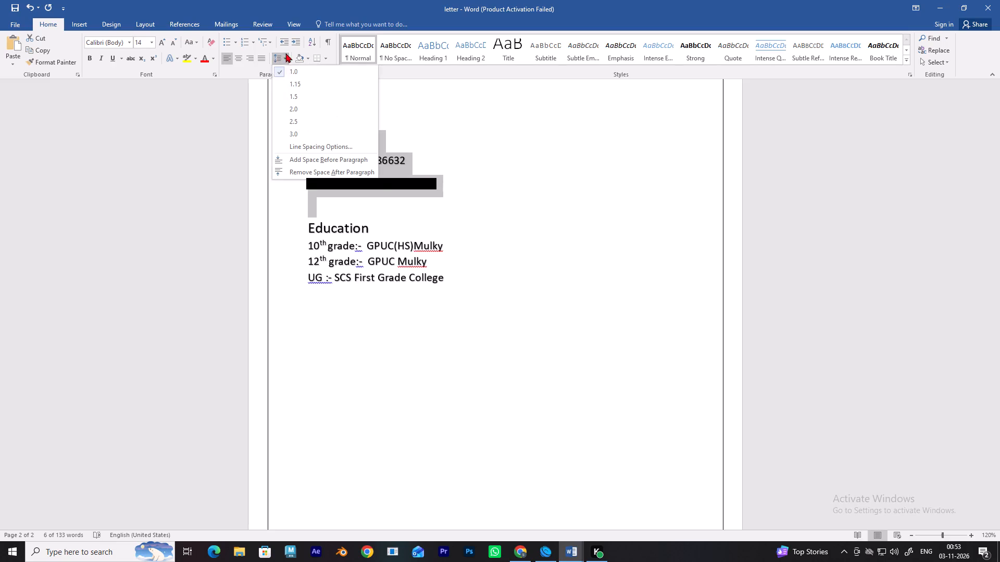
pyautogui.click(324, 146)
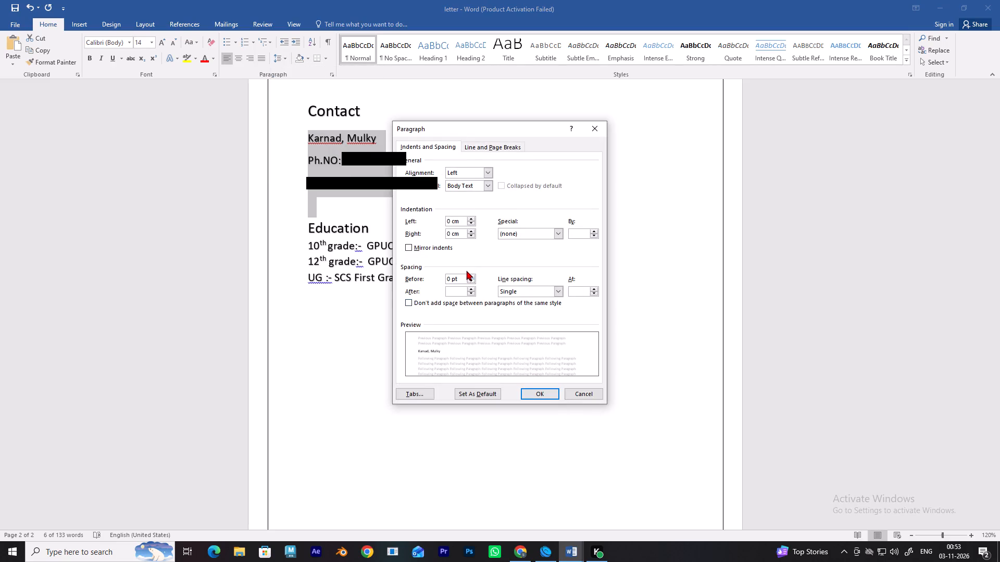
pyautogui.click(458, 293)
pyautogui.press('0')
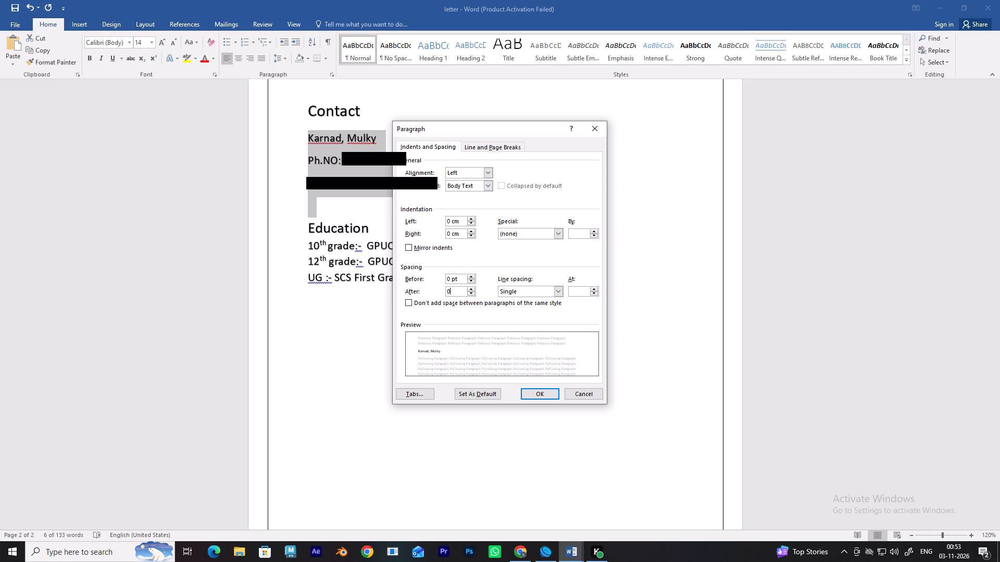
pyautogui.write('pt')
pyautogui.click(531, 392)
pyautogui.click(535, 243)
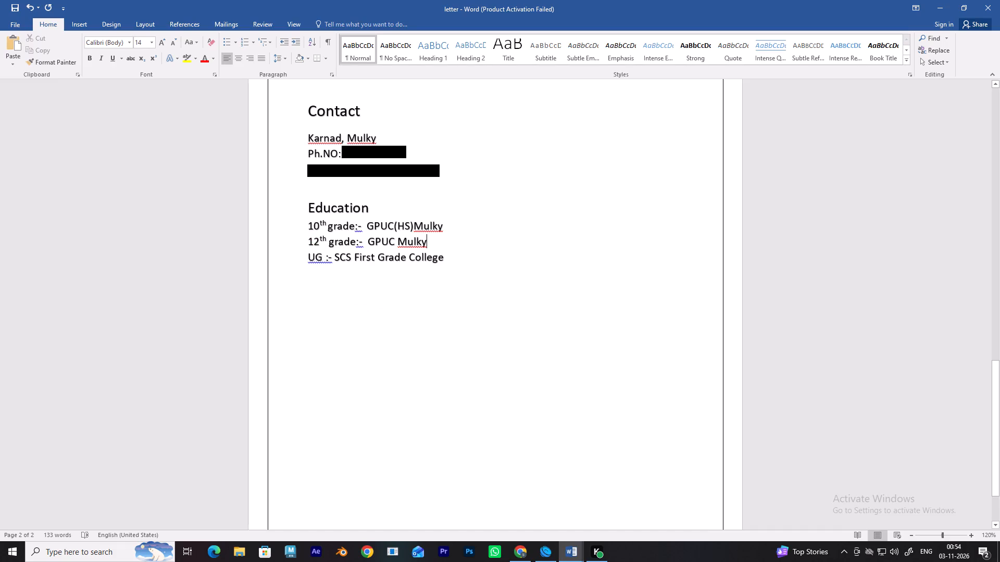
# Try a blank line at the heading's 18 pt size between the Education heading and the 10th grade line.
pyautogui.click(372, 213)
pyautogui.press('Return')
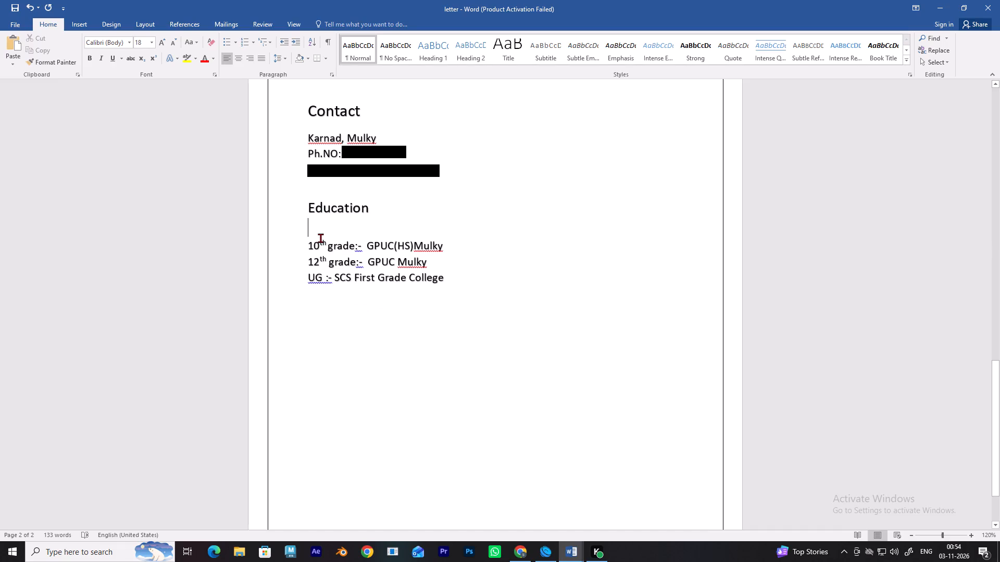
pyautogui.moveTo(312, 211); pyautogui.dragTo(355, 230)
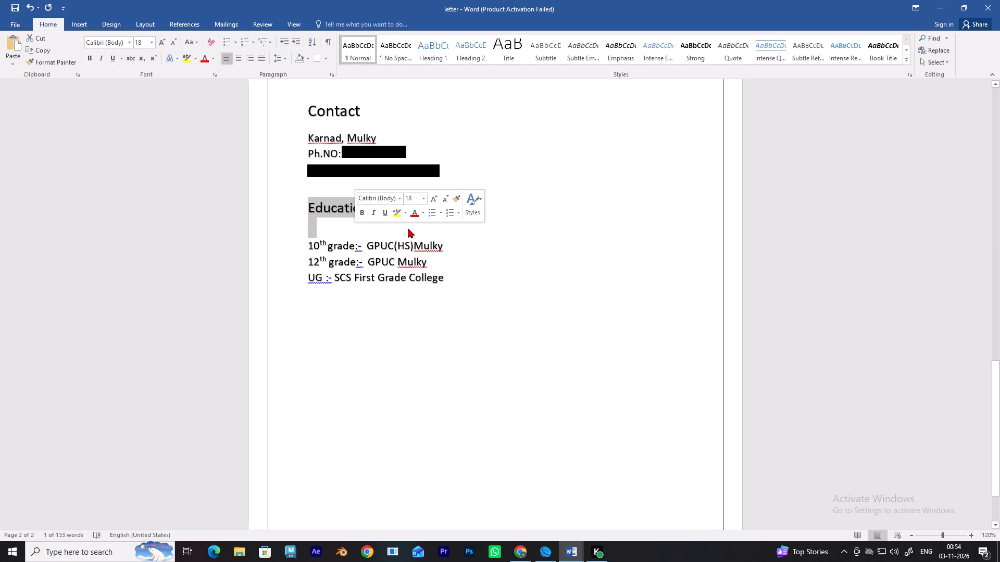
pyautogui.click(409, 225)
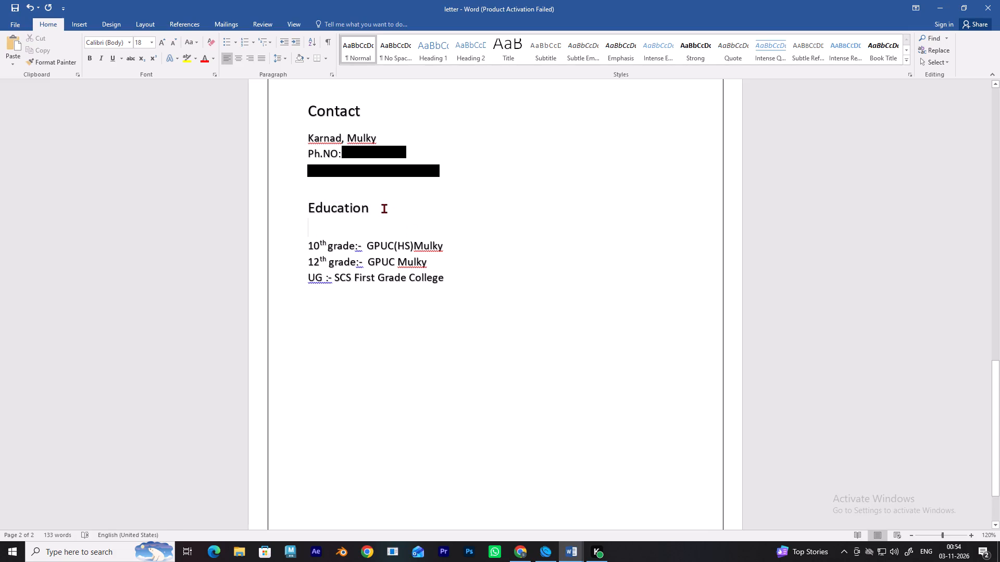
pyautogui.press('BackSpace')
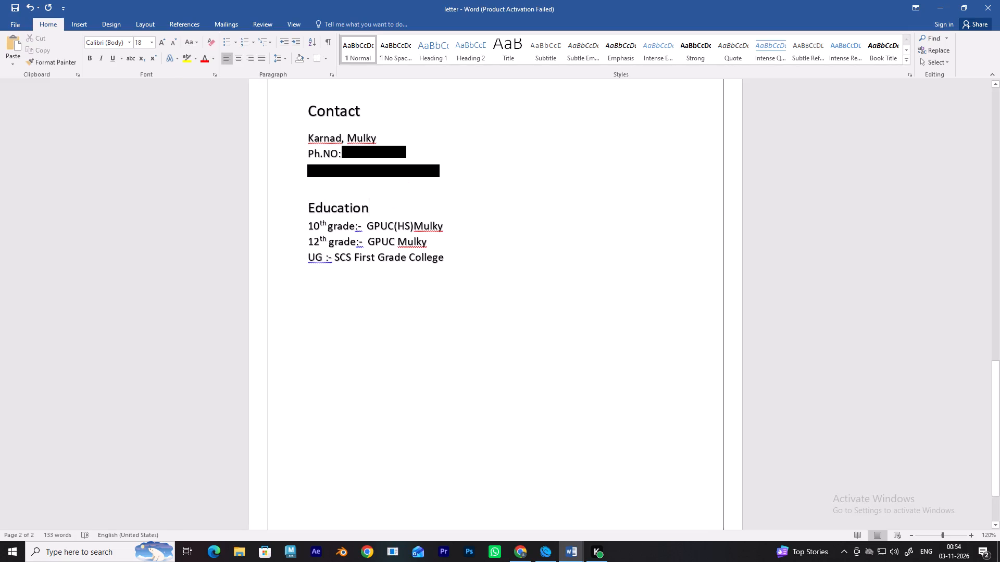
# Insert a blank line in 9 pt between the Education heading and the 10th grade line.
pyautogui.click(174, 45)
pyautogui.click(174, 45)
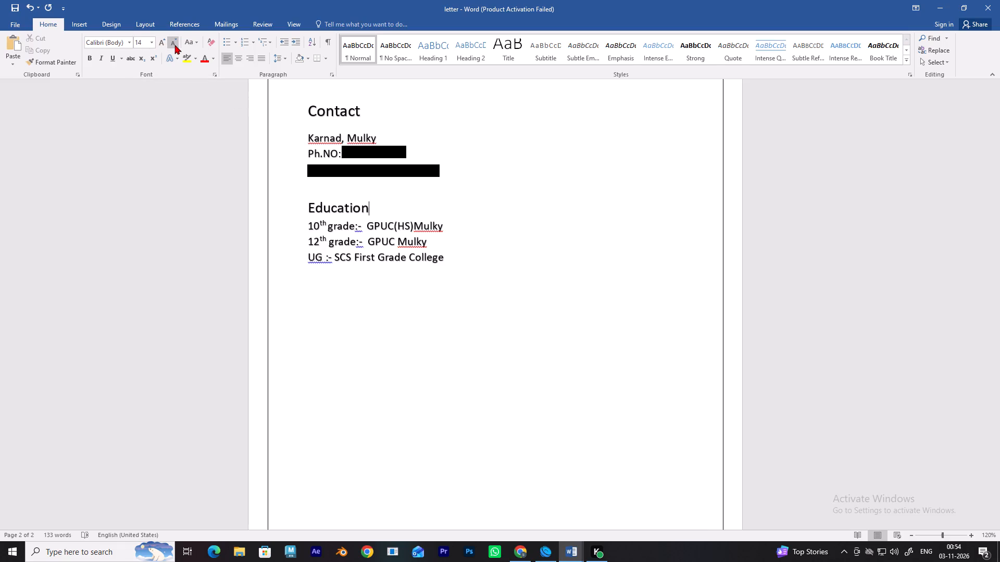
pyautogui.click(174, 45)
pyautogui.click(174, 45)
pyautogui.press('Return')
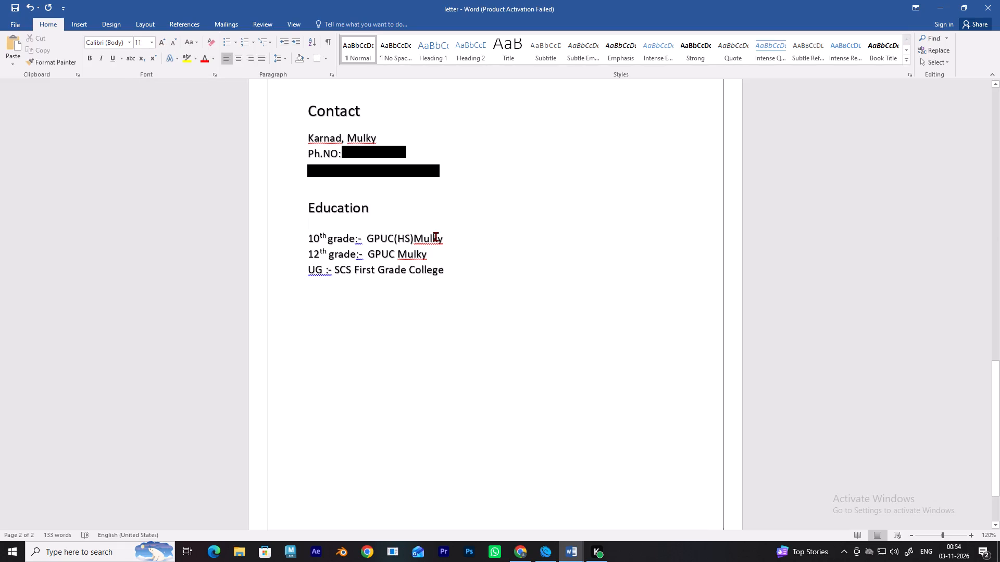
pyautogui.press('BackSpace')
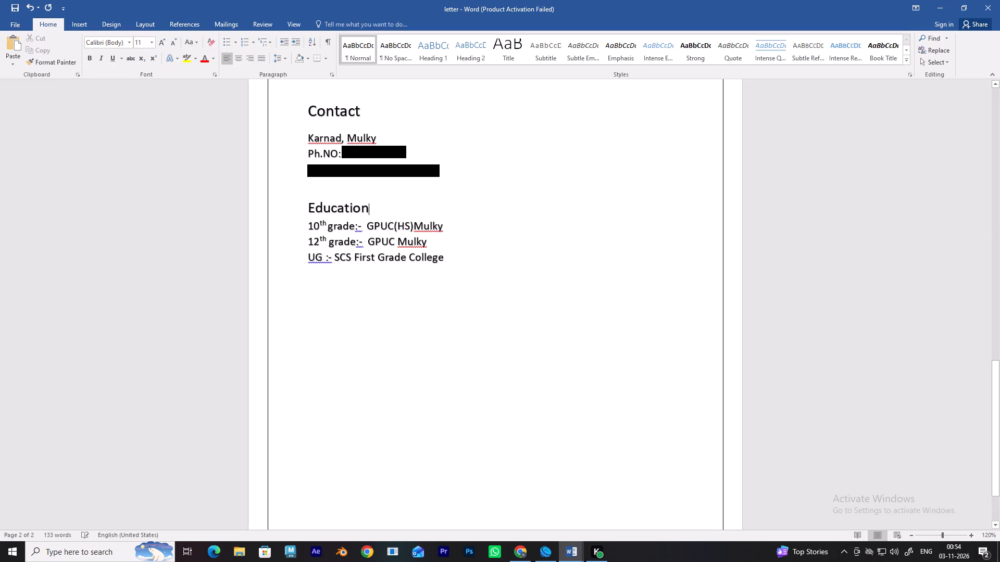
pyautogui.doubleClick(178, 43)
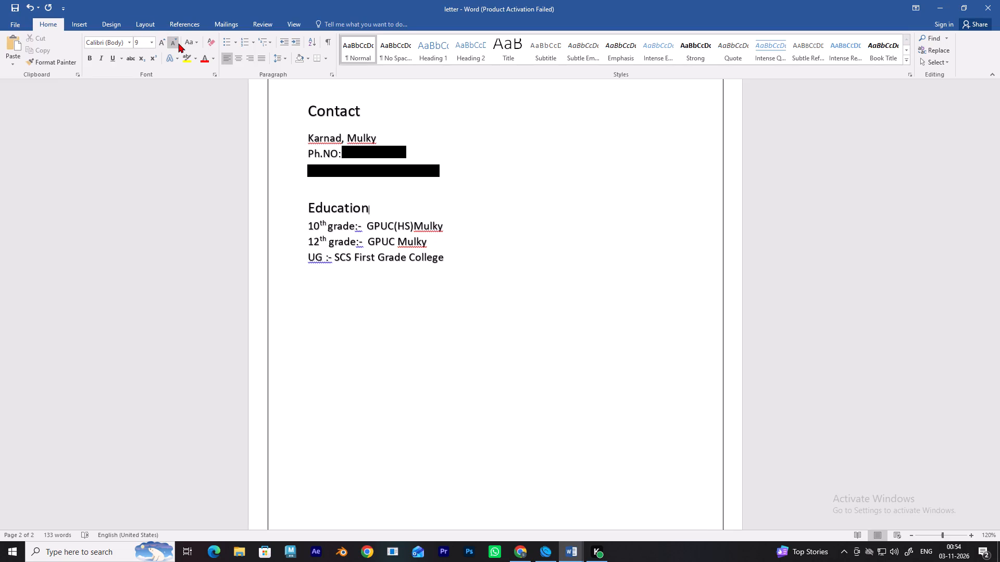
pyautogui.press('Return')
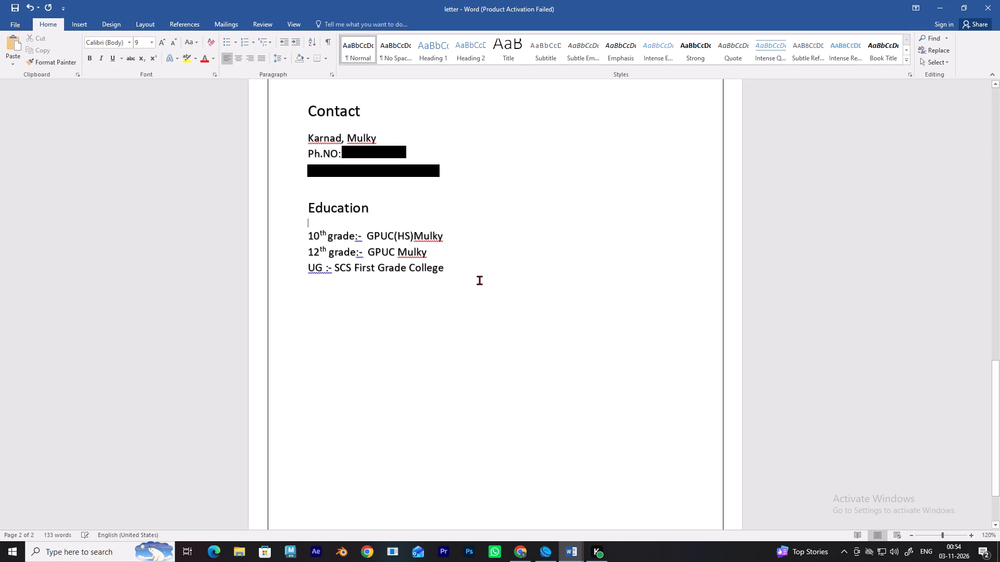
# Add two more blank lines below the UG entry, with the insertion point on the last one.
pyautogui.click(459, 278)
pyautogui.press('Return')
pyautogui.press('Return')
pyautogui.press('BackSpace')
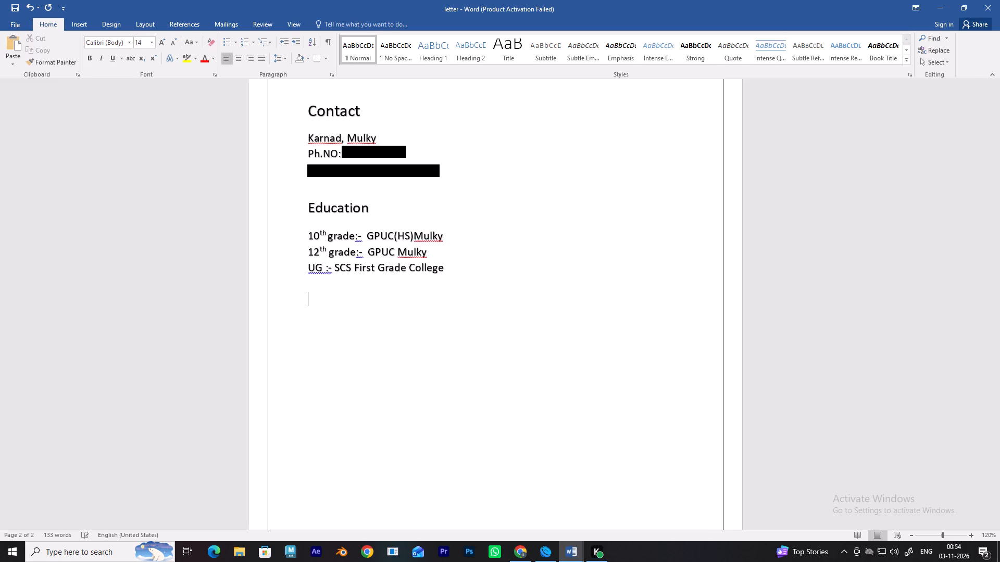
pyautogui.press('Return')
# Remove the extra blank line below the UG entry and write the heading "Skills :-" there.
pyautogui.press('BackSpace')
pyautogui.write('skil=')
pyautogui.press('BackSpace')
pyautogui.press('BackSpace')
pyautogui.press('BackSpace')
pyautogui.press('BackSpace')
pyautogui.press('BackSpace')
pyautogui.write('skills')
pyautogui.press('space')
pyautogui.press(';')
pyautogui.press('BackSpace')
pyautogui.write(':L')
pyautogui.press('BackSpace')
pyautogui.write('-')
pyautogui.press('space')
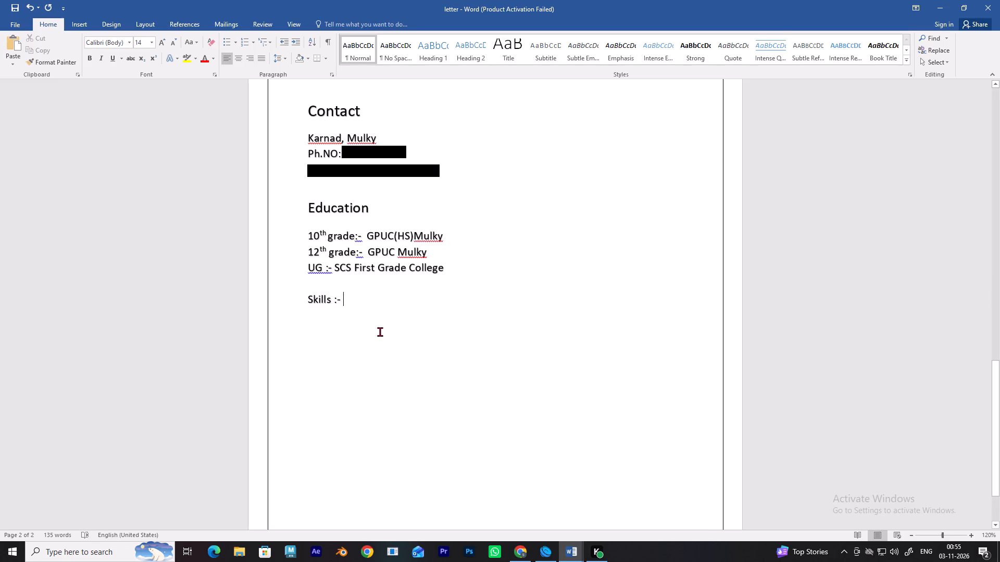
# Enlarge the "Skills :-" heading to 20 pt.
pyautogui.moveTo(298, 294); pyautogui.dragTo(392, 294)
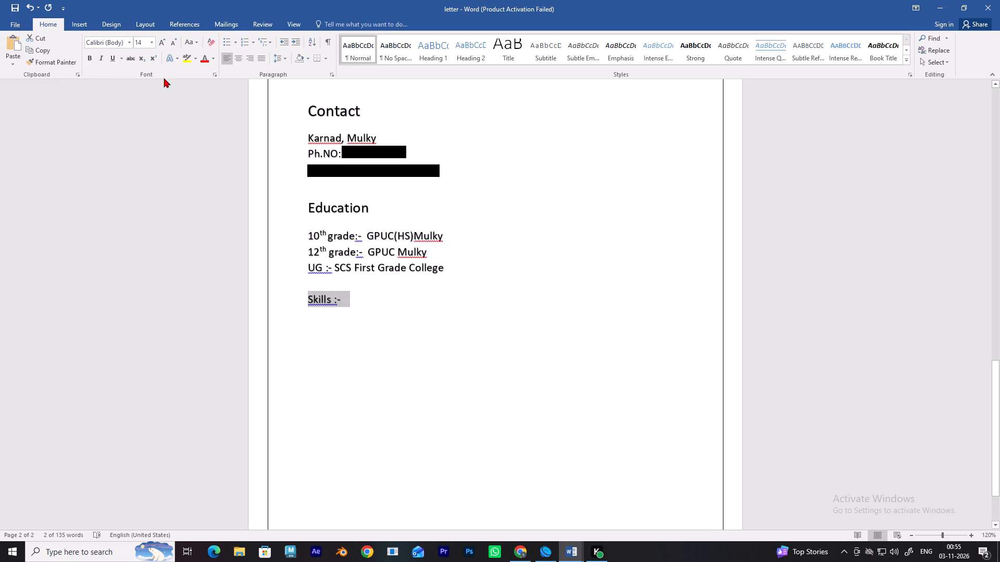
pyautogui.doubleClick(159, 42)
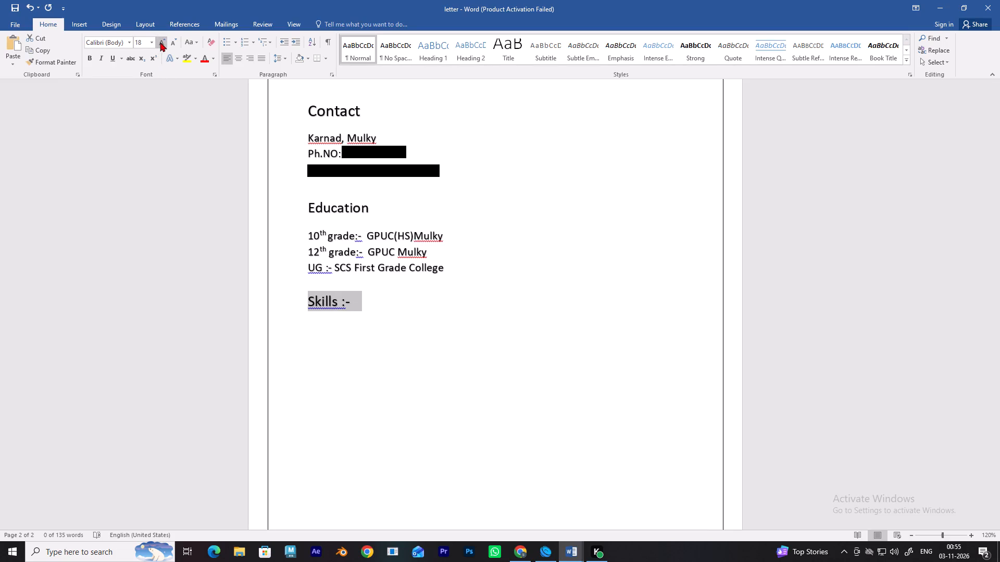
pyautogui.click(160, 42)
pyautogui.click(434, 346)
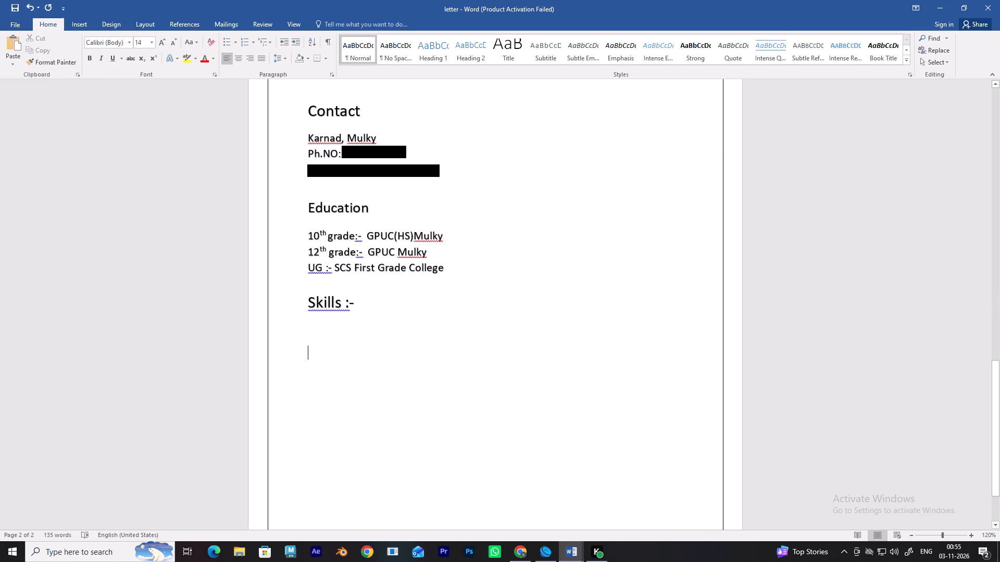
# Insert a blank line in 11 pt below the Skills heading, leaving the insertion point on the line after it.
pyautogui.click(370, 313)
pyautogui.click(359, 302)
pyautogui.tripleClick(173, 37)
pyautogui.click(175, 37)
pyautogui.click(175, 37)
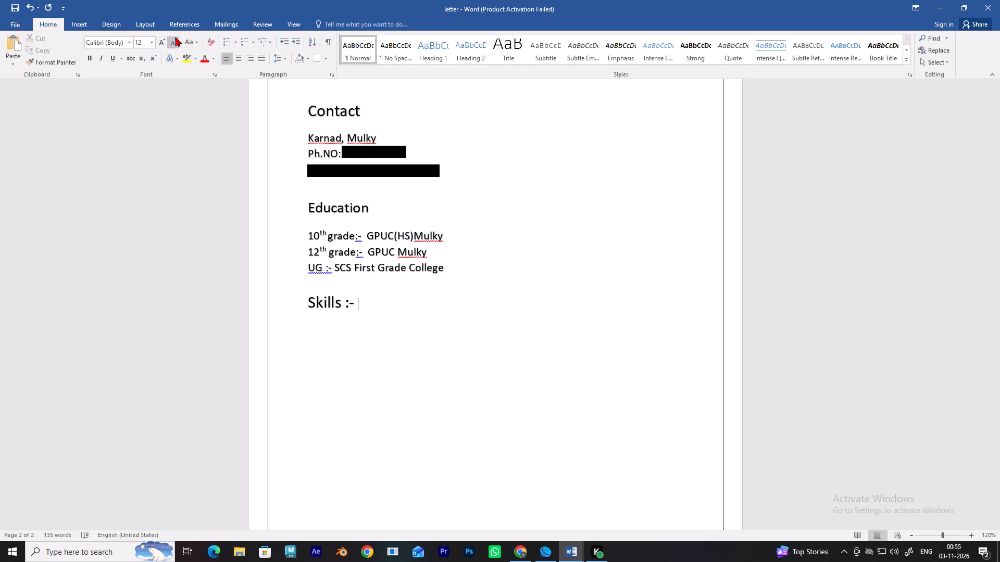
pyautogui.press('Return')
pyautogui.press('Return')
# Enter "Communification" in 14 pt as the first skill and start a new line below it.
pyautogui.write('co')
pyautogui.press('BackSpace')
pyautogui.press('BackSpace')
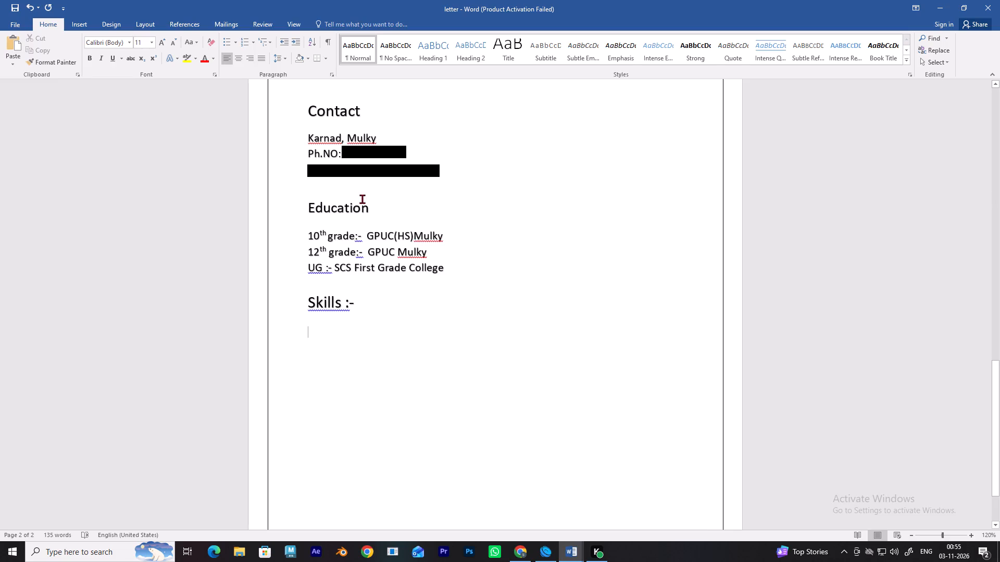
pyautogui.click(161, 36)
pyautogui.click(161, 37)
pyautogui.click(162, 37)
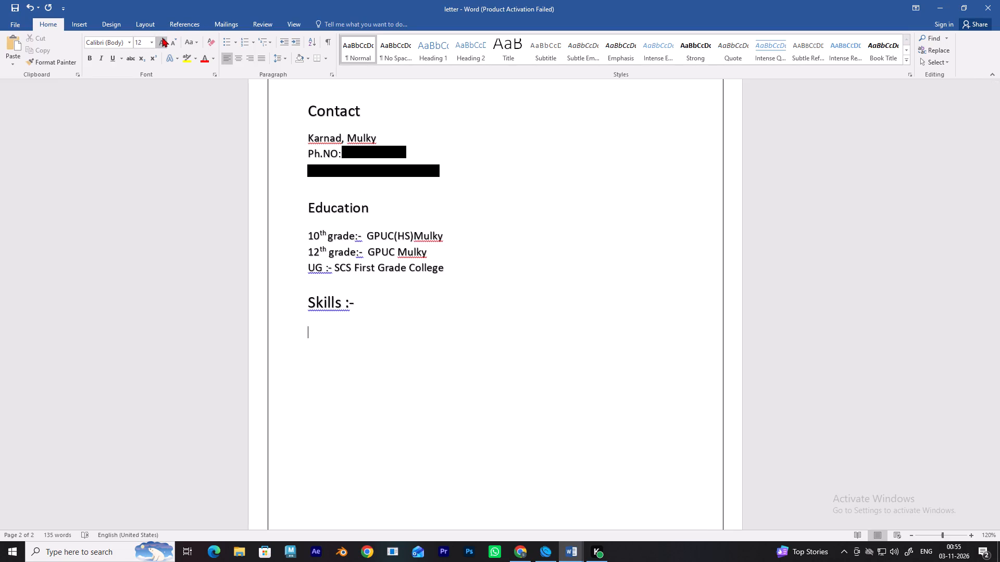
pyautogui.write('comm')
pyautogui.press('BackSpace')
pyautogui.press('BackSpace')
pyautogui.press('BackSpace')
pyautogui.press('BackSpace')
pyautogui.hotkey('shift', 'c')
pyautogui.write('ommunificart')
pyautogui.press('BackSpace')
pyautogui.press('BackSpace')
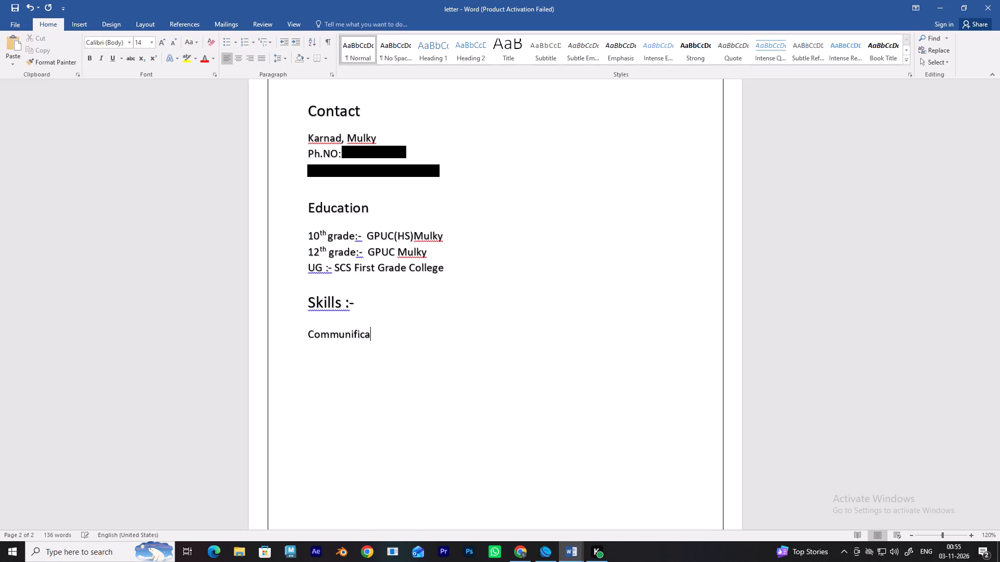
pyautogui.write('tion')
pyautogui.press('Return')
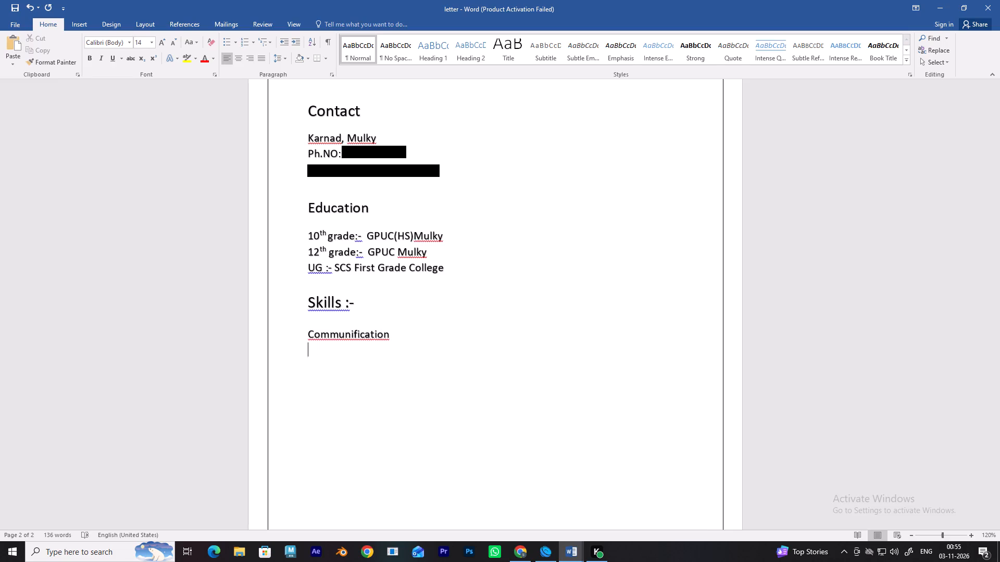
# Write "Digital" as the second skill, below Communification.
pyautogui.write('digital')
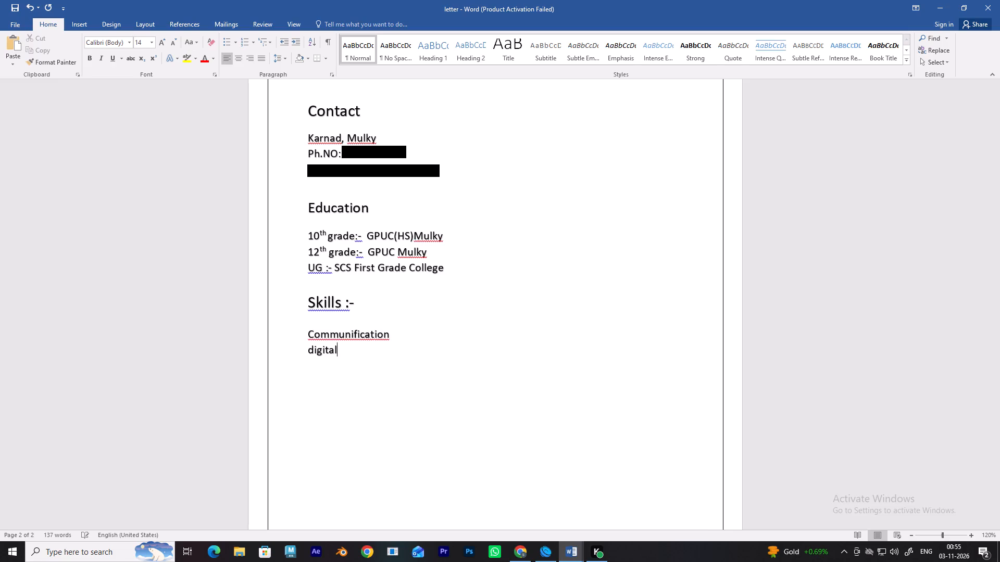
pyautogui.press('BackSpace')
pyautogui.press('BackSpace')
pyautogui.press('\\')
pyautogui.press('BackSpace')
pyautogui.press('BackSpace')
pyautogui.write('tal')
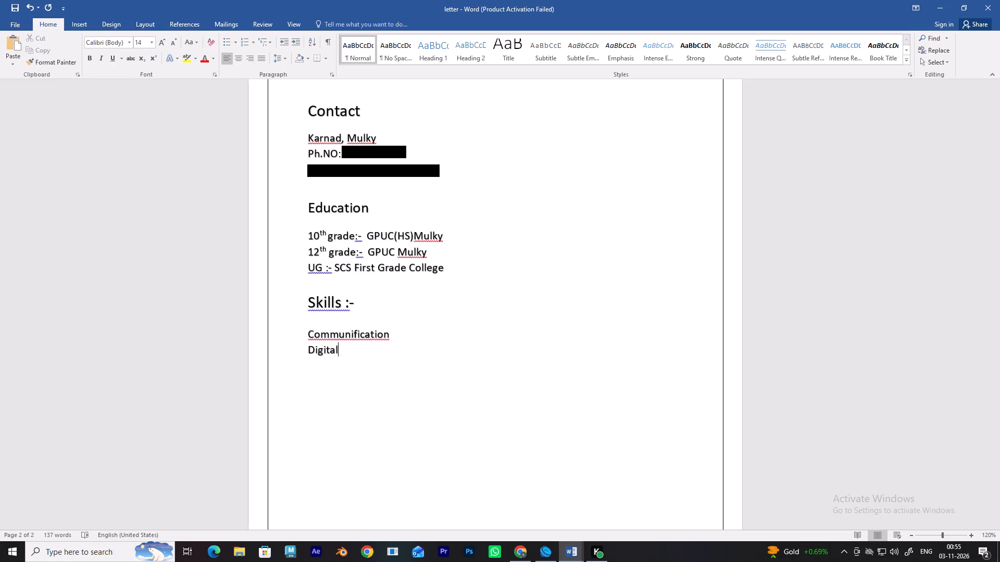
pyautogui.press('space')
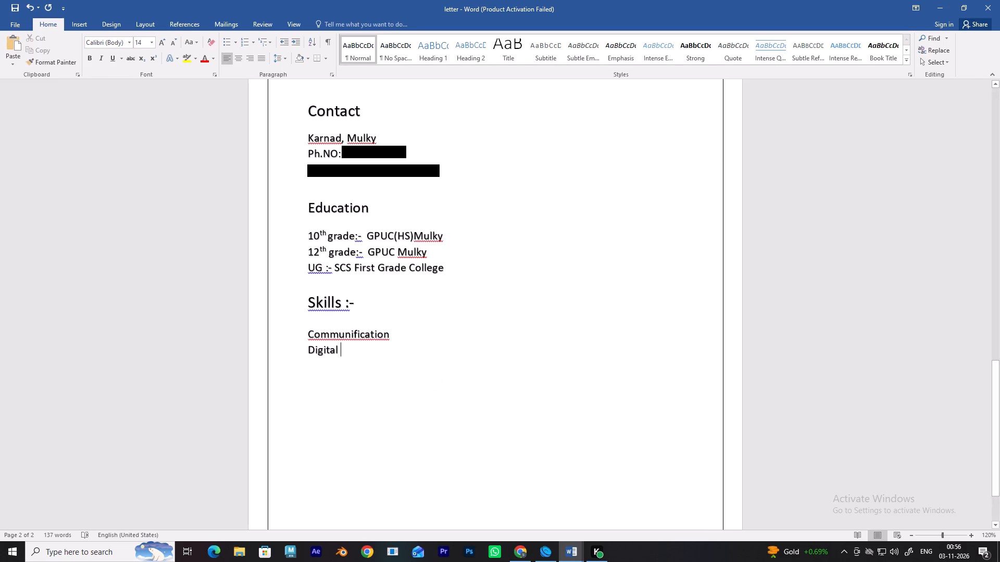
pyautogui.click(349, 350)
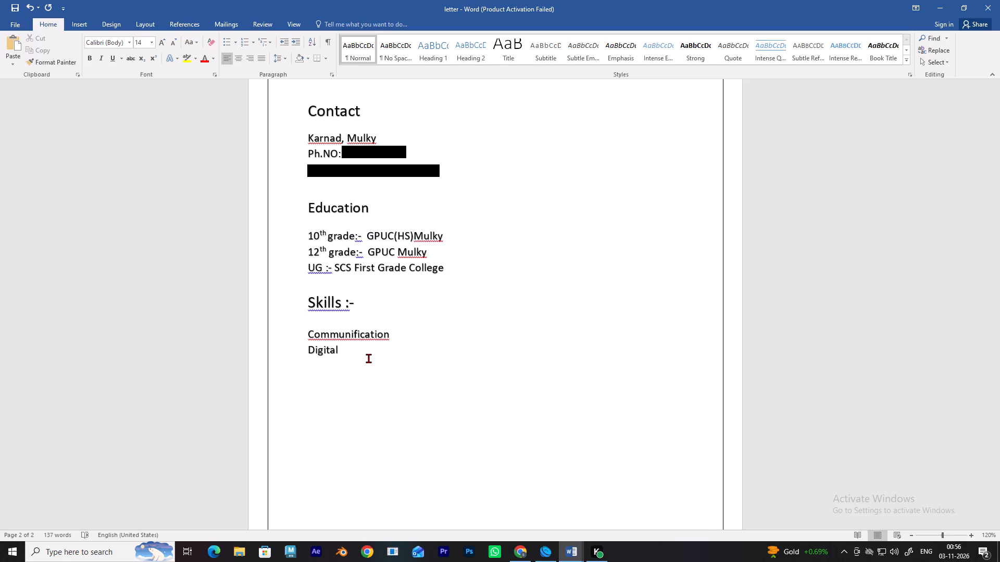
# Replace the Digital entry in the skills list with "Data collection".
pyautogui.press('BackSpace')
pyautogui.press('BackSpace')
pyautogui.press('BackSpace')
pyautogui.press('BackSpace')
pyautogui.press('BackSpace')
pyautogui.press('BackSpace')
pyautogui.press('BackSpace')
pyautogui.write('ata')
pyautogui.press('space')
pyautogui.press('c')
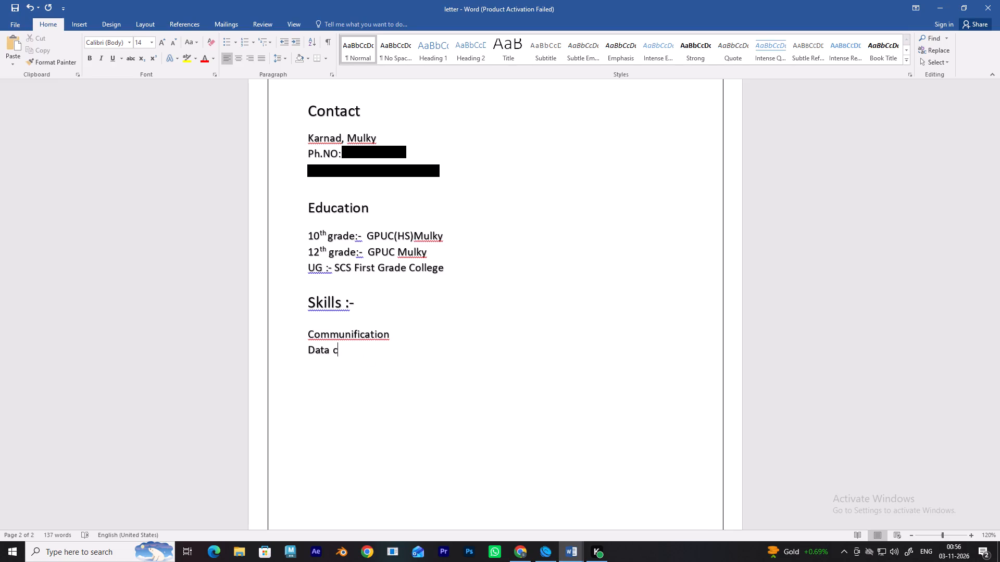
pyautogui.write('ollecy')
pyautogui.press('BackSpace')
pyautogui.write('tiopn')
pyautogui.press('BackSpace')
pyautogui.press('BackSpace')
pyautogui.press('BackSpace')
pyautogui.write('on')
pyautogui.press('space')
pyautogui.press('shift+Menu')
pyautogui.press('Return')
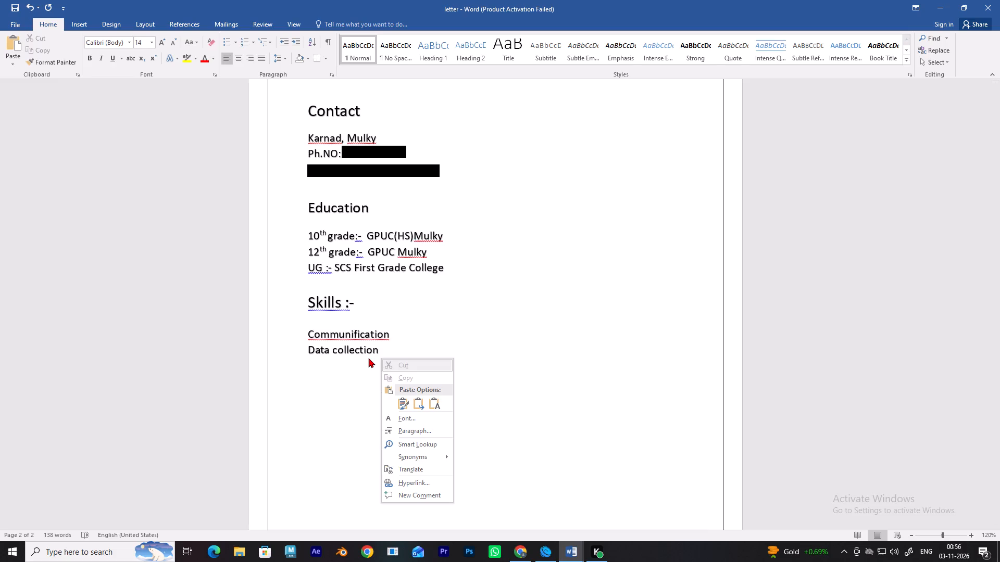
pyautogui.click(379, 344)
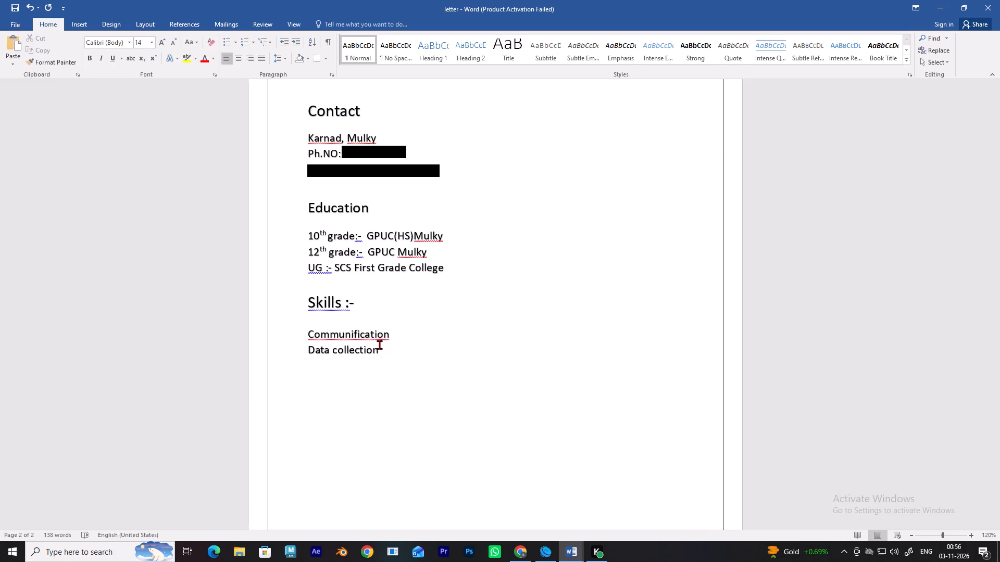
# Add "Design" as the third skill below Data collection and leave a blank line beneath it.
pyautogui.press('Return')
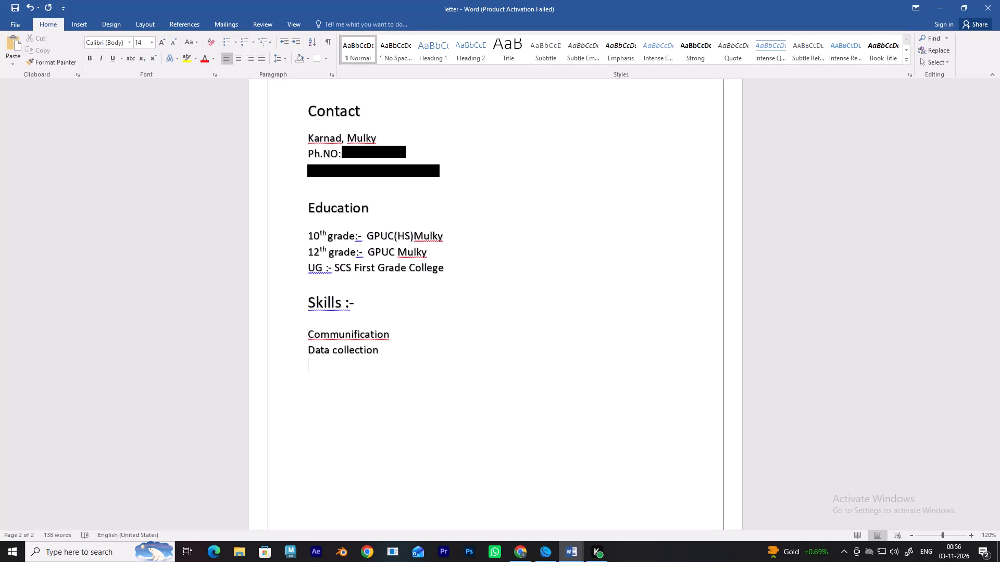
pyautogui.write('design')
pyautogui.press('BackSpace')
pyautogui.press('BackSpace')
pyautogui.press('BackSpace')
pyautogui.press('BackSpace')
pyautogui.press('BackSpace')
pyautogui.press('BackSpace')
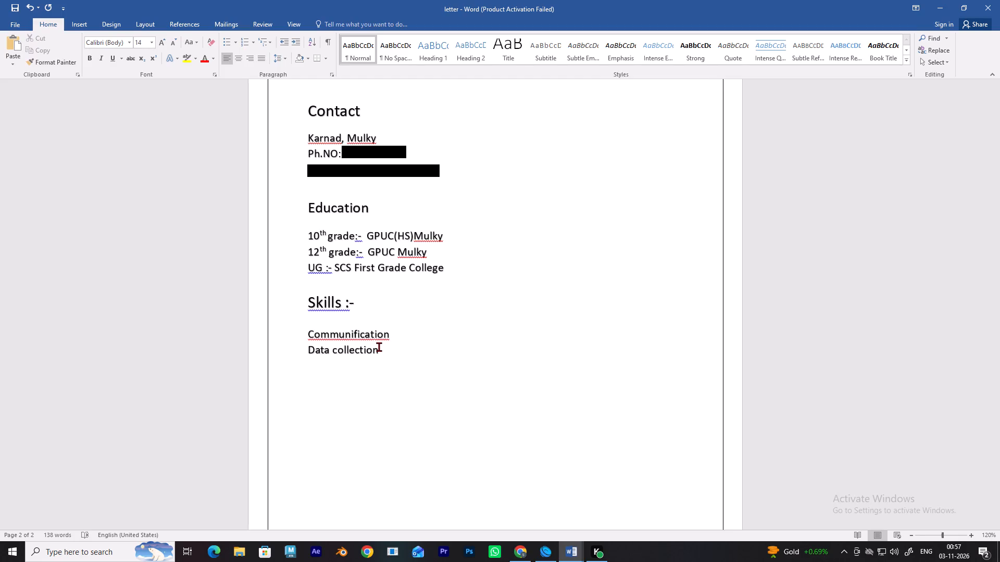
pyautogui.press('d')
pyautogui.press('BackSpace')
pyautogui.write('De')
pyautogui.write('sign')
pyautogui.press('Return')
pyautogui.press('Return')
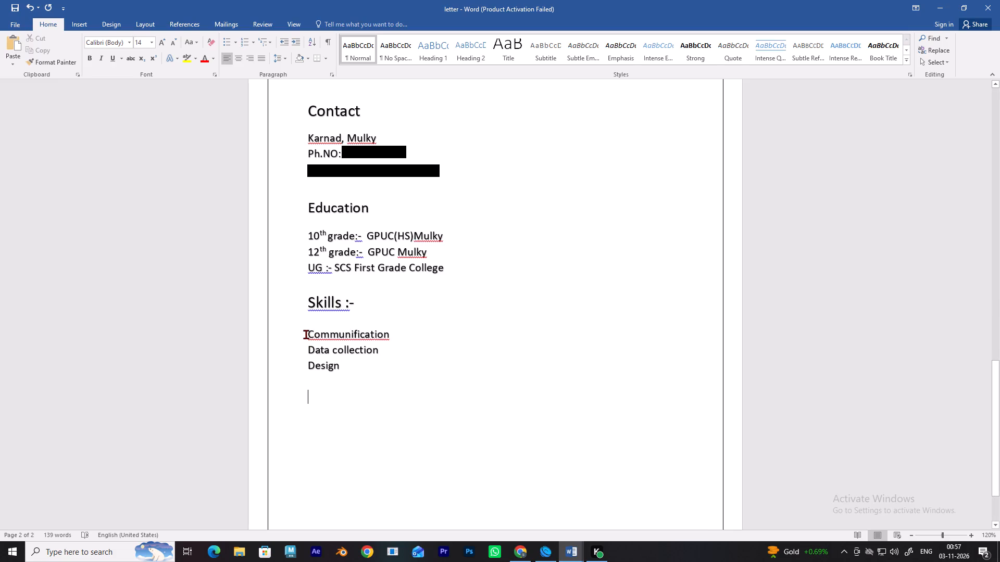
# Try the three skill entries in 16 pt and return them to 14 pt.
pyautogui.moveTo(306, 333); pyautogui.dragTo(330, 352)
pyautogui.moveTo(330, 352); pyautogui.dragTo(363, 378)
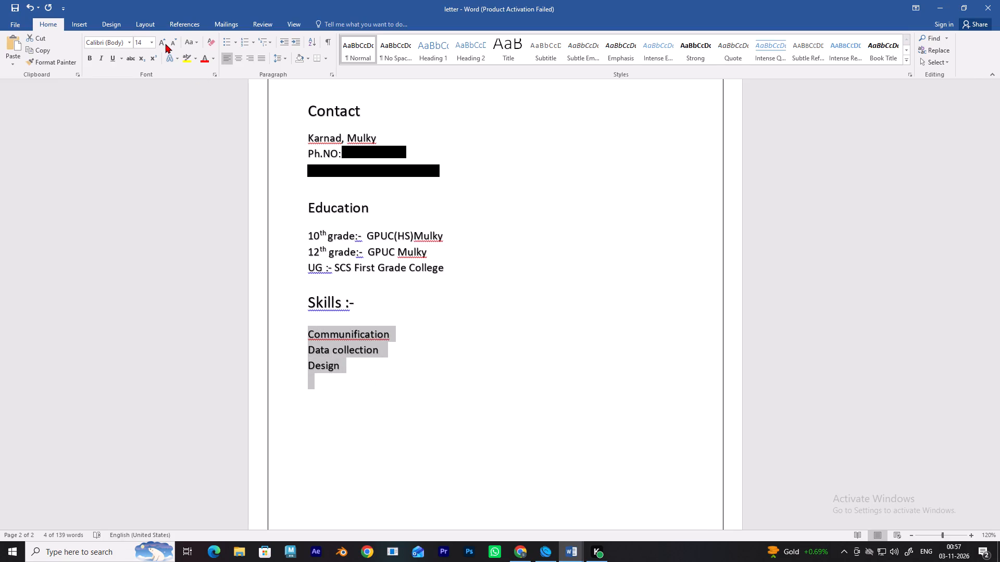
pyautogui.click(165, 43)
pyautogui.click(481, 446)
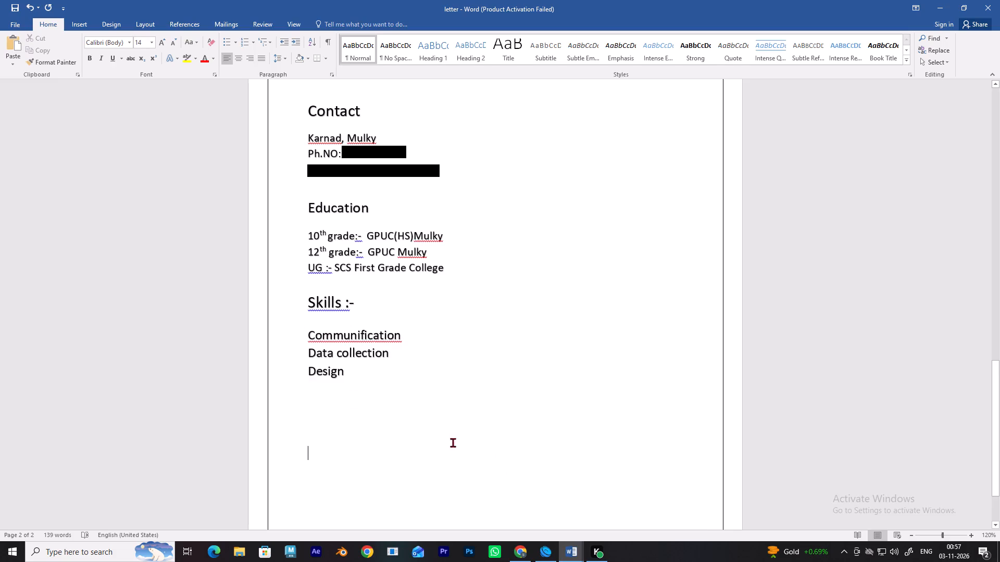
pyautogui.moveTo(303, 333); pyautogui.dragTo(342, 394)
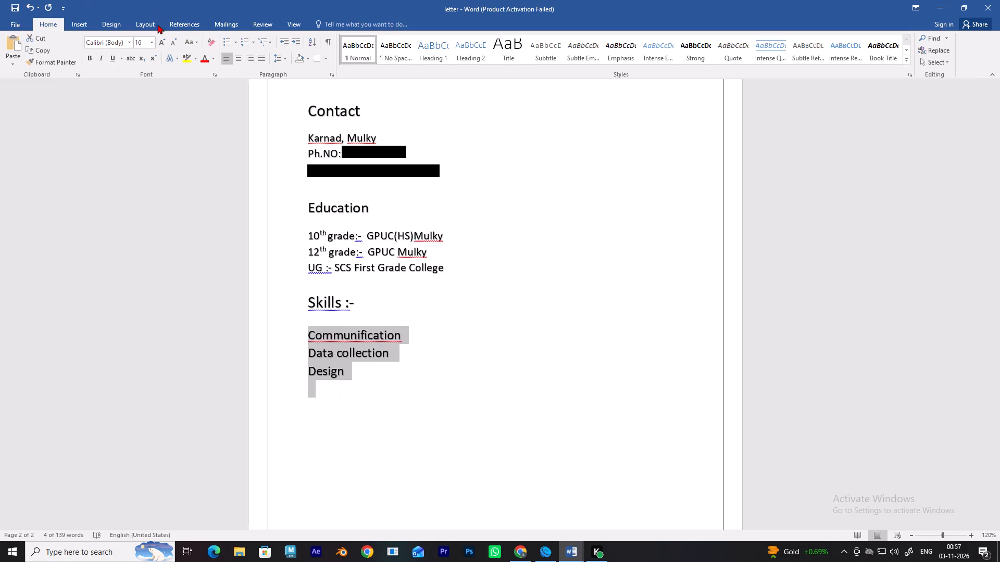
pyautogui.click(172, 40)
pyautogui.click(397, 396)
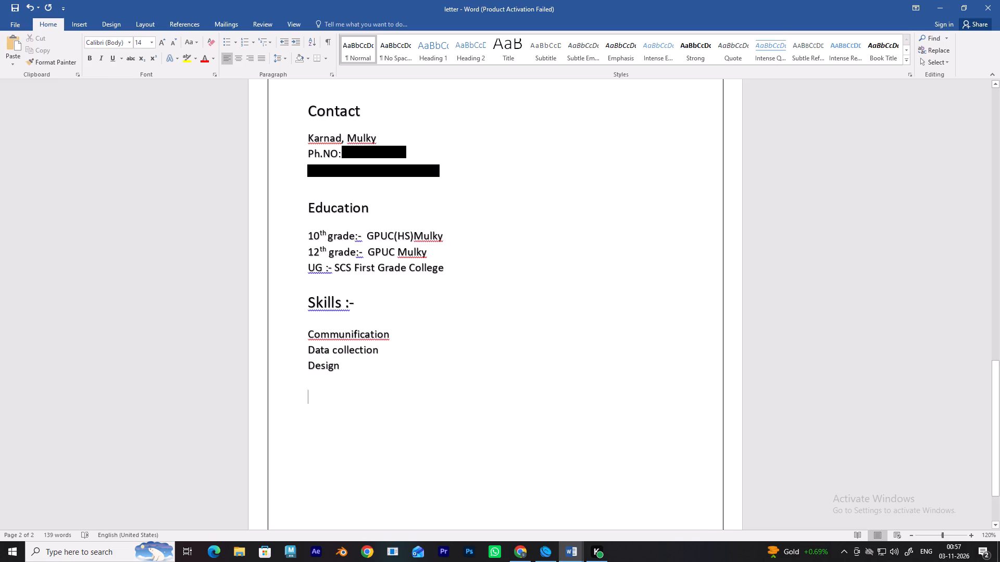
# Write the section heading "Intrest:-" below the skills list, after the blank line.
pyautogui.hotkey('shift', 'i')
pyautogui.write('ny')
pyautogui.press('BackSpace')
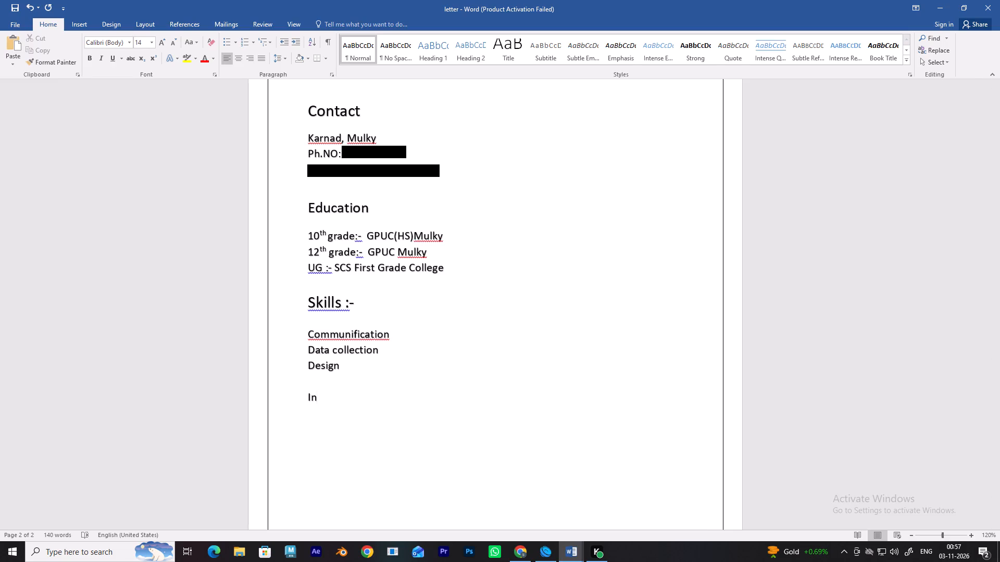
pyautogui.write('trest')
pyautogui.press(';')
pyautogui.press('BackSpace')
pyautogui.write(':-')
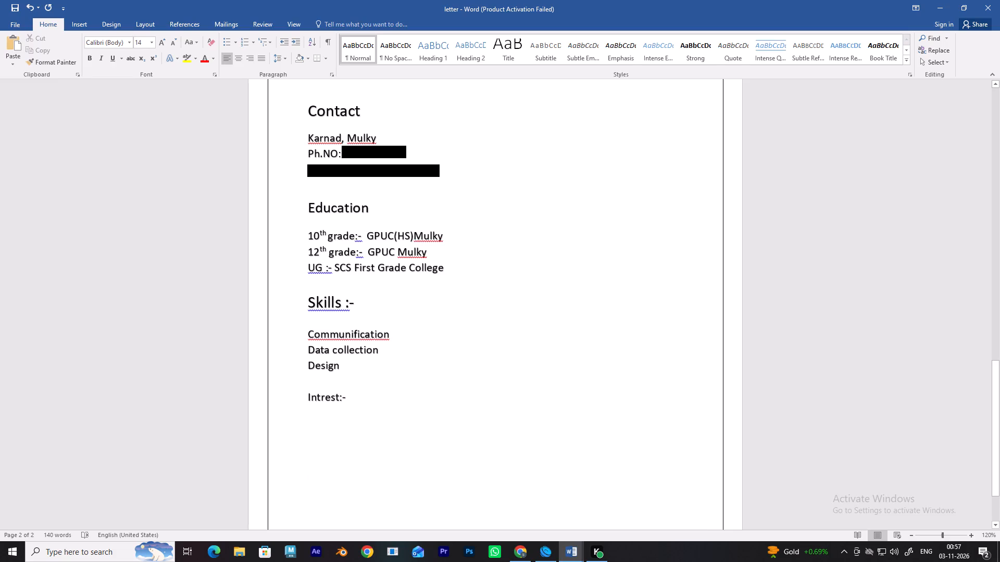
# Enlarge the Intrest heading to 20 pt.
pyautogui.moveTo(291, 402); pyautogui.dragTo(441, 394)
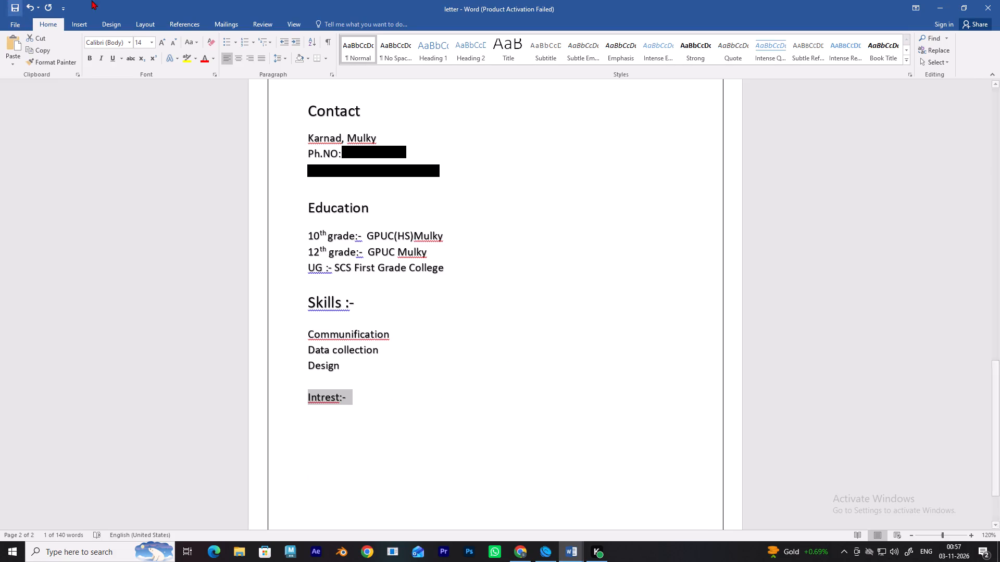
pyautogui.doubleClick(164, 38)
pyautogui.click(164, 38)
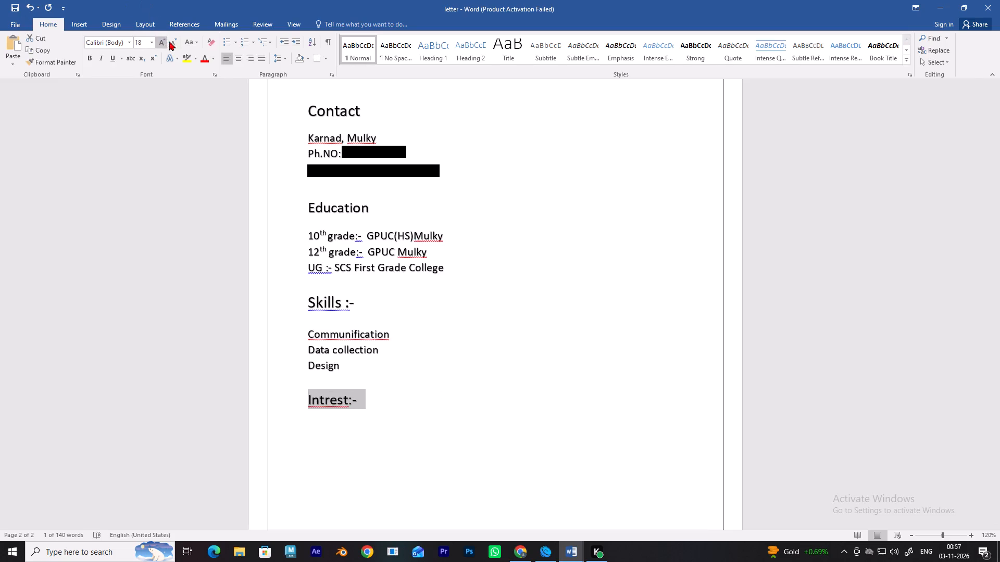
pyautogui.scroll(-6, 482, 429)
pyautogui.click(330, 367)
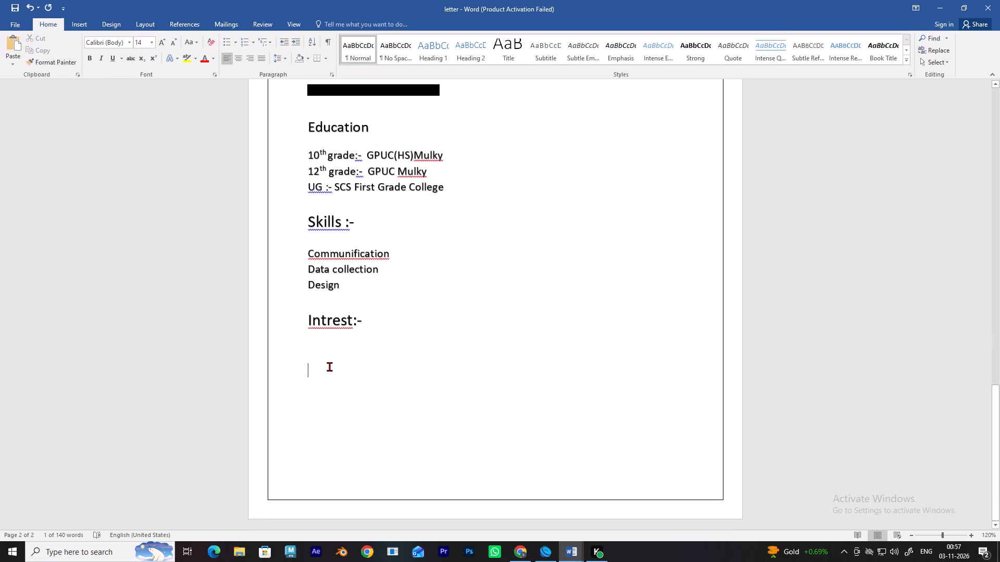
pyautogui.click(320, 334)
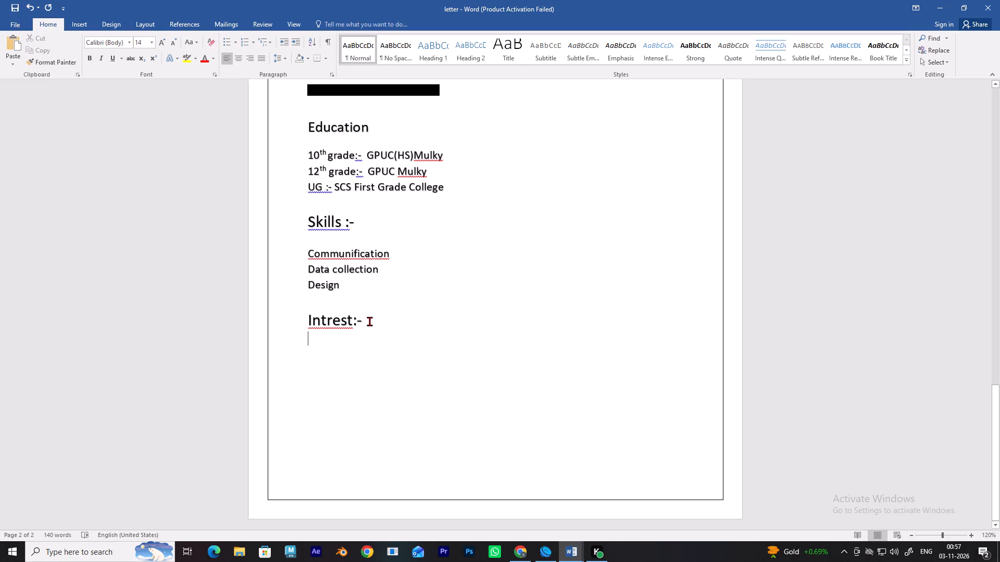
pyautogui.click(369, 321)
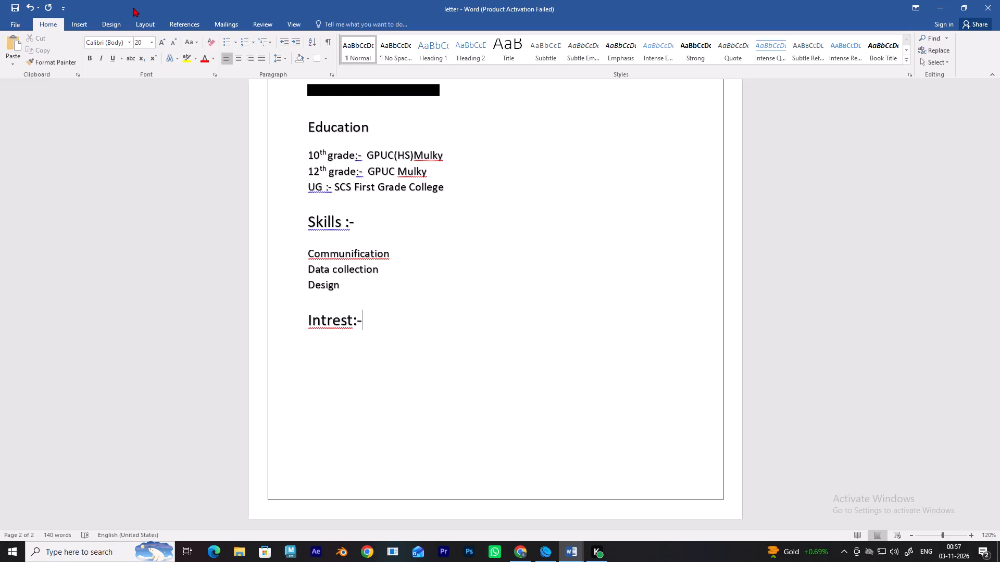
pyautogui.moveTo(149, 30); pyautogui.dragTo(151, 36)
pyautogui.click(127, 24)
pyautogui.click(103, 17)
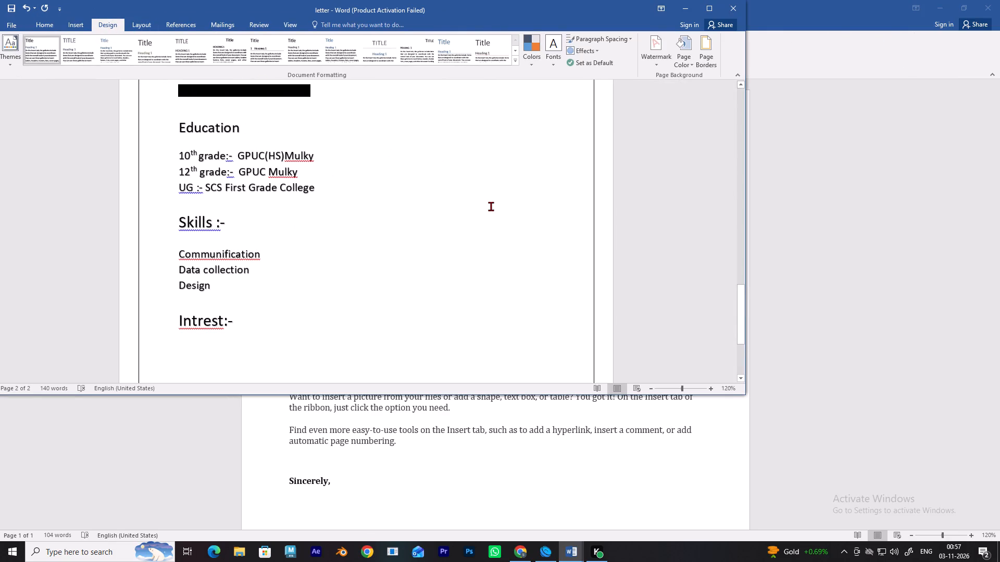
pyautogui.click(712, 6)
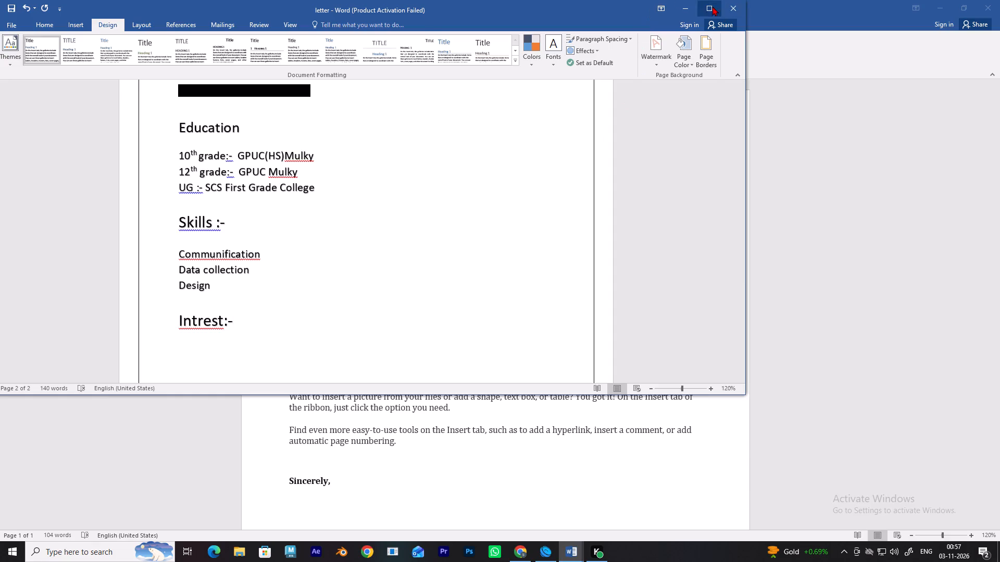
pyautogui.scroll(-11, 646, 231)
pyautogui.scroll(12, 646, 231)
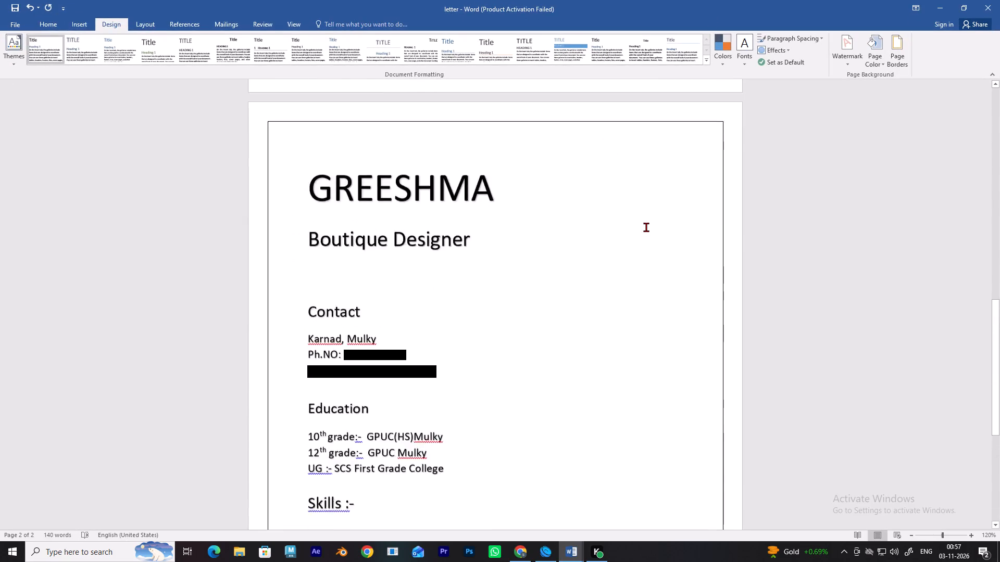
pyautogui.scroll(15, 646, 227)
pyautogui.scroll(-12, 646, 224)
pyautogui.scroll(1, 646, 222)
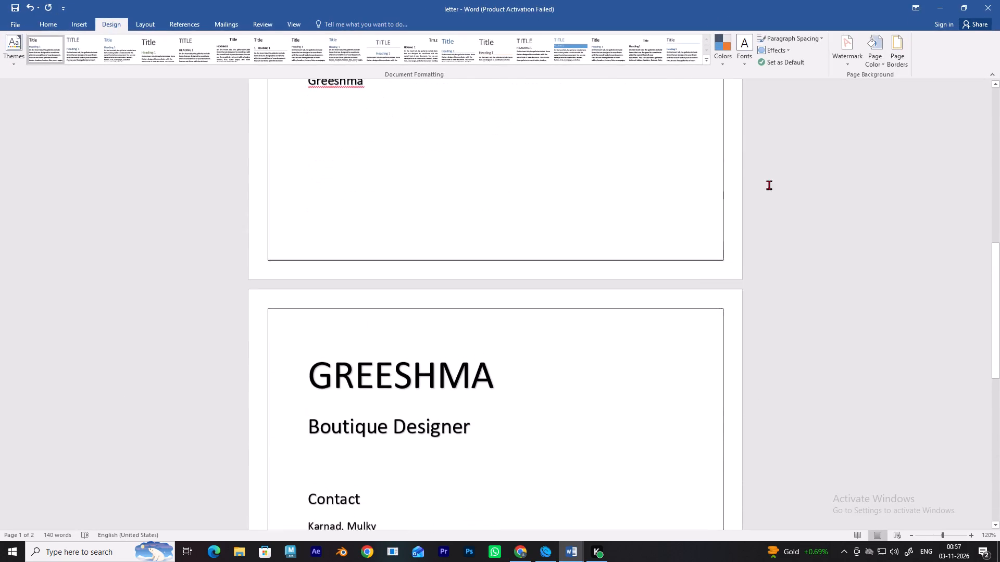
# Minimize the letter document and close the Document3 letter template without saving, along with the blank Document1.
pyautogui.click(930, 0)
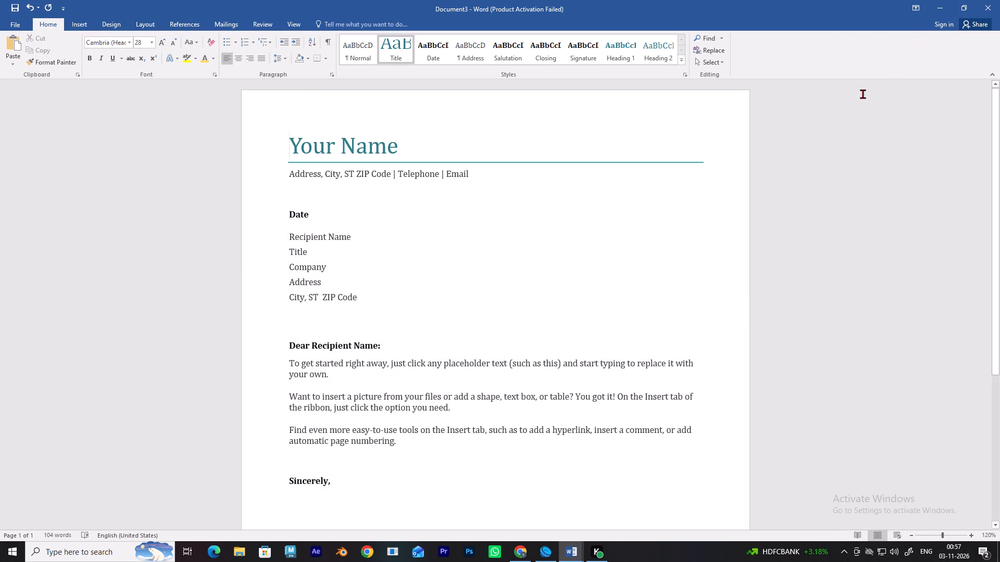
pyautogui.click(999, 0)
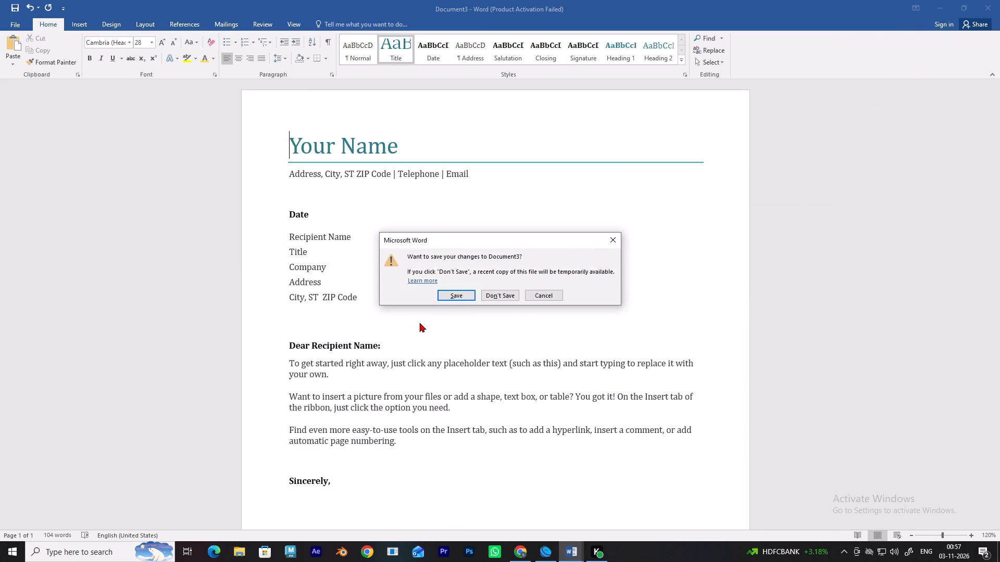
pyautogui.moveTo(504, 285); pyautogui.dragTo(504, 294)
pyautogui.click(504, 294)
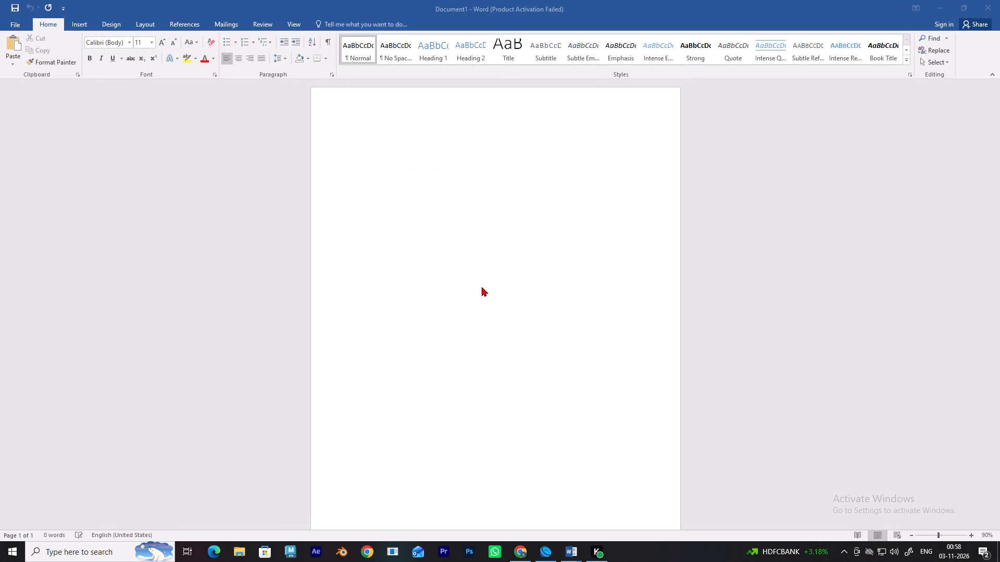
pyautogui.click(994, 0)
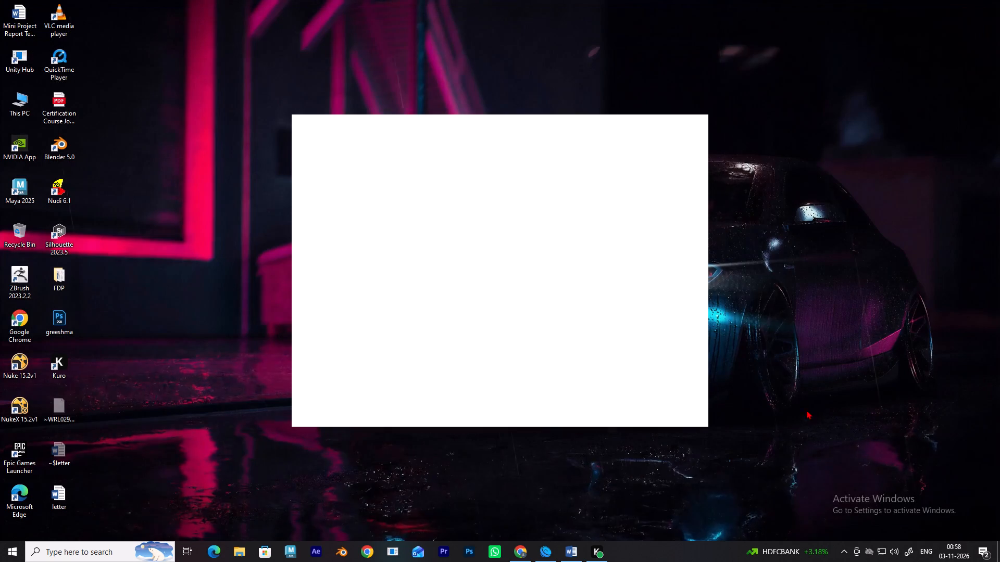
# Launch Photoshop.
pyautogui.click(465, 550)
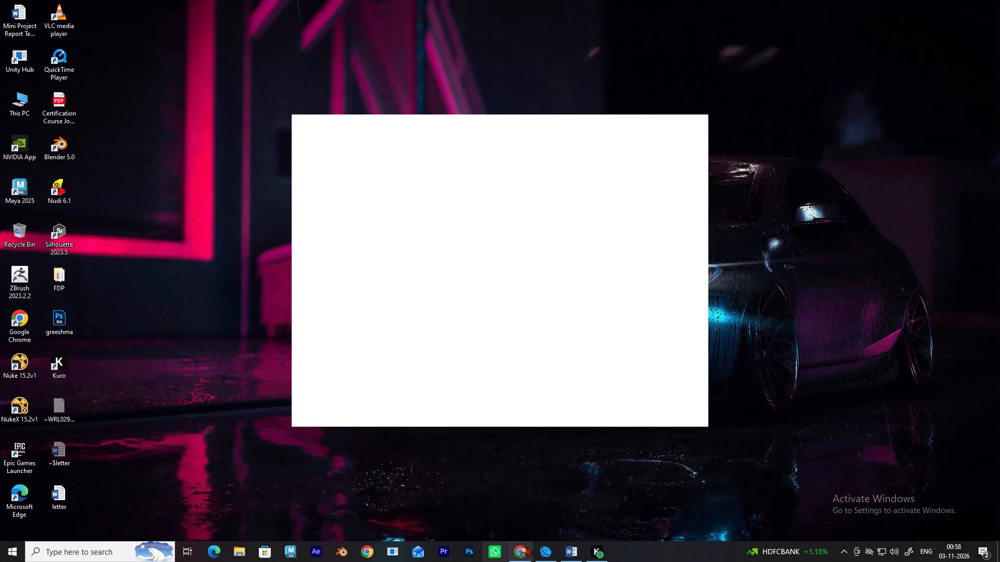
# Switch back to the letter in Word and insert a space before the ":-" in the Intrest heading.
pyautogui.click(573, 549)
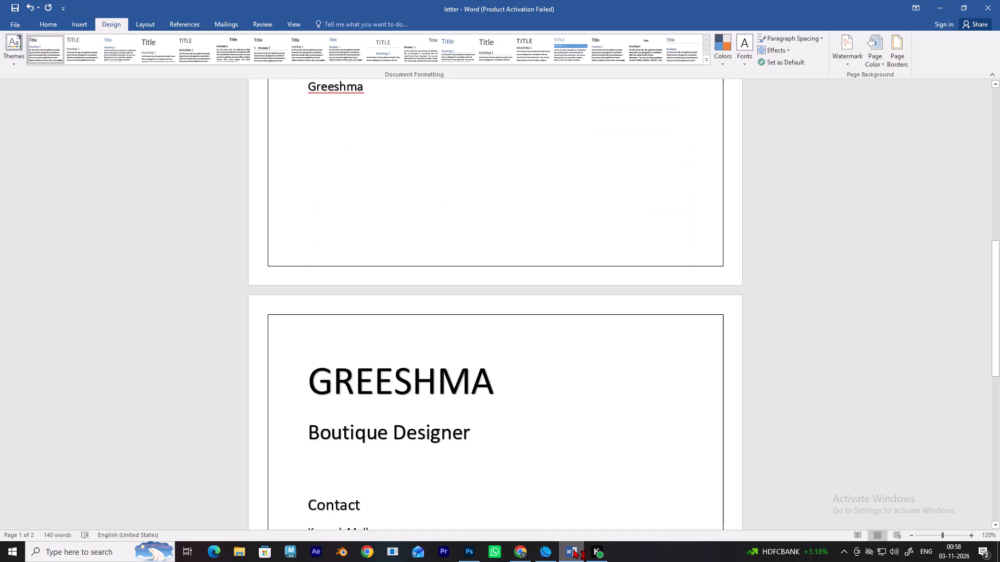
pyautogui.scroll(-2, 430, 342)
pyautogui.scroll(1, 430, 342)
pyautogui.scroll(-9, 430, 342)
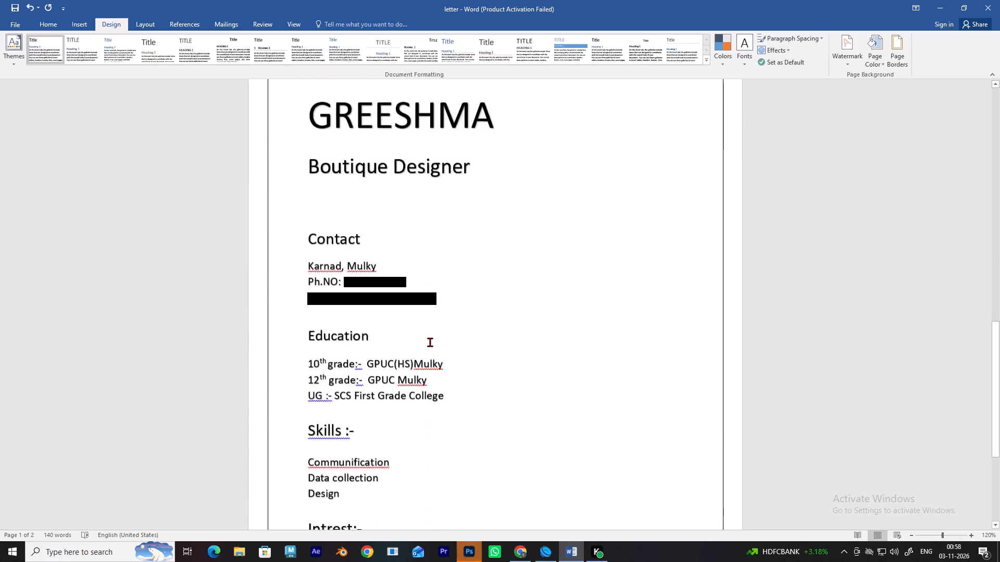
pyautogui.scroll(-6, 430, 342)
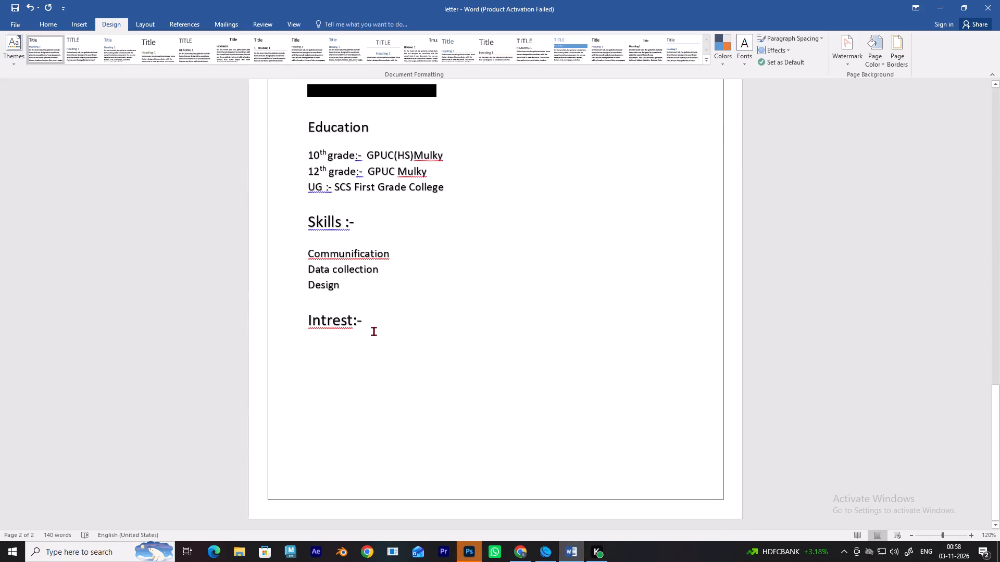
pyautogui.click(352, 319)
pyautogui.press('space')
# Correct the Intrest heading to "Interest" and change the Skills heading to "Skill".
pyautogui.click(326, 321)
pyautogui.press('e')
pyautogui.click(343, 220)
pyautogui.press('BackSpace')
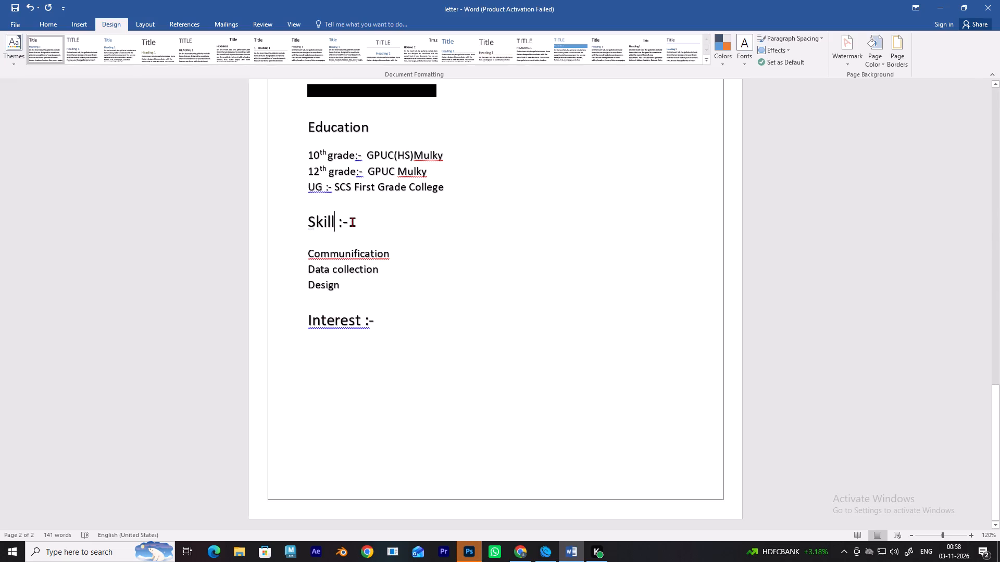
# In the Education section, insert a space before ":-" on the 10th and 12th grade lines and remove it on the UG line.
pyautogui.click(354, 155)
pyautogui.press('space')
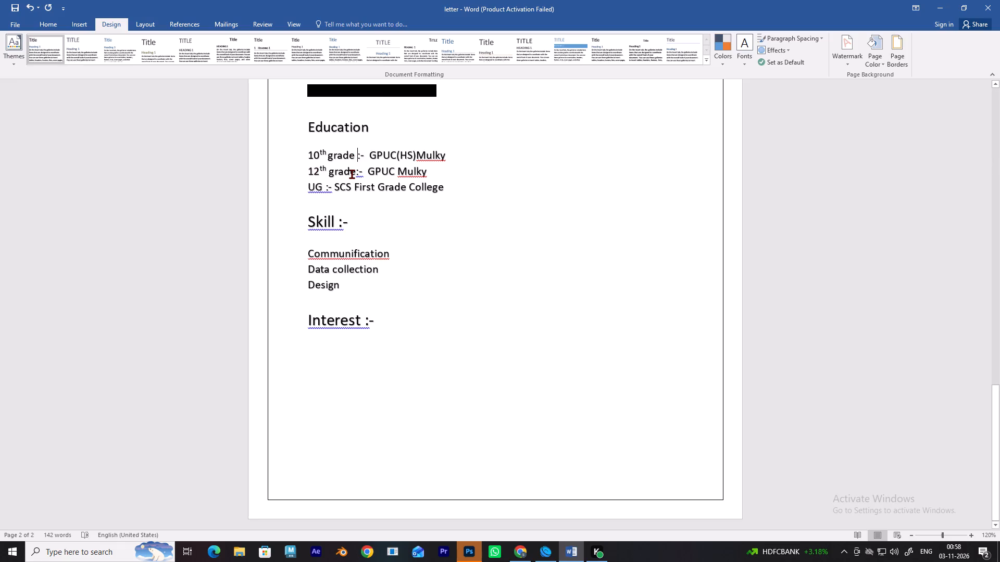
pyautogui.click(354, 174)
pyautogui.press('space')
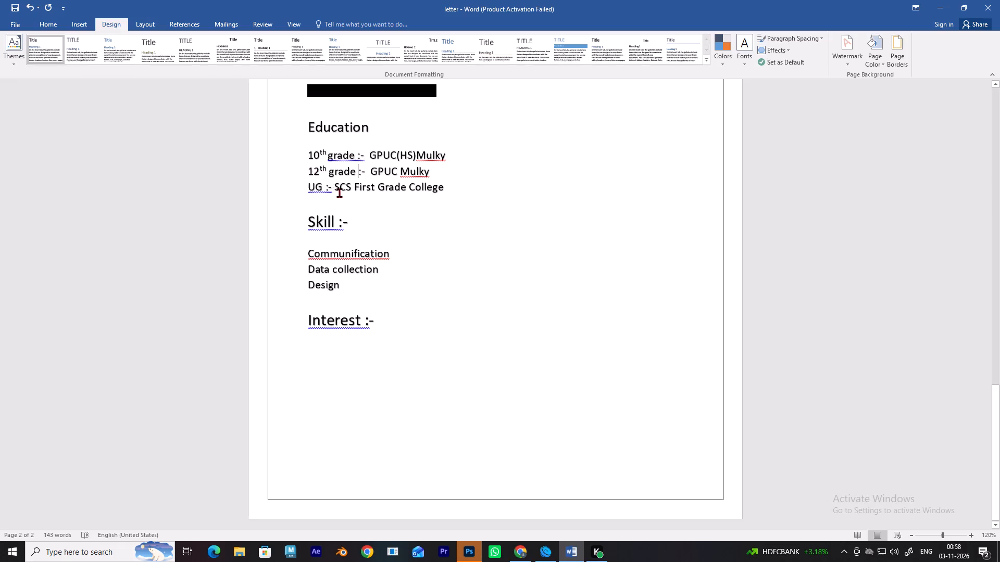
pyautogui.click(324, 187)
pyautogui.press('BackSpace')
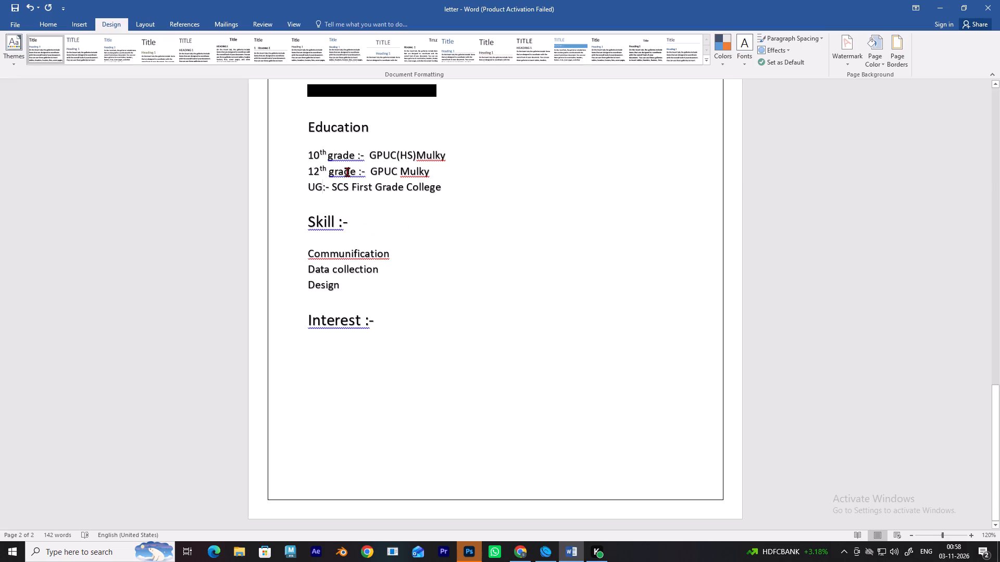
# Start a new 14 pt text line below the Interest heading, leaving a gap under the heading.
pyautogui.scroll(-6, 436, 256)
pyautogui.click(379, 323)
pyautogui.press('Return')
pyautogui.click(85, 16)
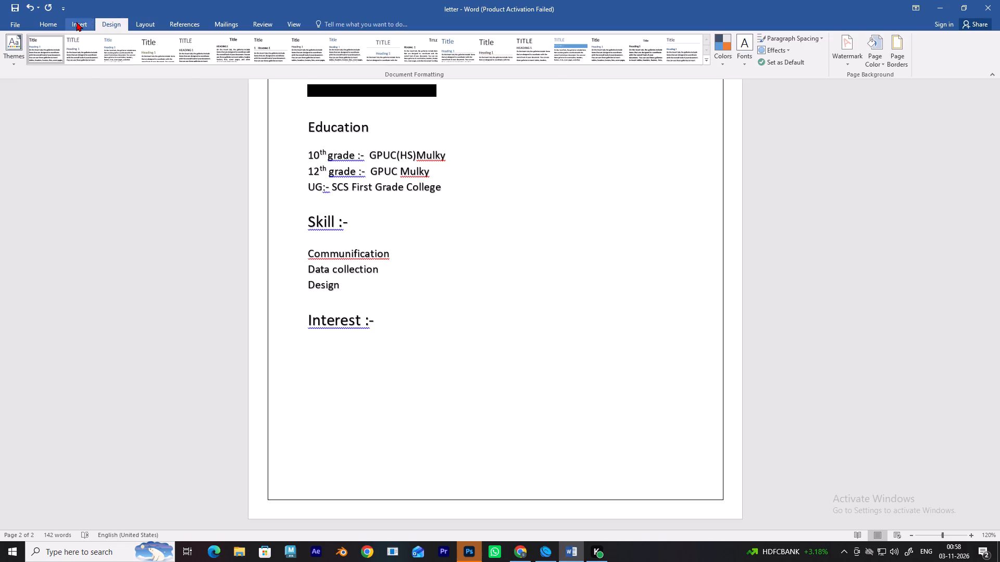
pyautogui.click(76, 22)
pyautogui.click(54, 22)
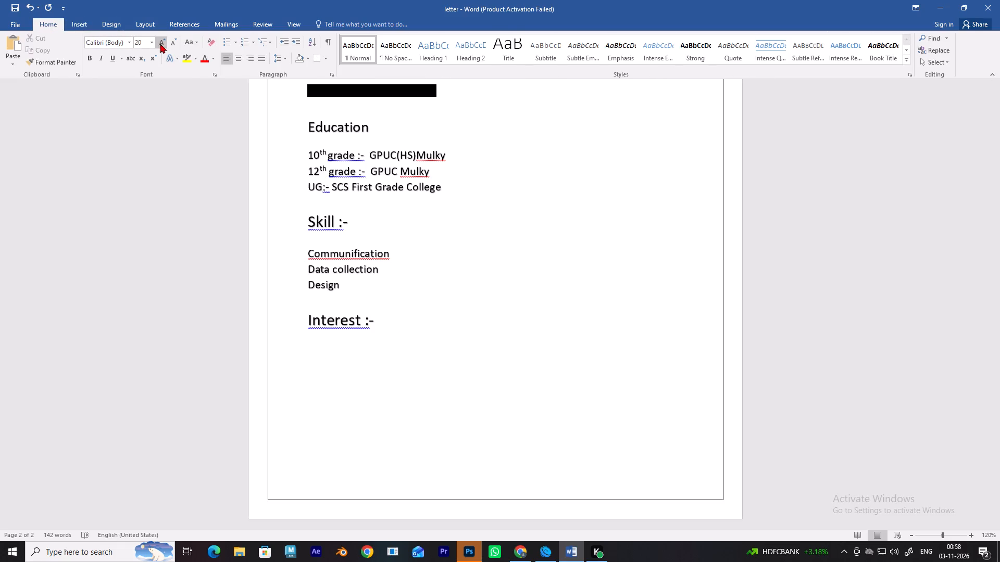
pyautogui.click(169, 40)
pyautogui.click(169, 40)
pyautogui.click(169, 40)
pyautogui.click(380, 323)
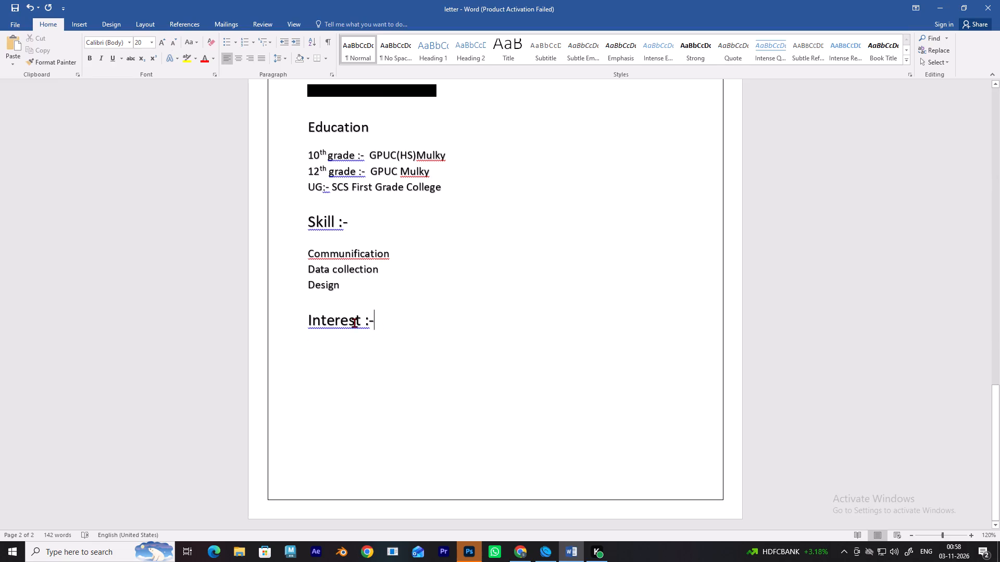
pyautogui.click(178, 39)
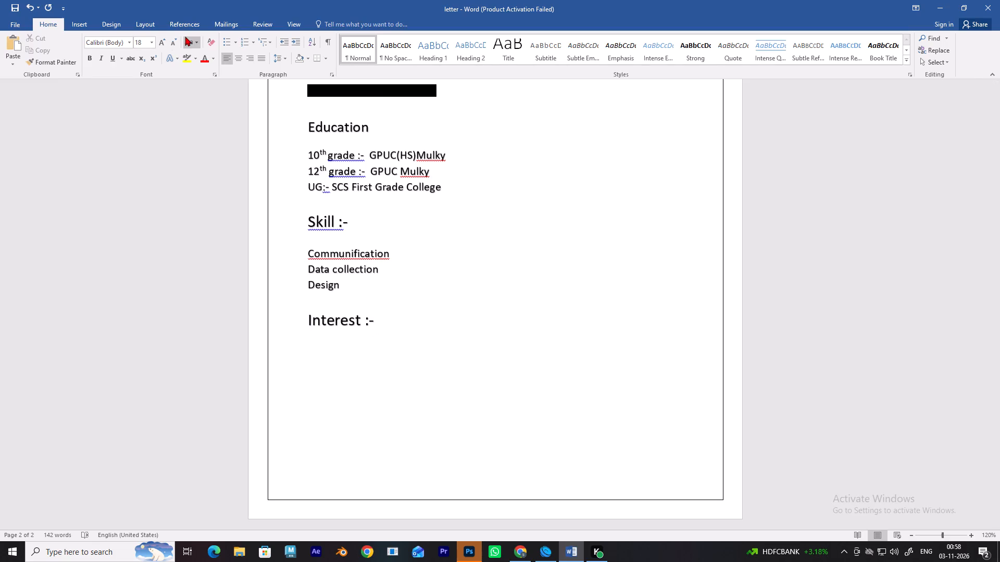
pyautogui.click(185, 36)
pyautogui.click(172, 42)
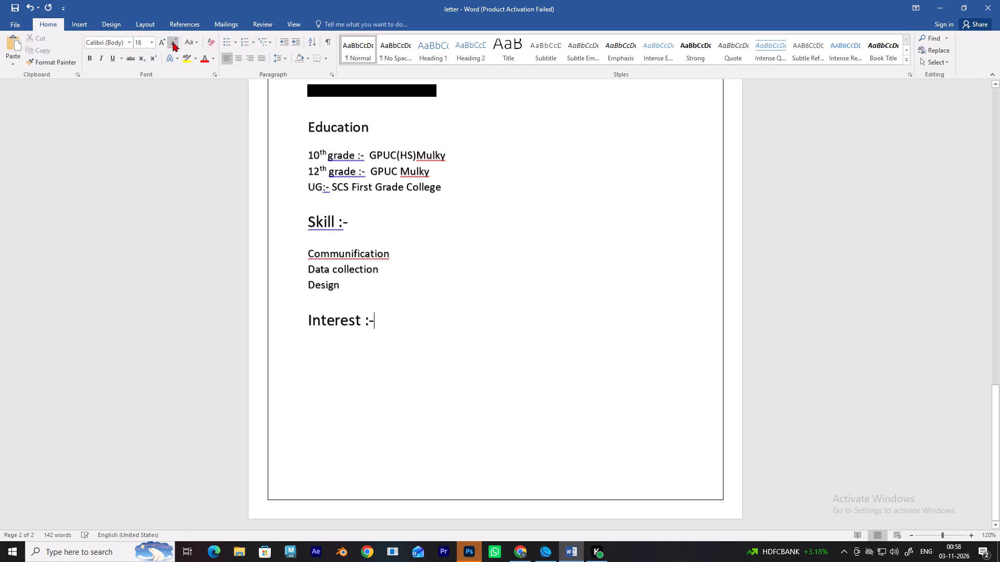
pyautogui.click(172, 42)
pyautogui.hotkey('shift', 'Return')
pyautogui.press('Return')
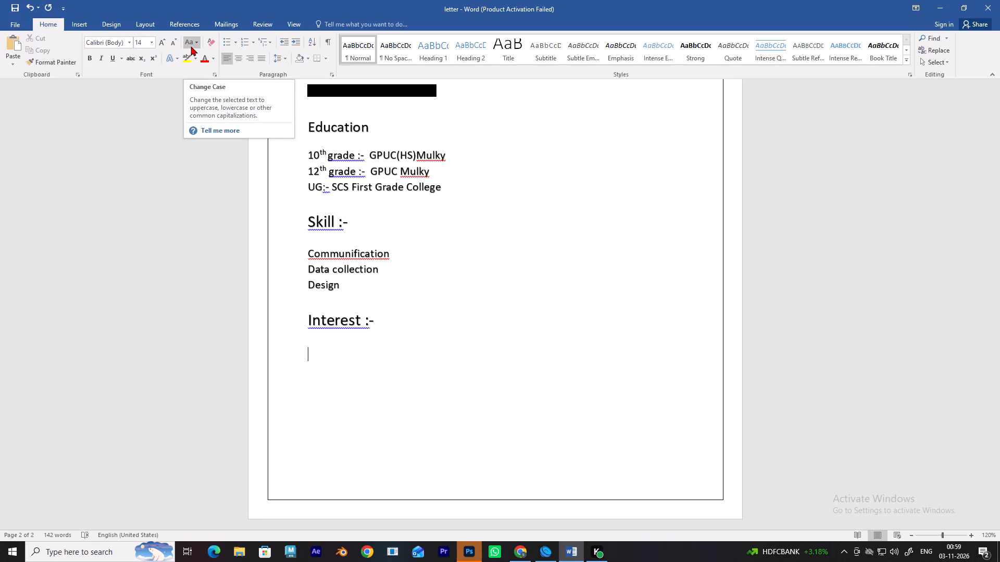
# Enter "Illustrastion" as the first item under Interest and start a new line below it.
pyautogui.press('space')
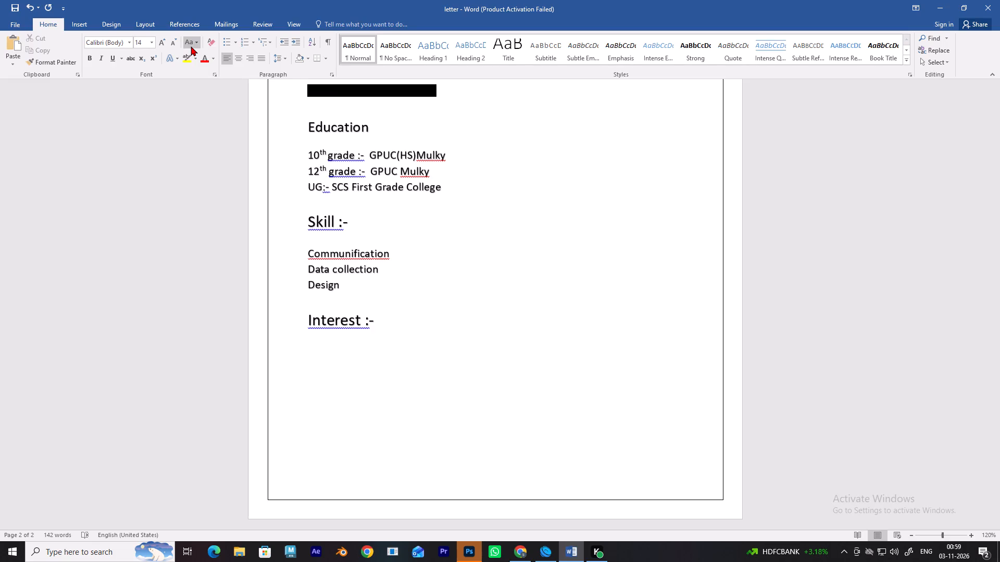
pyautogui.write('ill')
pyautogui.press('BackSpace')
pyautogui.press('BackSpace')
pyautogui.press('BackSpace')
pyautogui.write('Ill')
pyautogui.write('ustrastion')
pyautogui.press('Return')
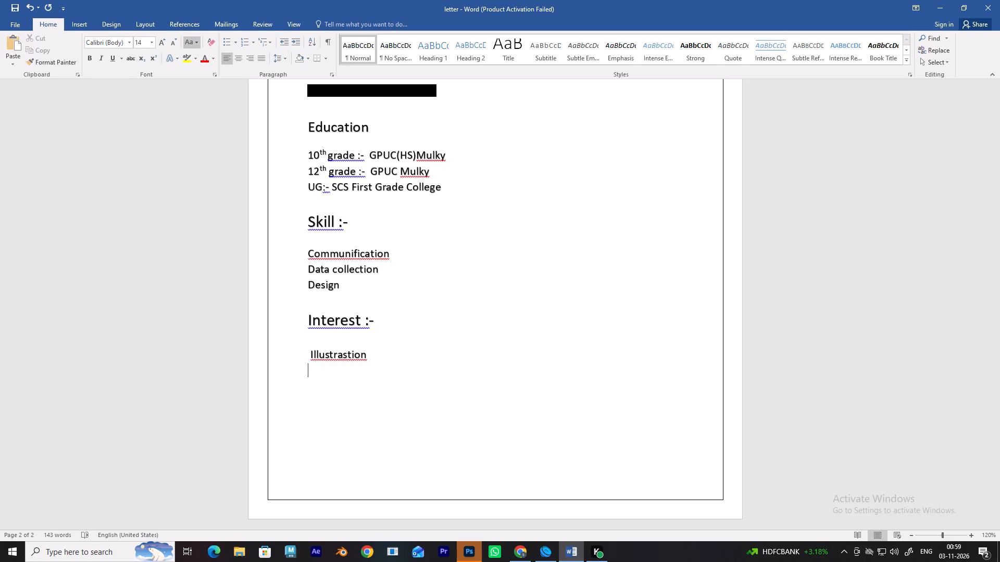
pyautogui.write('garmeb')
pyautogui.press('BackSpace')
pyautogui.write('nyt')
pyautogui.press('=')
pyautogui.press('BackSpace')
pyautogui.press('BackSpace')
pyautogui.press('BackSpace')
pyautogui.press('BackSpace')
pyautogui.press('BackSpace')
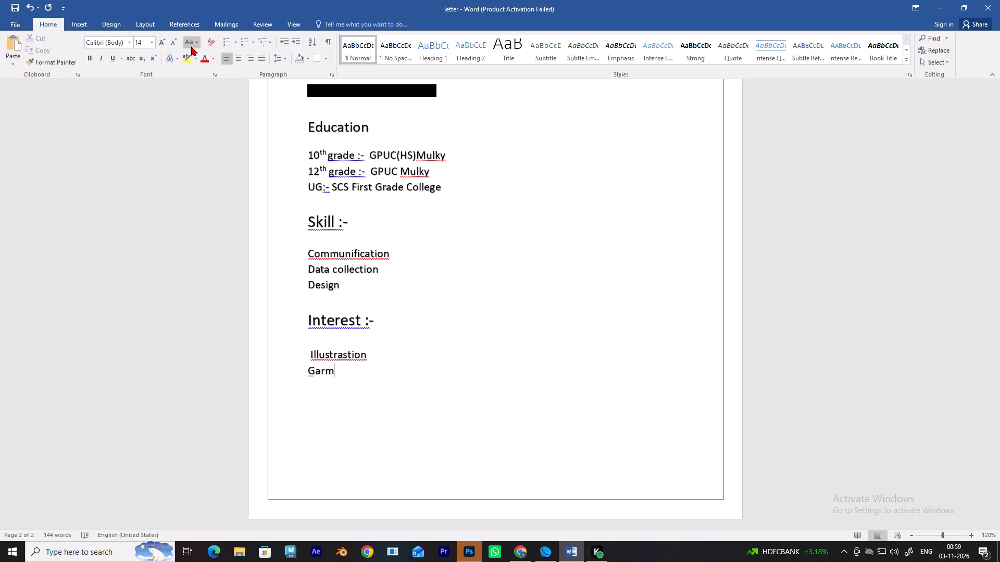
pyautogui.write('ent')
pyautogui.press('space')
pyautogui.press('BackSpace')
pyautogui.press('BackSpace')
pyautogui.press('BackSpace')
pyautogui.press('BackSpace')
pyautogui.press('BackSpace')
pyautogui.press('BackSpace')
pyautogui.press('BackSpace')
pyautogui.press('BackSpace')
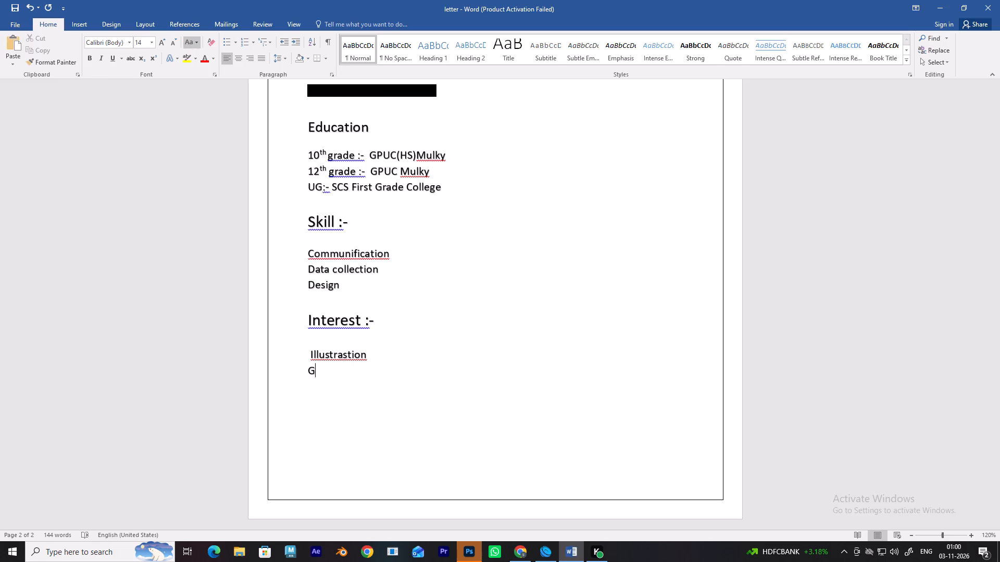
# Enter "Styling" as the second item under Interest.
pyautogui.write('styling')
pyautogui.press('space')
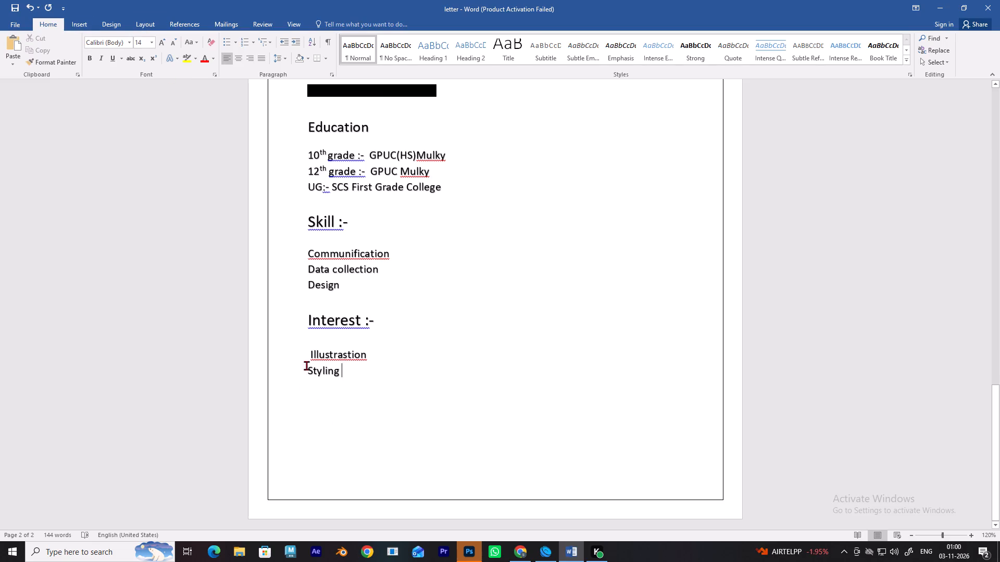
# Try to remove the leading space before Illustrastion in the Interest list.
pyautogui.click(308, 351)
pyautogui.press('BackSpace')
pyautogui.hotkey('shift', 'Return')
# Add "dance" on a new line below Styling in the Interest list.
pyautogui.click(345, 371)
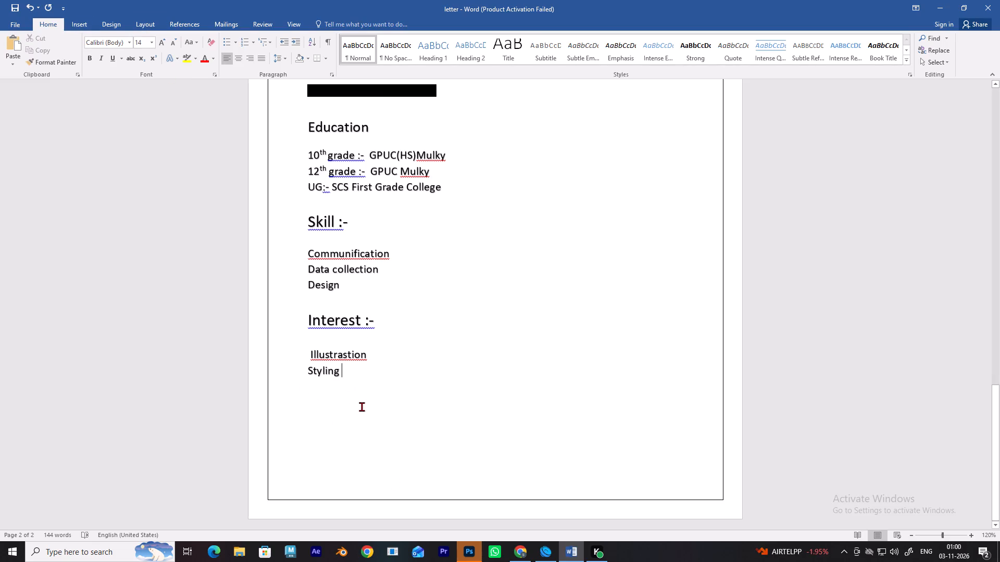
pyautogui.press('Return')
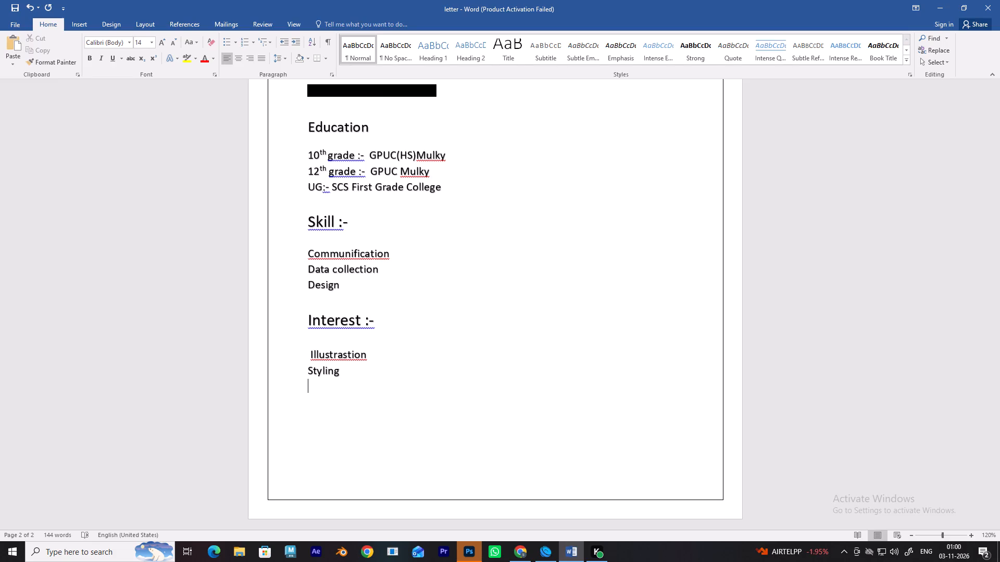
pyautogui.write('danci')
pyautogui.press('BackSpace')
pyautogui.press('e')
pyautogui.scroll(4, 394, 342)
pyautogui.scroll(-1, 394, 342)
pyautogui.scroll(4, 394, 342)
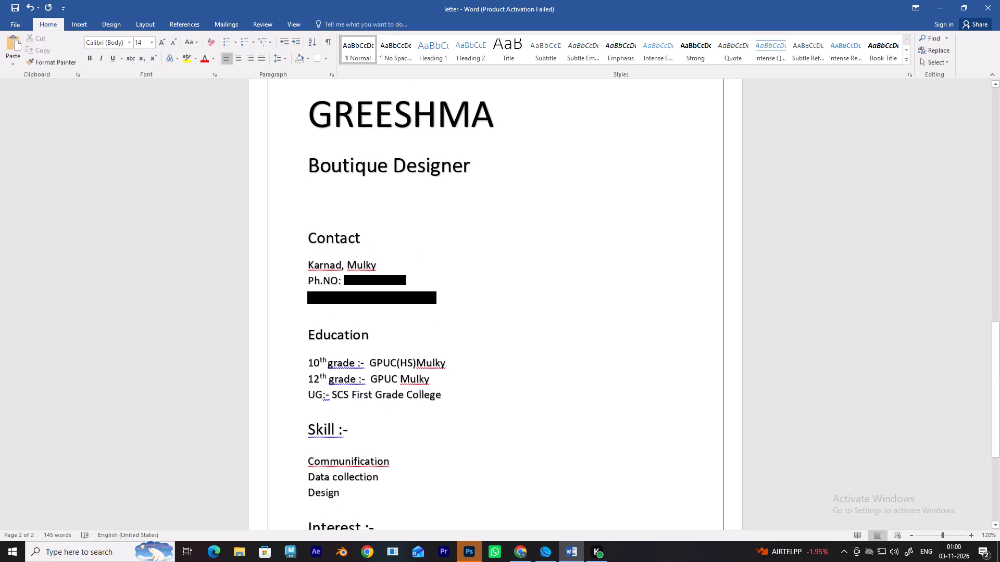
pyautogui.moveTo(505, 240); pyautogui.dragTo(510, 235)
# Add several spaces after the Contact heading on the CV page.
pyautogui.click(490, 227)
pyautogui.click(496, 227)
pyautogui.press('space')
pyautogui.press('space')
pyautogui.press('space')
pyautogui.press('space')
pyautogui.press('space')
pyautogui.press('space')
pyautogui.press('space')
# Draw a black horizontal line about 19.4 cm wide under Boutique Designer, spanning the page border, and shift it slightly closer to the text.
pyautogui.click(74, 23)
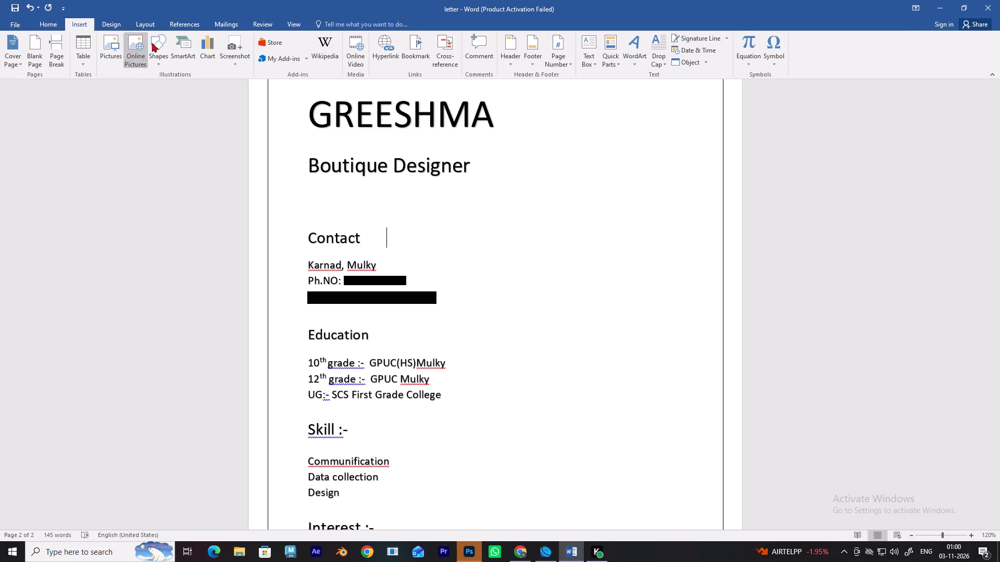
pyautogui.click(164, 47)
pyautogui.click(149, 110)
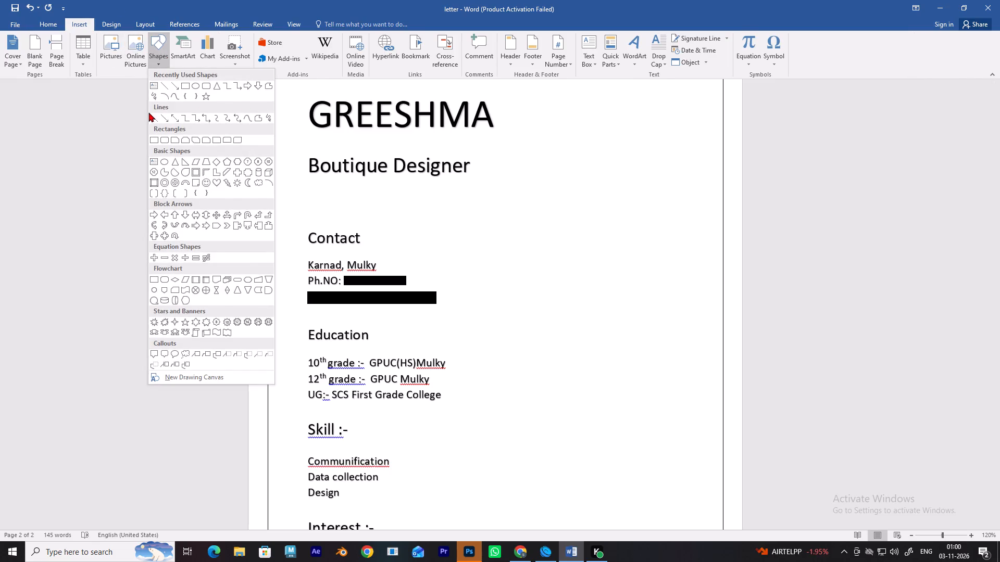
pyautogui.click(154, 114)
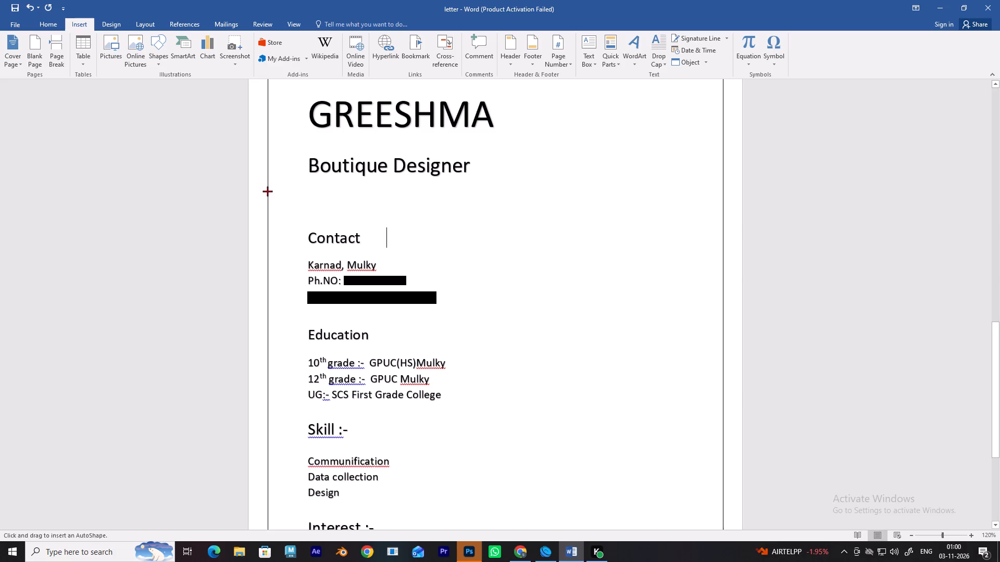
pyautogui.moveTo(267, 191); pyautogui.dragTo(698, 186)
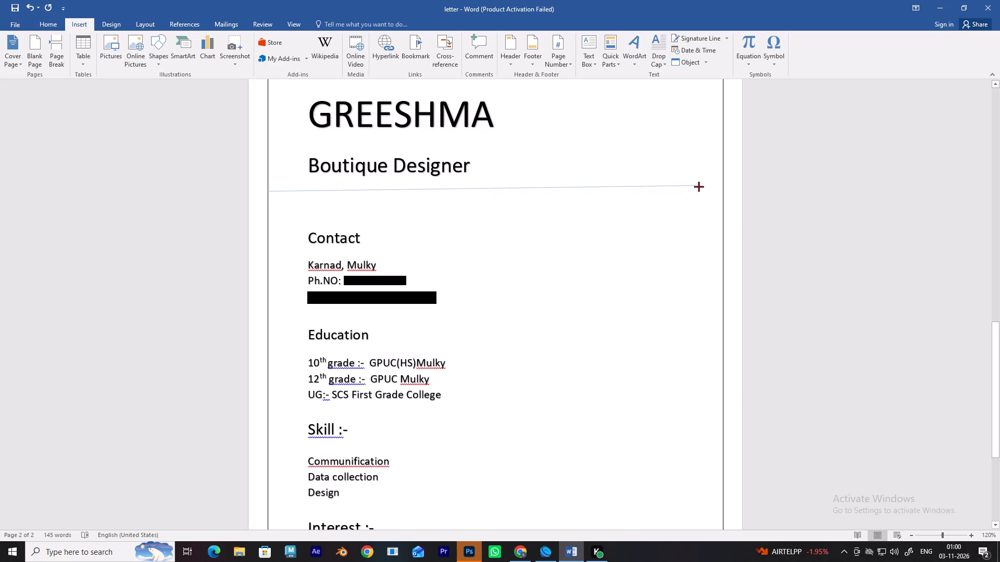
pyautogui.moveTo(698, 186); pyautogui.dragTo(726, 187)
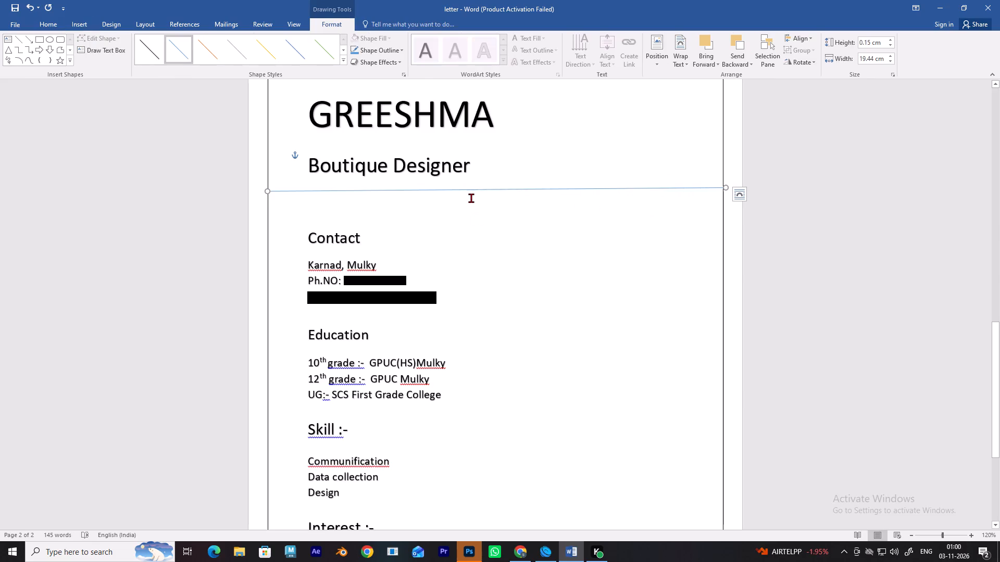
pyautogui.click(142, 53)
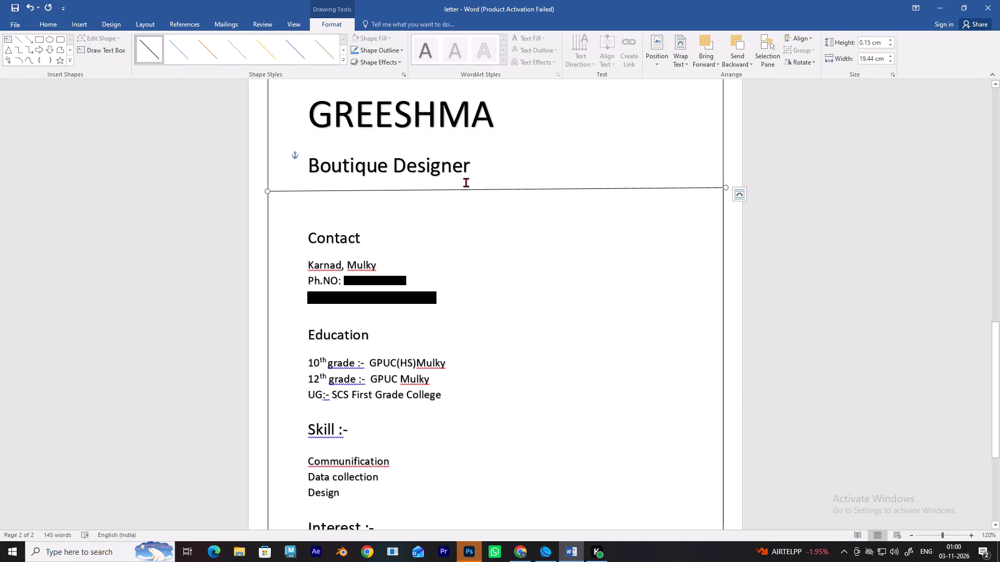
pyautogui.click(469, 191)
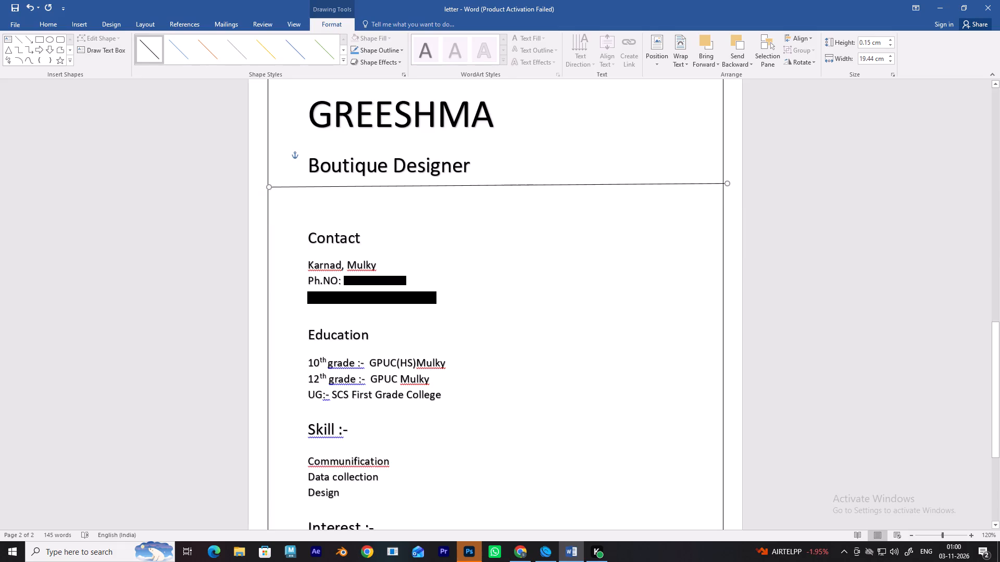
# Draw a black vertical line about 22.1 cm long from the middle of the horizontal divider down to the bottom page border.
pyautogui.click(78, 23)
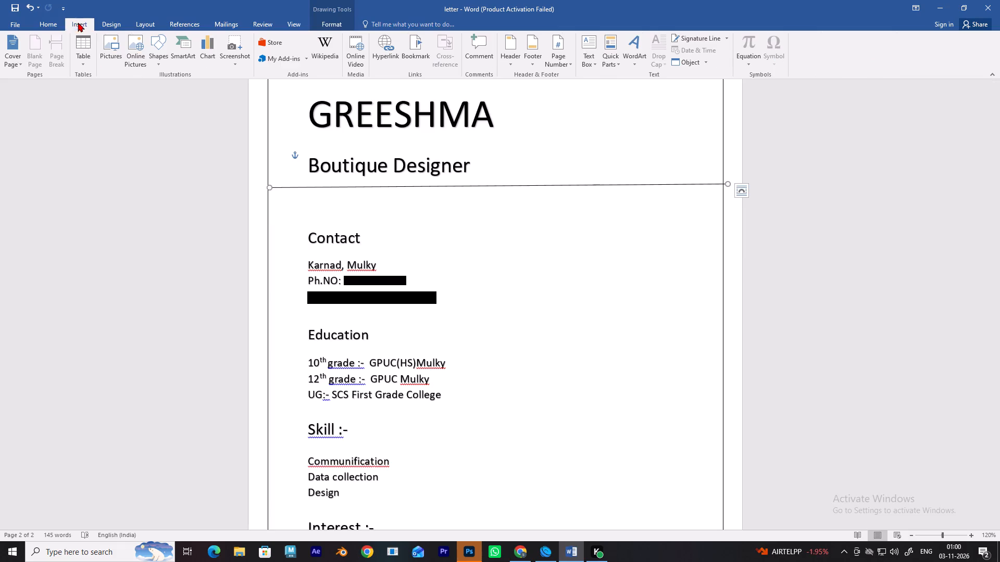
pyautogui.click(163, 43)
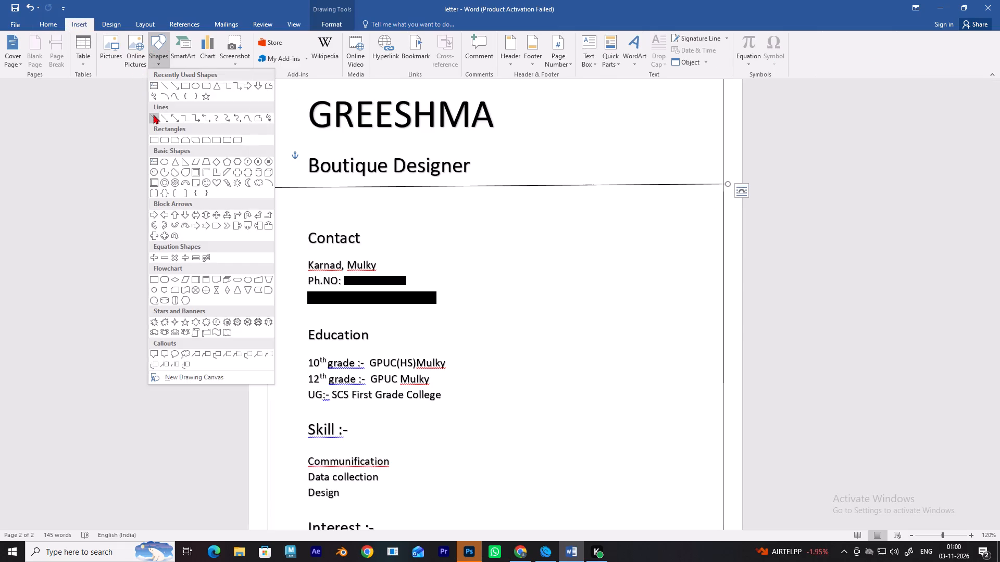
pyautogui.click(153, 114)
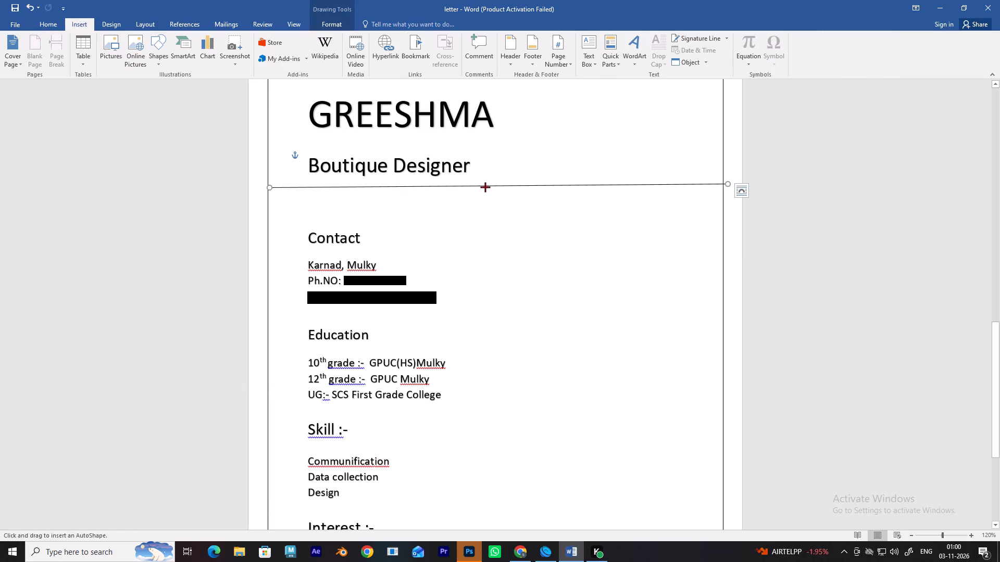
pyautogui.moveTo(485, 187); pyautogui.dragTo(491, 498)
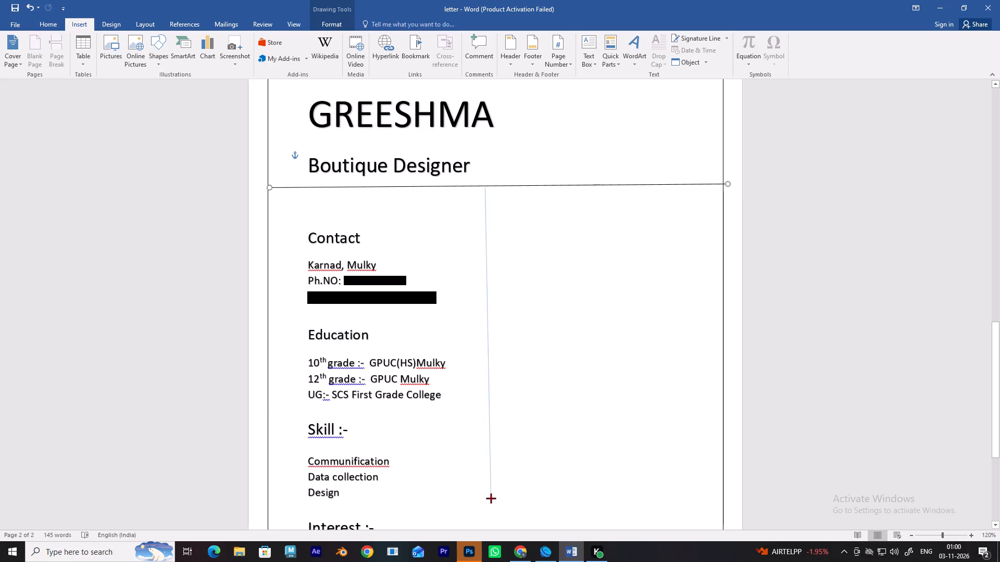
pyautogui.moveTo(491, 498); pyautogui.dragTo(493, 519)
pyautogui.scroll(-7, 485, 502)
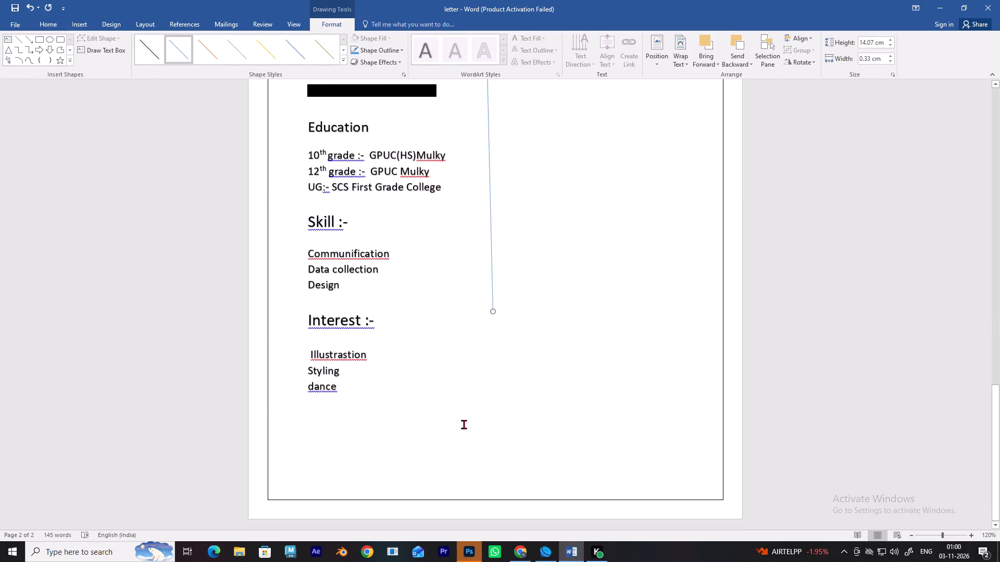
pyautogui.moveTo(493, 310); pyautogui.dragTo(489, 498)
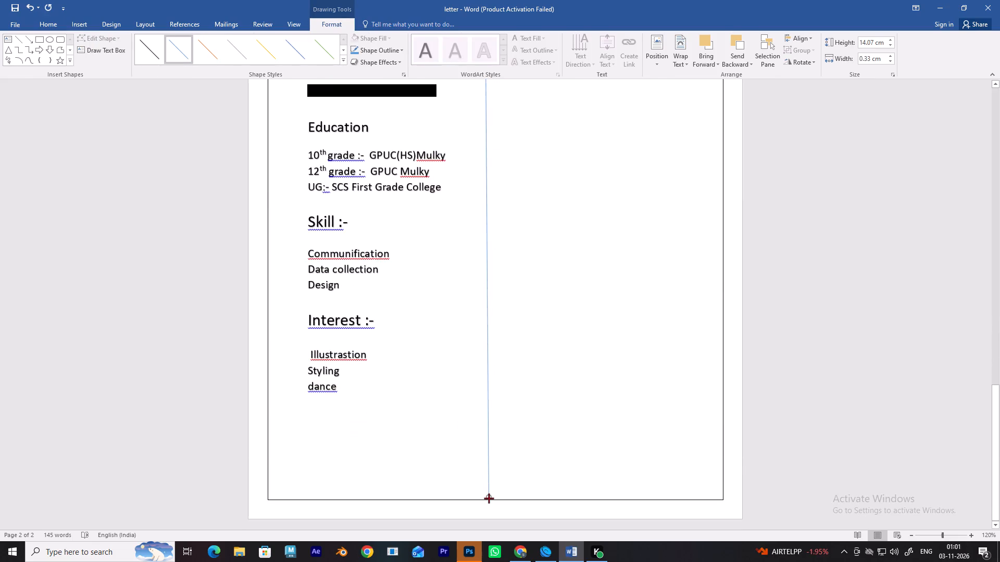
pyautogui.moveTo(489, 498); pyautogui.dragTo(489, 501)
pyautogui.click(151, 47)
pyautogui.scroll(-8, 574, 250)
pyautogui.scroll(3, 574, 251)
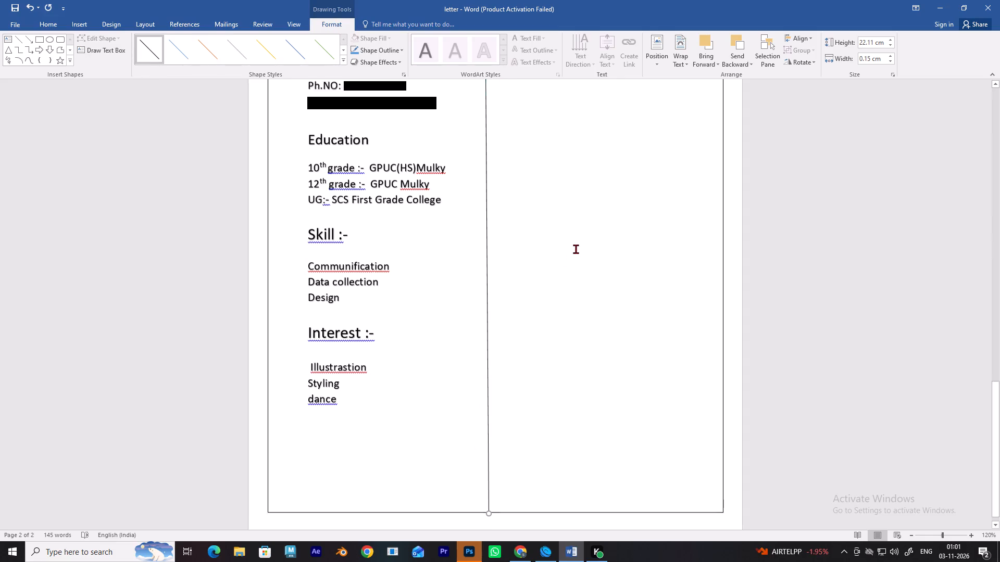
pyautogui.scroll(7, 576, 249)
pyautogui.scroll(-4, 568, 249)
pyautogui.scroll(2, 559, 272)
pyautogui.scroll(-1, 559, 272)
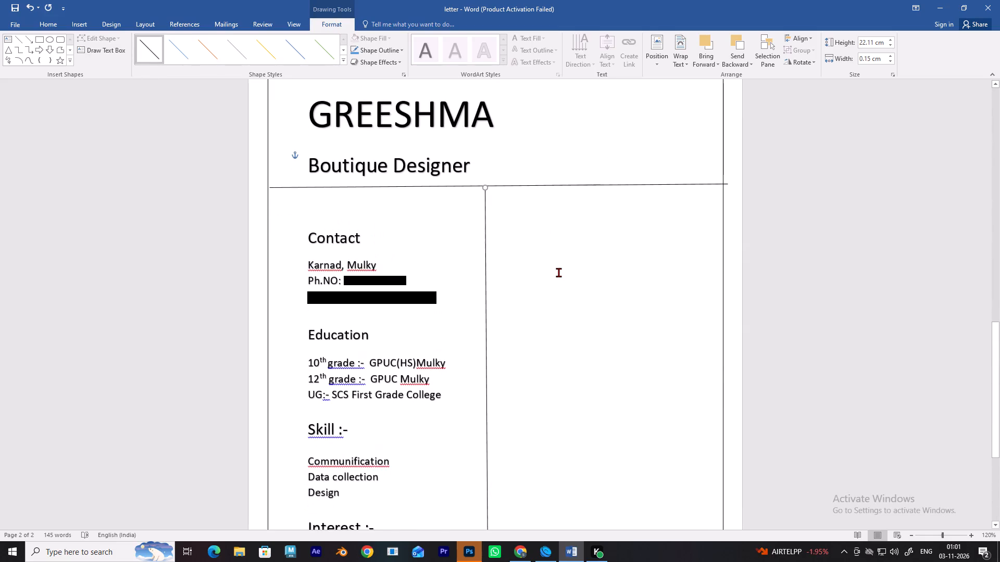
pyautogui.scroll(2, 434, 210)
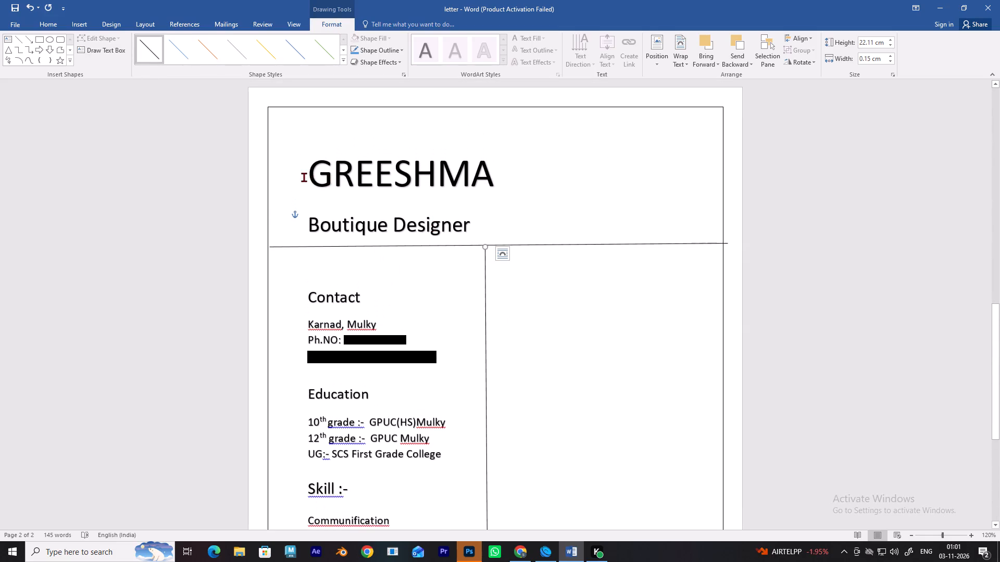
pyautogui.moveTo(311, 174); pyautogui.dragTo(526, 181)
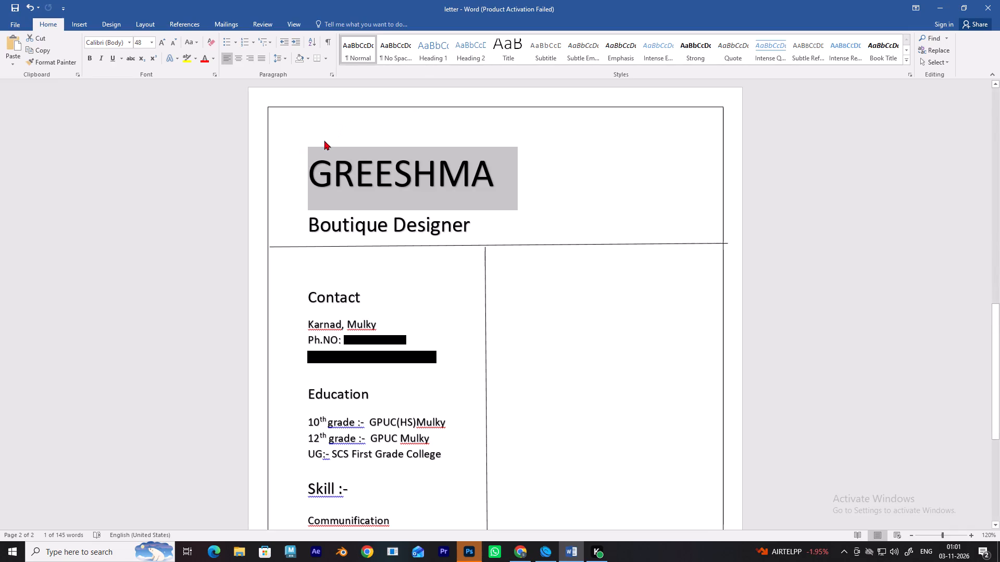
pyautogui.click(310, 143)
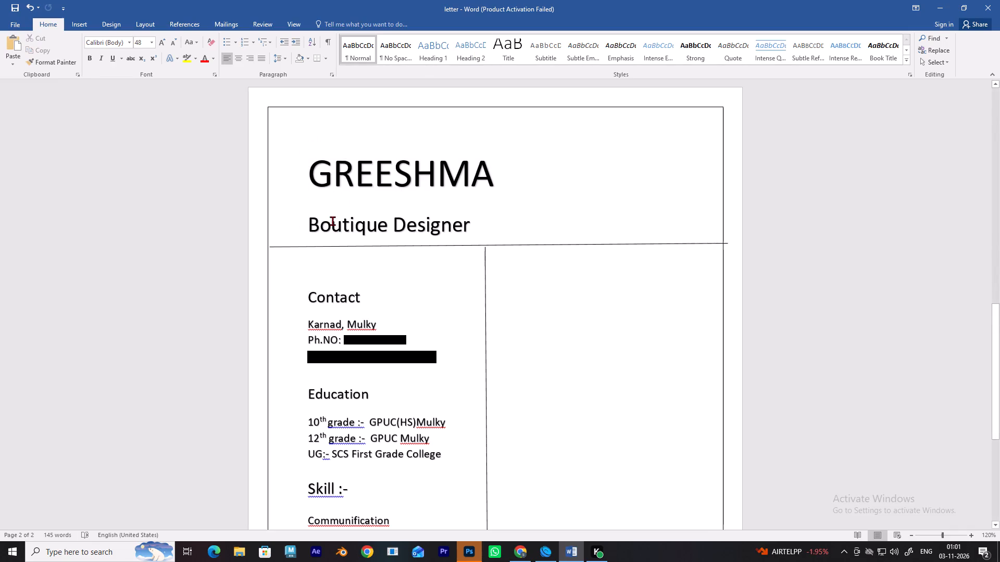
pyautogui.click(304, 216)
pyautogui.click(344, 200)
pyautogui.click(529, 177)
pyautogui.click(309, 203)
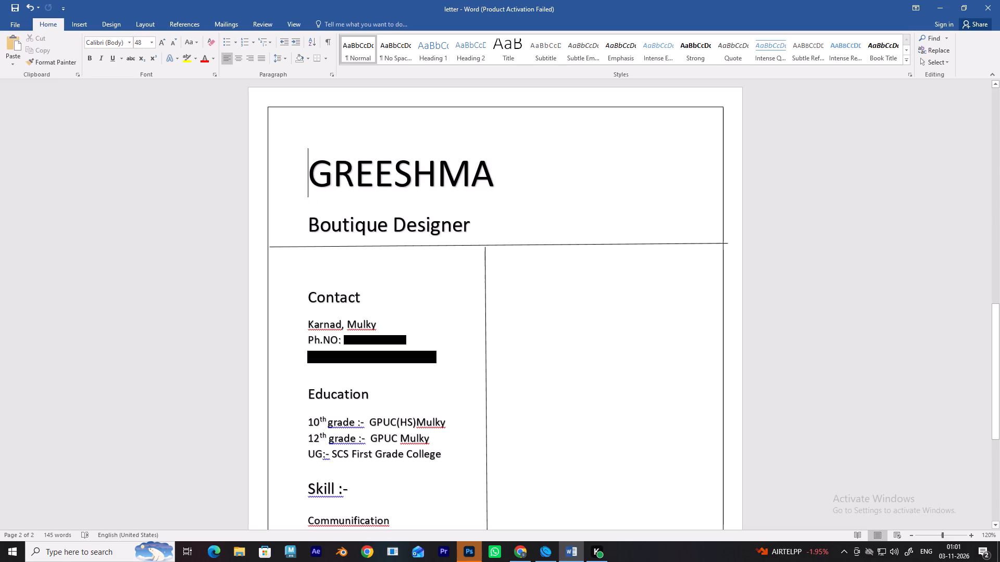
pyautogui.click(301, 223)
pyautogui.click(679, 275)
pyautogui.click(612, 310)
# Extend the spacing after the Contact heading until the insertion point sits just past the vertical divider.
pyautogui.click(529, 286)
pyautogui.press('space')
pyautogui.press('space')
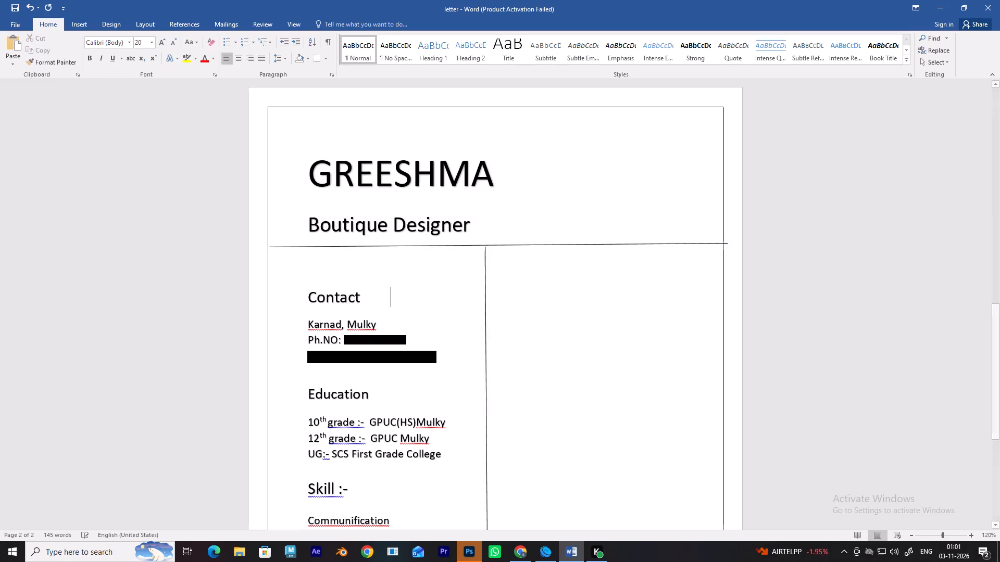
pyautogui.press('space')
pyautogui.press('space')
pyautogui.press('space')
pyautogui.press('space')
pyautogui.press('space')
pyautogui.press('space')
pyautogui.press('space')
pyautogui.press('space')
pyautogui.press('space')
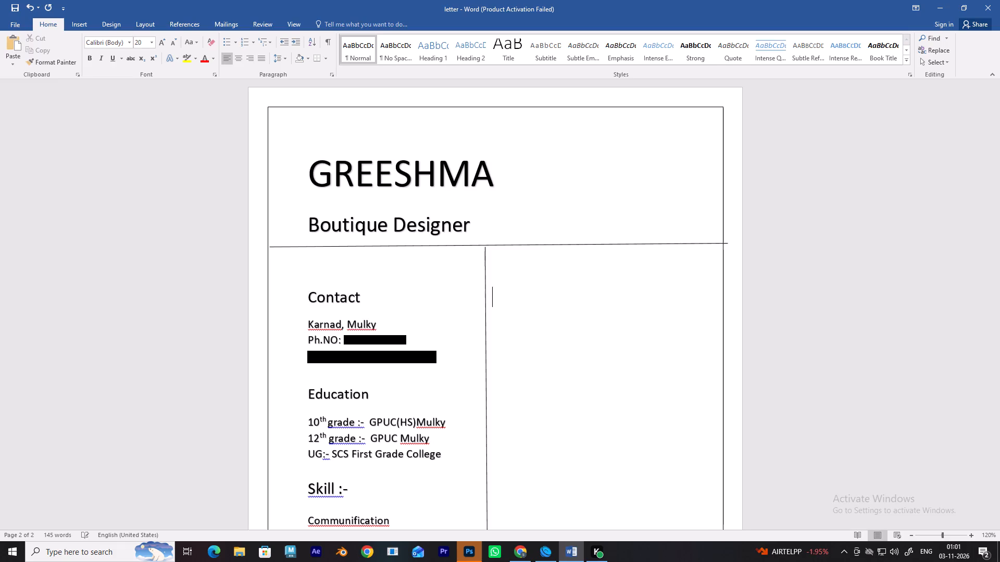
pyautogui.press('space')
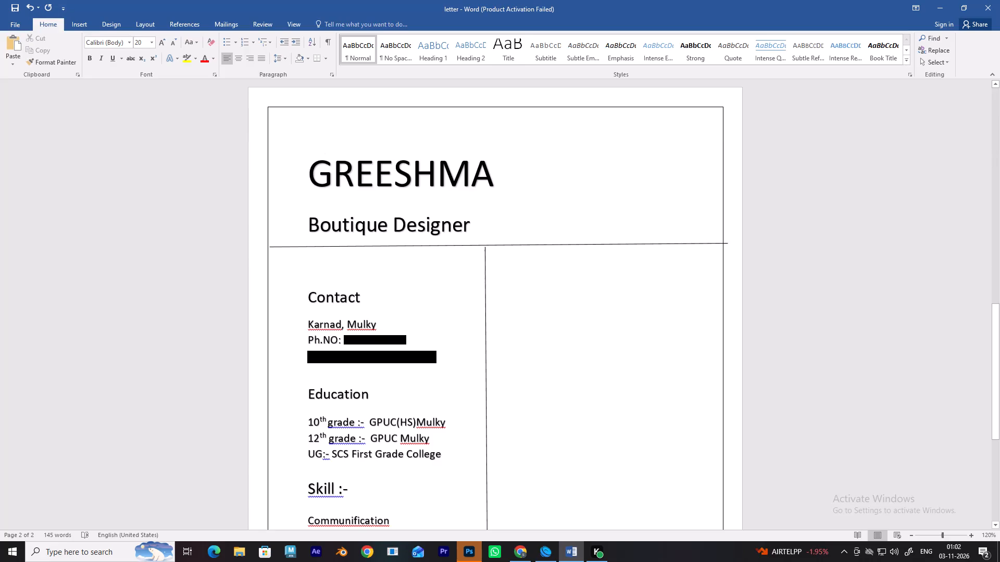
# Add the heading "Experience" at font size 22 just past the vertical divider, on the same line as Contact.
pyautogui.click(153, 41)
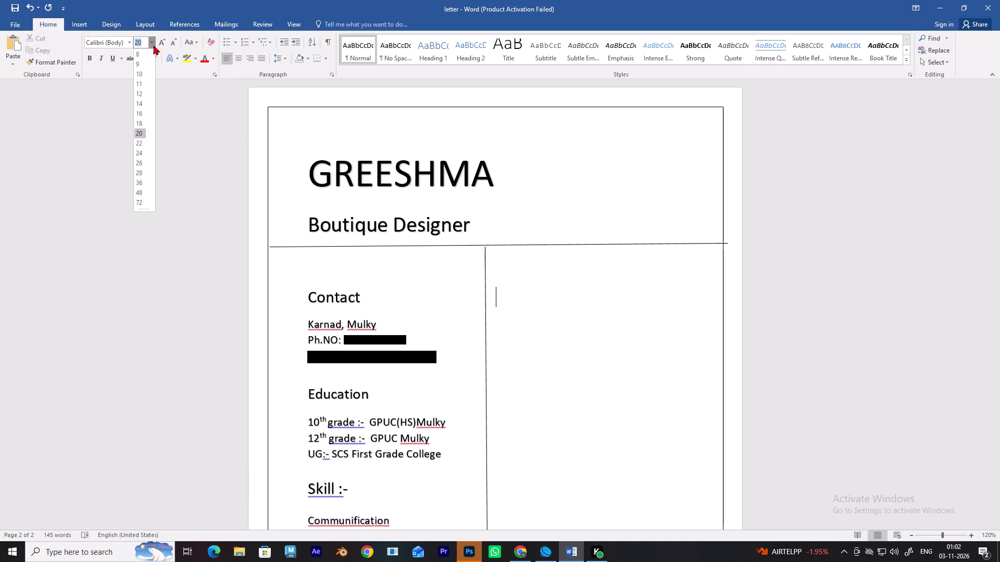
pyautogui.moveTo(143, 141); pyautogui.dragTo(143, 132)
pyautogui.click(163, 44)
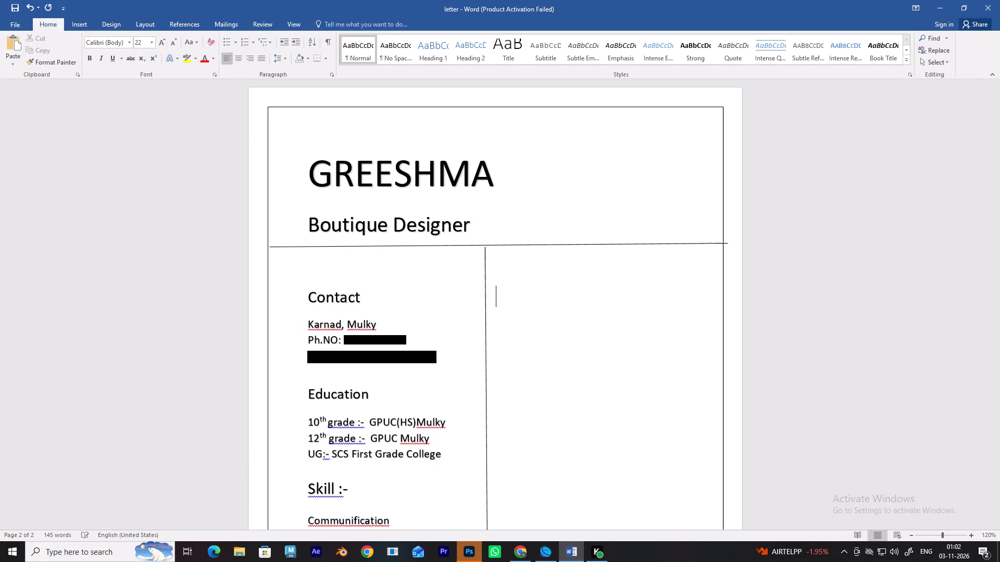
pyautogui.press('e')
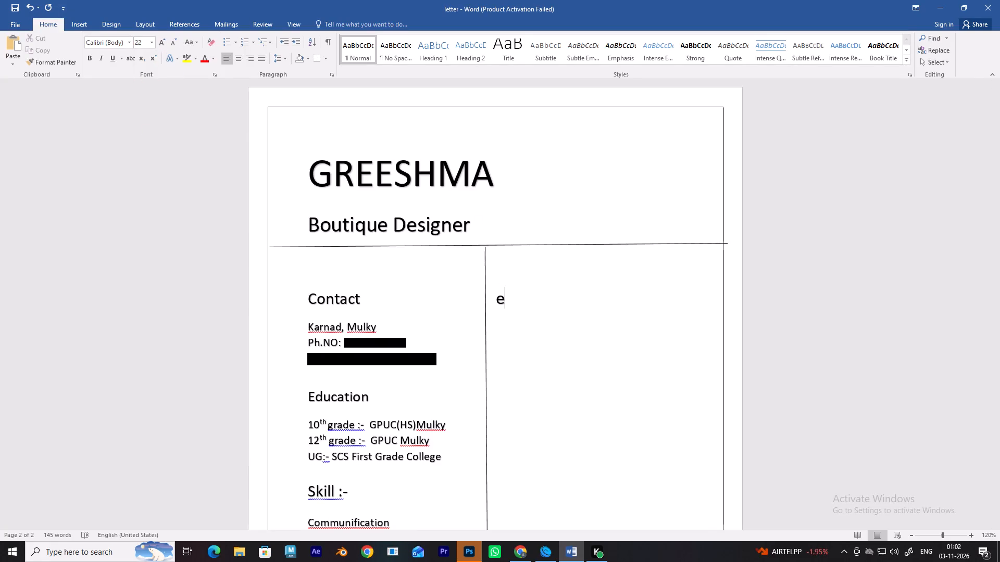
pyautogui.press('BackSpace')
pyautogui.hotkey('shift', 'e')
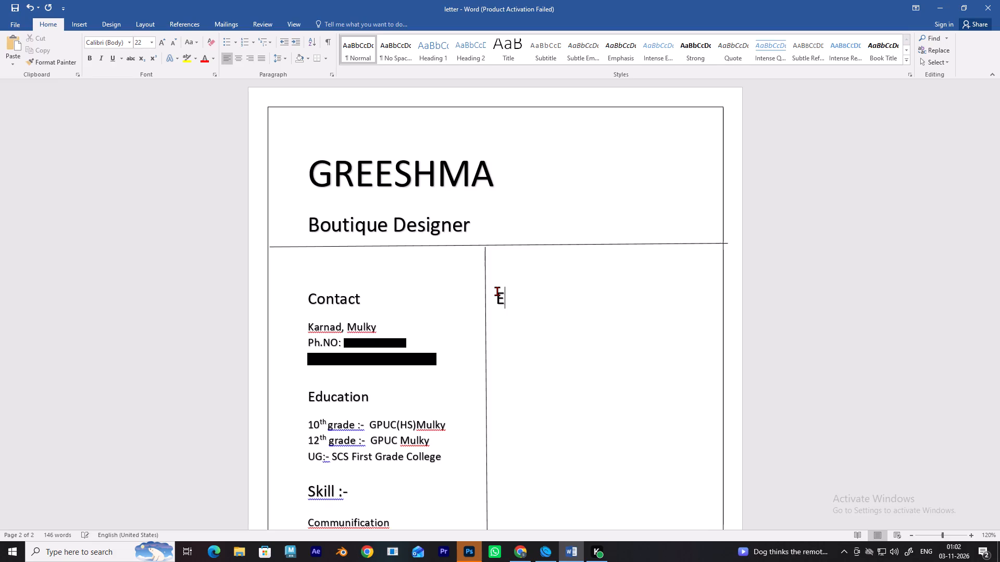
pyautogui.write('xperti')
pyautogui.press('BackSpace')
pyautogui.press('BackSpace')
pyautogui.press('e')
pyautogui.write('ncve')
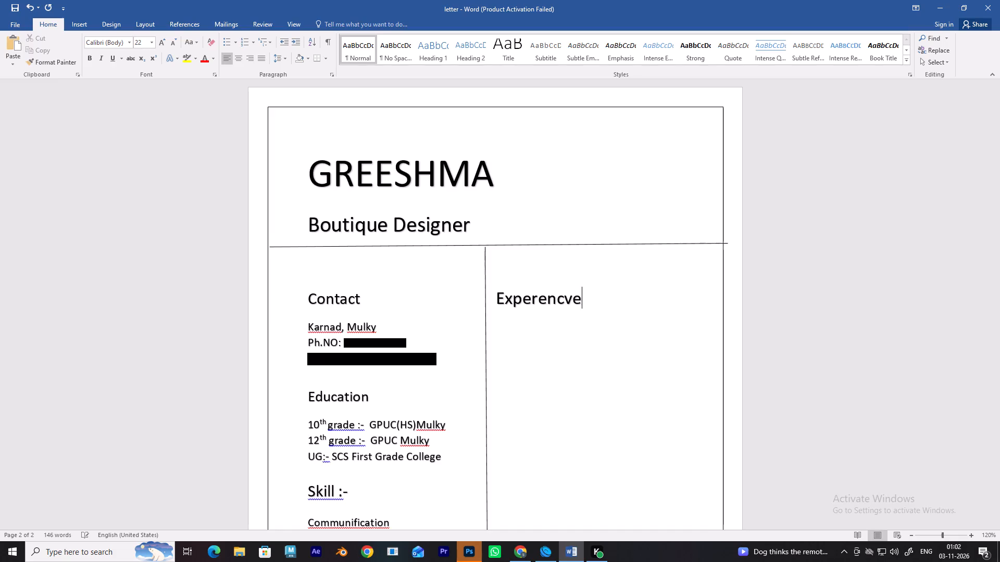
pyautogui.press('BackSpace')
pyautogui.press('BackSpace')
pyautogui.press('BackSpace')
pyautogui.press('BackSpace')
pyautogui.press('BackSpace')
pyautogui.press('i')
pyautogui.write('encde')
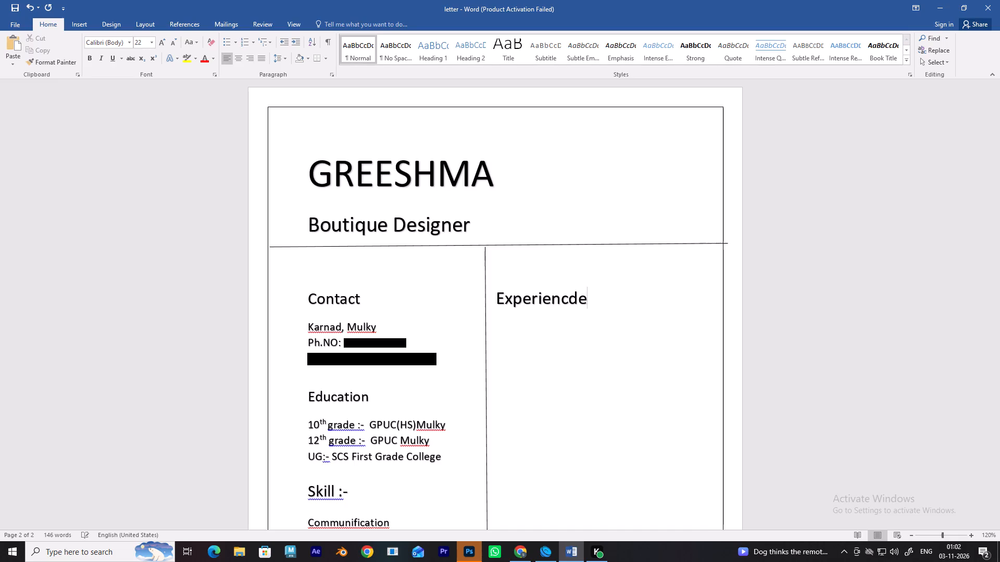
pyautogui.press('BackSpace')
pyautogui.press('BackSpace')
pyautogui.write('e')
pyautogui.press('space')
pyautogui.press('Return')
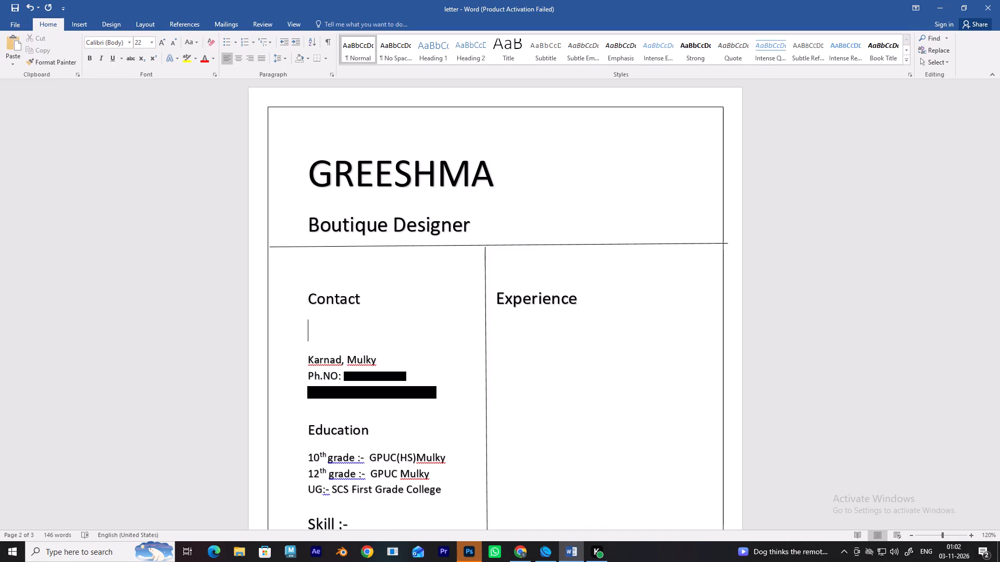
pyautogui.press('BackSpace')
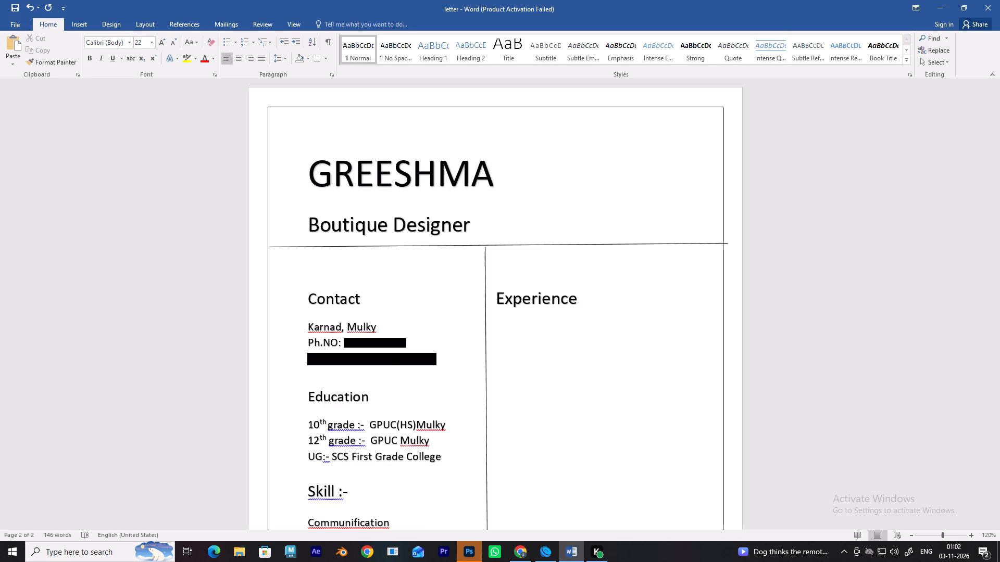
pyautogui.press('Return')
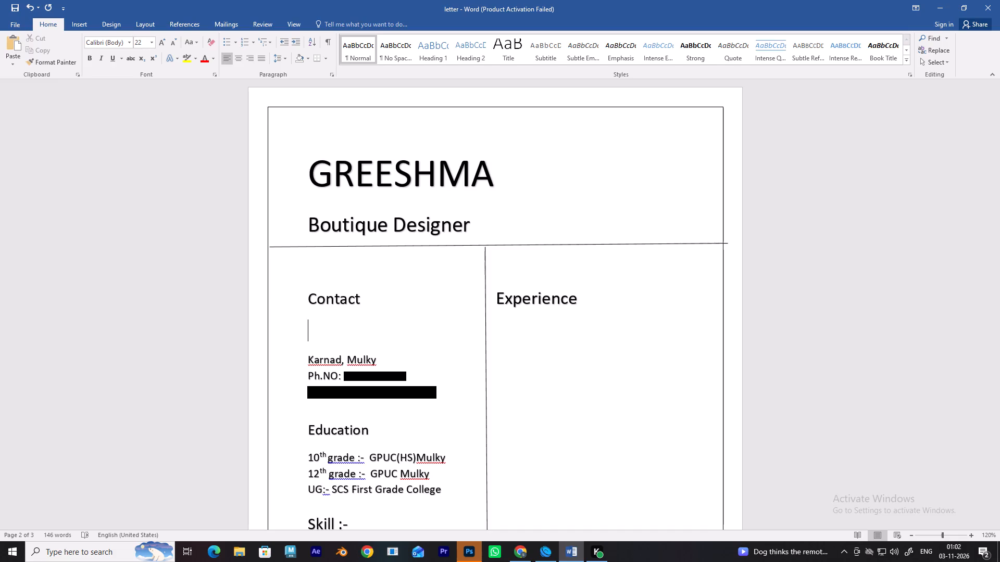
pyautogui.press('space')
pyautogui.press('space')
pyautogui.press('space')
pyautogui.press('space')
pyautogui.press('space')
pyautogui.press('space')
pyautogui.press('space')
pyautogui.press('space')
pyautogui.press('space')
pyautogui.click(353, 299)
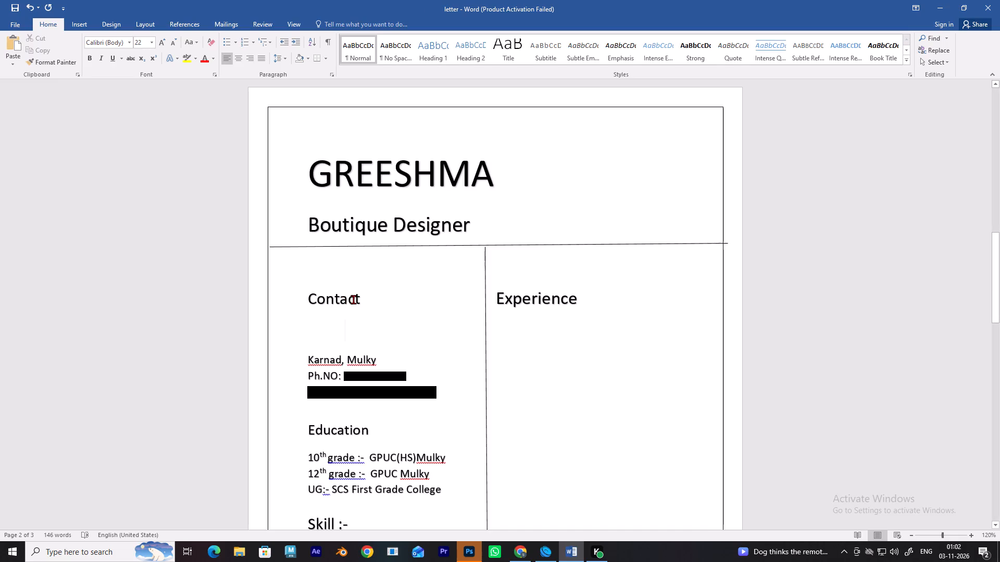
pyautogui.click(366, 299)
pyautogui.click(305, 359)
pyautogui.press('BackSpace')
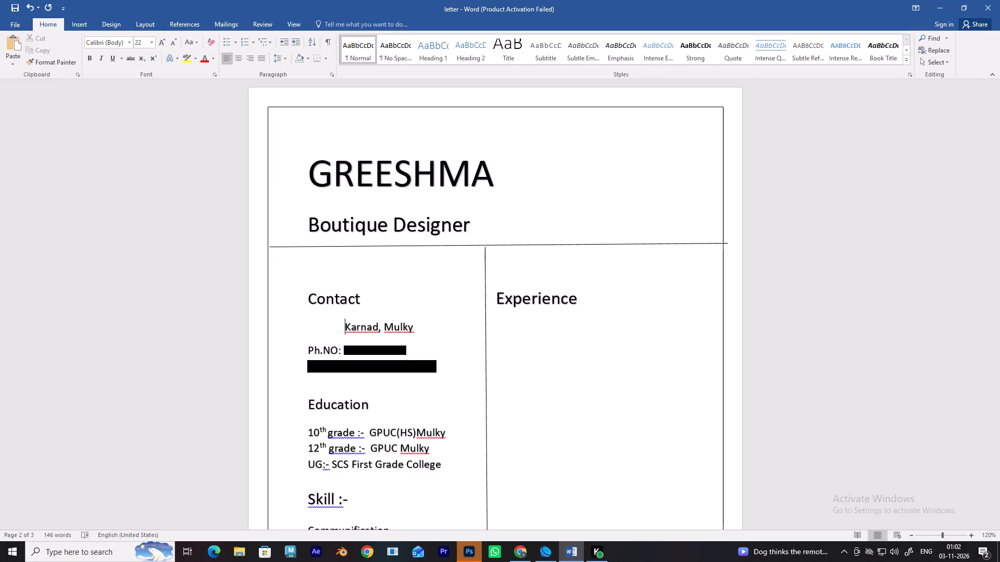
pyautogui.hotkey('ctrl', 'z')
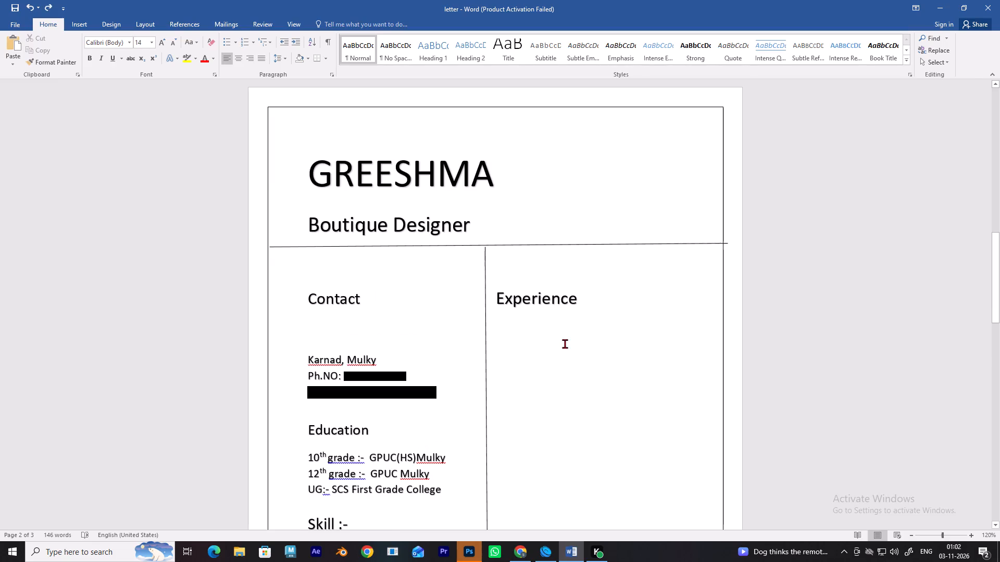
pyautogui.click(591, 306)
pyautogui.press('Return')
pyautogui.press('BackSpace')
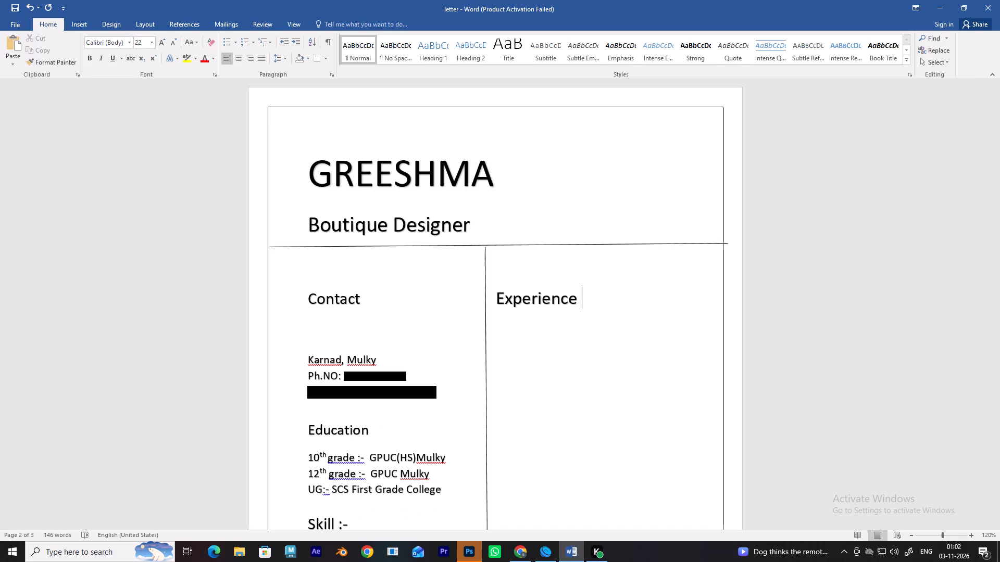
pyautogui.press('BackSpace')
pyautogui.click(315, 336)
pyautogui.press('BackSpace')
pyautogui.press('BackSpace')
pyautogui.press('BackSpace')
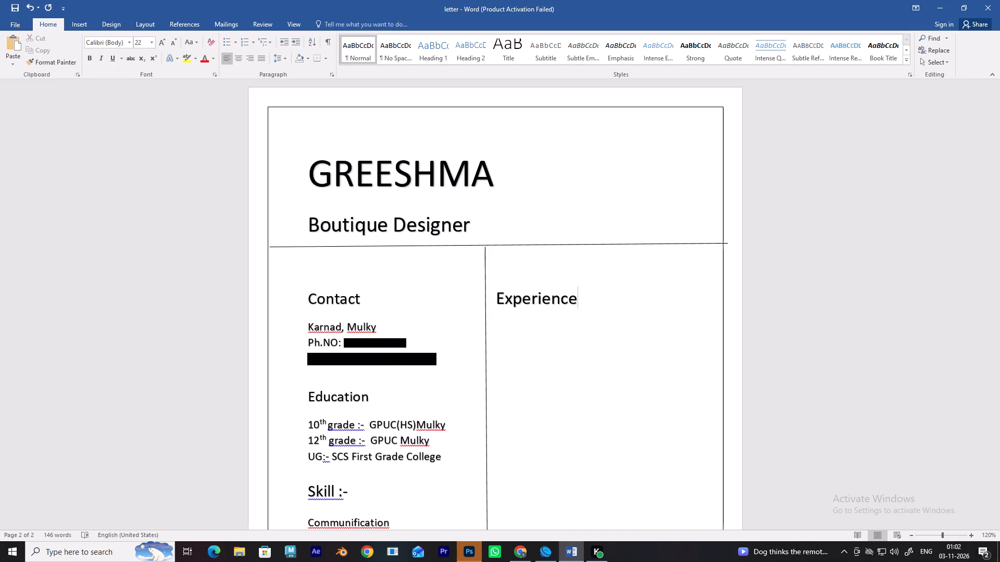
pyautogui.click(494, 315)
pyautogui.click(503, 328)
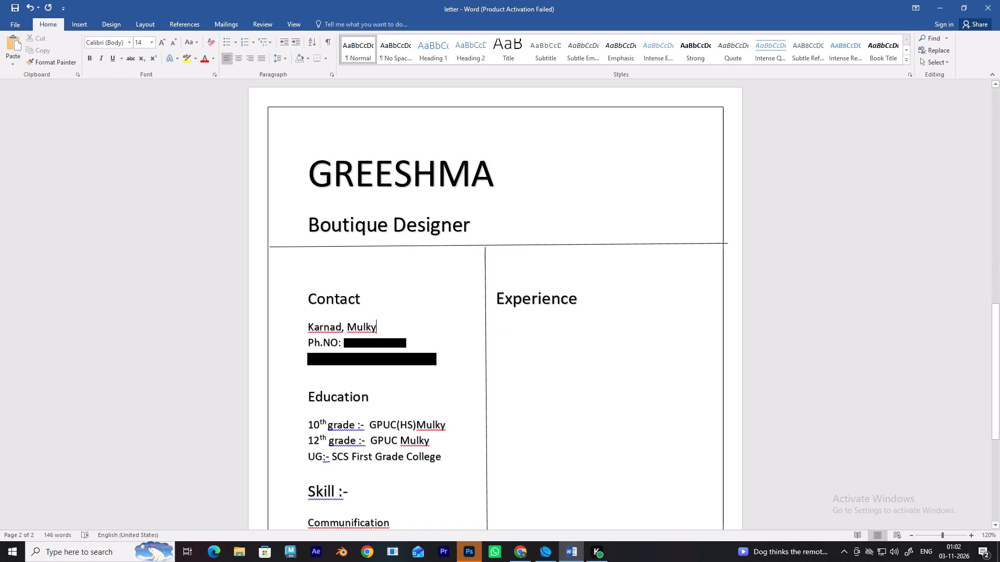
pyautogui.click(507, 322)
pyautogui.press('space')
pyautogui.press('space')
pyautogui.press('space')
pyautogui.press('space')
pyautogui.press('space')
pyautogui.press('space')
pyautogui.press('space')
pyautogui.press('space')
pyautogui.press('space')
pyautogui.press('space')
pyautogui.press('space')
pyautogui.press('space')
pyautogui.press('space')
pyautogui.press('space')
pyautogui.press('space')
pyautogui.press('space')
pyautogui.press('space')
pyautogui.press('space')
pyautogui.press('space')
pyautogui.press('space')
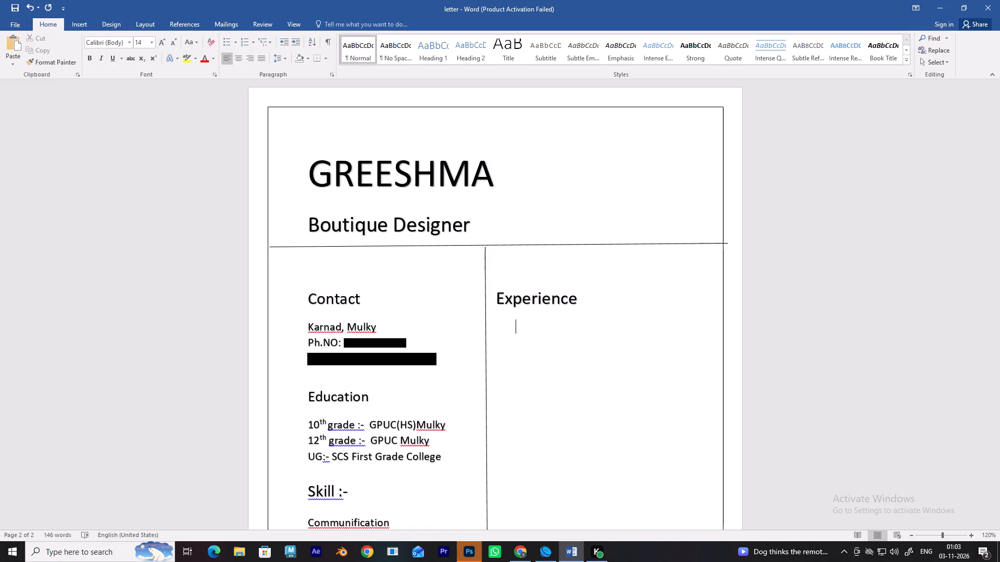
pyautogui.press('BackSpace')
pyautogui.press('BackSpace')
pyautogui.press('BackSpace')
pyautogui.press('BackSpace')
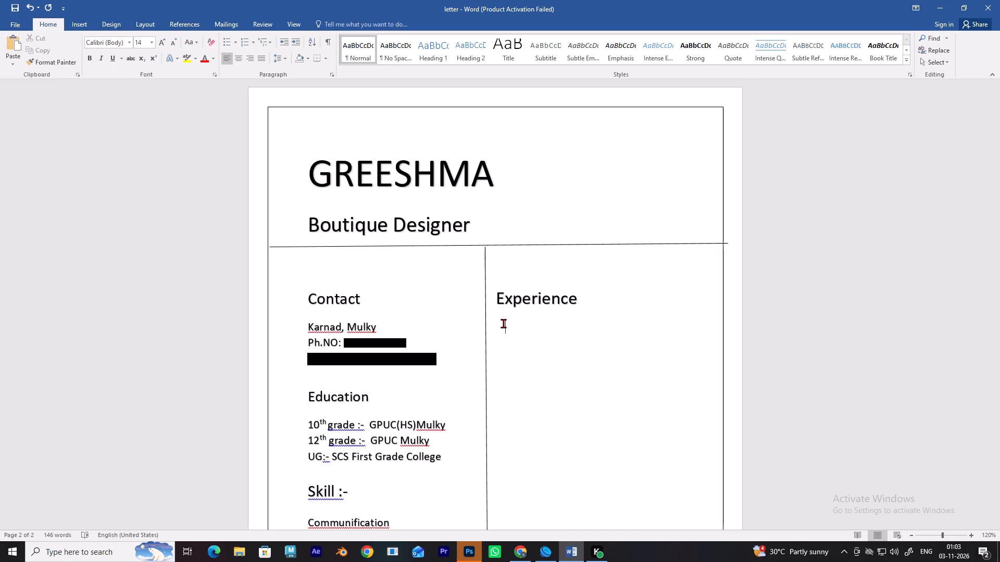
# Save the letter document.
pyautogui.scroll(-16, 503, 323)
pyautogui.scroll(7, 501, 318)
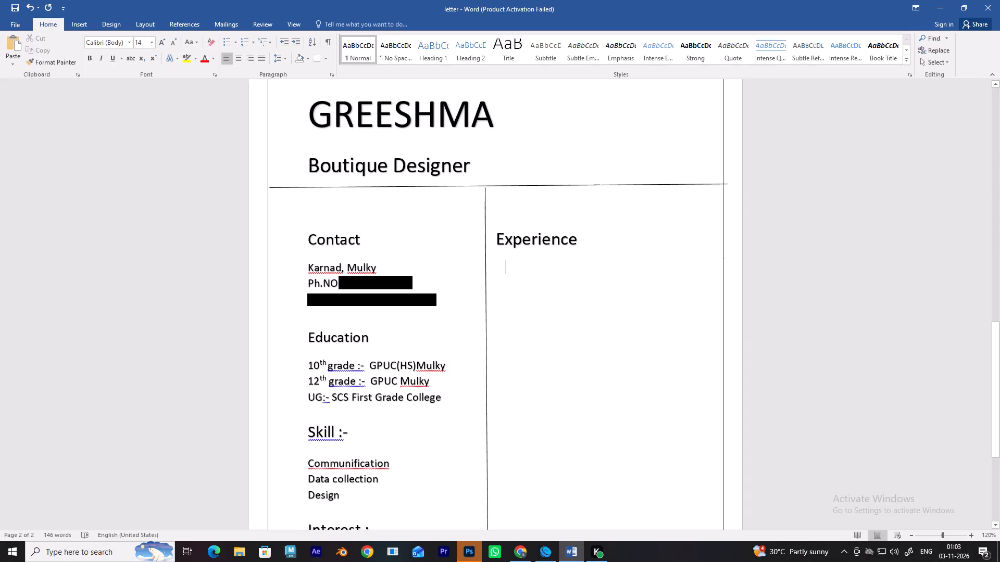
pyautogui.hotkey('ctrl', 's')
pyautogui.hotkey('ctrl', 'd')
pyautogui.hotkey('ctrl', 's')
pyautogui.hotkey('ctrl', 's')
pyautogui.hotkey('ctrl', 's')
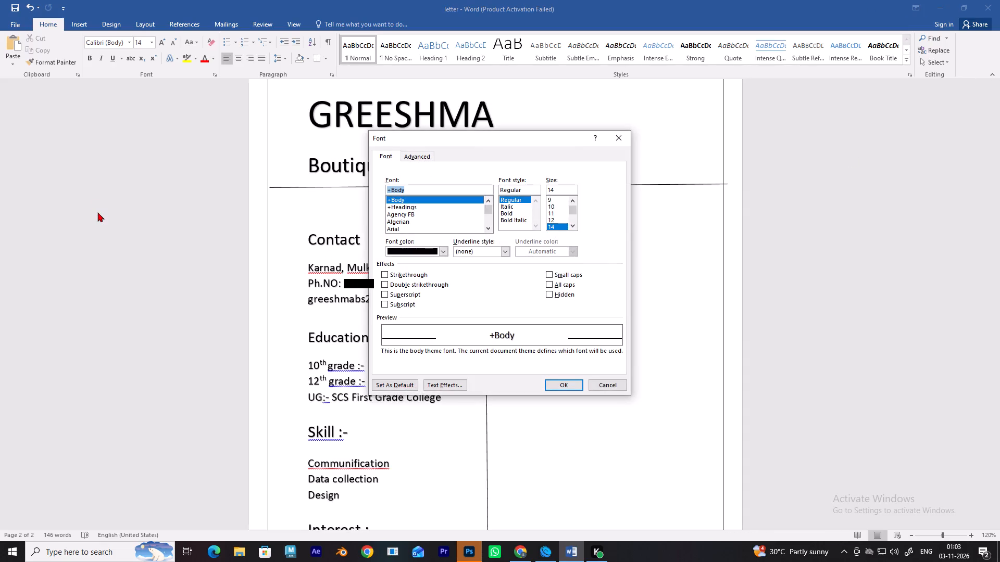
pyautogui.click(564, 386)
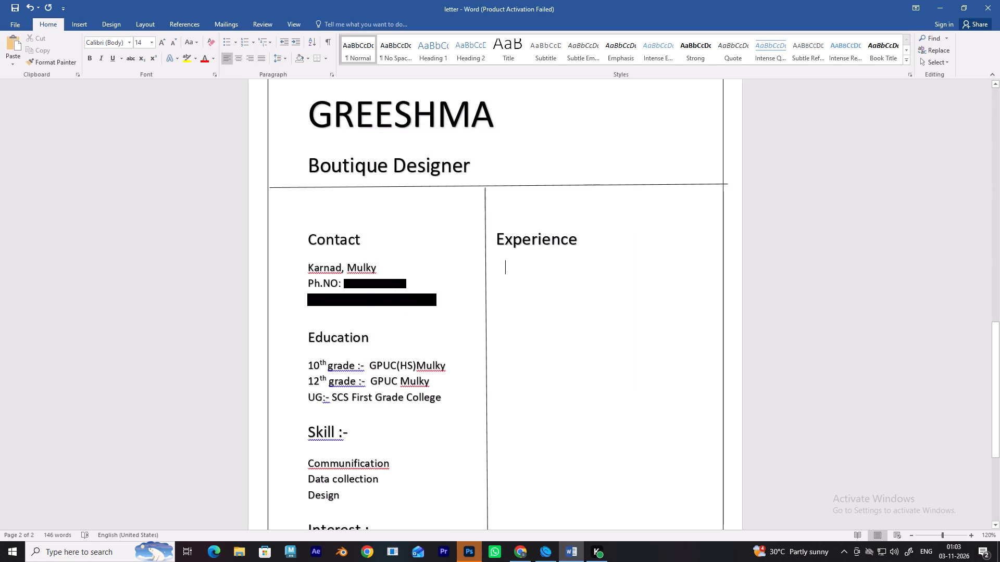
pyautogui.hotkey('ctrl', 's')
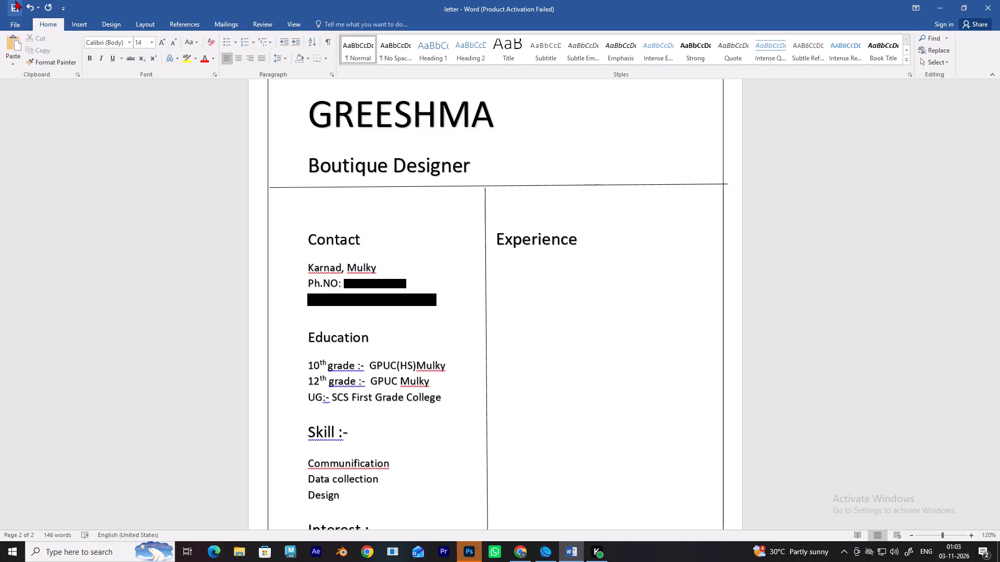
pyautogui.moveTo(21, 11); pyautogui.dragTo(27, 17)
pyautogui.hotkey('ctrl', 's')
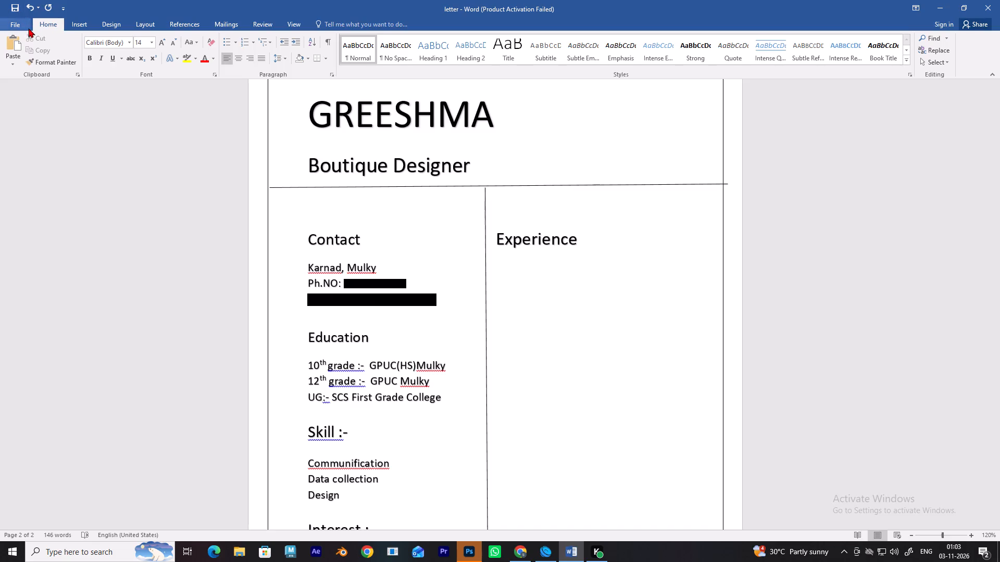
# Save the document to the Desktop folder as a Word document, keeping the file name letter.
pyautogui.click(17, 24)
pyautogui.click(39, 130)
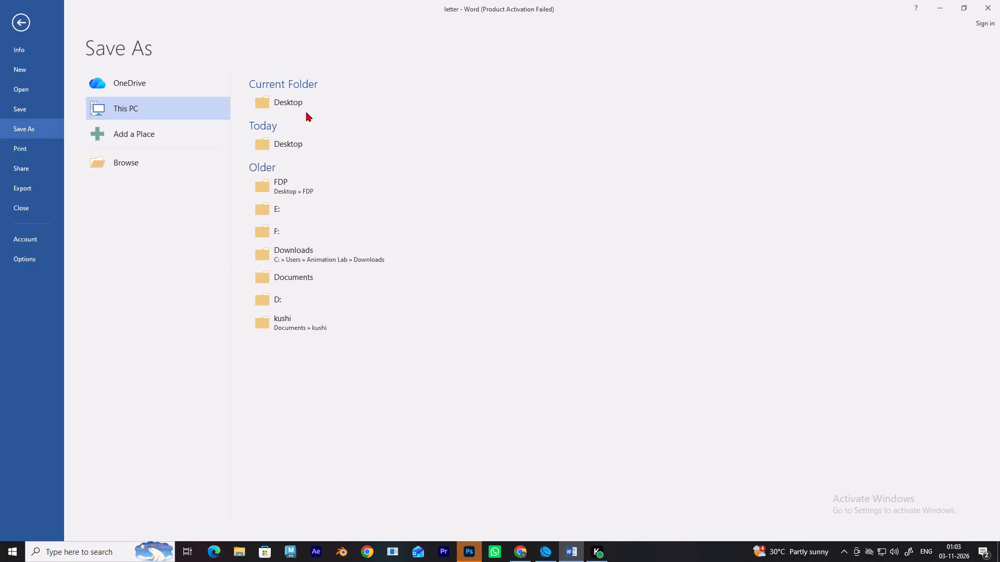
pyautogui.click(317, 98)
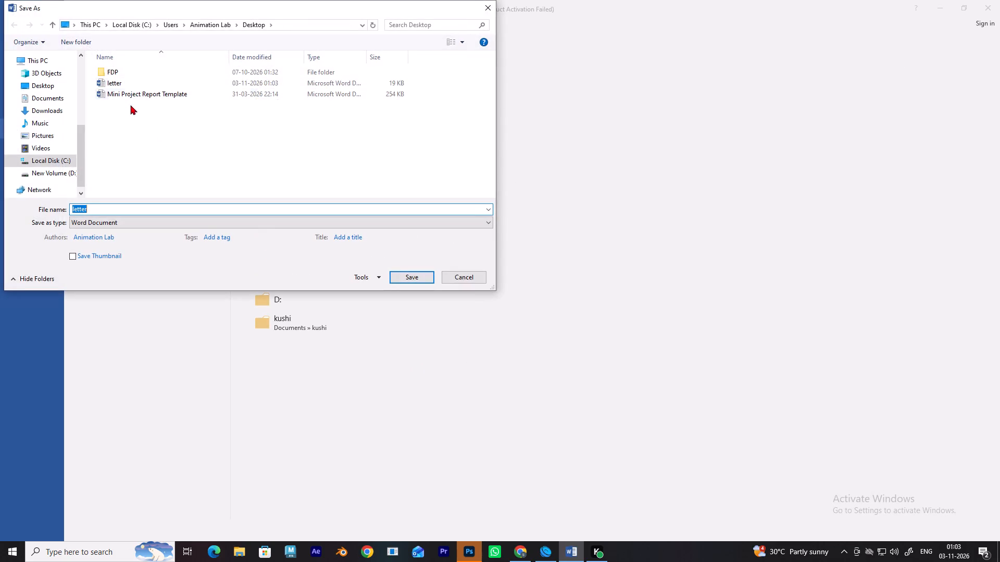
pyautogui.moveTo(414, 274); pyautogui.dragTo(405, 269)
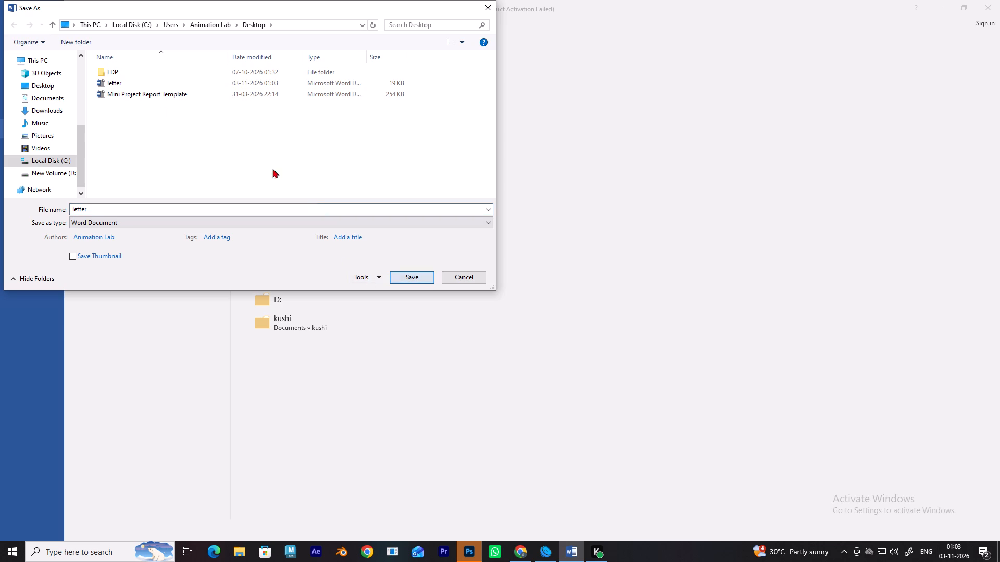
pyautogui.click(401, 278)
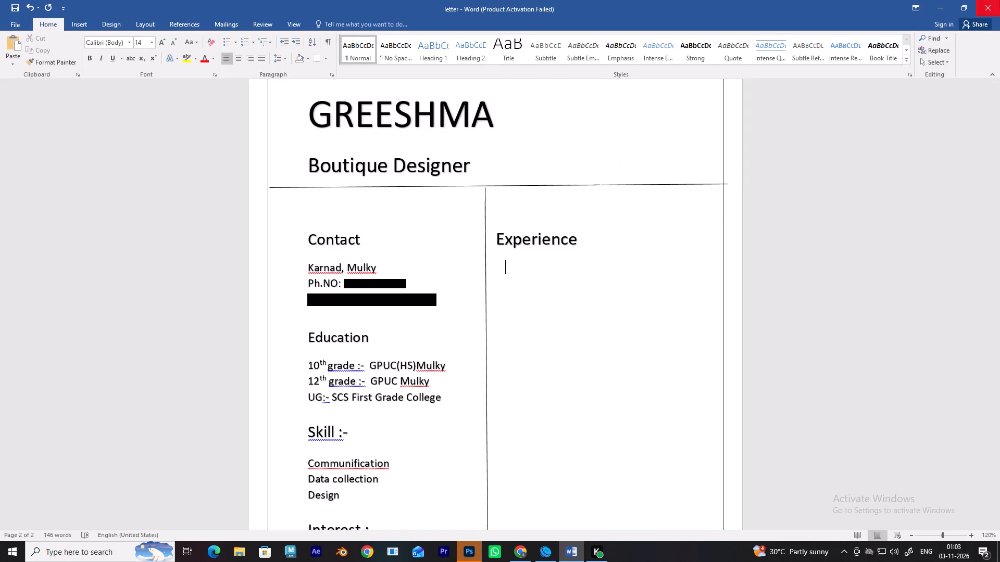
# Minimize the letter document and open the recent file greeshma.psd in Photoshop.
pyautogui.click(935, 7)
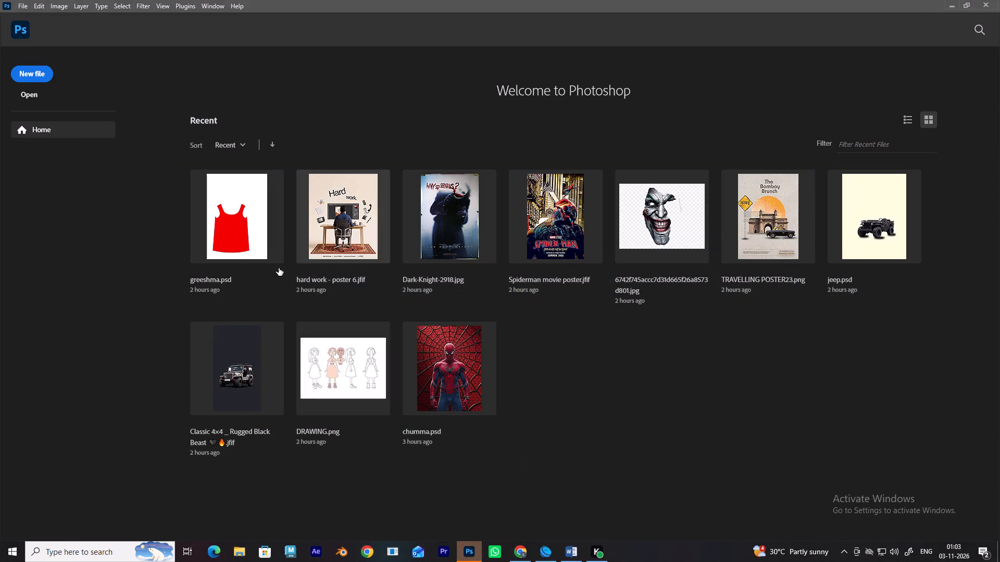
pyautogui.click(230, 223)
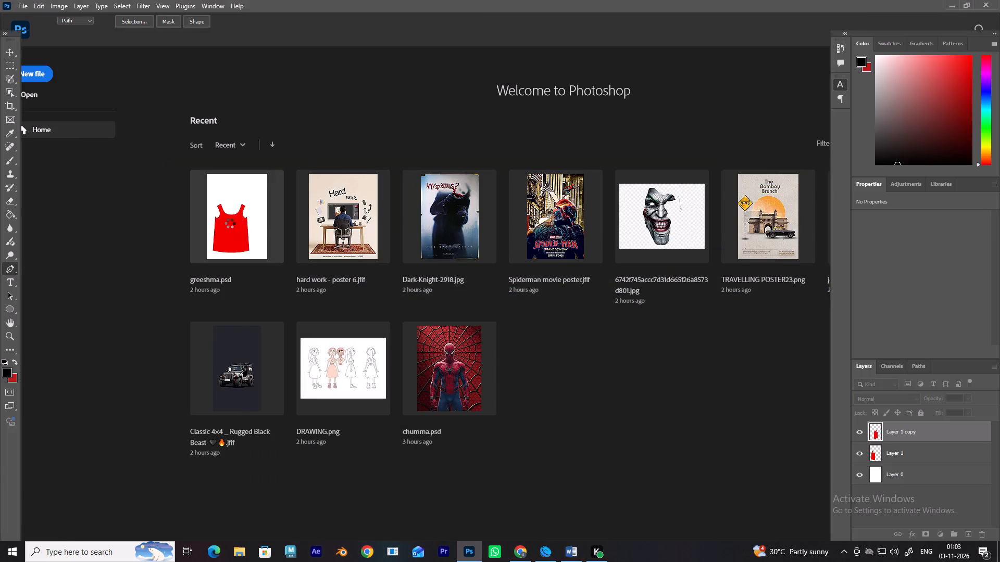